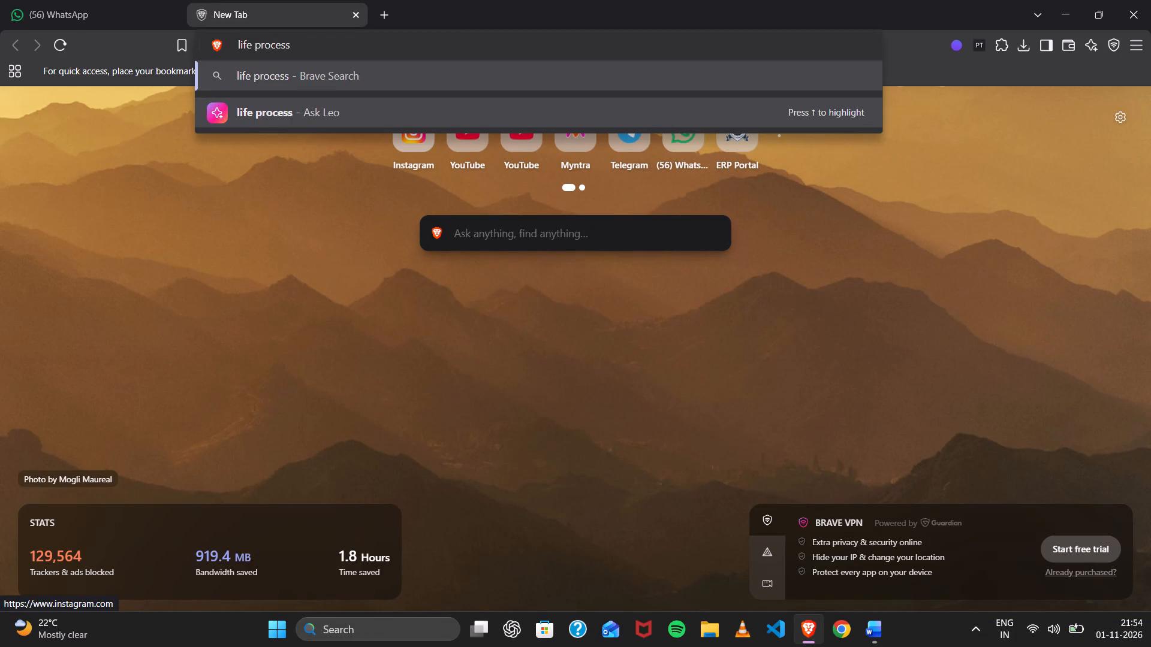
Search the web for "life process mcq" and open the BYJU'S result on CBSE Class 10 Science Chapter 6 MCQs.
{"action": "type", "text": "mcq"}
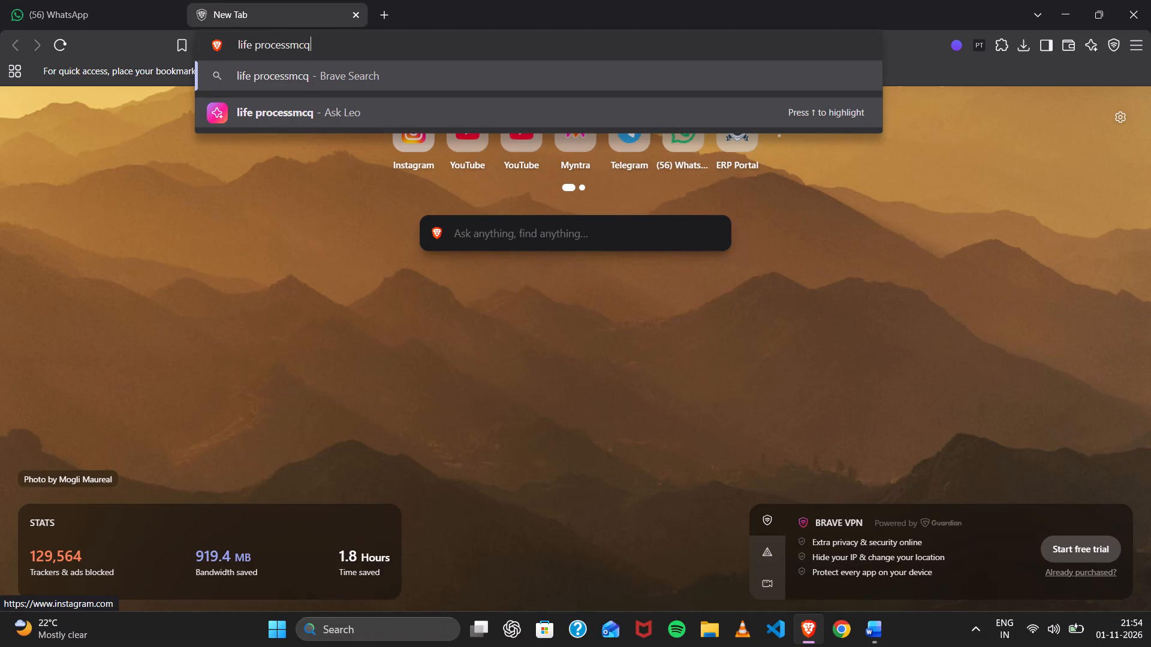
{"action": "key", "text": "BackSpace"}
{"action": "key", "text": "BackSpace"}
{"action": "key", "text": "BackSpace"}
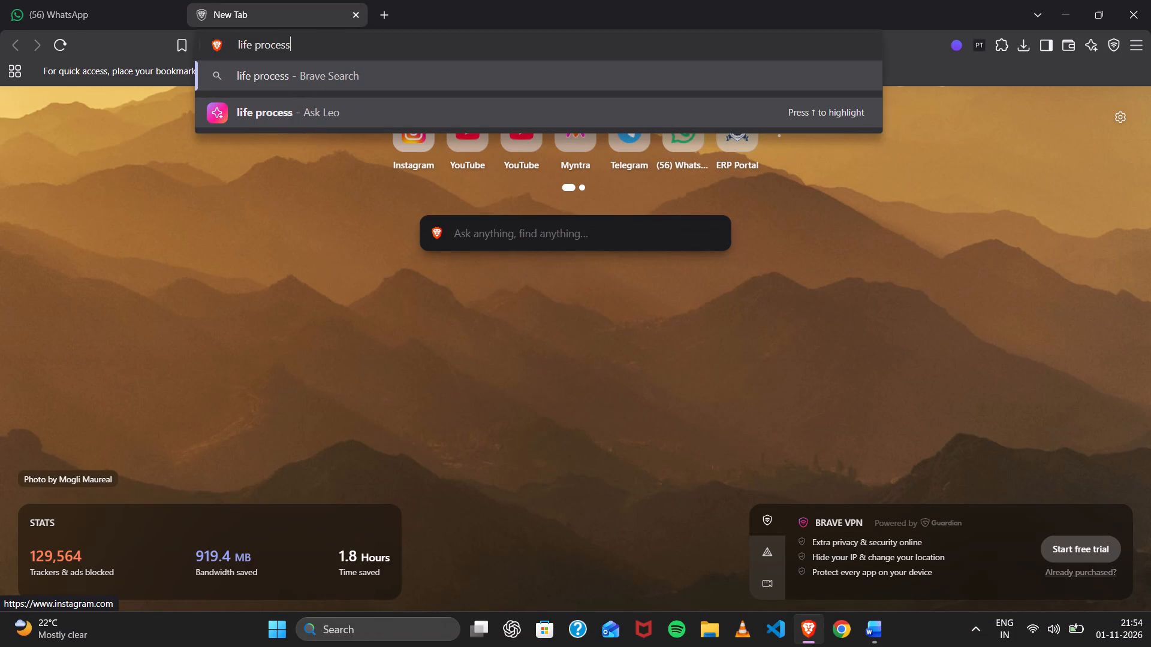
{"action": "key", "text": "space"}
{"action": "type", "text": "mcq"}
{"action": "key", "text": "Return"}
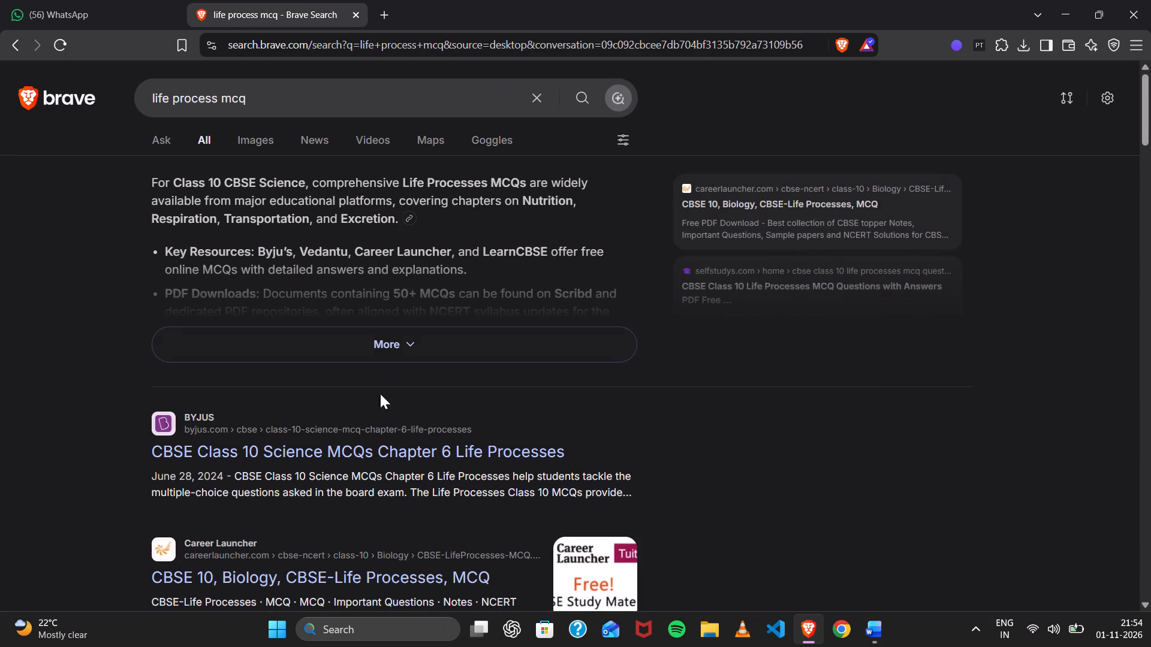
{"action": "left_click", "coordinate": [489, 445]}
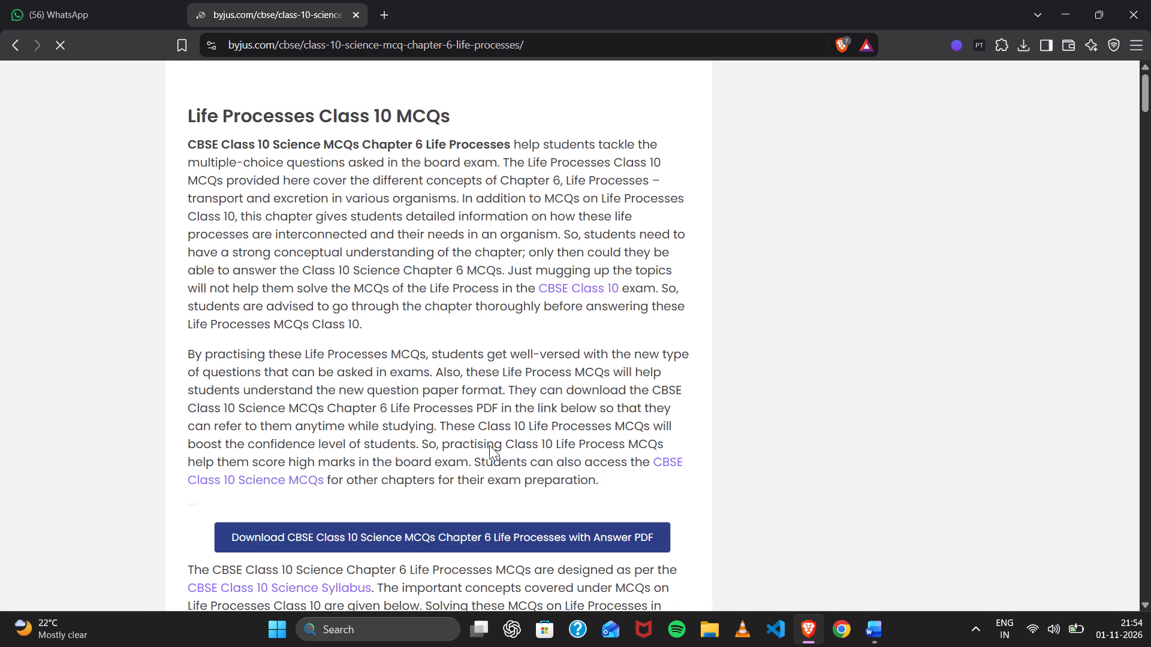
Copy Q1 about where food is digested in amoeba, with options (a) to (d) but without the answer line.
{"action": "scroll", "coordinate": [433, 414], "scroll_direction": "down", "scroll_amount": 6}
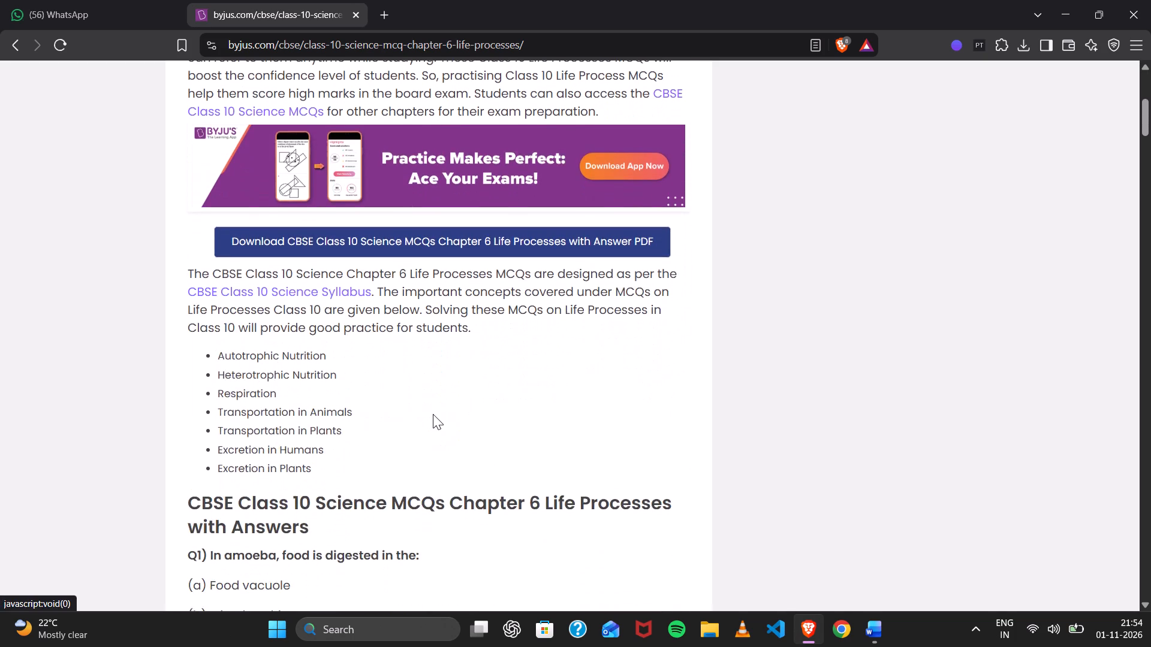
{"action": "scroll", "coordinate": [433, 414], "scroll_direction": "down", "scroll_amount": 3}
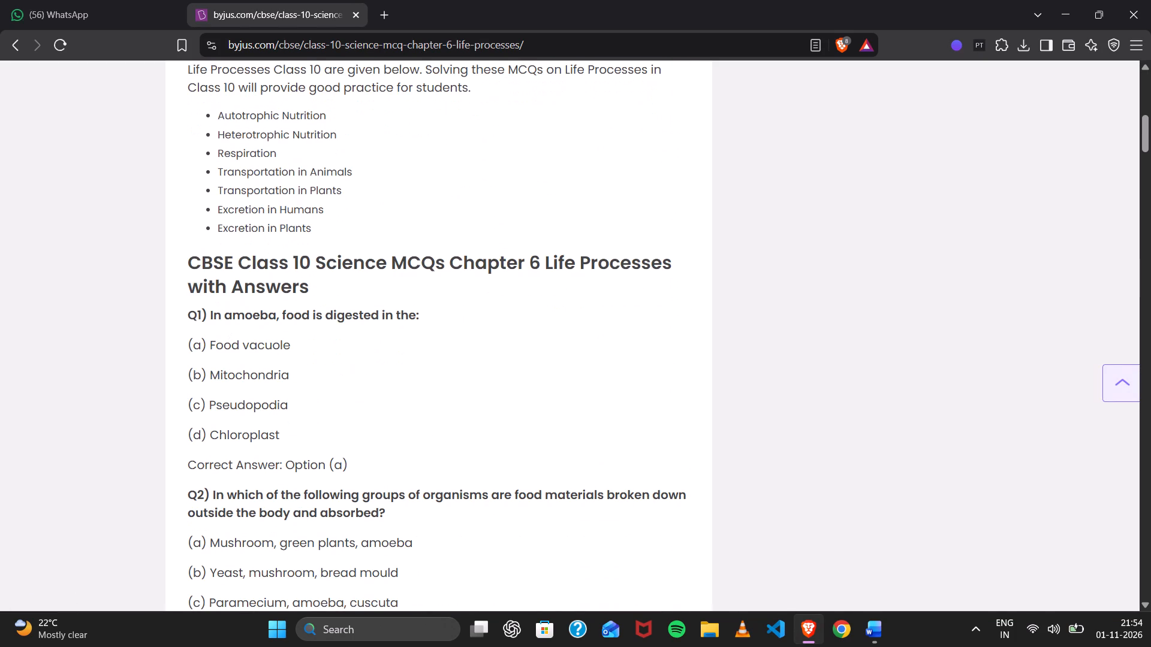
{"action": "left_click_drag", "start_coordinate": [189, 316], "coordinate": [370, 462]}
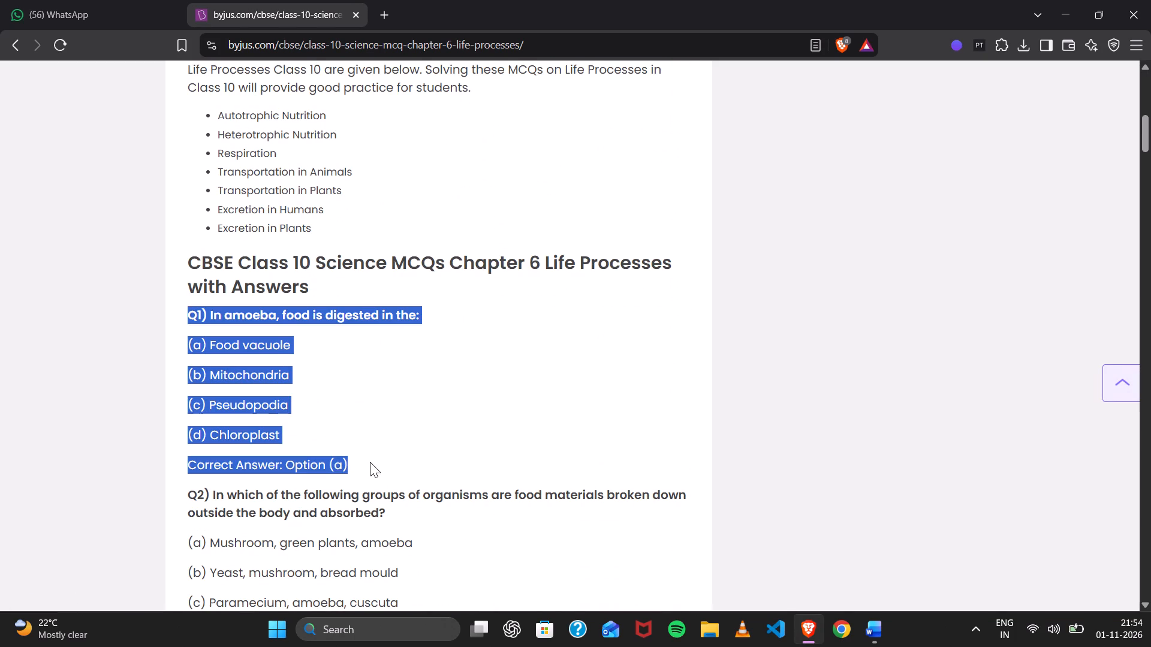
{"action": "left_click_drag", "start_coordinate": [370, 462], "coordinate": [312, 423]}
{"action": "key", "text": "ctrl+c"}
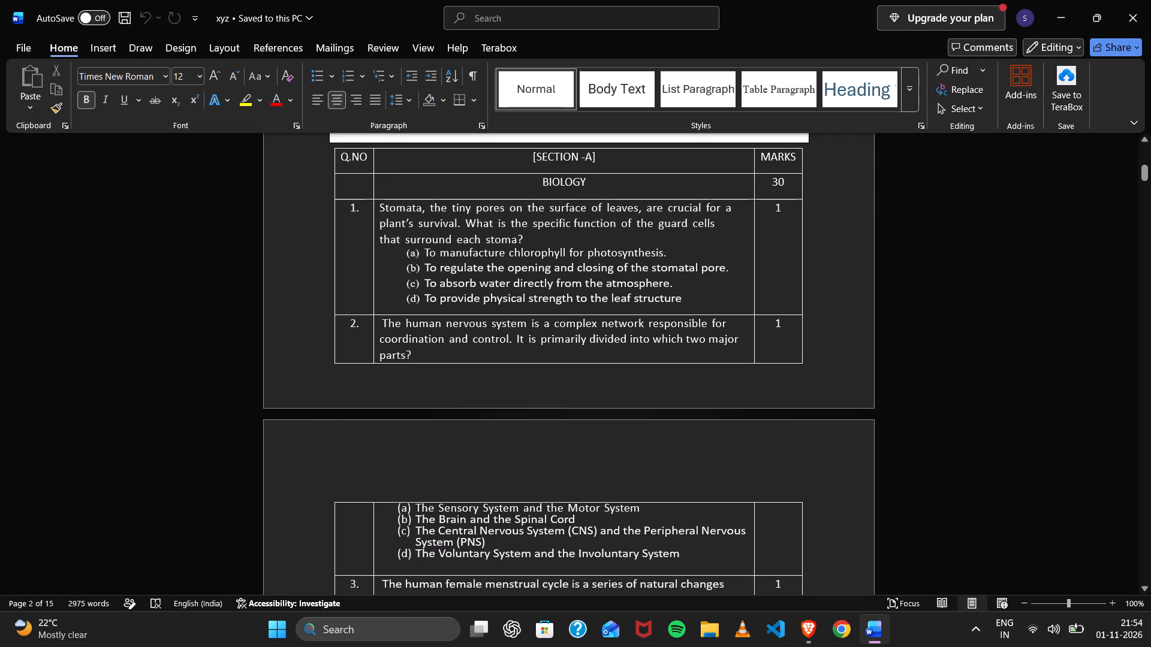
In the xyz Word document, replace Biology question 1 and its options with the copied amoeba question, removing the leftover empty list line.
{"action": "left_click_drag", "start_coordinate": [378, 209], "coordinate": [629, 304]}
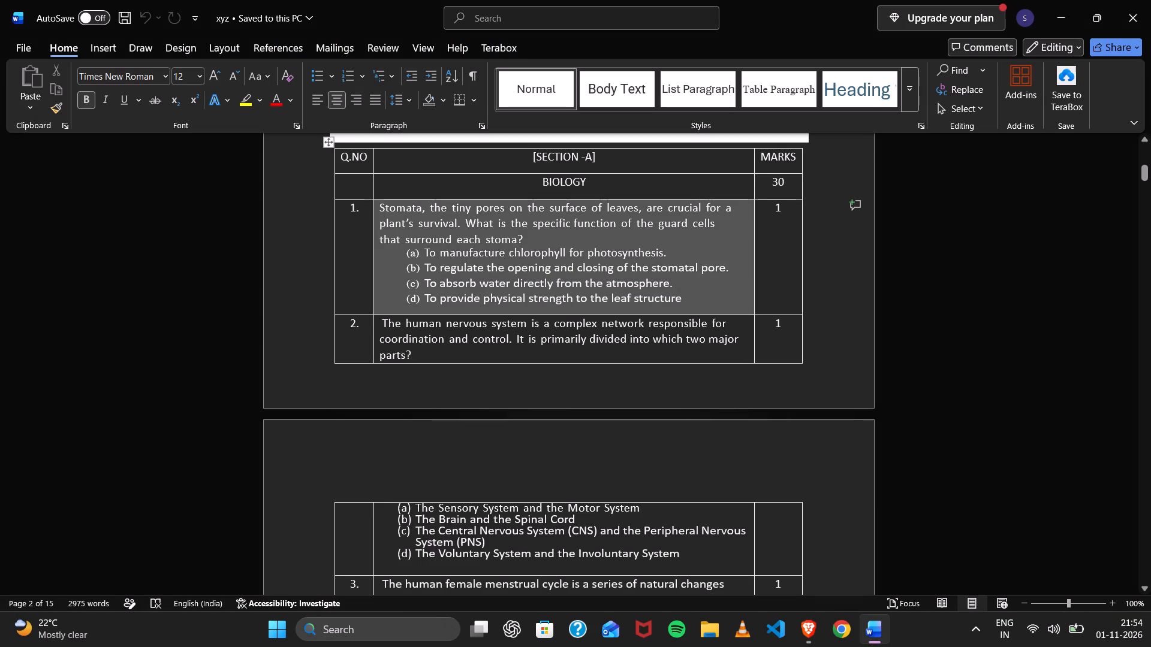
{"action": "left_click_drag", "start_coordinate": [629, 304], "coordinate": [629, 304]}
{"action": "key", "text": "ctrl+v"}
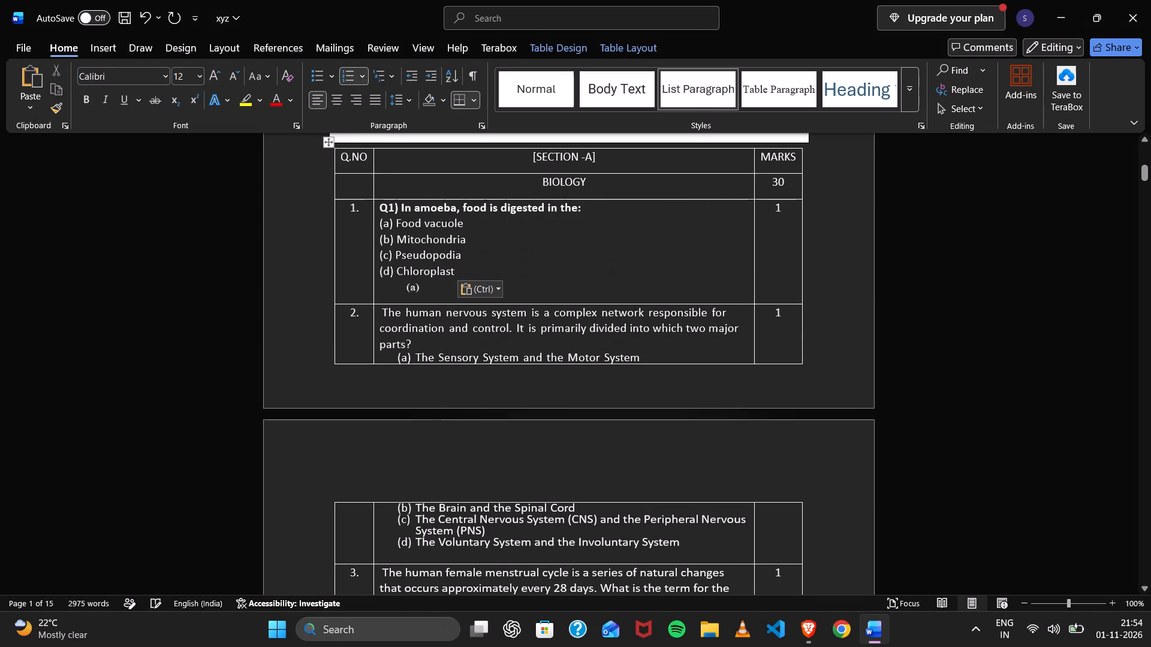
{"action": "key", "text": "BackSpace"}
{"action": "key", "text": "BackSpace"}
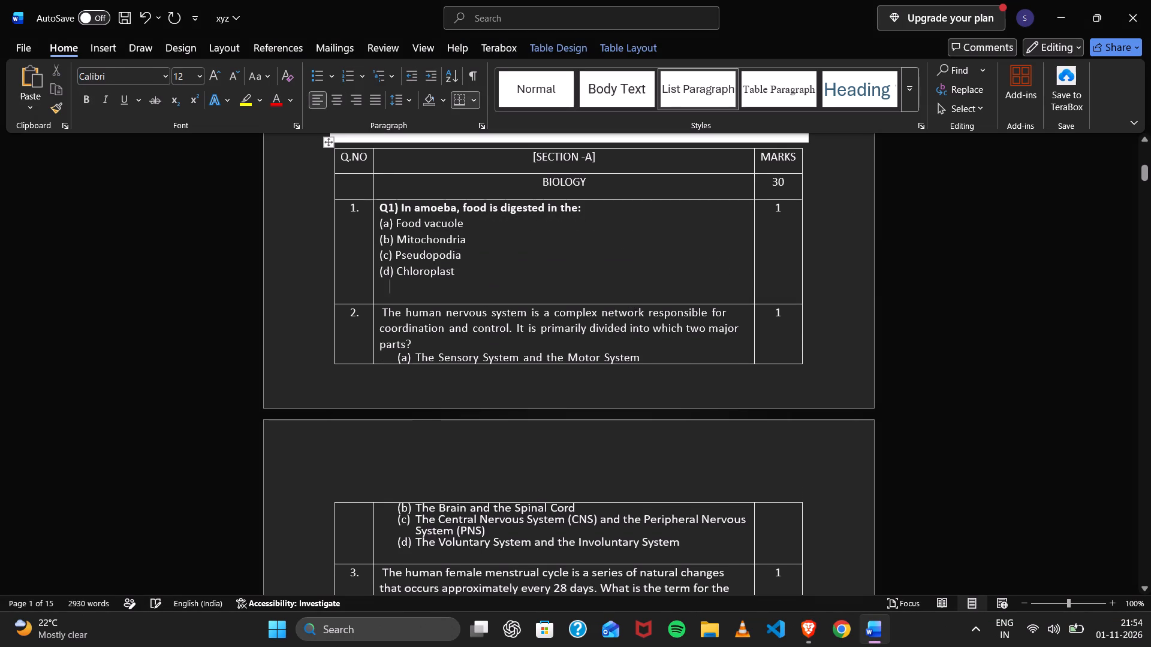
{"action": "key", "text": "BackSpace"}
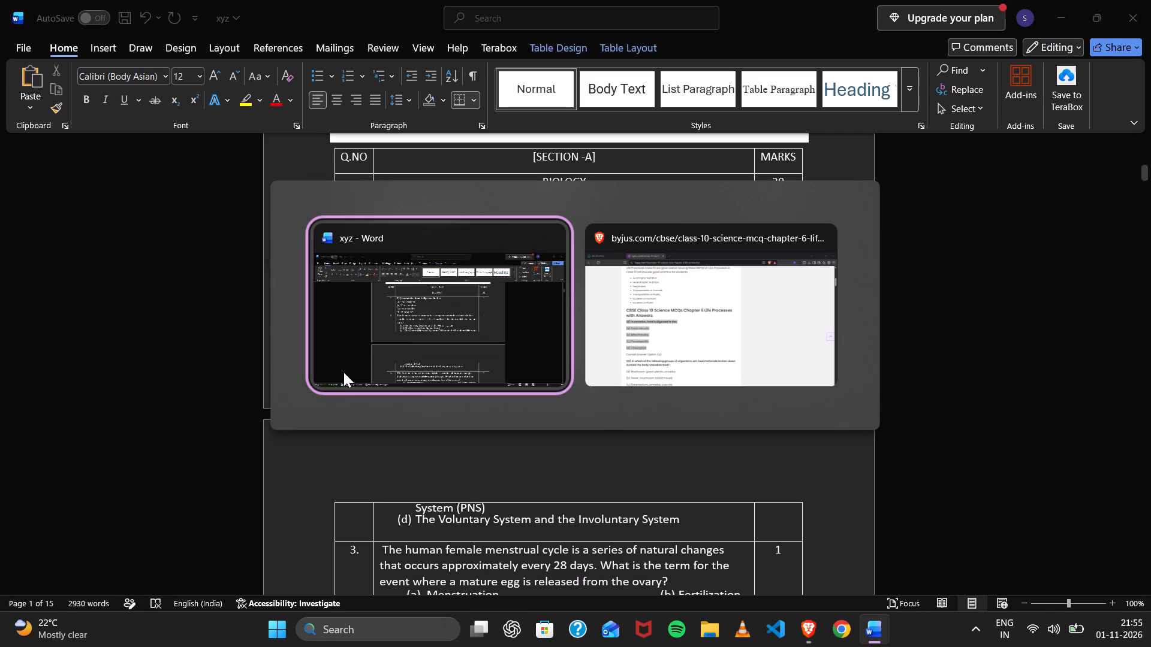
Back on the BYJU'S page in Brave, copy Q4 on anaerobic respiration products in plants with its four options, without the number or answer line.
{"action": "scroll", "coordinate": [344, 372], "scroll_direction": "down", "scroll_amount": 4}
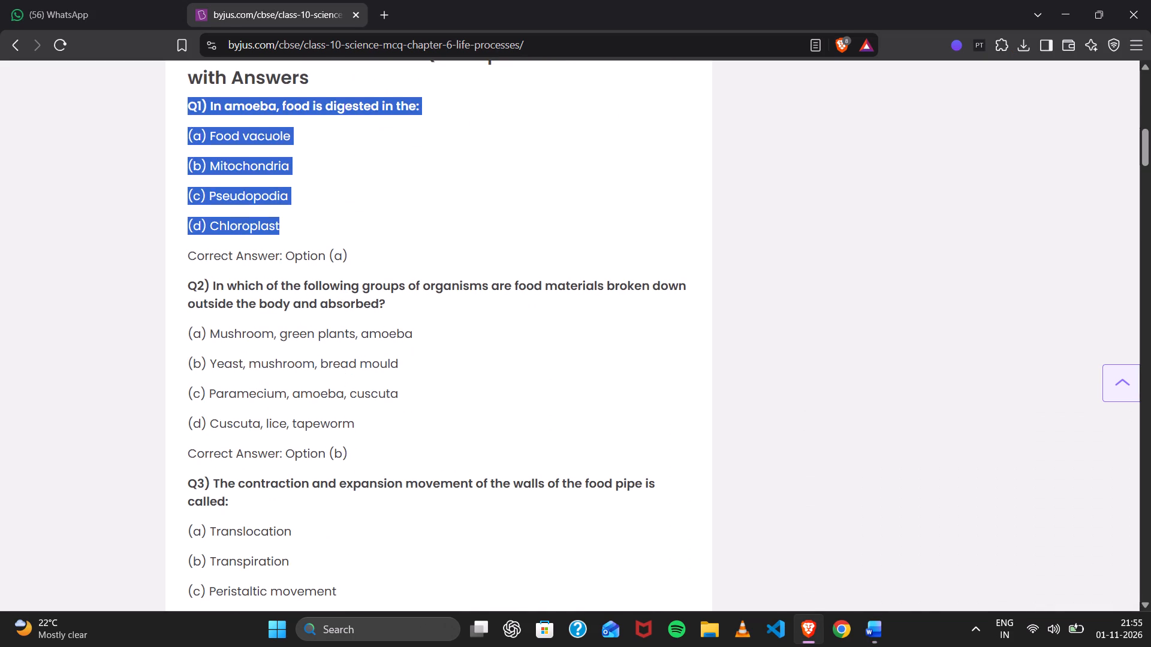
{"action": "scroll", "coordinate": [279, 355], "scroll_direction": "down", "scroll_amount": 2}
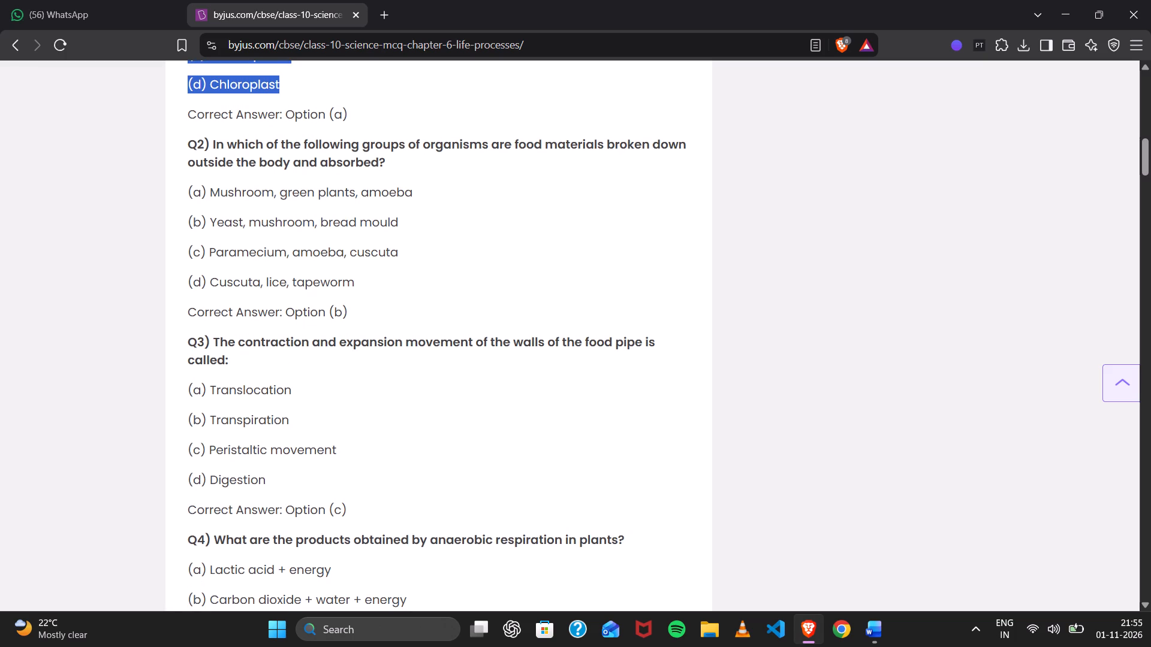
{"action": "left_click_drag", "start_coordinate": [208, 337], "coordinate": [249, 388]}
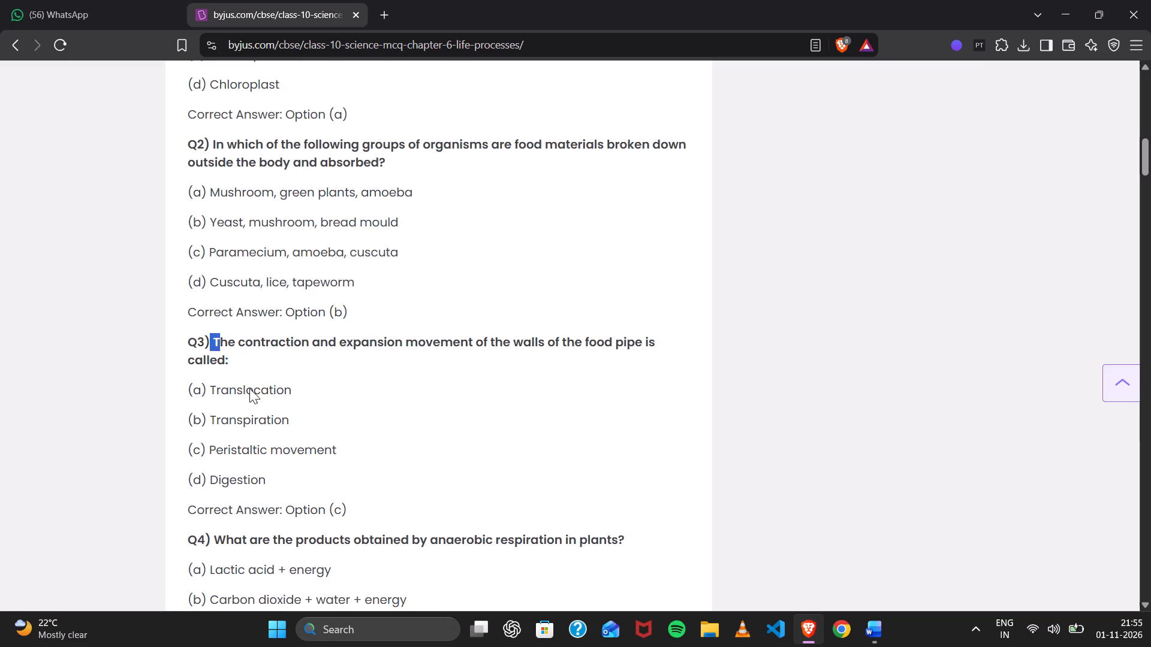
{"action": "left_click_drag", "start_coordinate": [249, 388], "coordinate": [321, 478]}
{"action": "left_click", "coordinate": [321, 478]}
{"action": "scroll", "coordinate": [321, 478], "scroll_direction": "down", "scroll_amount": 2}
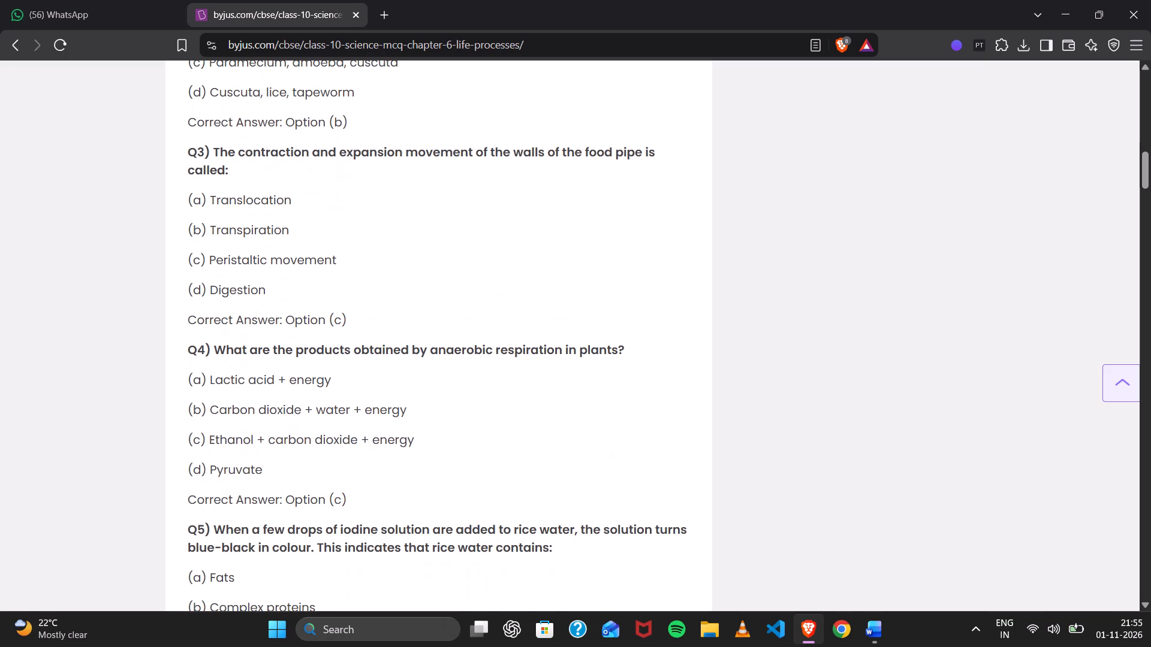
{"action": "left_click_drag", "start_coordinate": [213, 345], "coordinate": [275, 475]}
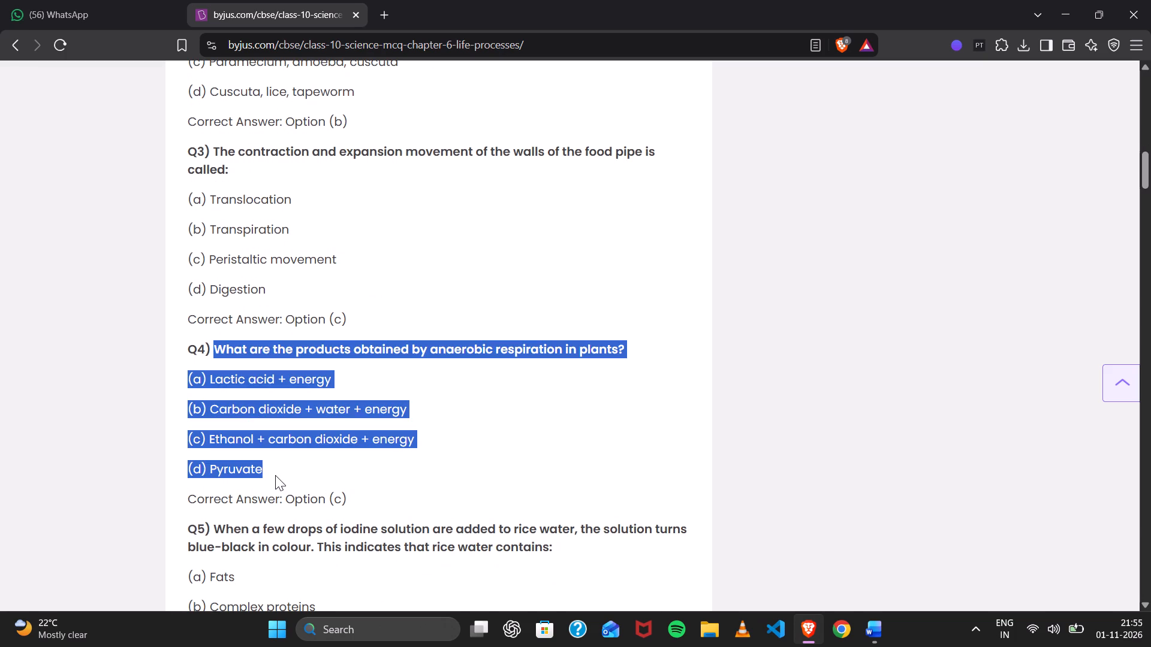
{"action": "key", "text": "ctrl+c"}
In the Word document, replace question 7 on arteries and veins with the copied anaerobic respiration question, removing the empty line after it.
{"action": "scroll", "coordinate": [370, 456], "scroll_direction": "down", "scroll_amount": 6}
{"action": "scroll", "coordinate": [395, 374], "scroll_direction": "down", "scroll_amount": 2}
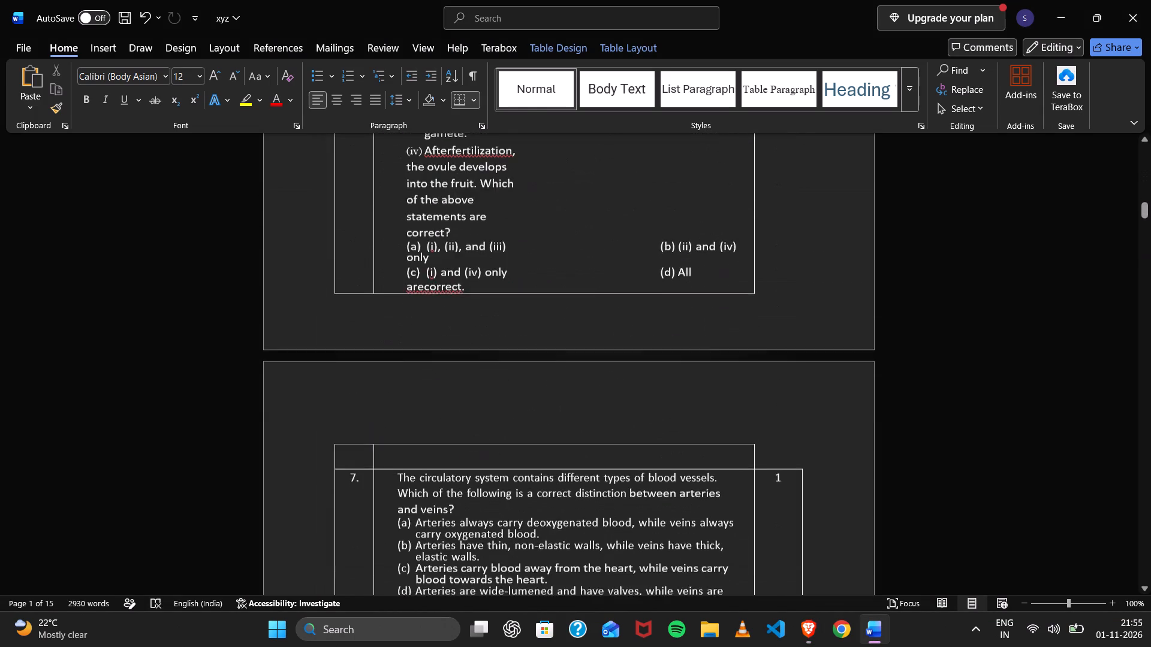
{"action": "scroll", "coordinate": [395, 374], "scroll_direction": "down", "scroll_amount": 3}
{"action": "left_click_drag", "start_coordinate": [389, 309], "coordinate": [468, 354]}
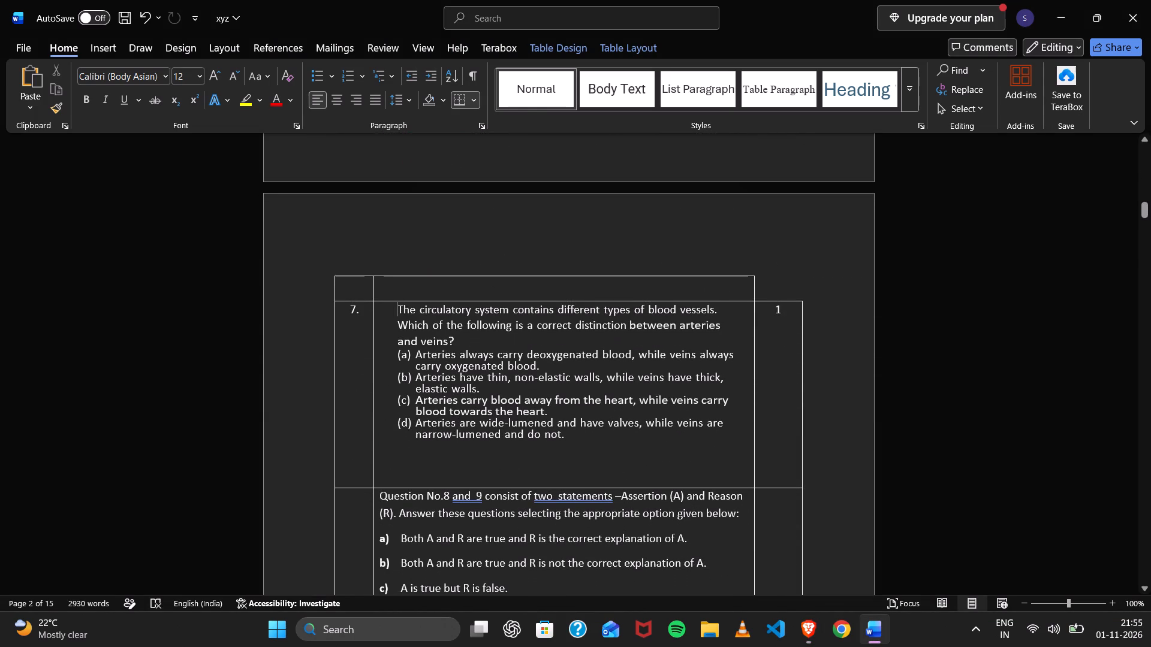
{"action": "left_click_drag", "start_coordinate": [468, 354], "coordinate": [610, 471]}
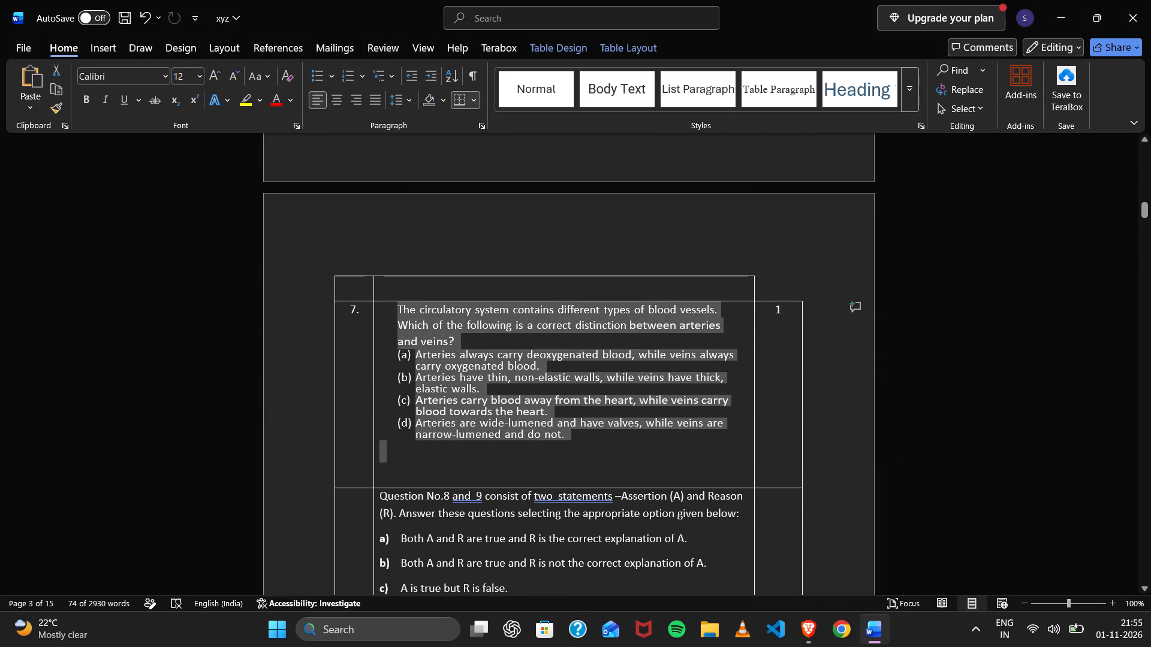
{"action": "key", "text": "ctrl+v"}
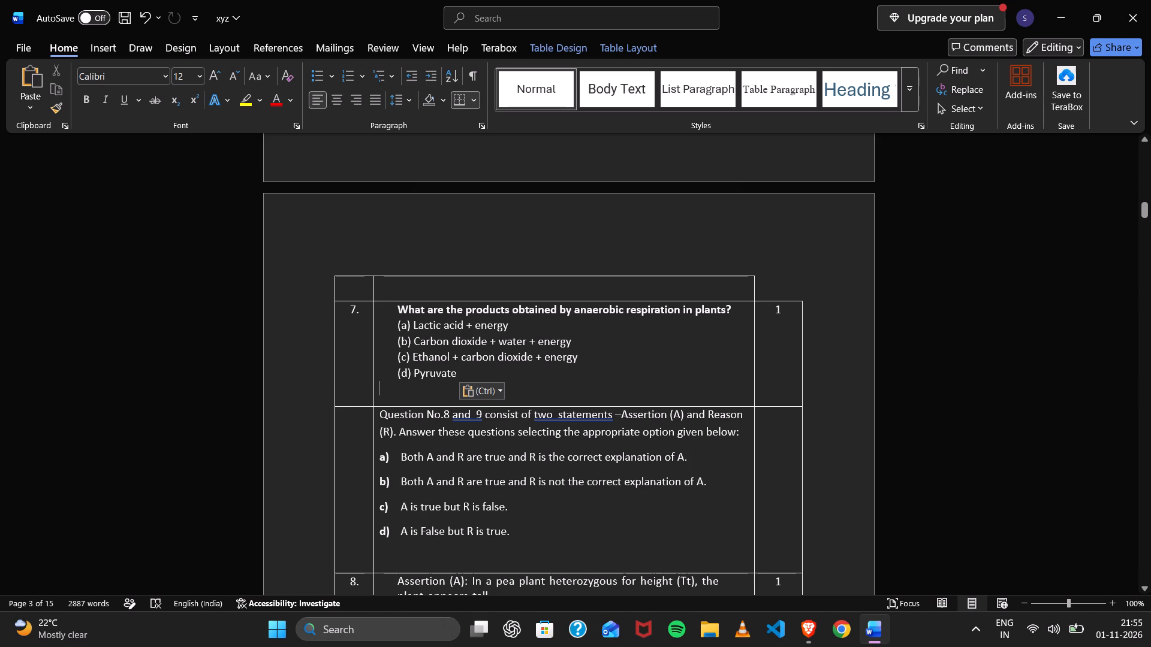
{"action": "key", "text": "BackSpace"}
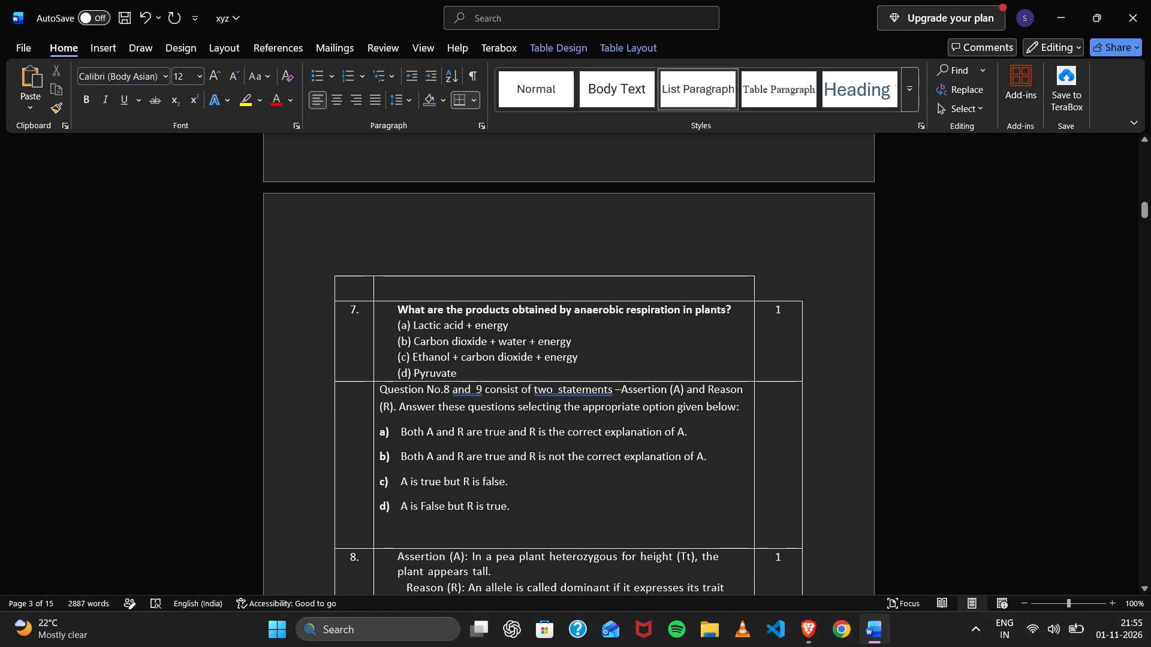
Remove the left indent from question 7's text and each of its options (a) to (d).
{"action": "left_click", "coordinate": [397, 313]}
{"action": "key", "text": "BackSpace"}
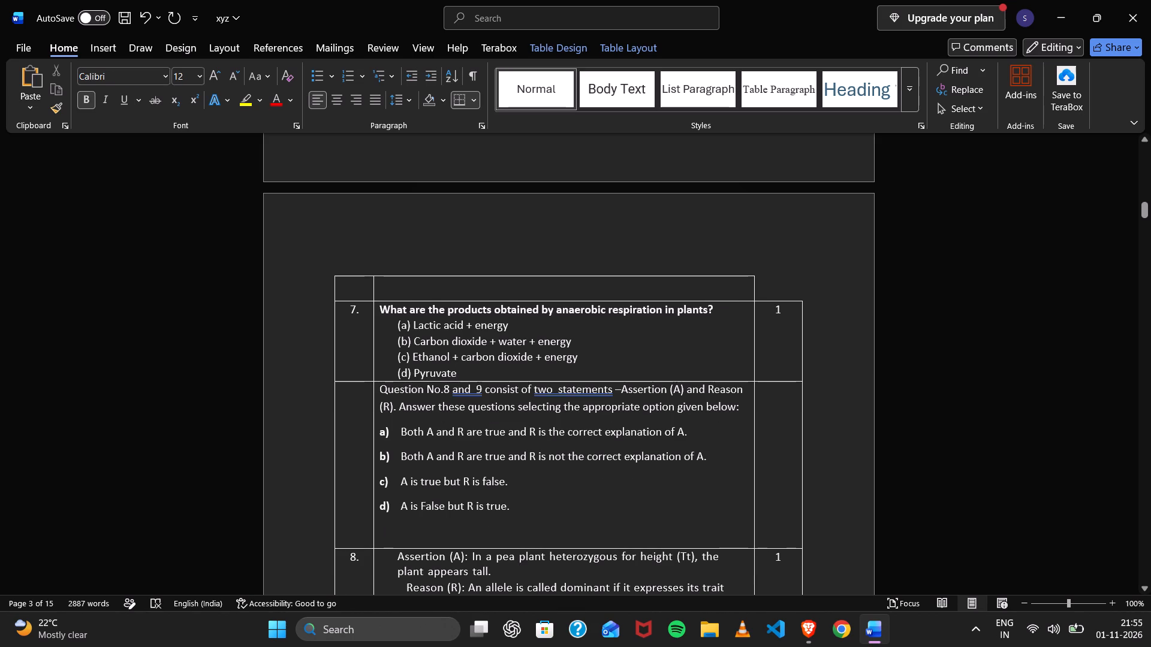
{"action": "key", "text": "Down"}
{"action": "key", "text": "BackSpace"}
{"action": "key", "text": "Down"}
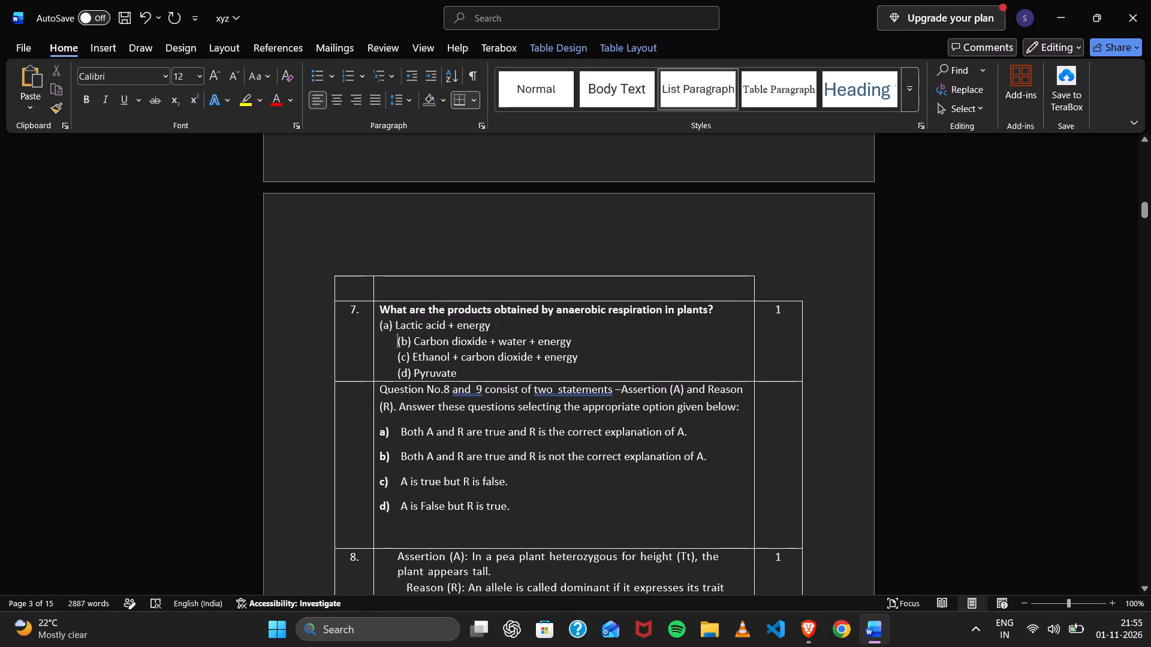
{"action": "key", "text": "BackSpace"}
{"action": "key", "text": "Down"}
{"action": "key", "text": "BackSpace"}
{"action": "key", "text": "Down"}
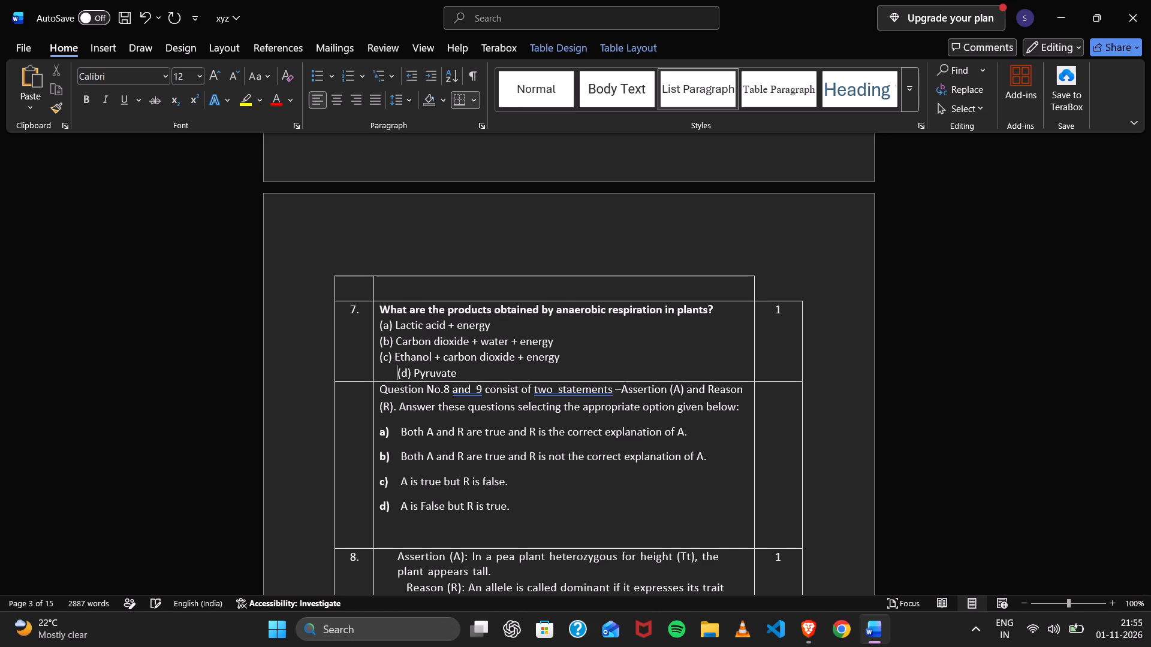
{"action": "key", "text": "BackSpace"}
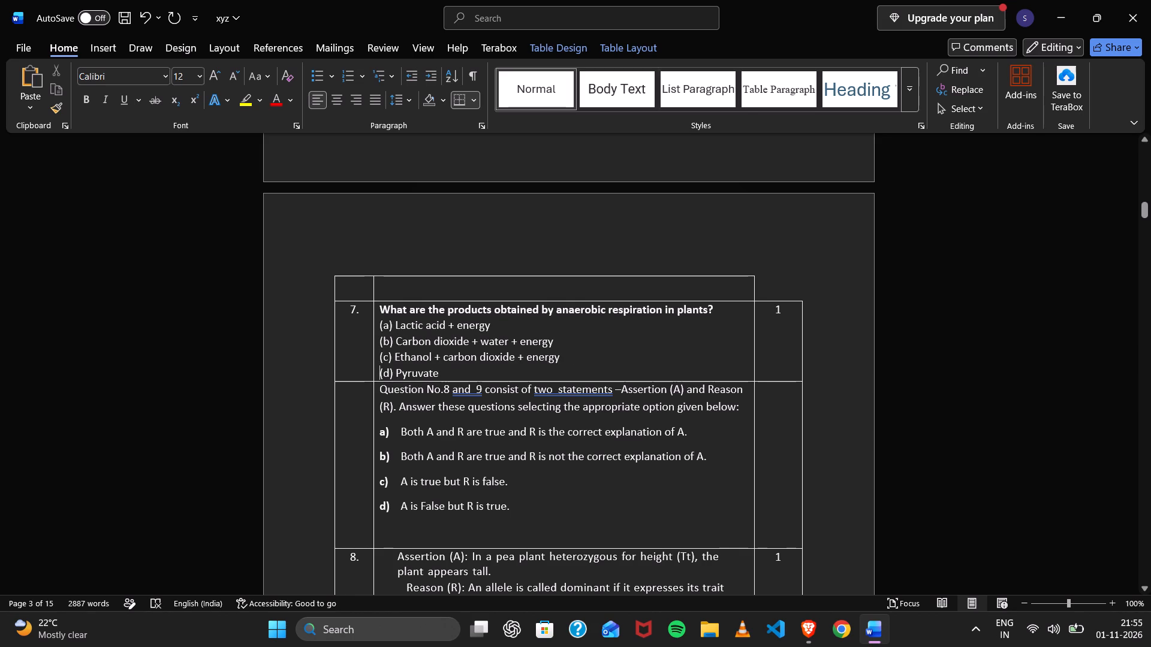
Review Biology questions 1 to 6 in Section A of the question paper.
{"action": "scroll", "coordinate": [644, 328], "scroll_direction": "up", "scroll_amount": 4}
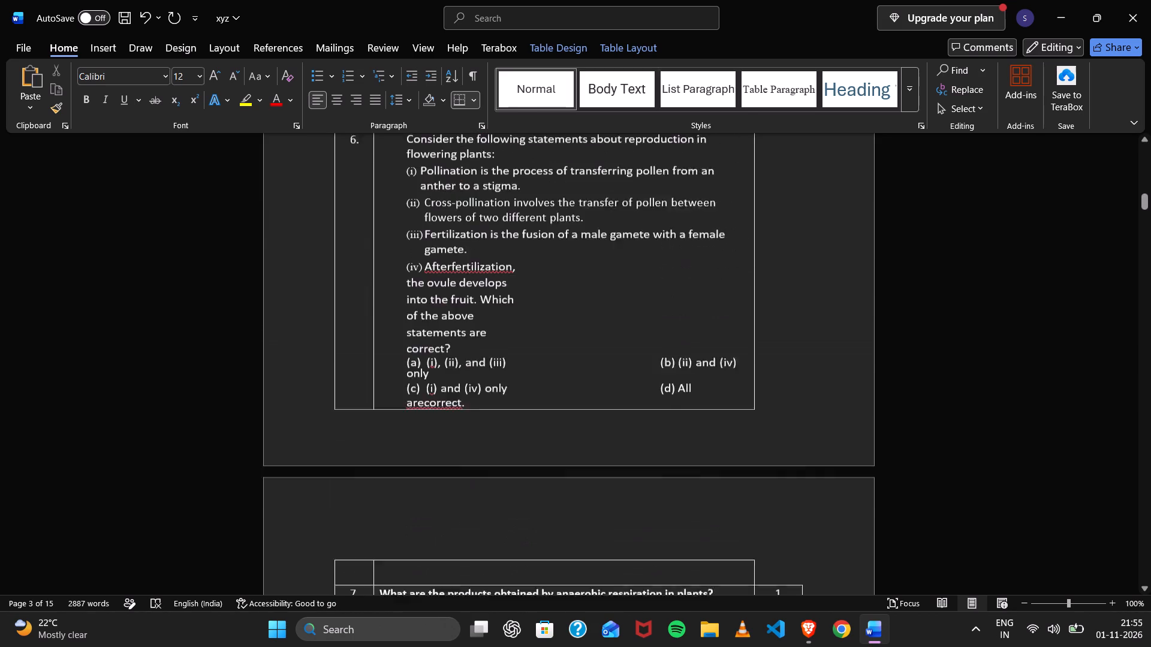
{"action": "scroll", "coordinate": [644, 328], "scroll_direction": "up", "scroll_amount": 4}
{"action": "scroll", "coordinate": [644, 328], "scroll_direction": "right", "scroll_amount": 1}
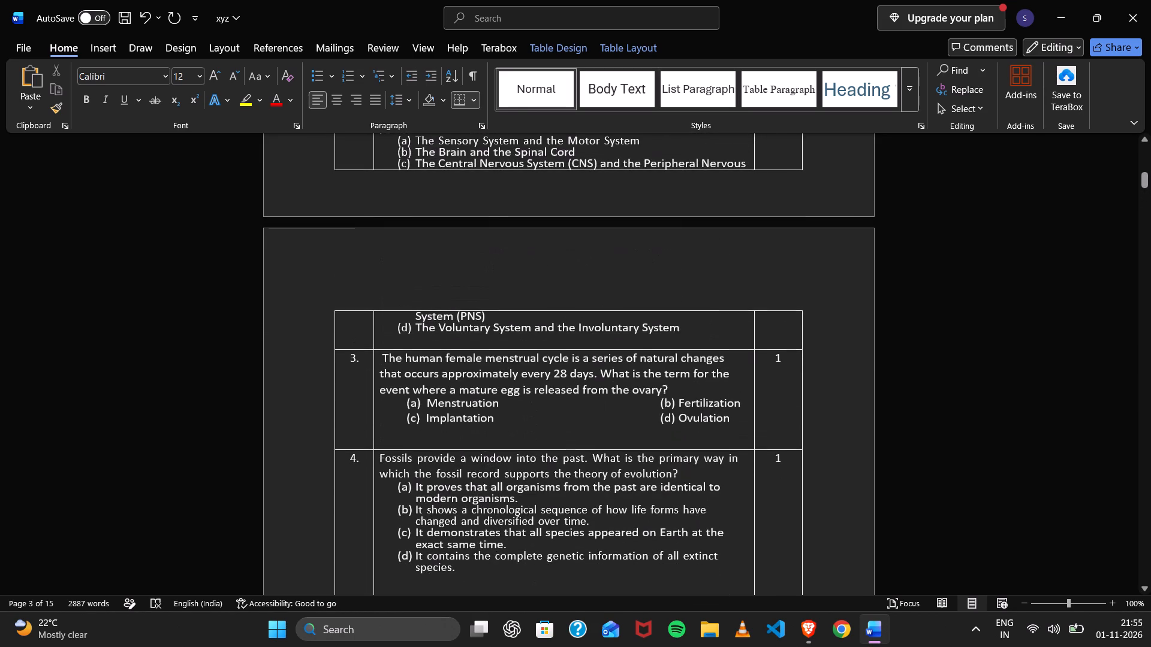
{"action": "scroll", "coordinate": [644, 328], "scroll_direction": "right", "scroll_amount": 1}
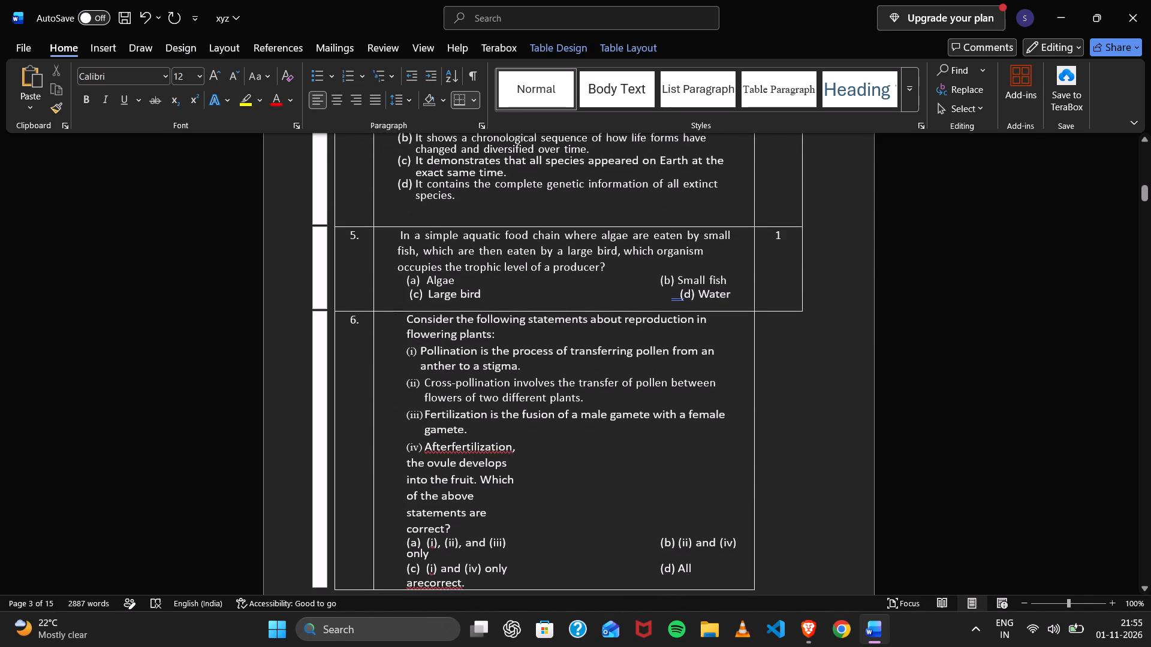
{"action": "scroll", "coordinate": [644, 328], "scroll_direction": "up", "scroll_amount": 2}
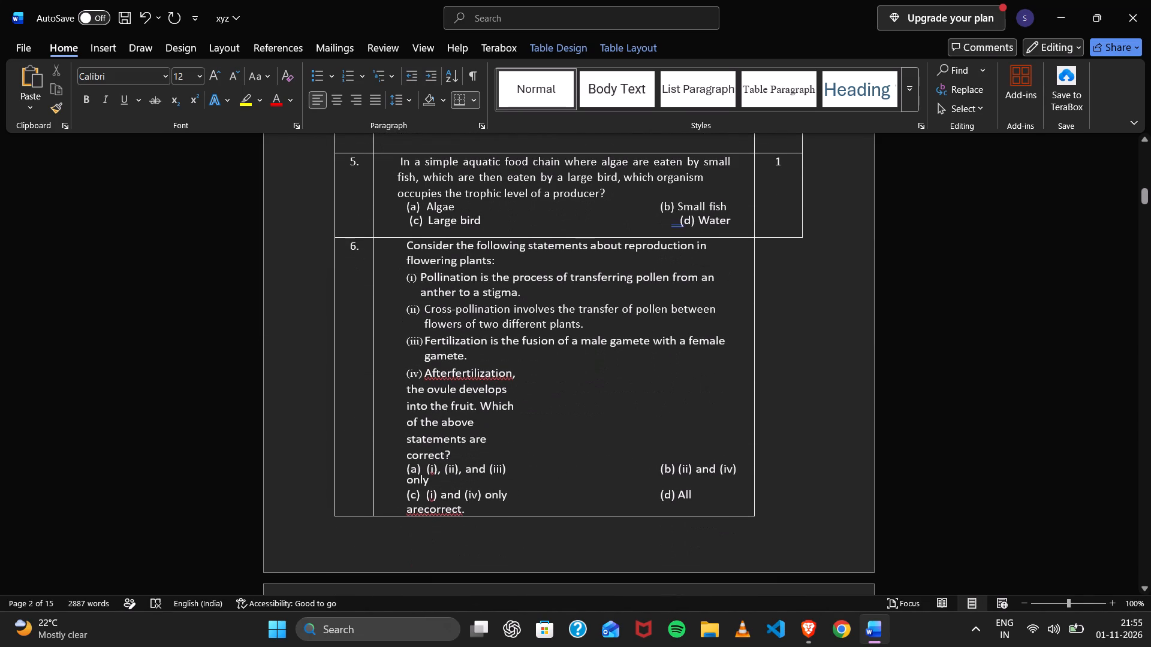
{"action": "scroll", "coordinate": [644, 328], "scroll_direction": "up", "scroll_amount": 4}
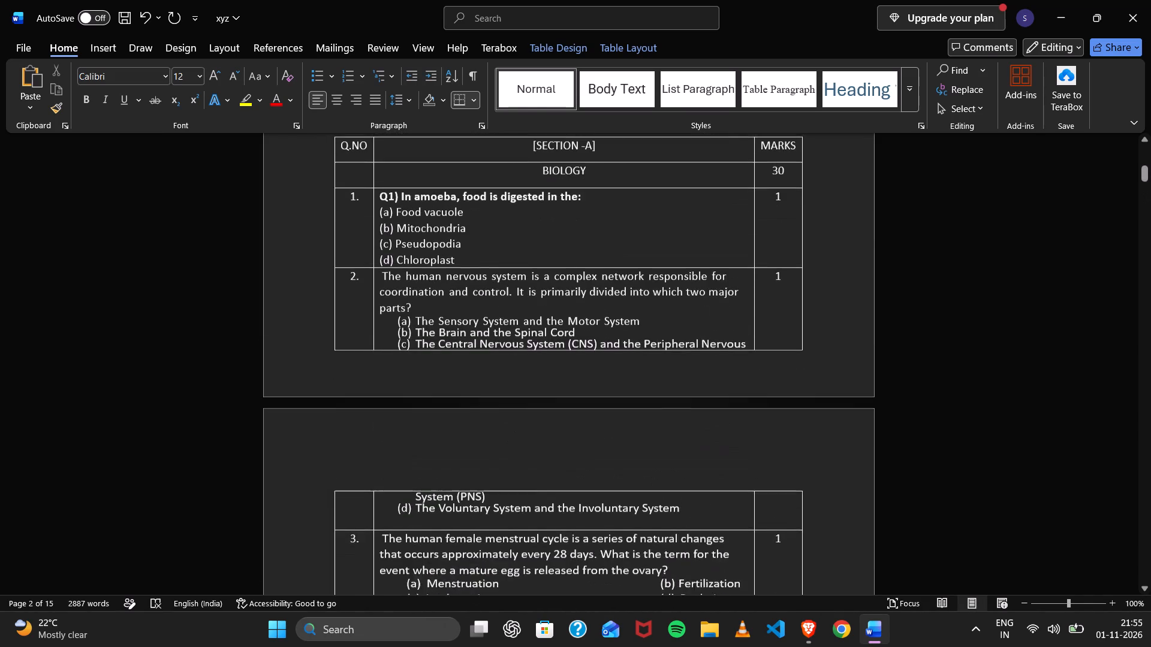
{"action": "scroll", "coordinate": [644, 328], "scroll_direction": "down", "scroll_amount": 1}
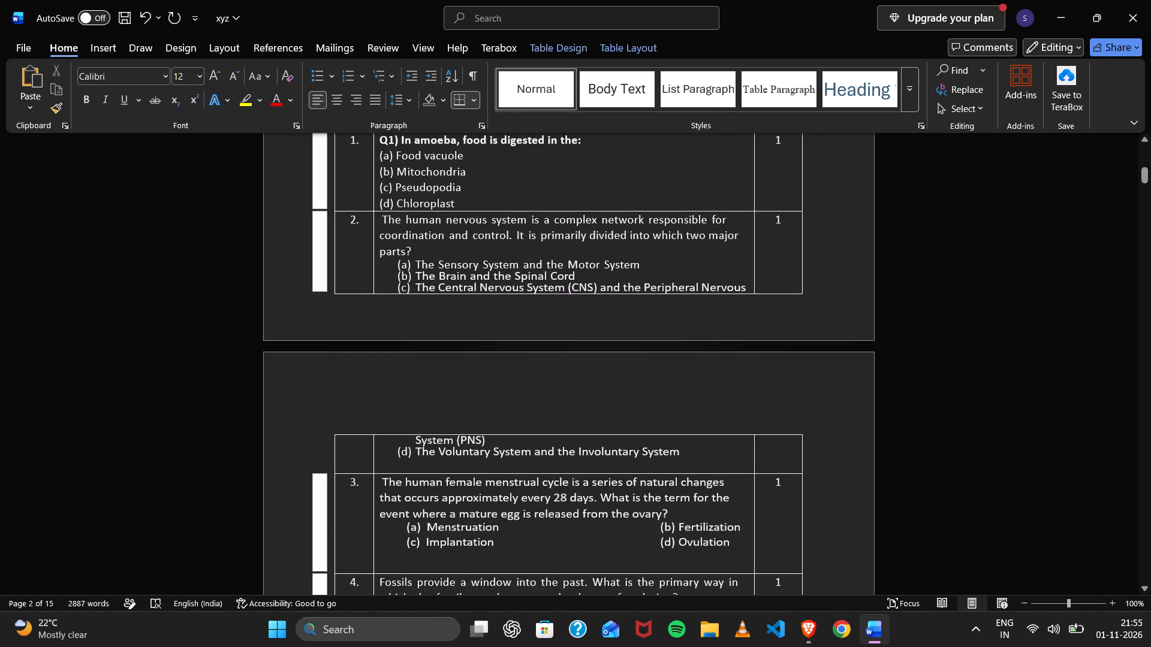
Switch to Brave and change the web search to "life process question answers".
{"action": "scroll", "coordinate": [547, 144], "scroll_direction": "right", "scroll_amount": 8}
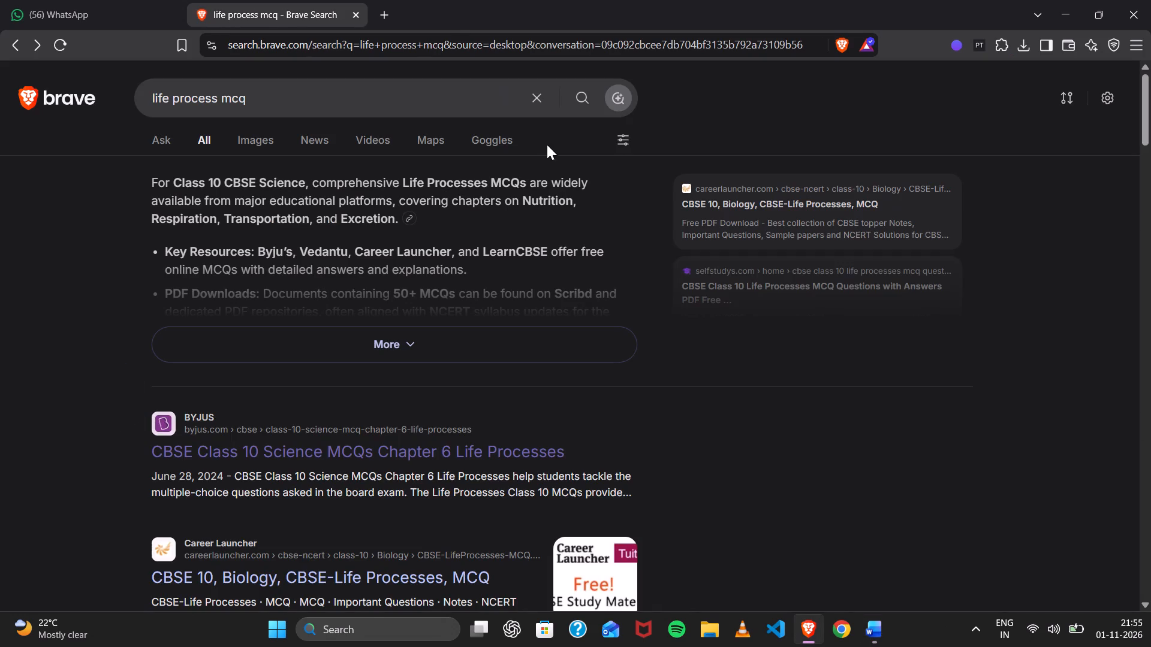
{"action": "left_click", "coordinate": [425, 88]}
{"action": "key", "text": "BackSpace"}
{"action": "key", "text": "BackSpace"}
{"action": "key", "text": "BackSpace"}
{"action": "type", "text": "question answers"}
{"action": "key", "text": "Return"}
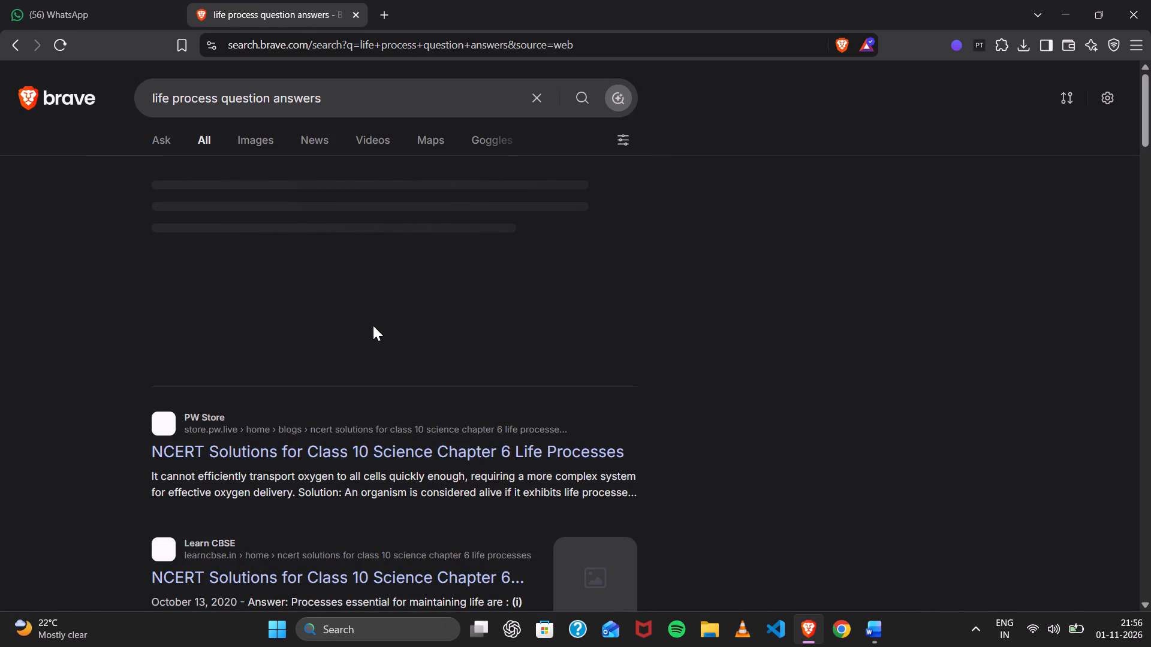
Open the PW Store result for NCERT Solutions Class 10 Science Chapter 6 and examine its questions for a suitable replacement.
{"action": "scroll", "coordinate": [343, 404], "scroll_direction": "down", "scroll_amount": 1}
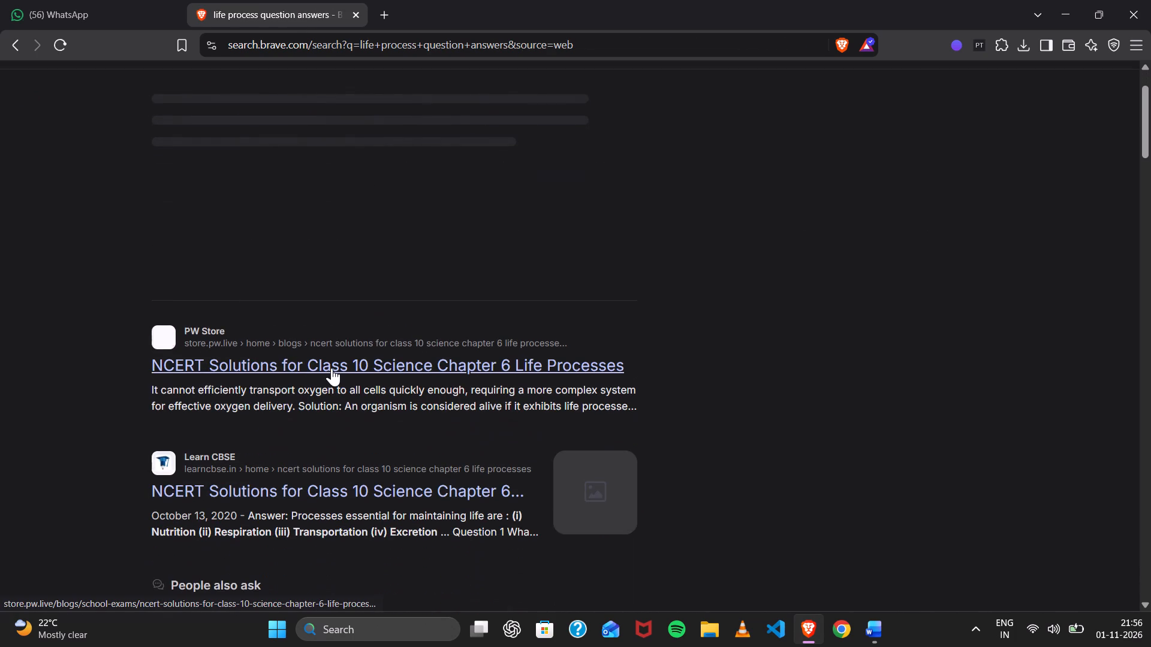
{"action": "left_click", "coordinate": [332, 368]}
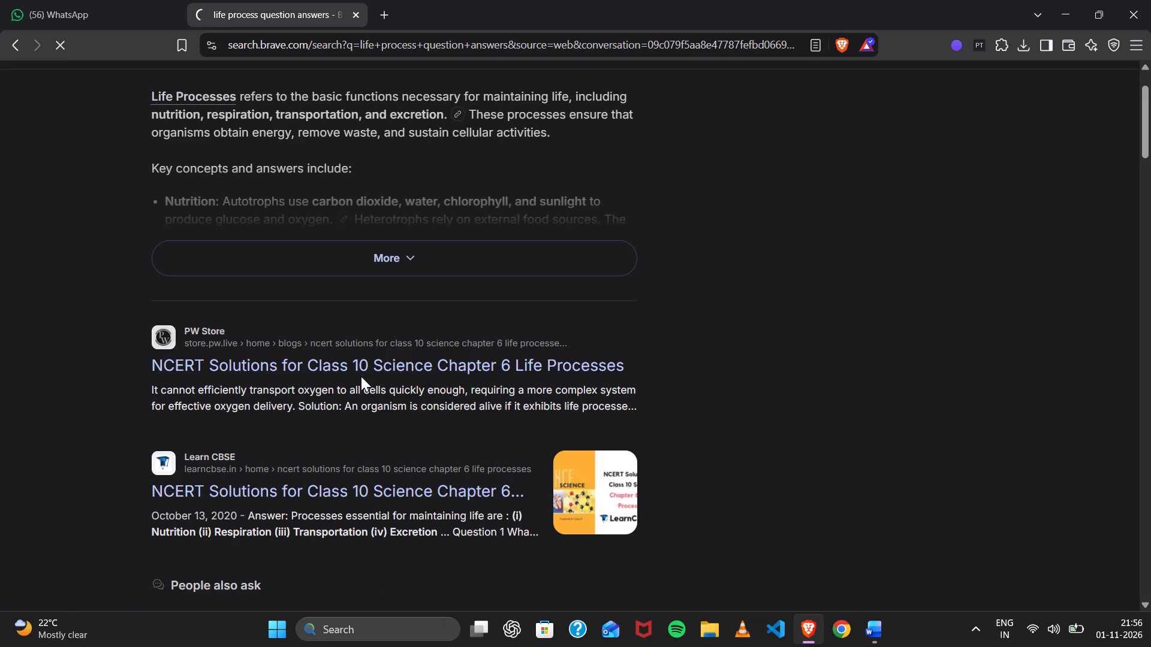
{"action": "scroll", "coordinate": [361, 376], "scroll_direction": "down", "scroll_amount": 2}
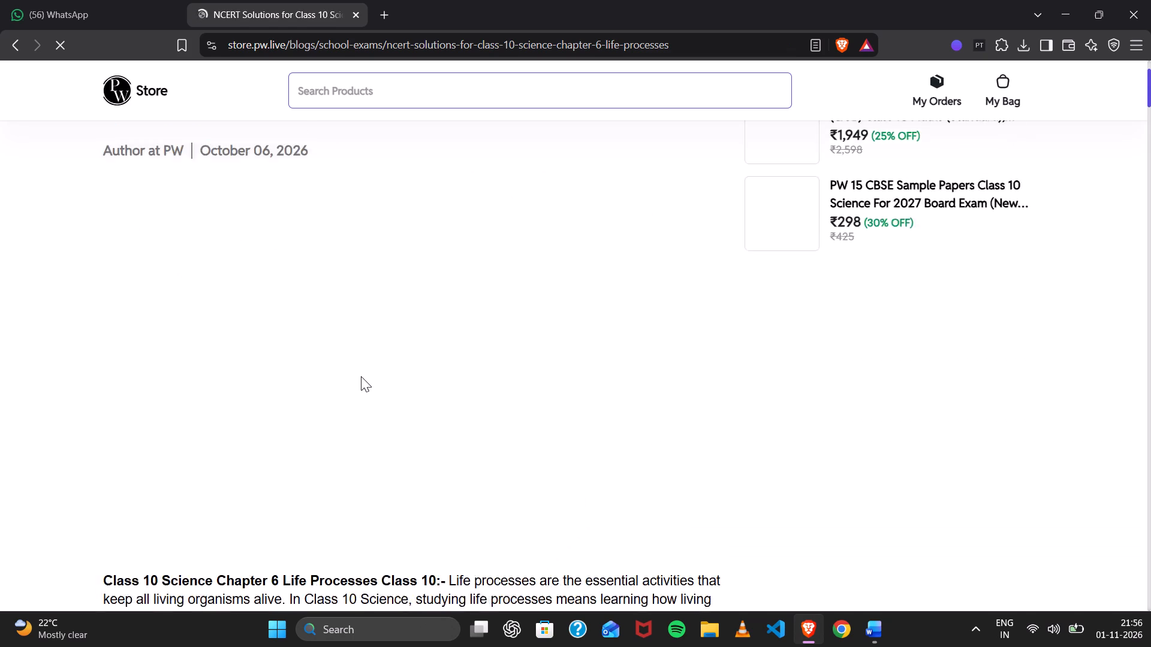
{"action": "scroll", "coordinate": [361, 376], "scroll_direction": "down", "scroll_amount": 8}
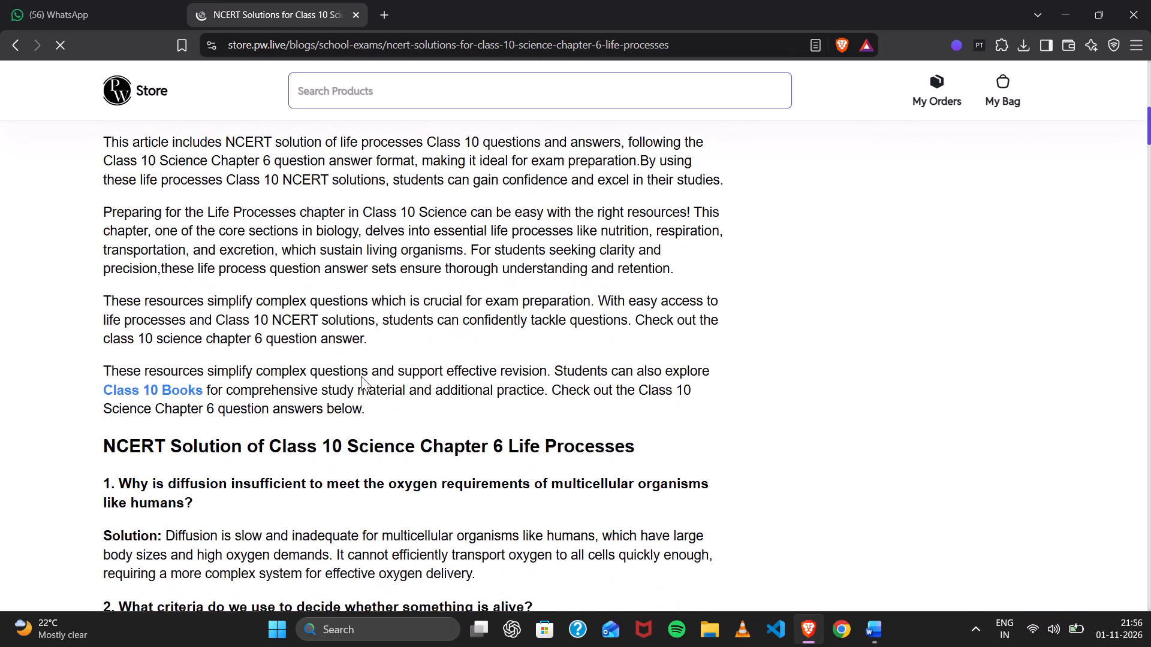
{"action": "scroll", "coordinate": [361, 376], "scroll_direction": "down", "scroll_amount": 2}
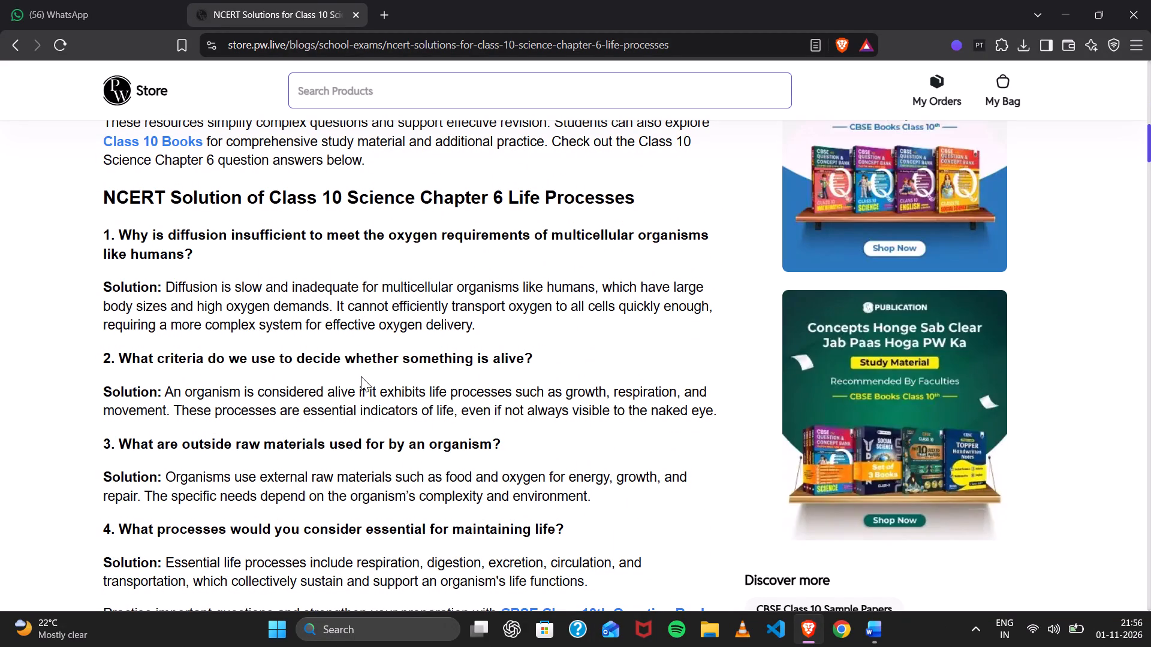
{"action": "scroll", "coordinate": [361, 376], "scroll_direction": "down", "scroll_amount": 5}
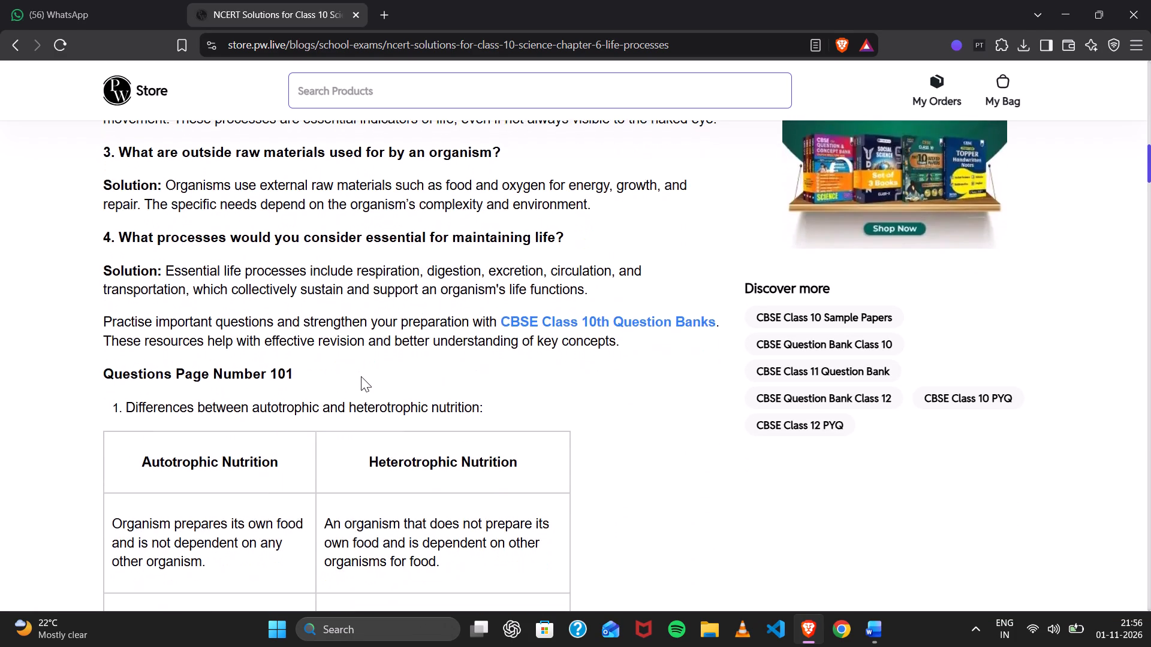
{"action": "scroll", "coordinate": [361, 376], "scroll_direction": "down", "scroll_amount": 2}
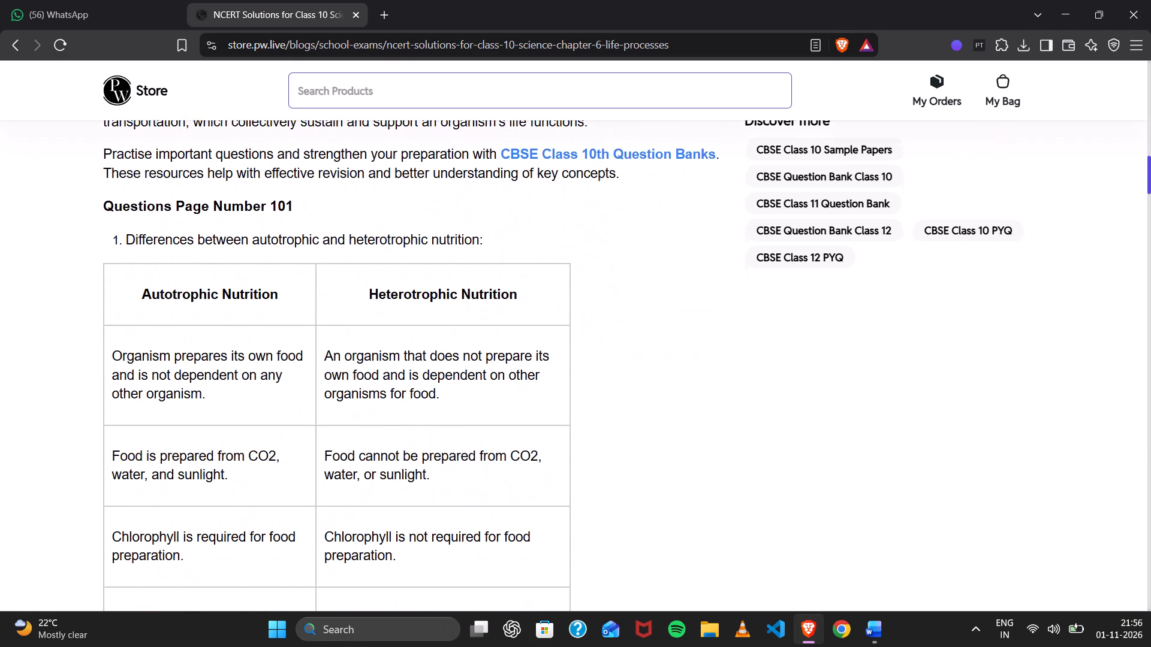
{"action": "scroll", "coordinate": [347, 359], "scroll_direction": "down", "scroll_amount": 1}
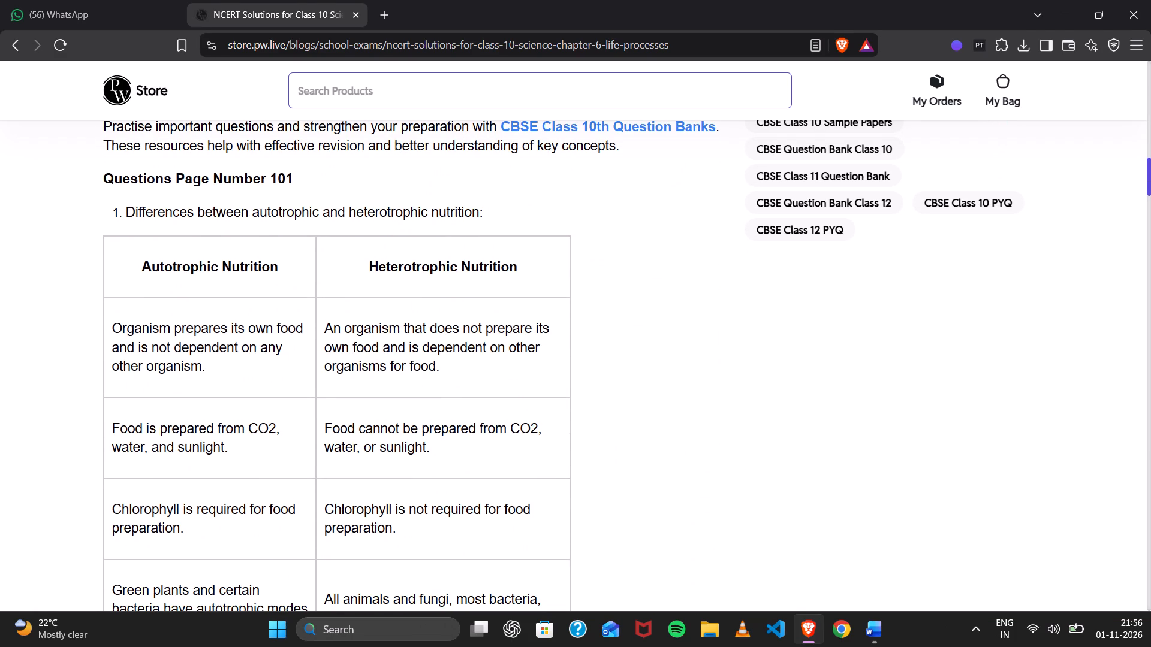
{"action": "scroll", "coordinate": [347, 359], "scroll_direction": "down", "scroll_amount": 3}
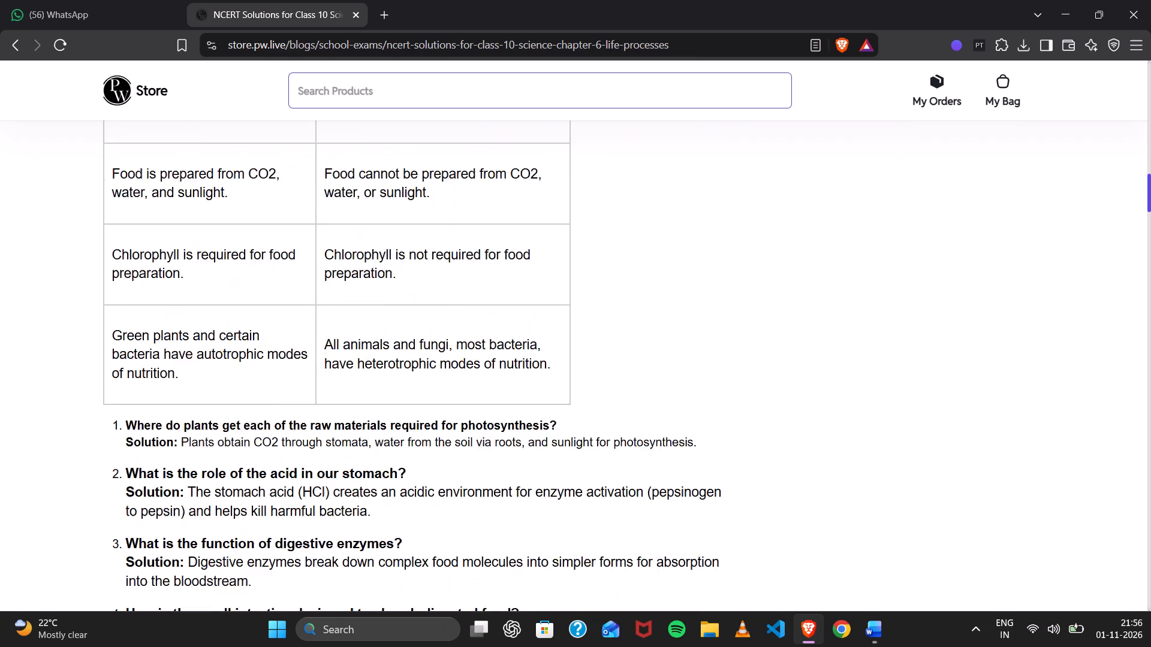
{"action": "scroll", "coordinate": [347, 359], "scroll_direction": "down", "scroll_amount": 4}
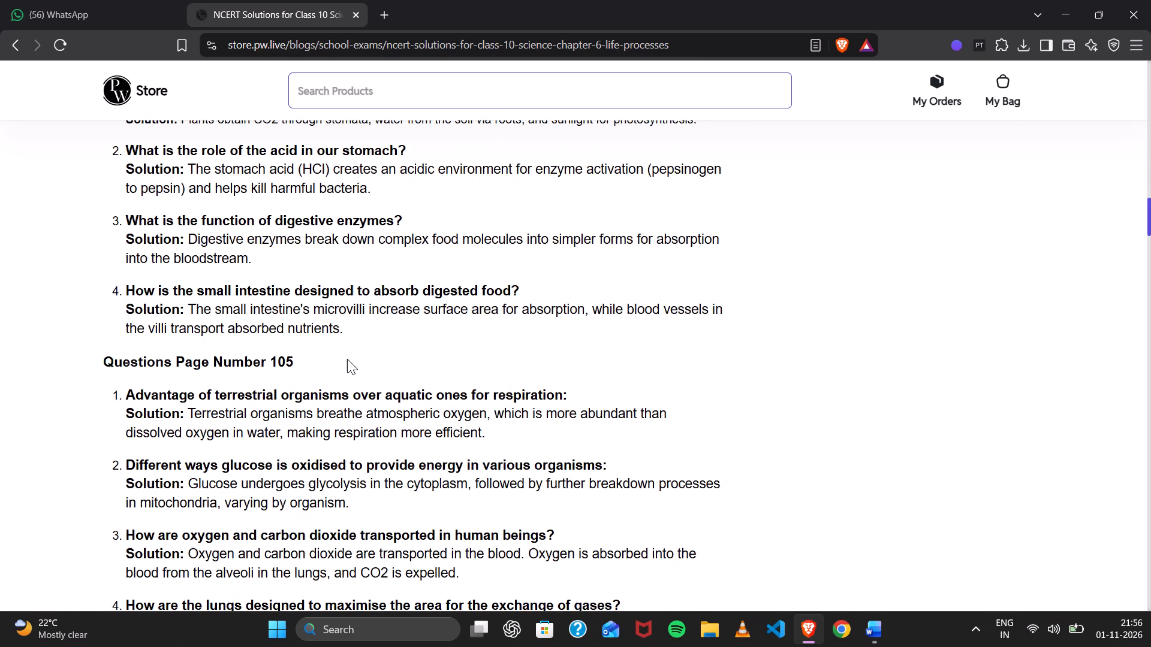
{"action": "scroll", "coordinate": [347, 359], "scroll_direction": "down", "scroll_amount": 3}
{"action": "scroll", "coordinate": [347, 359], "scroll_direction": "up", "scroll_amount": 2}
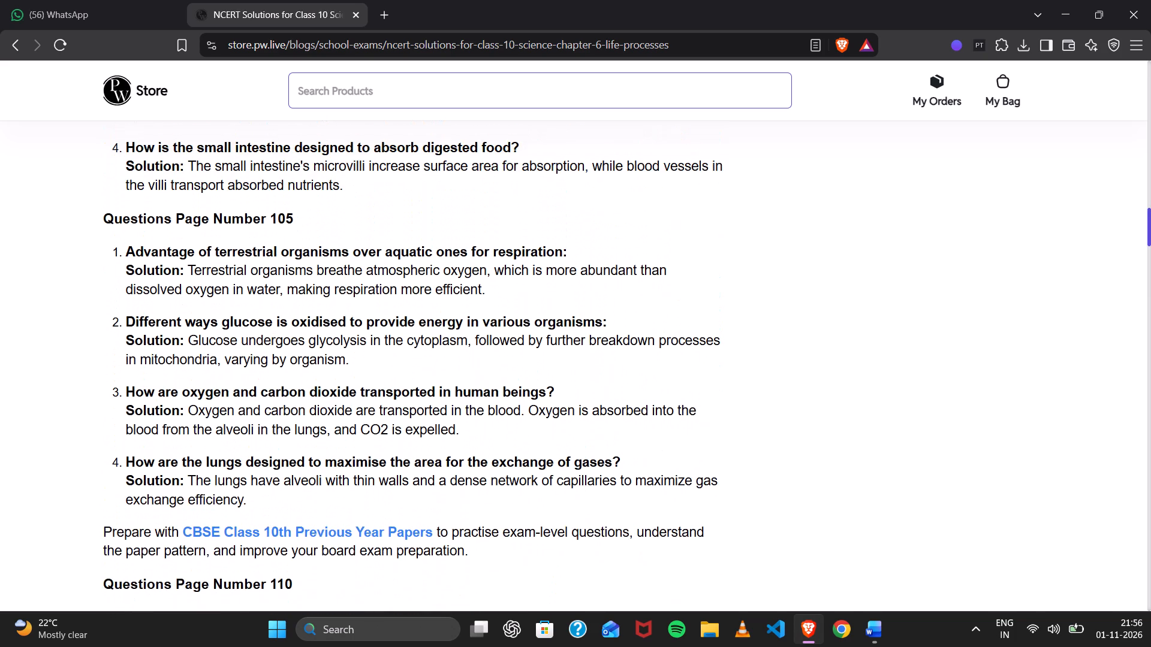
{"action": "scroll", "coordinate": [347, 359], "scroll_direction": "down", "scroll_amount": 3}
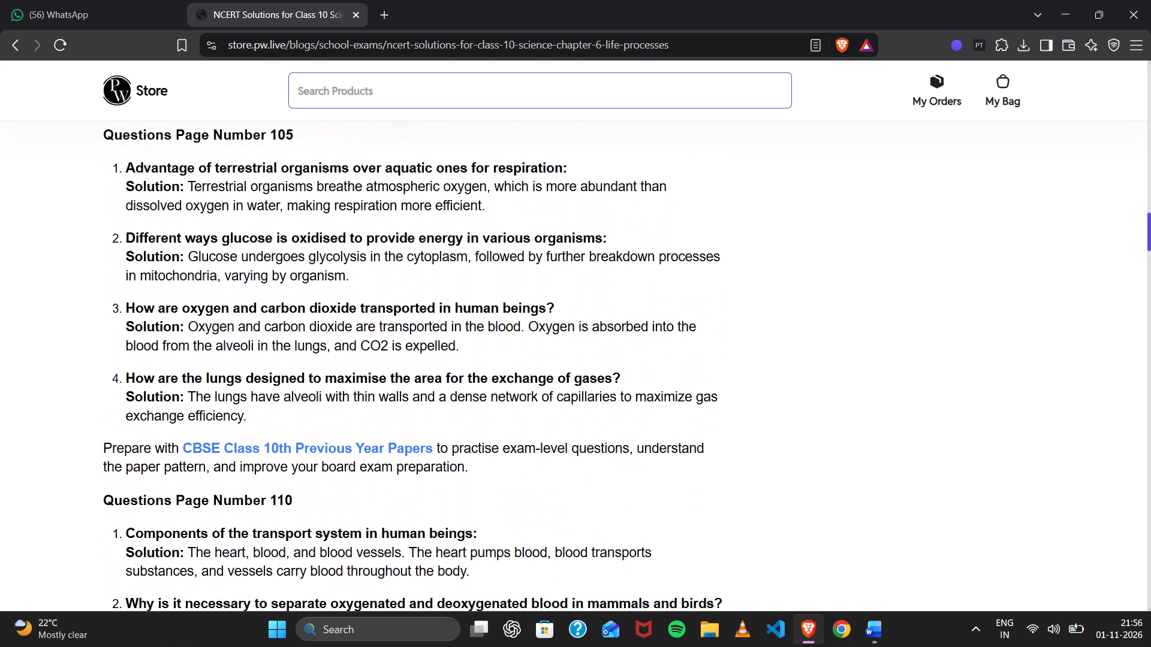
{"action": "scroll", "coordinate": [347, 359], "scroll_direction": "down", "scroll_amount": 7}
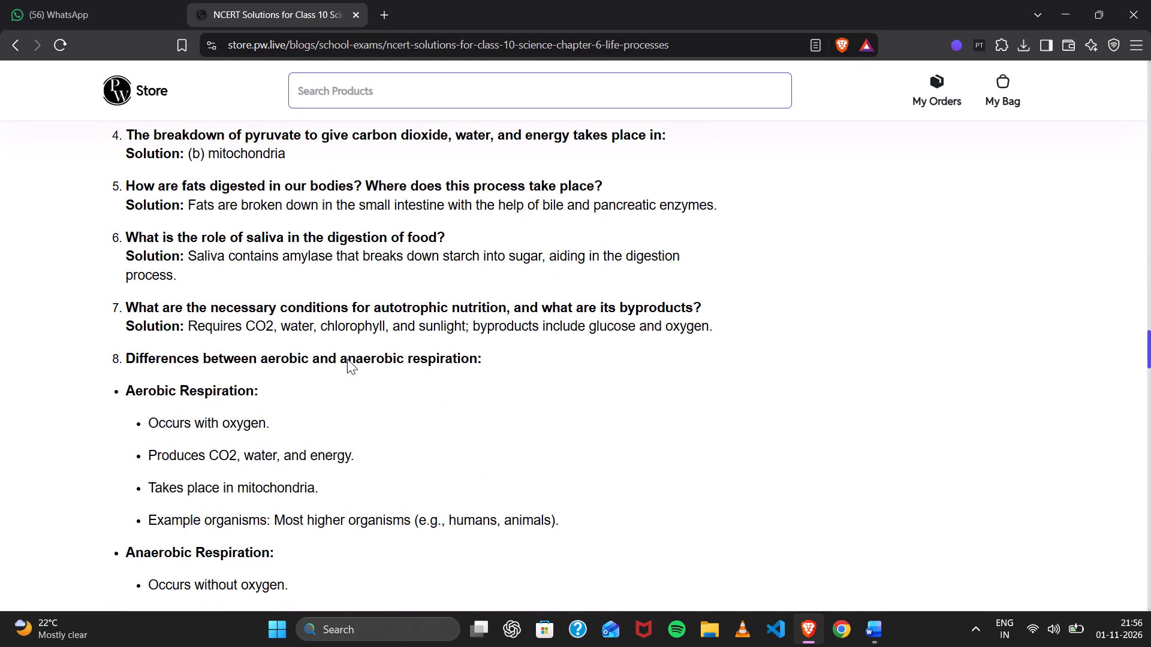
{"action": "scroll", "coordinate": [347, 359], "scroll_direction": "right", "scroll_amount": 5}
{"action": "scroll", "coordinate": [289, 374], "scroll_direction": "right", "scroll_amount": 9}
{"action": "scroll", "coordinate": [167, 310], "scroll_direction": "right", "scroll_amount": 12}
Return to the search results, open the Learn CBSE solutions page, and copy Question 1's text on diffusion and oxygen requirements, without its answer.
{"action": "left_click", "coordinate": [14, 46]}
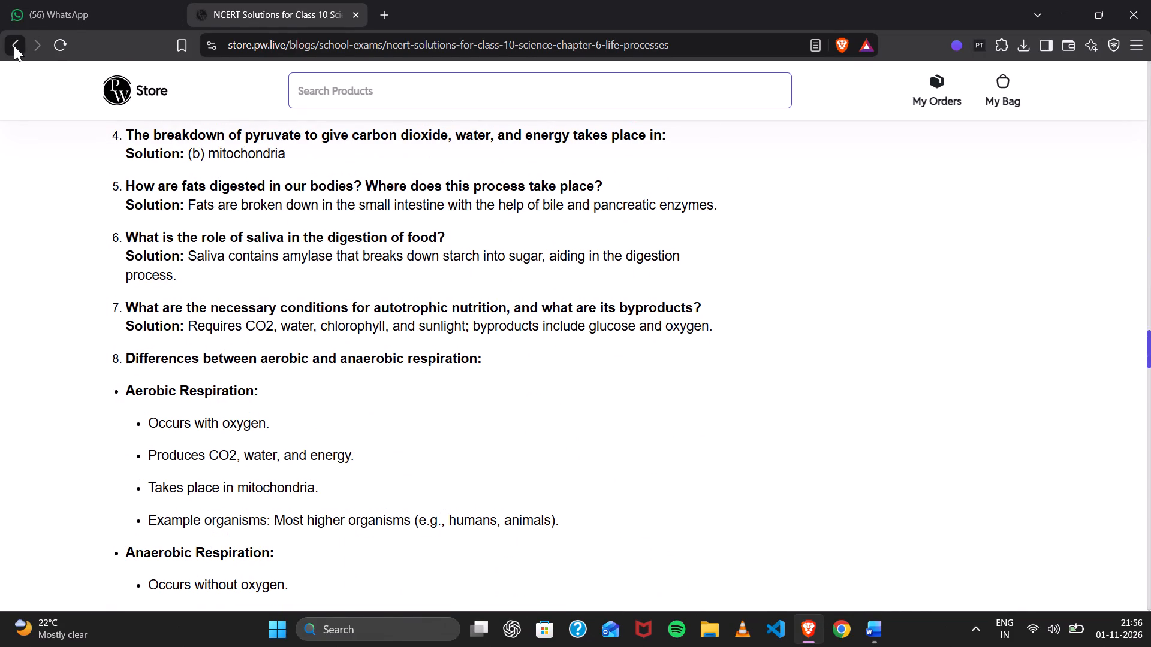
{"action": "scroll", "coordinate": [251, 298], "scroll_direction": "down", "scroll_amount": 1}
{"action": "left_click", "coordinate": [264, 397]}
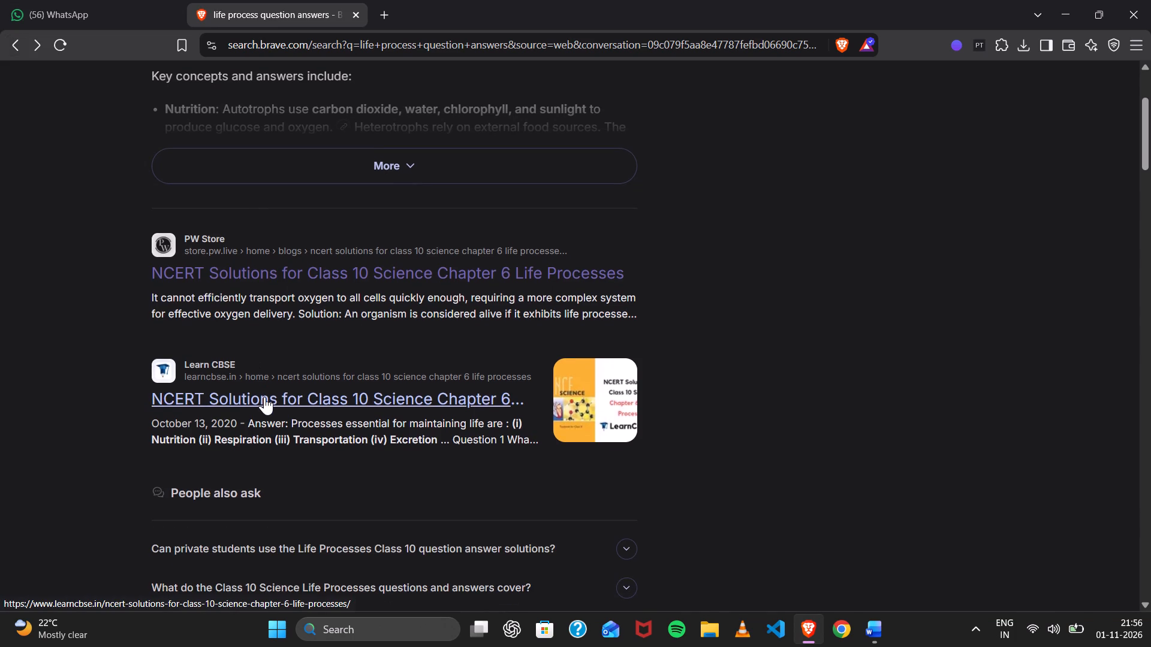
{"action": "scroll", "coordinate": [430, 391], "scroll_direction": "down", "scroll_amount": 6}
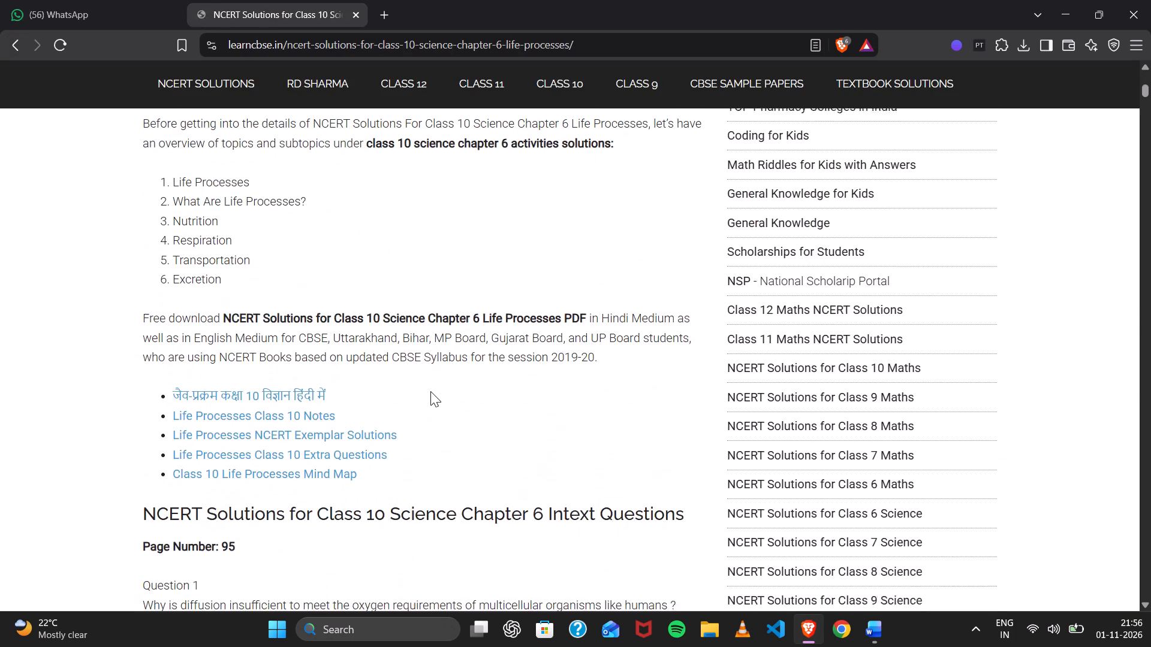
{"action": "scroll", "coordinate": [430, 391], "scroll_direction": "down", "scroll_amount": 3}
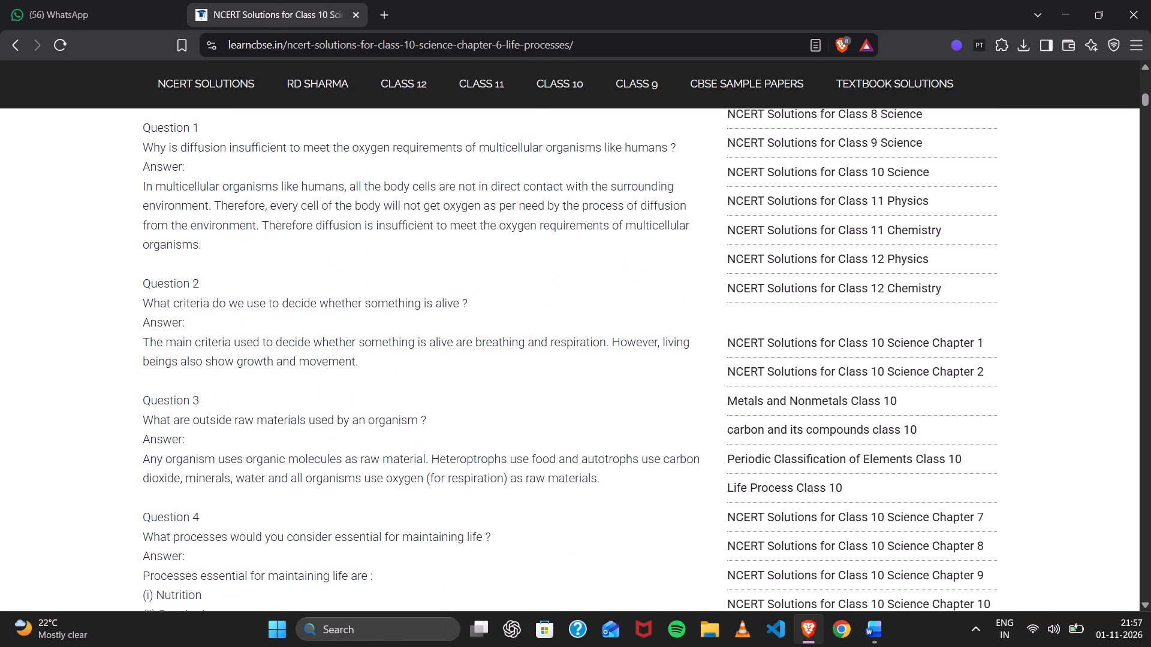
{"action": "left_click_drag", "start_coordinate": [143, 143], "coordinate": [678, 150]}
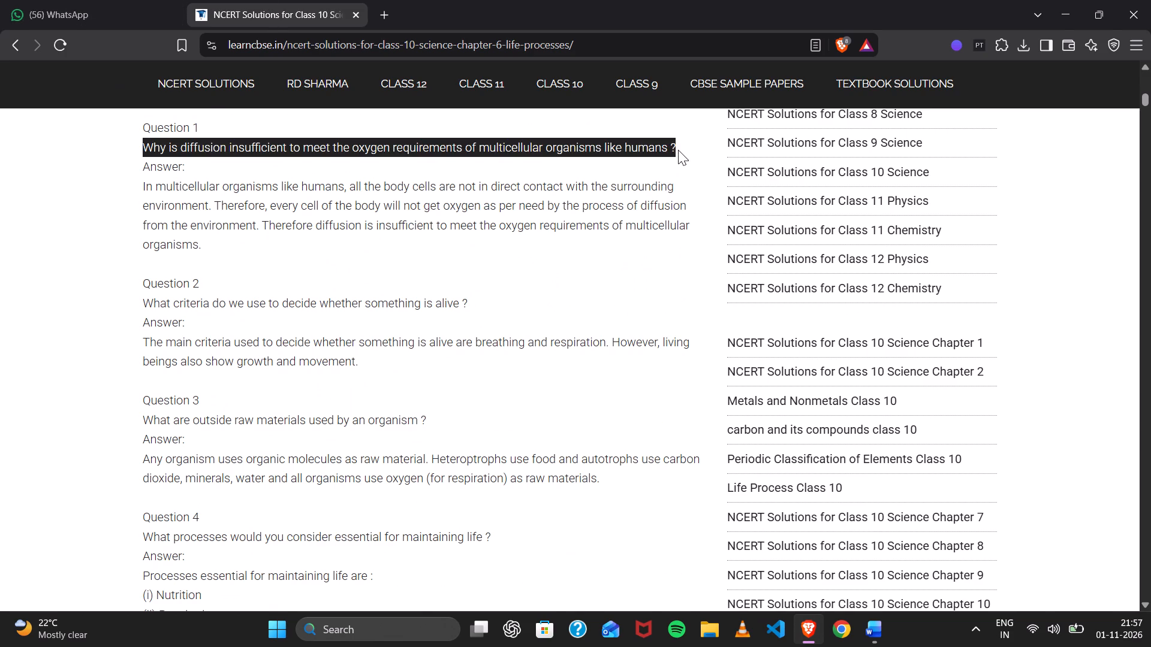
{"action": "key", "text": "ctrl+c"}
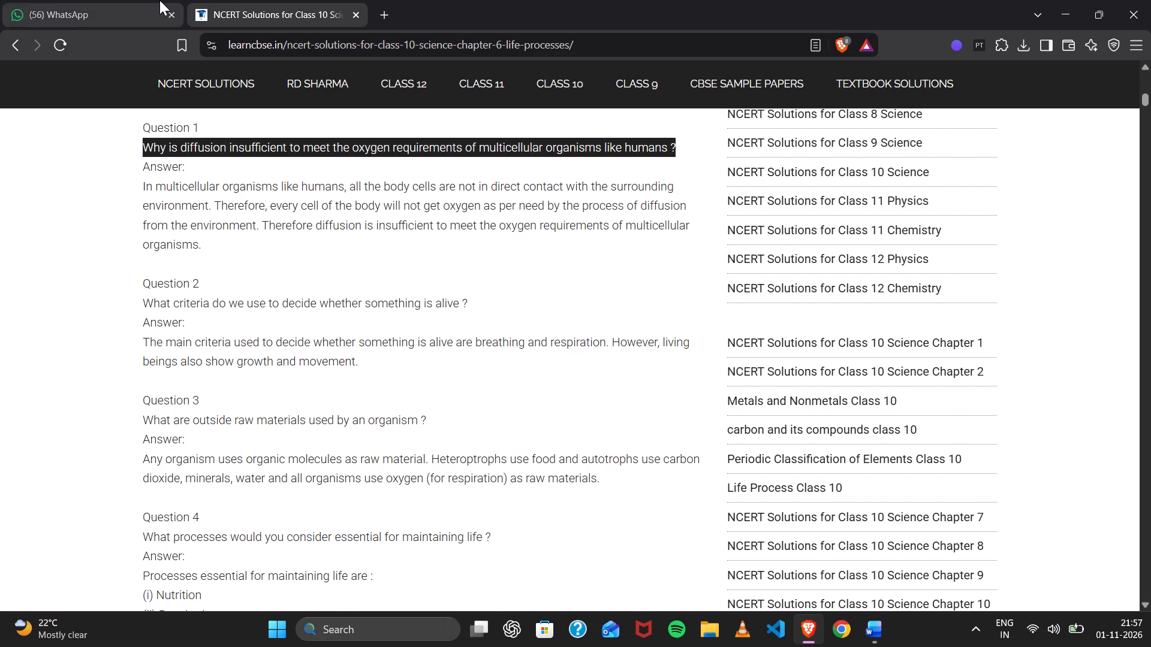
In the Word document, replace question 10 on stomach hydrochloric acid with the copied diffusion question.
{"action": "scroll", "coordinate": [469, 395], "scroll_direction": "down", "scroll_amount": 2}
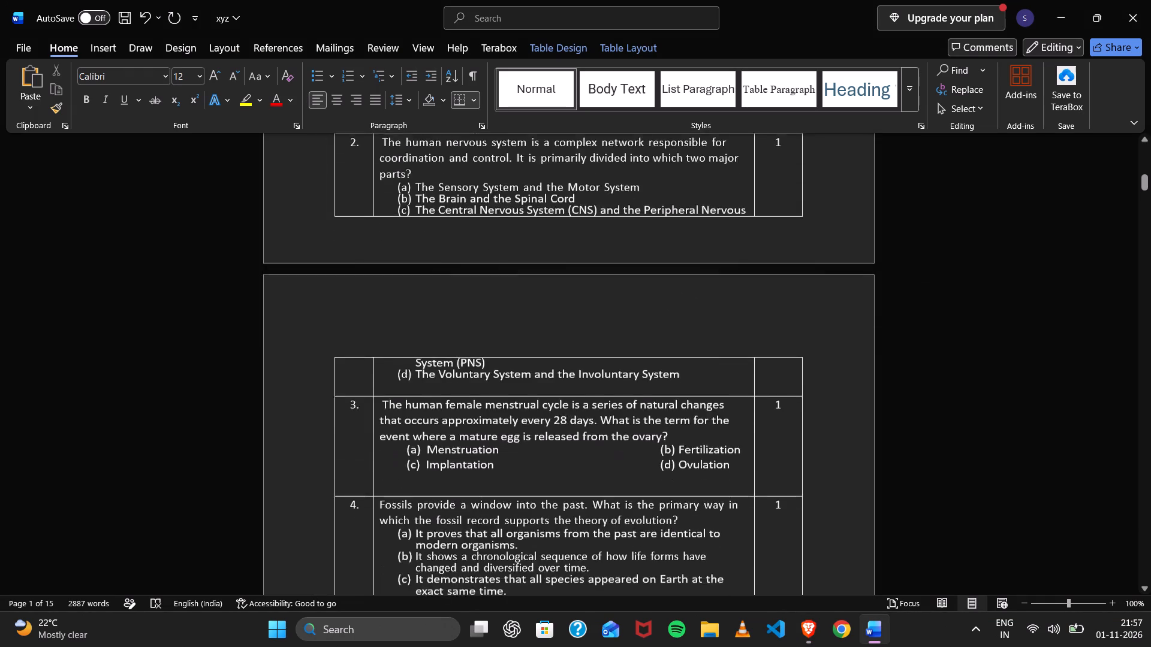
{"action": "scroll", "coordinate": [469, 395], "scroll_direction": "down", "scroll_amount": 9}
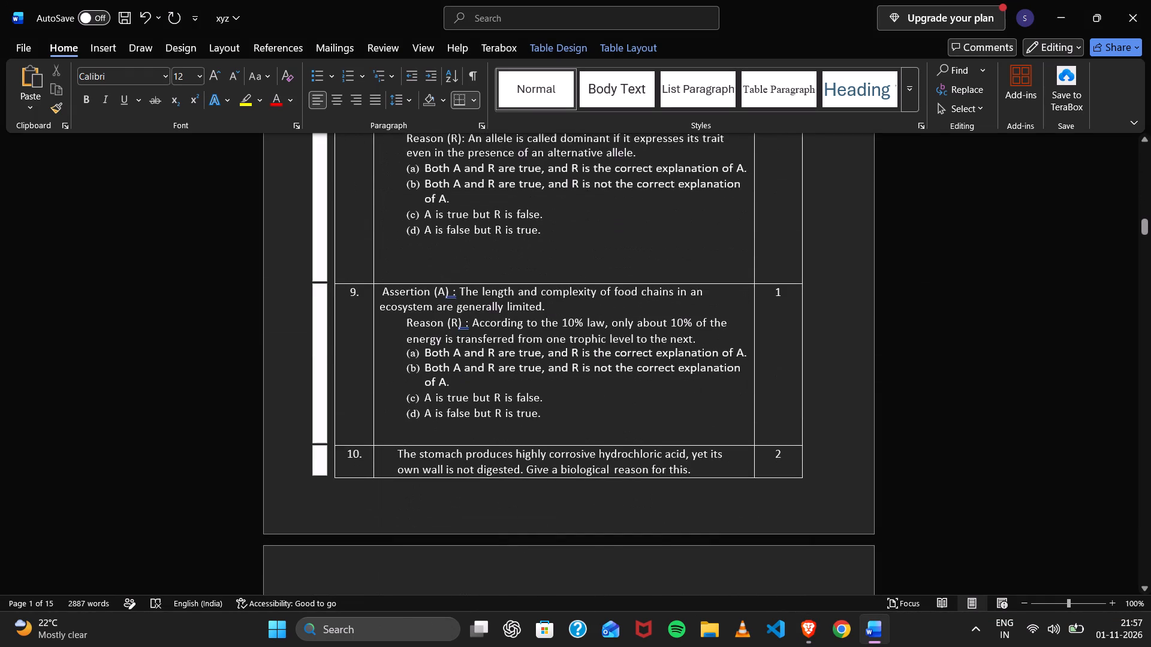
{"action": "scroll", "coordinate": [469, 395], "scroll_direction": "down", "scroll_amount": 2}
{"action": "scroll", "coordinate": [469, 395], "scroll_direction": "up", "scroll_amount": 3}
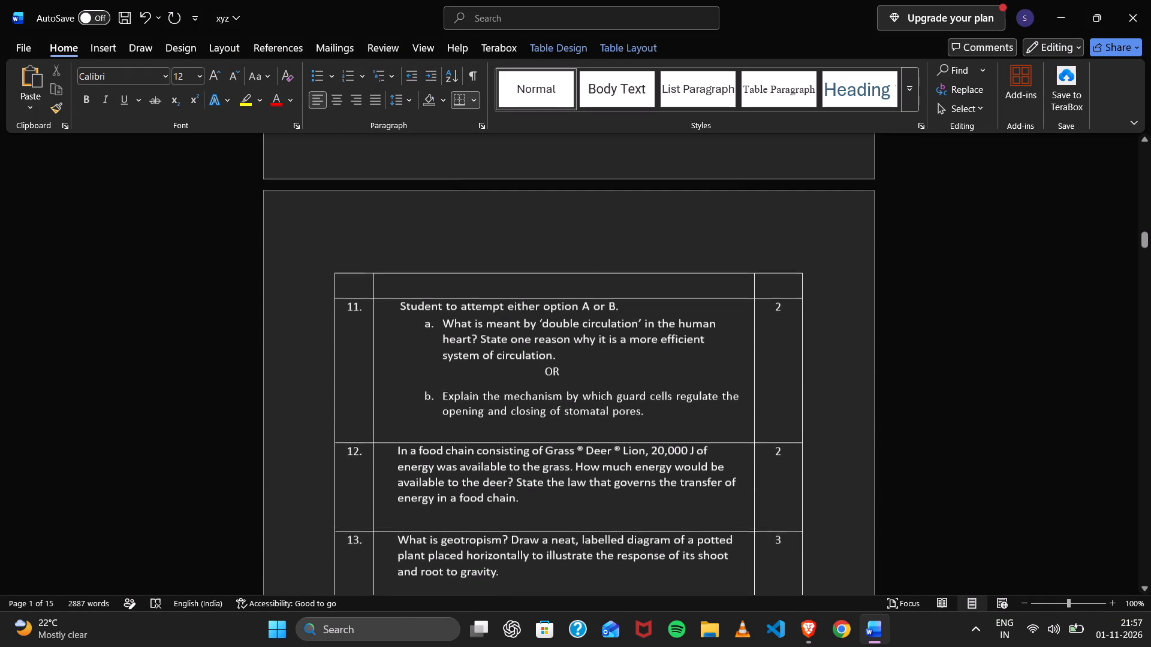
{"action": "scroll", "coordinate": [469, 395], "scroll_direction": "up", "scroll_amount": 3}
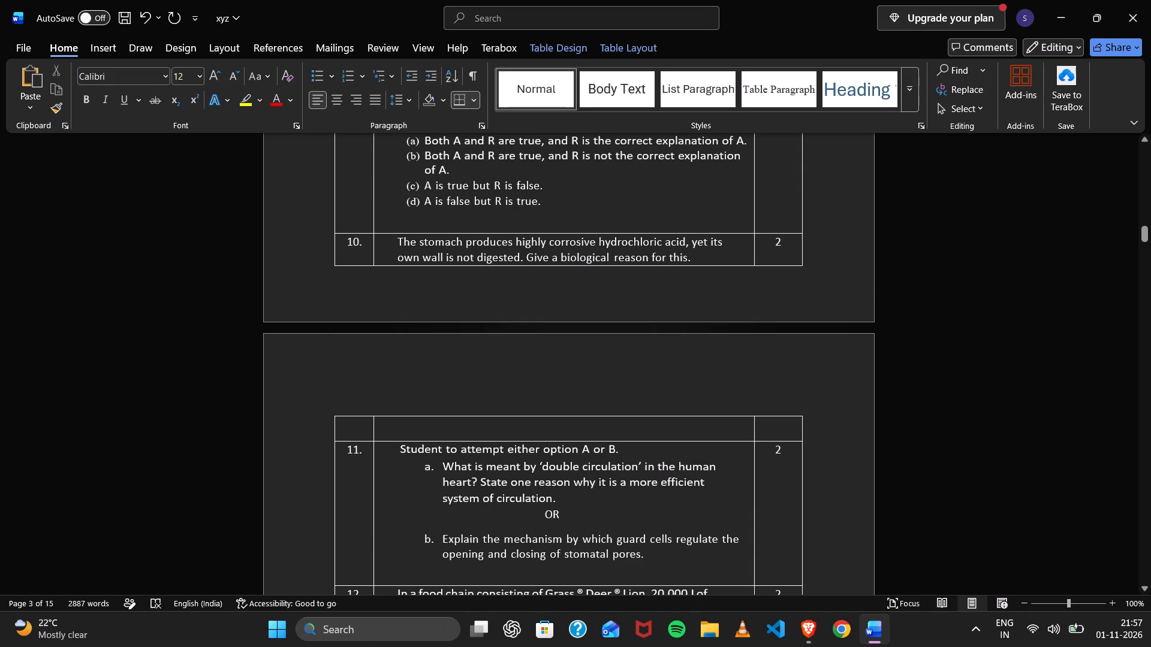
{"action": "left_click_drag", "start_coordinate": [398, 240], "coordinate": [730, 270]}
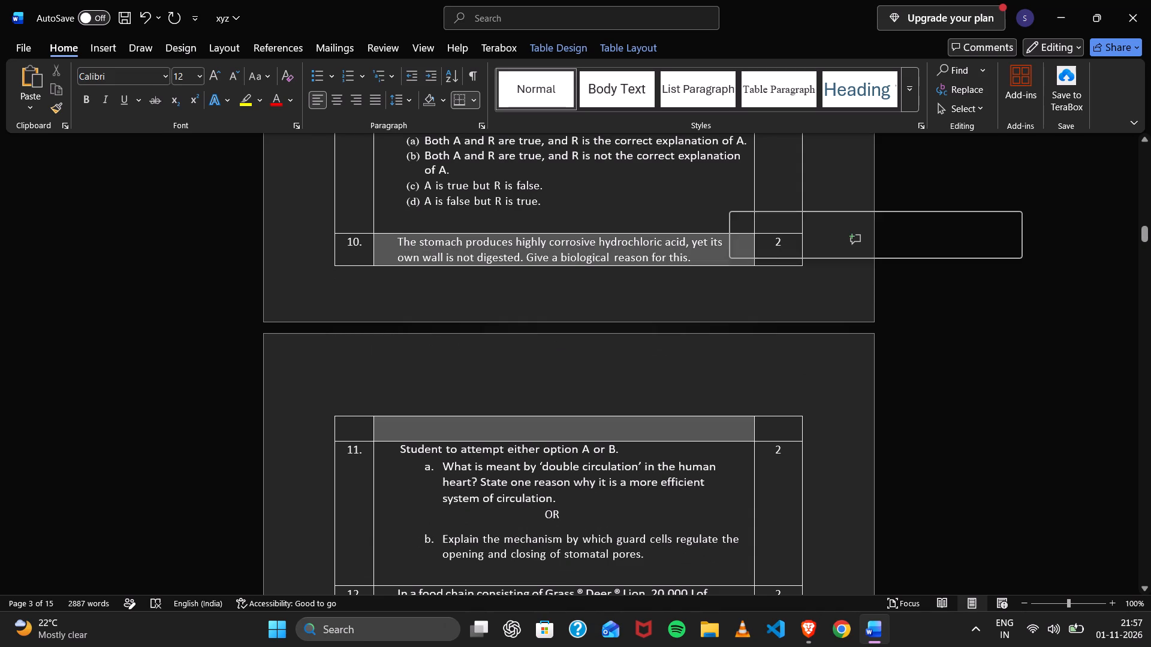
{"action": "key", "text": "ctrl+v"}
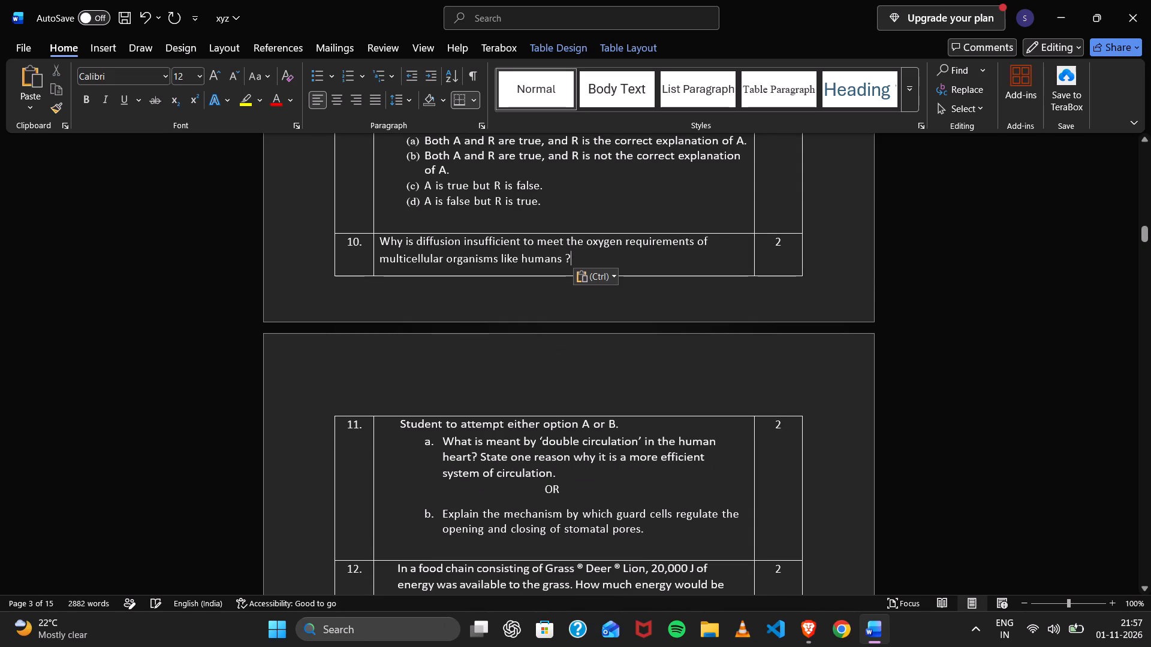
Remove the space after the paragraph in question 10's text.
{"action": "left_click", "coordinate": [661, 265]}
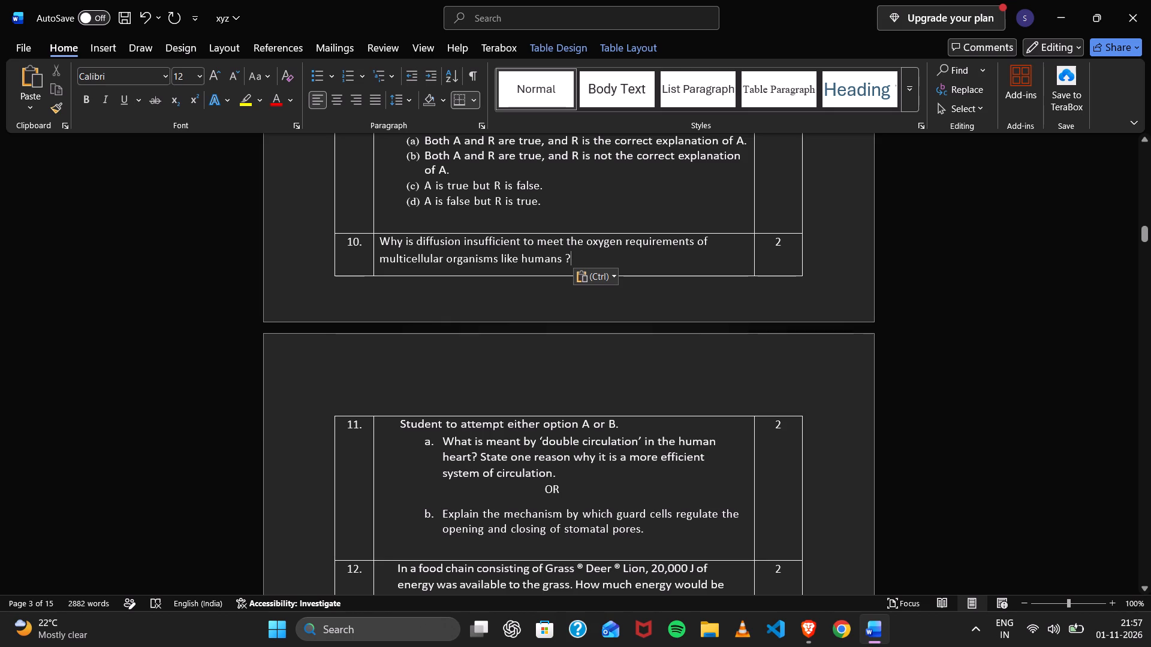
{"action": "left_click_drag", "start_coordinate": [380, 238], "coordinate": [680, 278]}
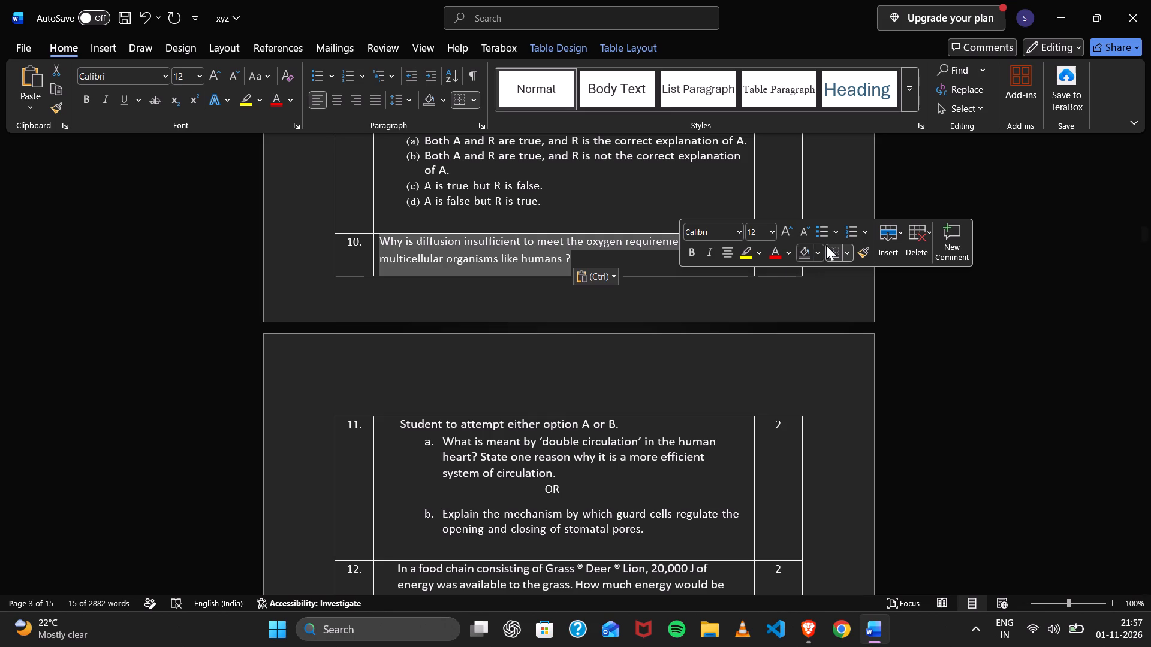
{"action": "left_click", "coordinate": [861, 235]}
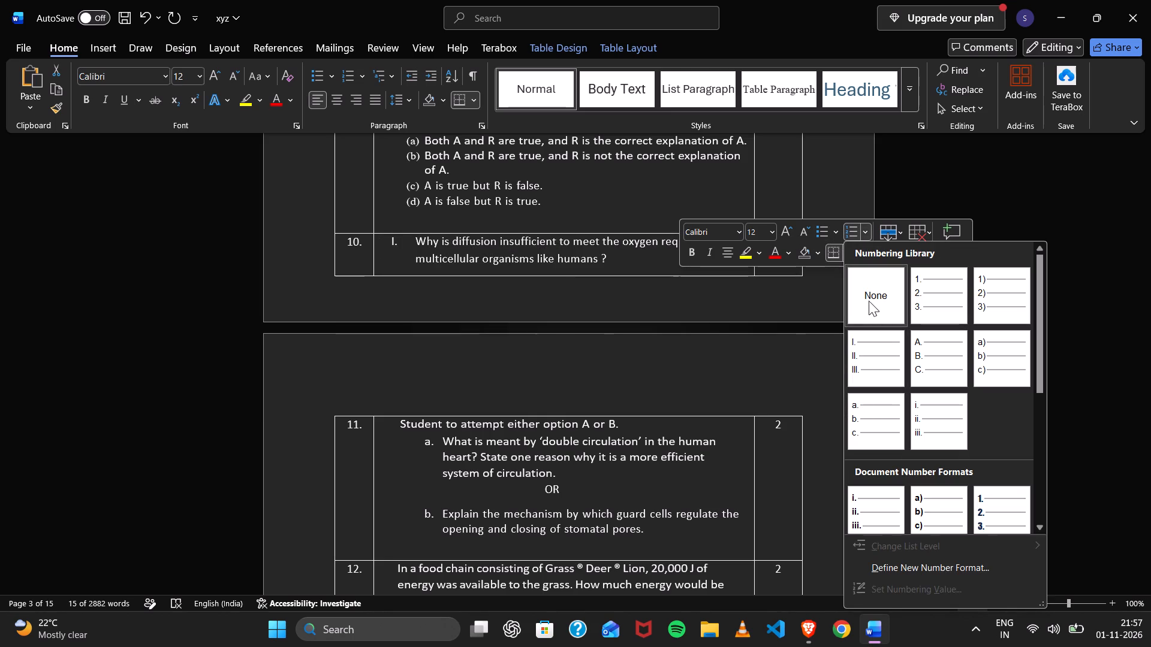
{"action": "left_click", "coordinate": [836, 232]}
{"action": "left_click", "coordinate": [749, 328]}
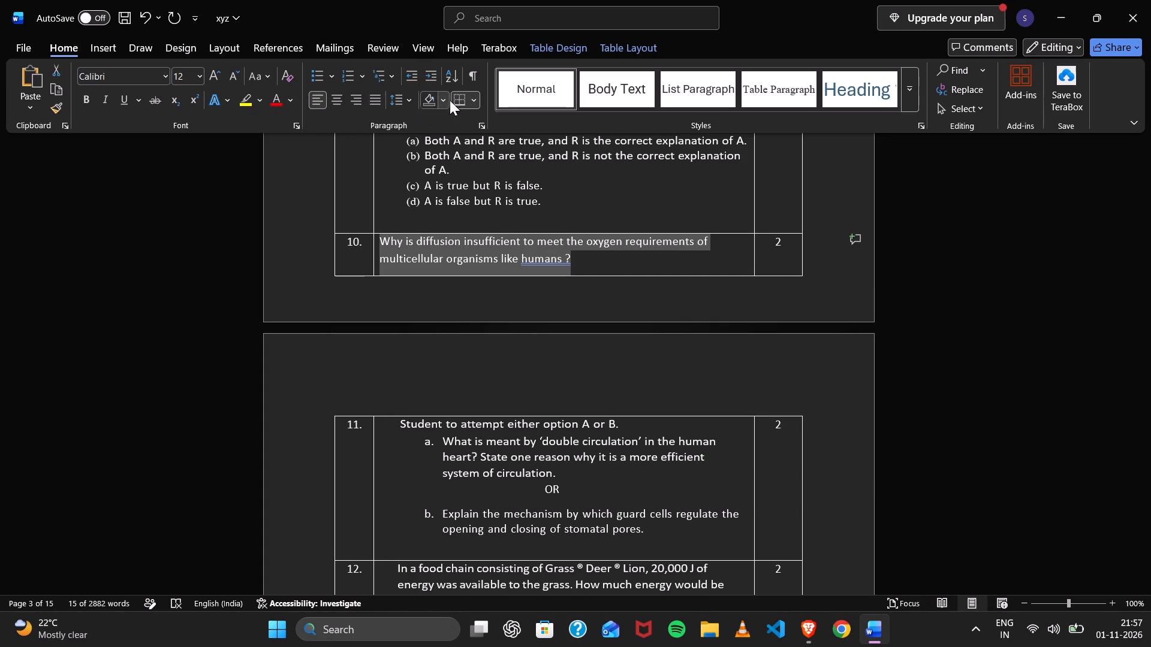
{"action": "left_click", "coordinate": [400, 105]}
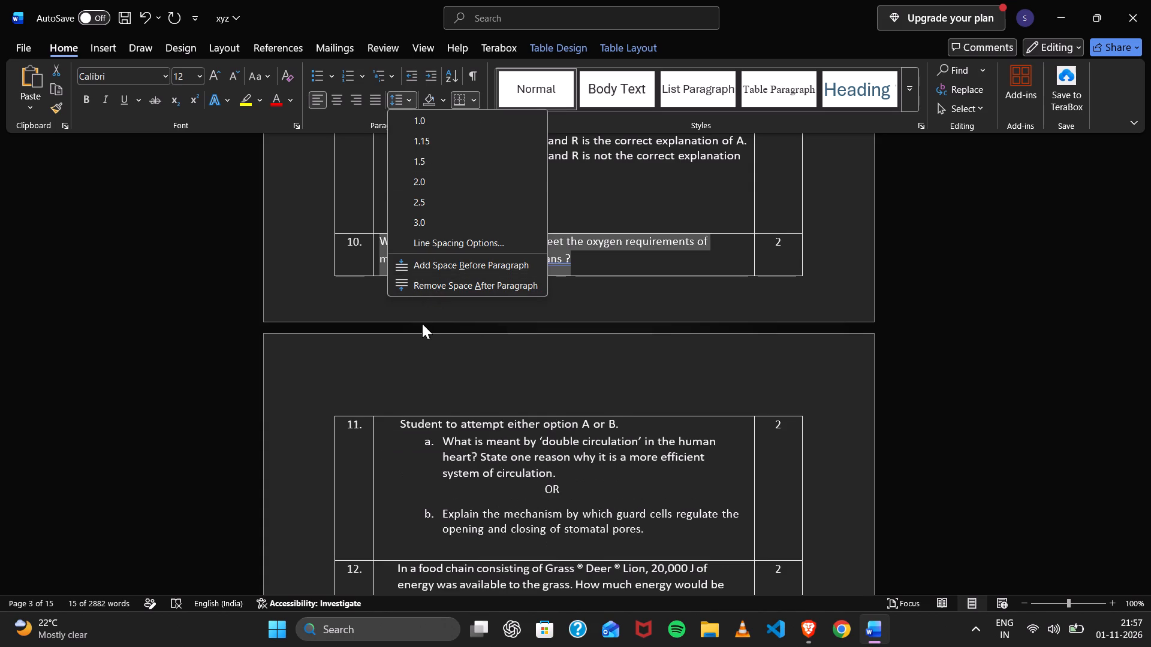
{"action": "left_click", "coordinate": [436, 289]}
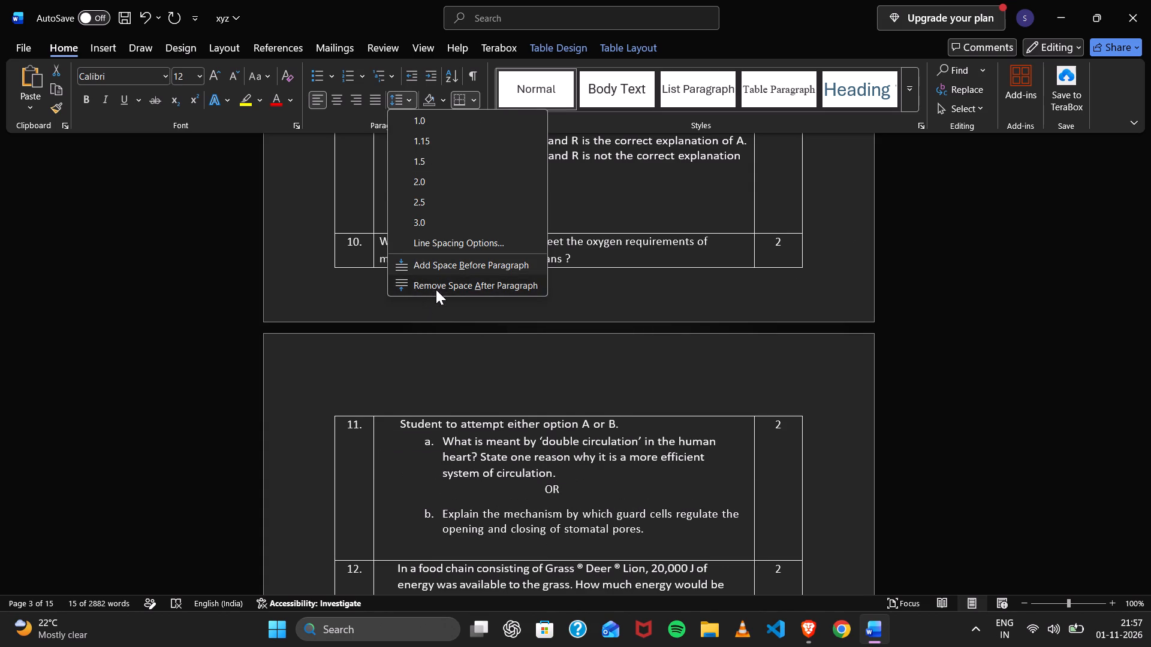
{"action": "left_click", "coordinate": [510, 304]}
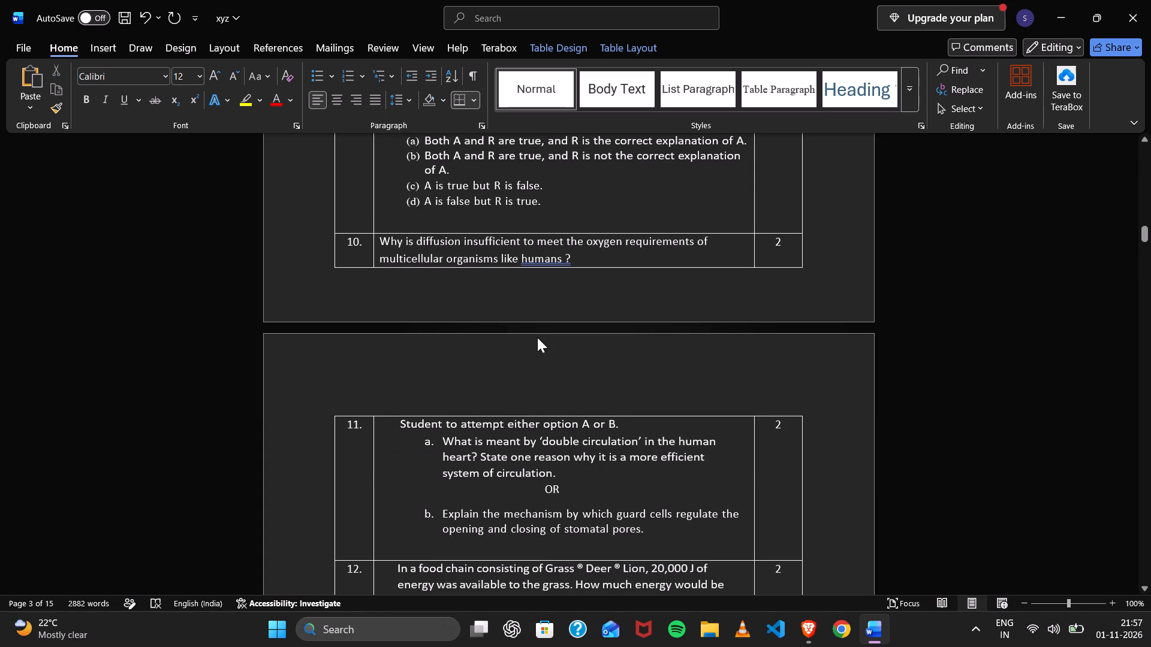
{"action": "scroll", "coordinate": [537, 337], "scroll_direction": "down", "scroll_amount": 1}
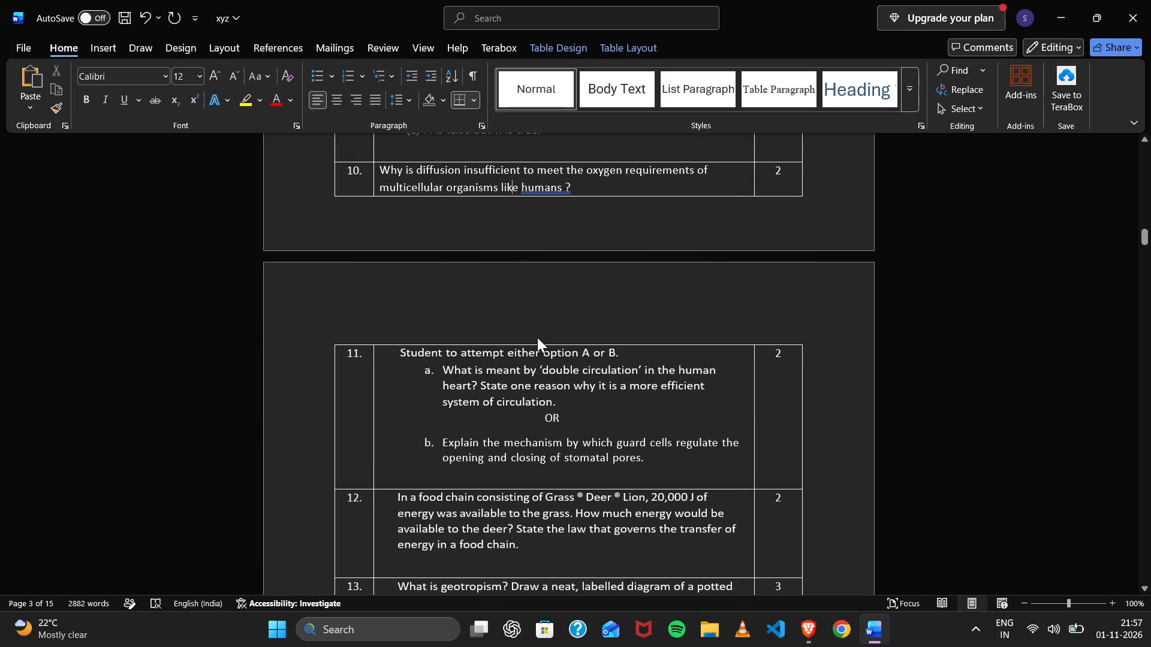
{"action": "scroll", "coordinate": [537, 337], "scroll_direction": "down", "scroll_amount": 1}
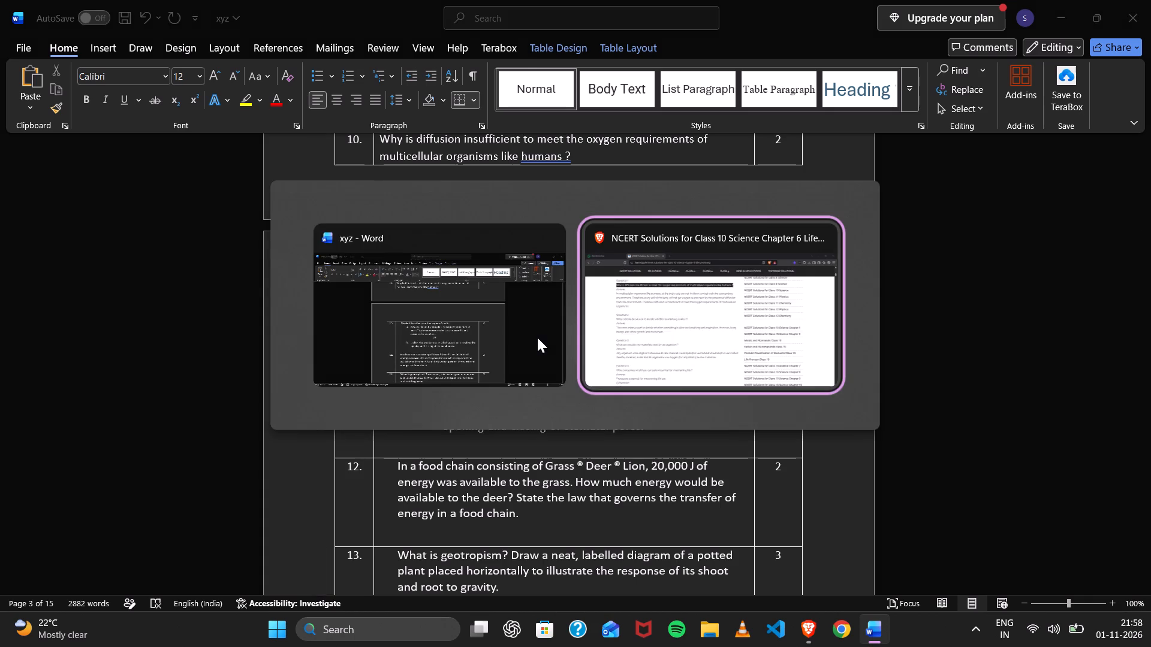
Switch to the Brave browser and search the web for "control and coordination mcq question answers".
{"action": "scroll", "coordinate": [375, 250], "scroll_direction": "right", "scroll_amount": 8}
{"action": "scroll", "coordinate": [312, 182], "scroll_direction": "up", "scroll_amount": 5}
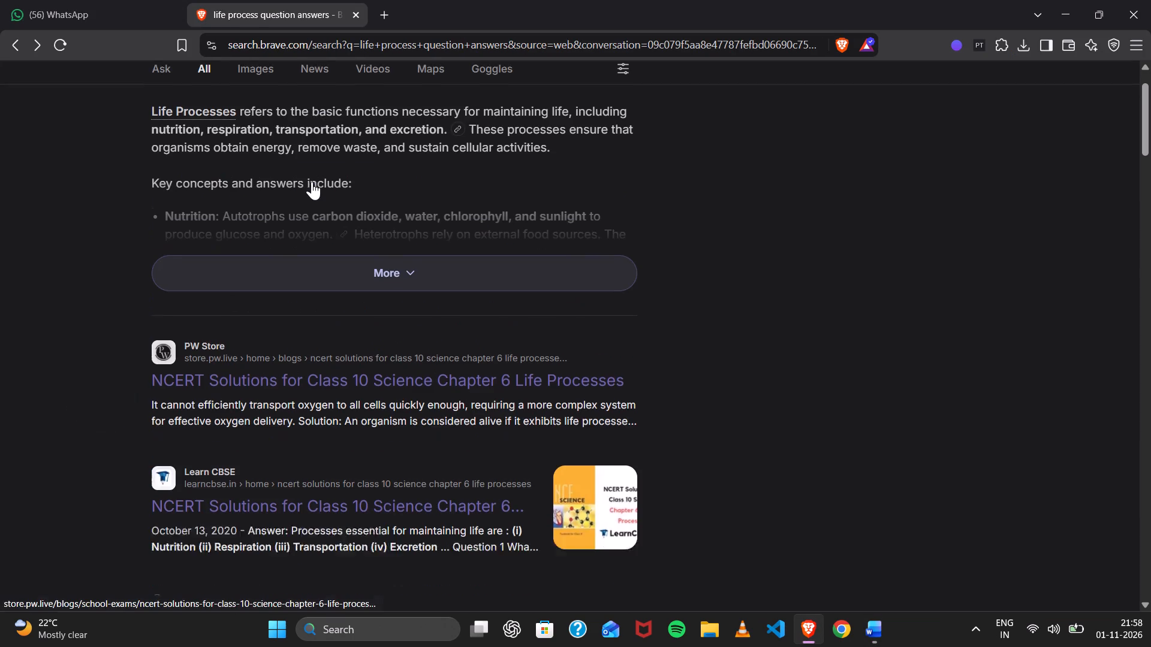
{"action": "scroll", "coordinate": [312, 182], "scroll_direction": "up", "scroll_amount": 5}
{"action": "left_click_drag", "start_coordinate": [222, 98], "coordinate": [92, 101]}
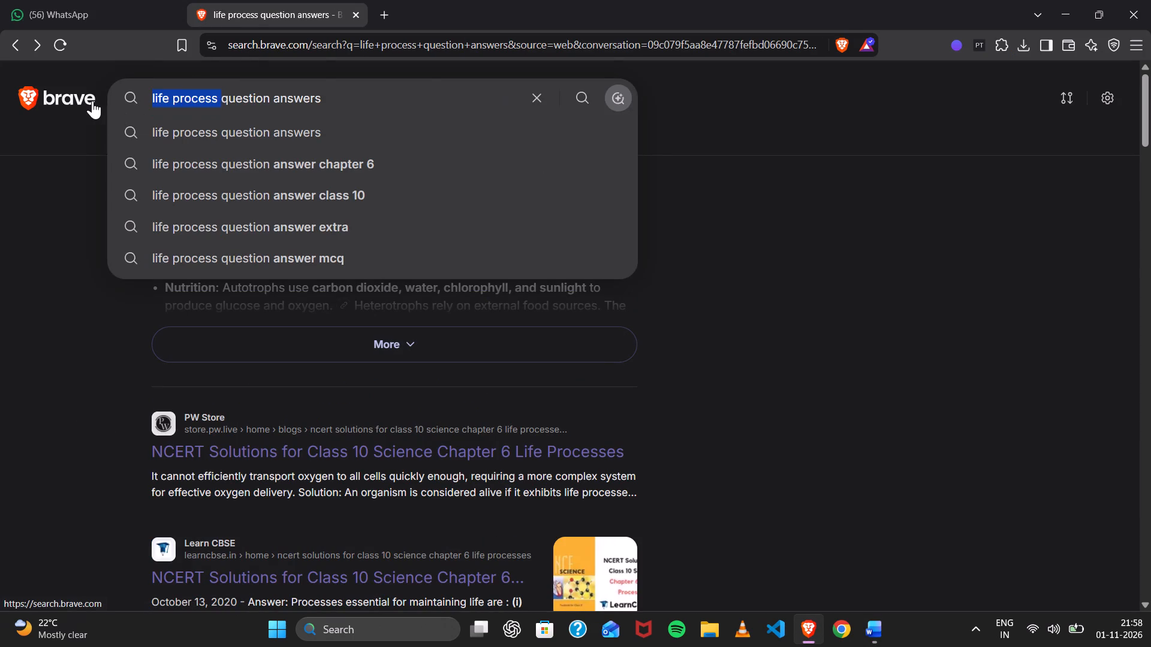
{"action": "type", "text": "control and coordian"}
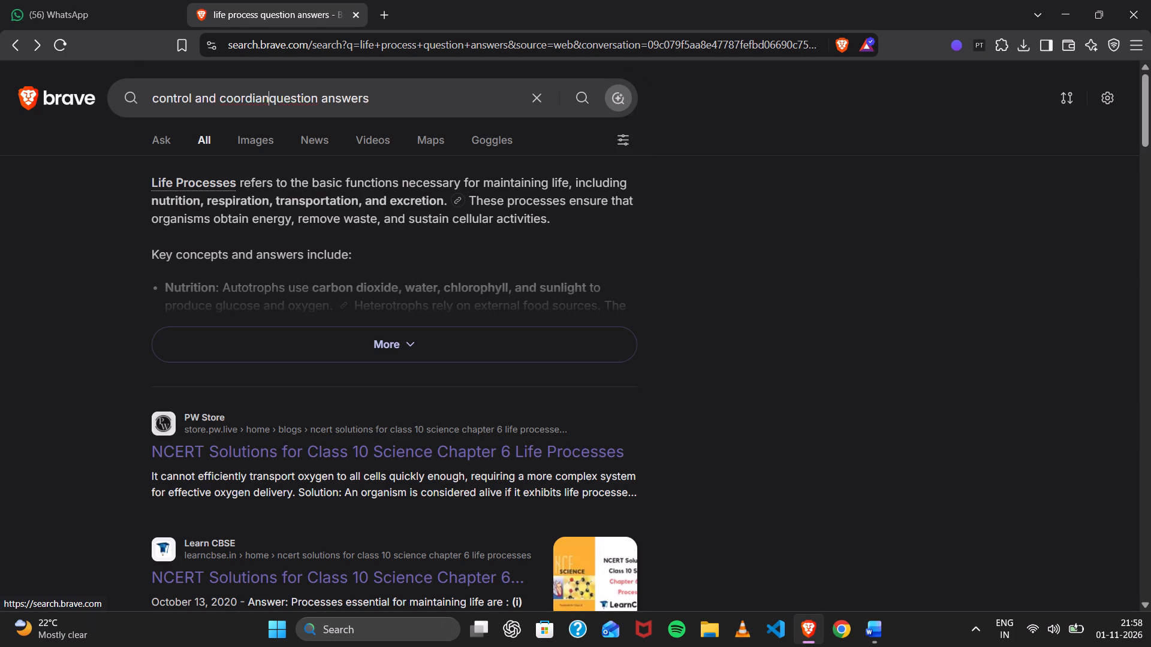
{"action": "key", "text": "BackSpace"}
{"action": "key", "text": "BackSpace"}
{"action": "type", "text": "natio"}
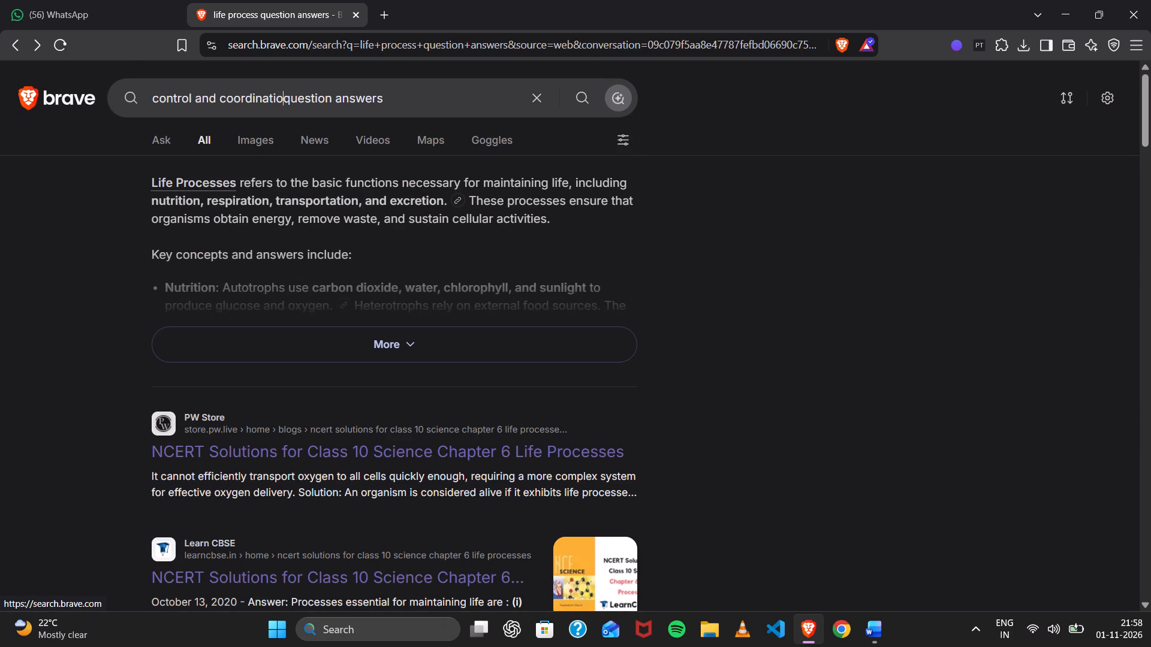
{"action": "key", "text": "space"}
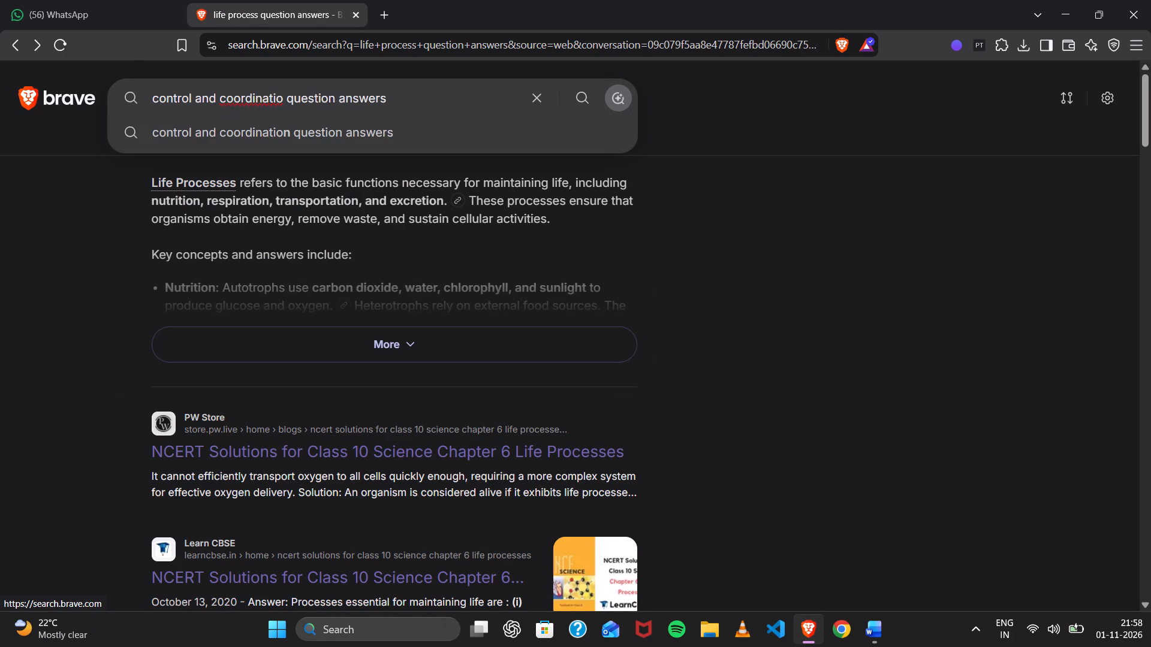
{"action": "key", "text": "BackSpace"}
{"action": "type", "text": "n mcq"}
{"action": "key", "text": "space"}
{"action": "key", "text": "Return"}
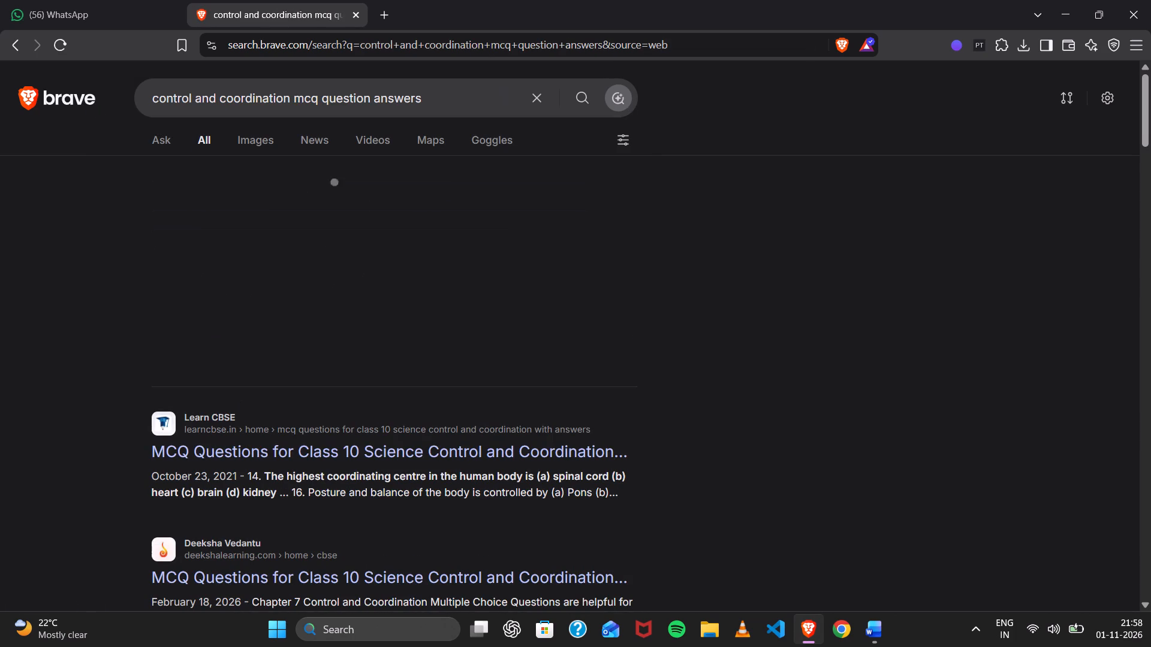
Open the Learn CBSE MCQ page and copy question 6 on the main function of abscisic acid with its four options, without its number.
{"action": "left_click", "coordinate": [252, 453]}
{"action": "scroll", "coordinate": [408, 386], "scroll_direction": "down", "scroll_amount": 3}
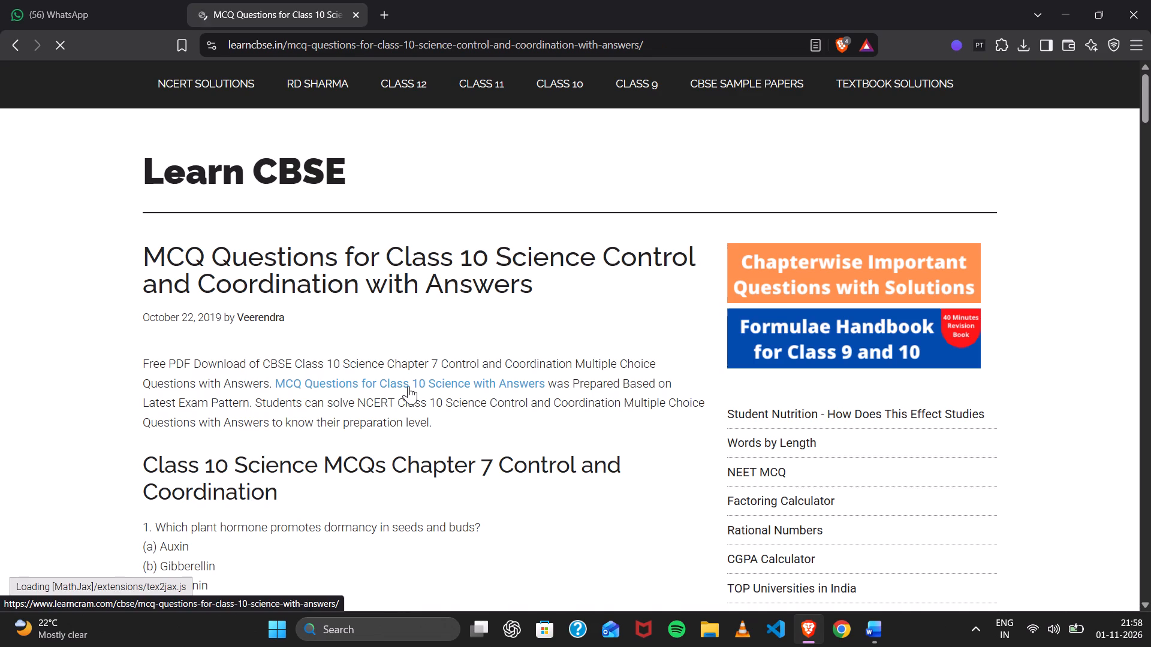
{"action": "scroll", "coordinate": [408, 386], "scroll_direction": "down", "scroll_amount": 3}
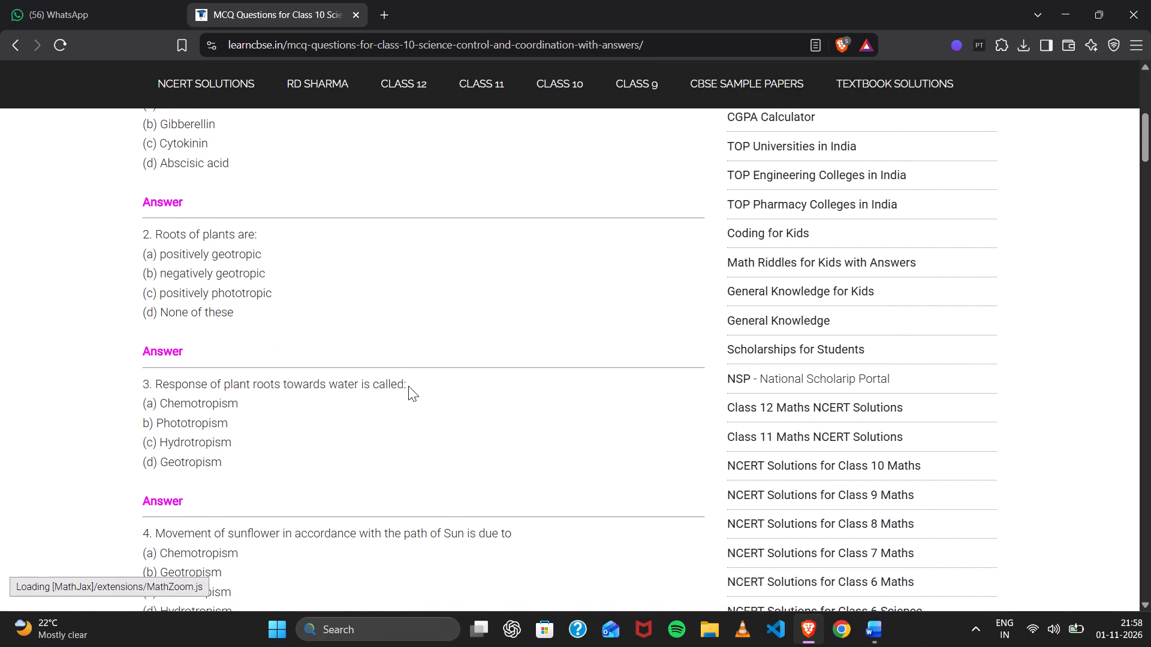
{"action": "scroll", "coordinate": [408, 386], "scroll_direction": "down", "scroll_amount": 1}
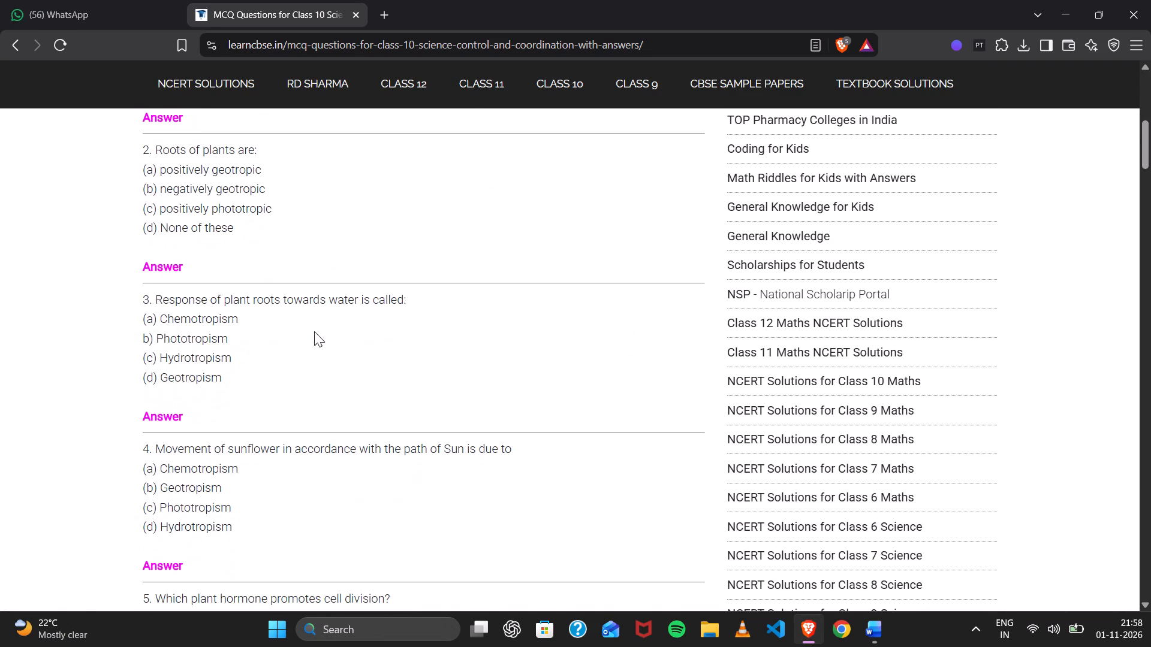
{"action": "scroll", "coordinate": [282, 539], "scroll_direction": "down", "scroll_amount": 1}
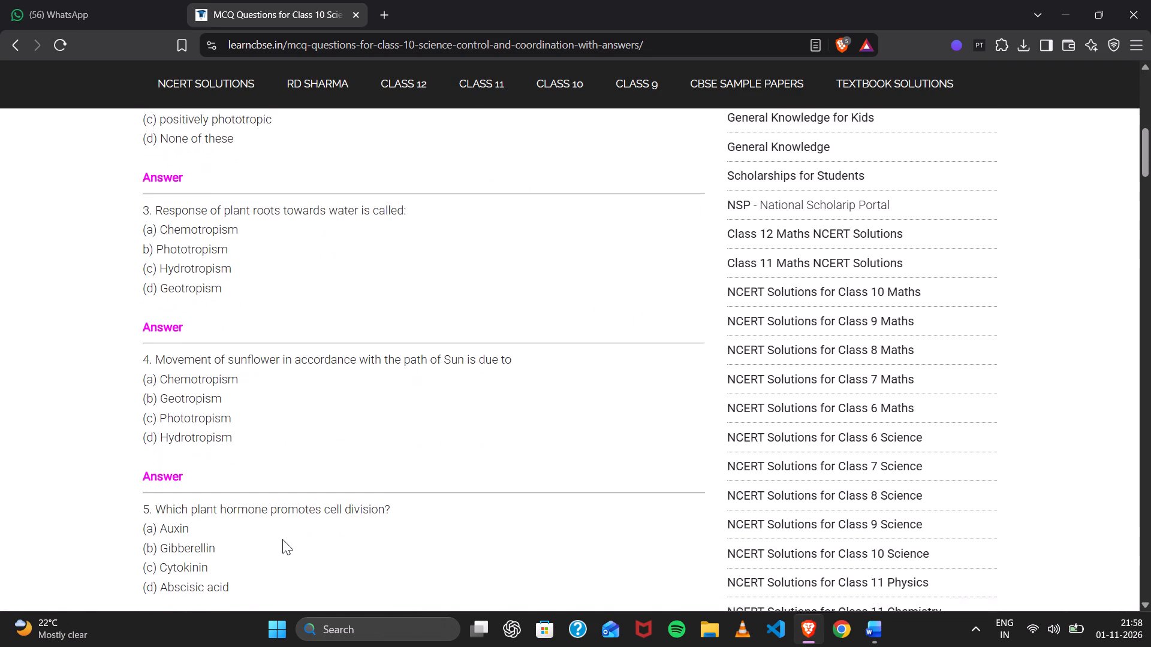
{"action": "scroll", "coordinate": [282, 539], "scroll_direction": "down", "scroll_amount": 1}
{"action": "scroll", "coordinate": [183, 373], "scroll_direction": "down", "scroll_amount": 3}
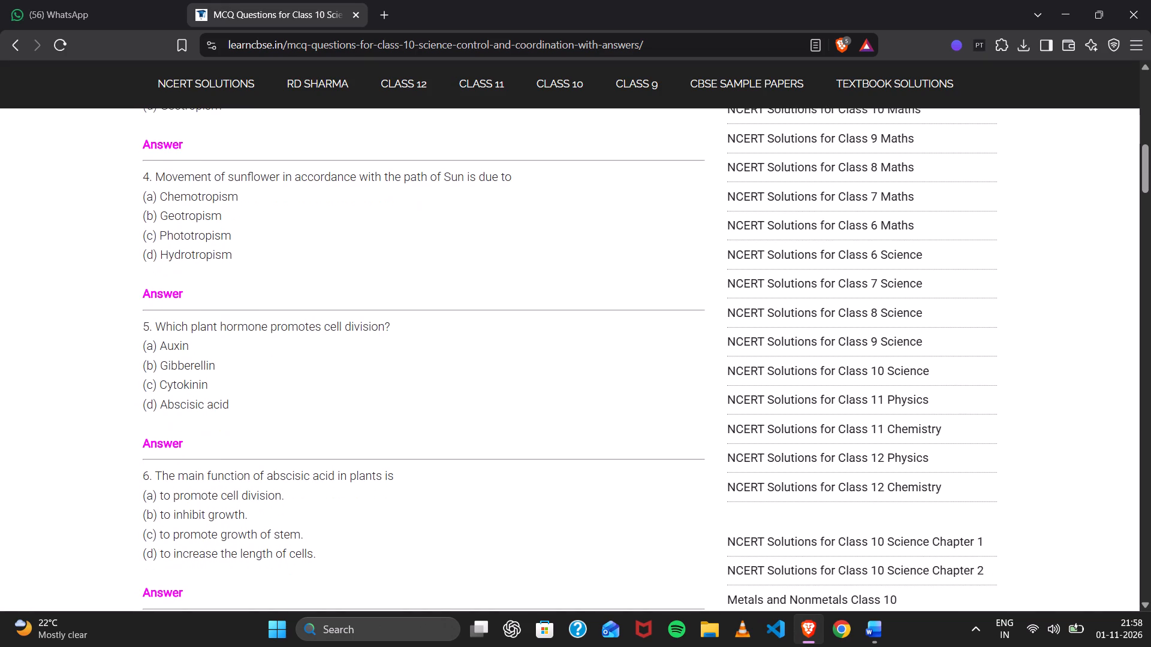
{"action": "scroll", "coordinate": [295, 509], "scroll_direction": "down", "scroll_amount": 1}
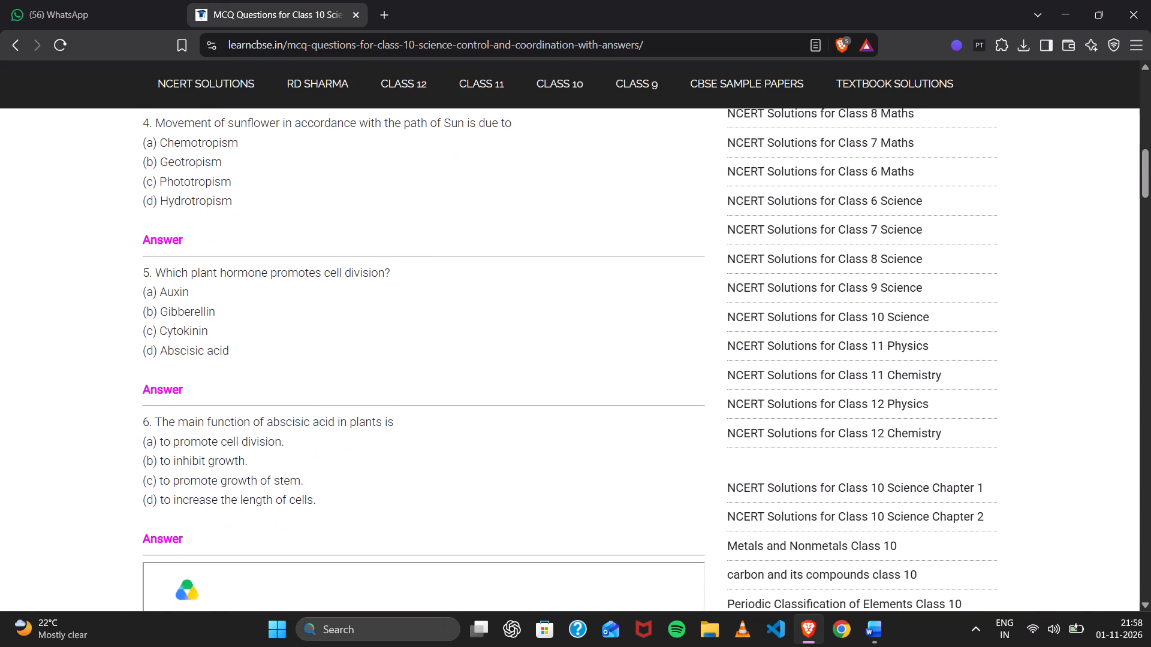
{"action": "left_click_drag", "start_coordinate": [156, 418], "coordinate": [318, 494]}
{"action": "key", "text": "ctrl+c"}
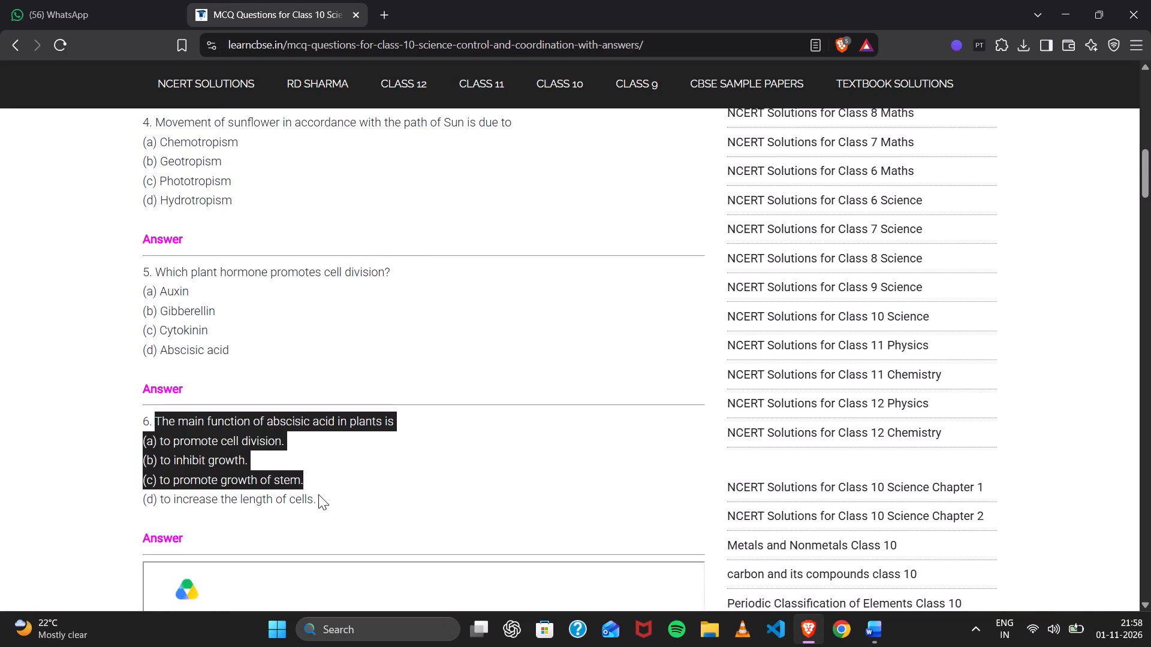
In the Word document, replace question 2 on the two divisions of the human nervous system with the copied abscisic acid question.
{"action": "scroll", "coordinate": [452, 512], "scroll_direction": "up", "scroll_amount": 2}
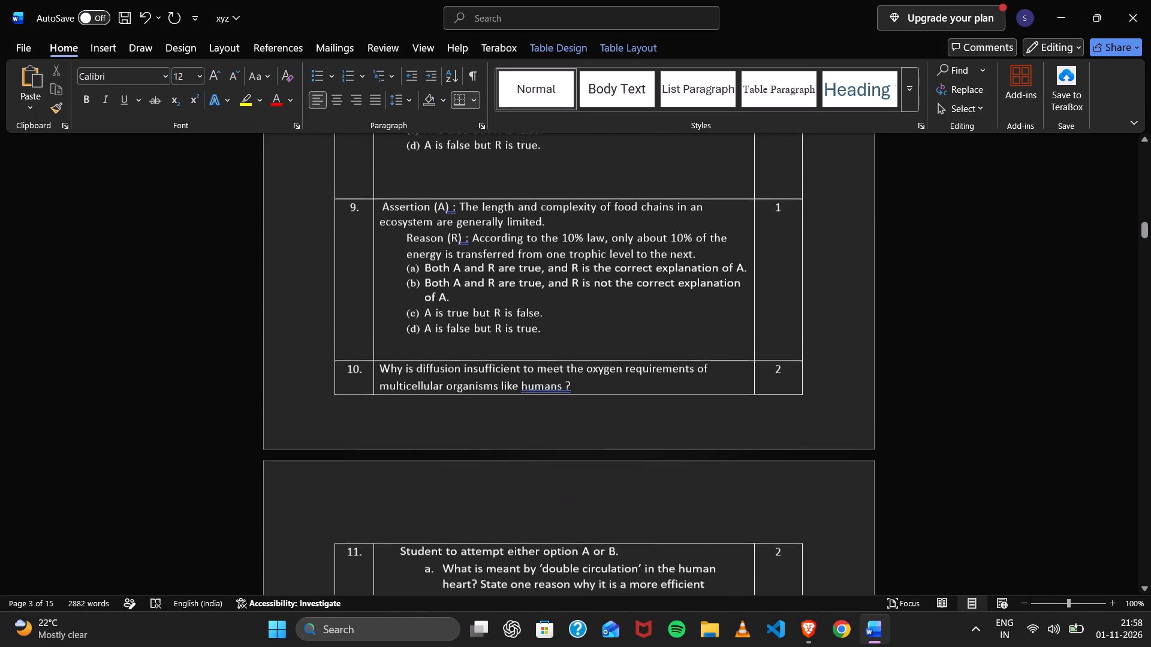
{"action": "scroll", "coordinate": [452, 512], "scroll_direction": "up", "scroll_amount": 7}
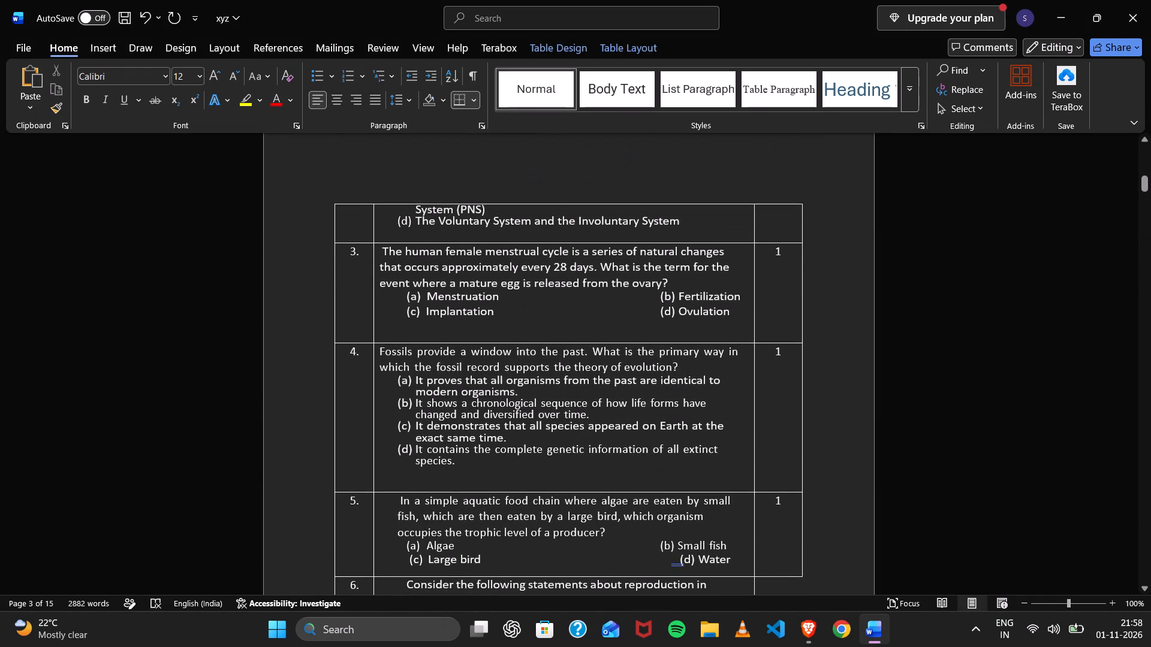
{"action": "scroll", "coordinate": [452, 512], "scroll_direction": "up", "scroll_amount": 4}
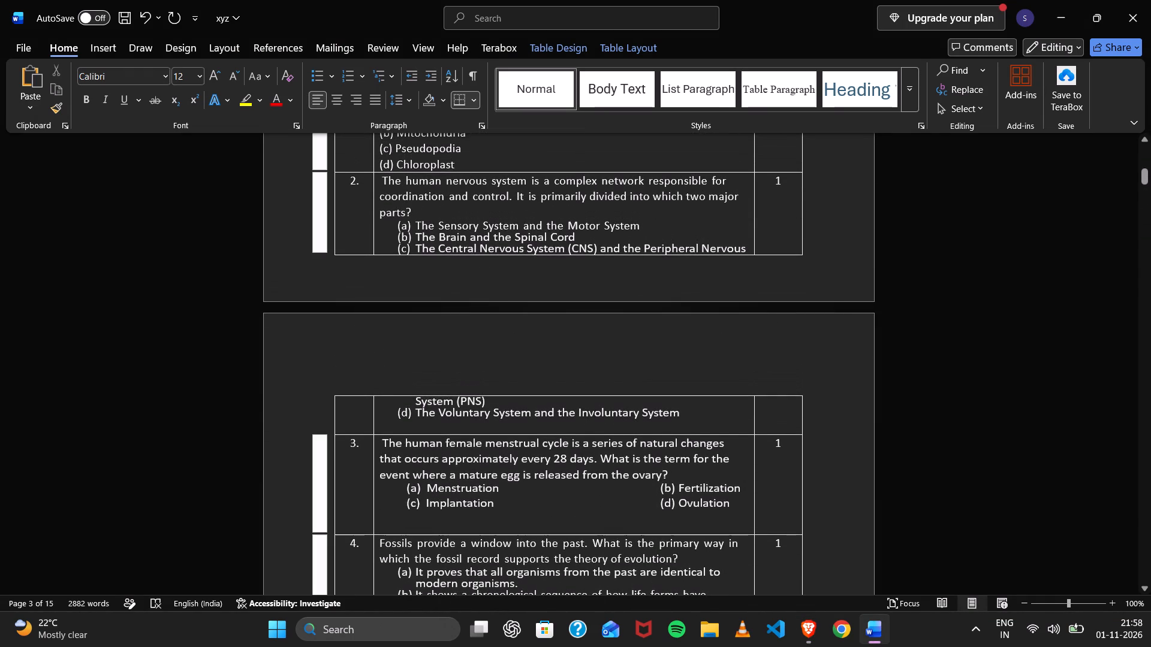
{"action": "left_click", "coordinate": [379, 188]}
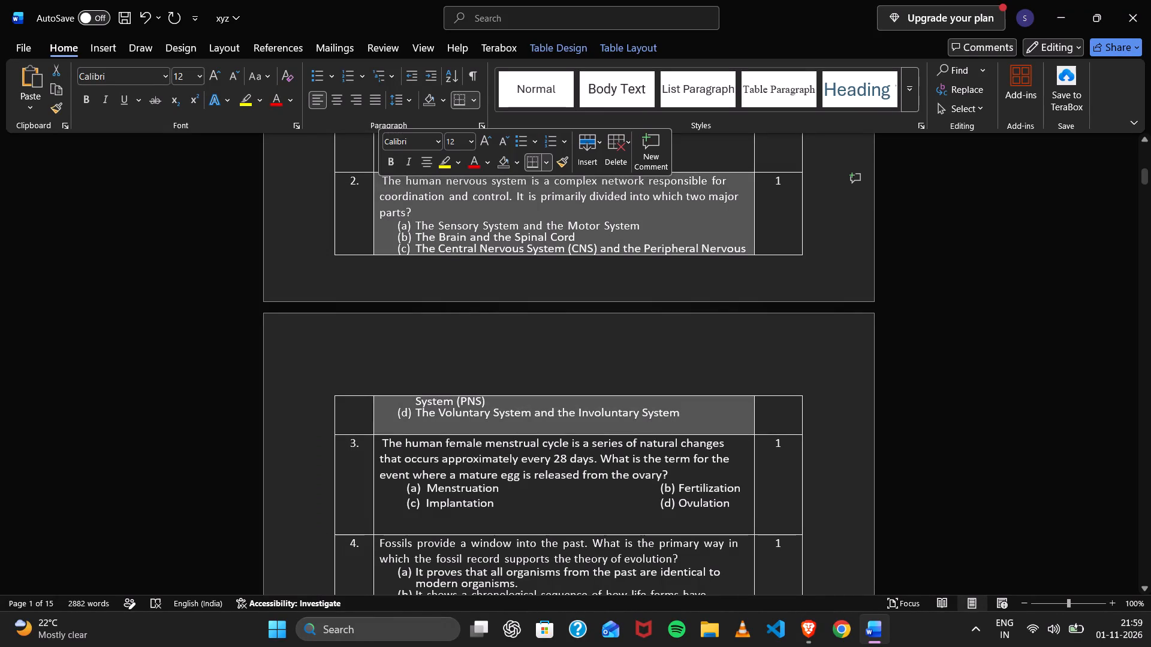
{"action": "key", "text": "ctrl+v"}
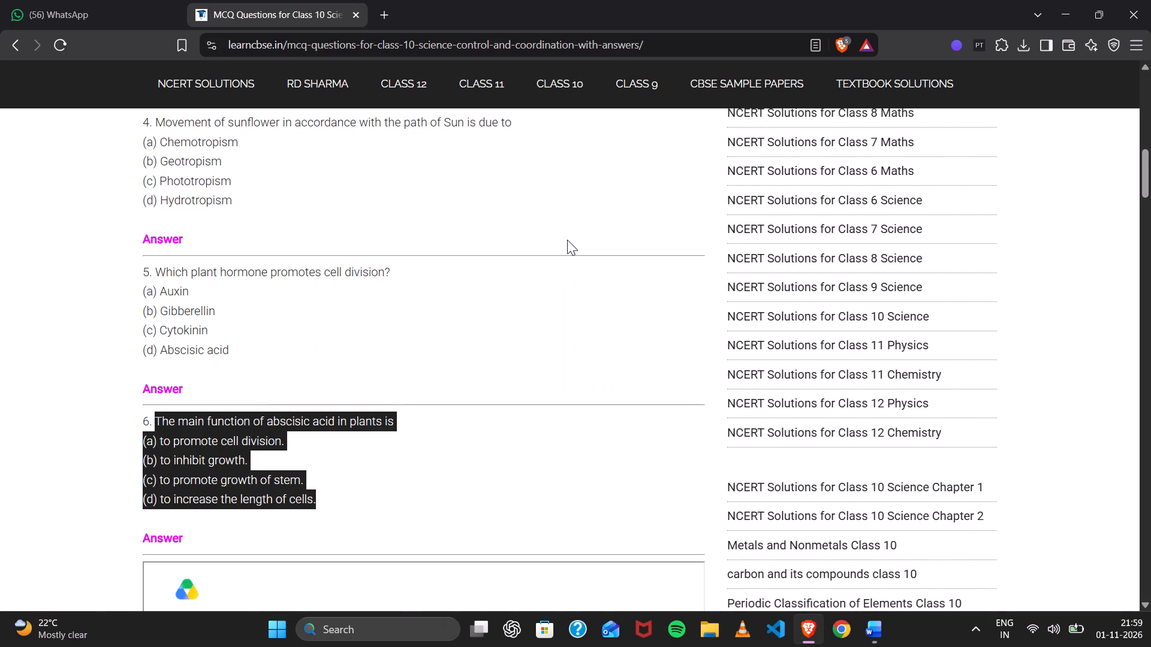
Return to the browser's search results and search for "control and coordination question answers" instead.
{"action": "scroll", "coordinate": [430, 172], "scroll_direction": "right", "scroll_amount": 8}
{"action": "left_click_drag", "start_coordinate": [320, 98], "coordinate": [291, 96]}
{"action": "key", "text": "BackSpace"}
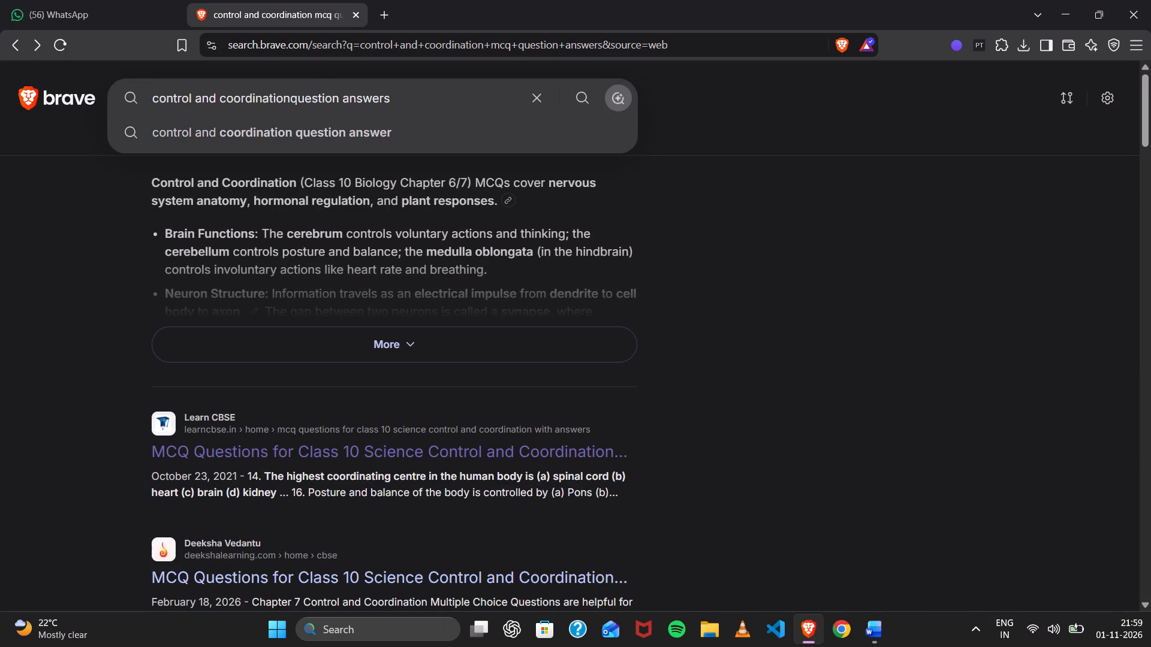
{"action": "key", "text": "space"}
{"action": "key", "text": "Return"}
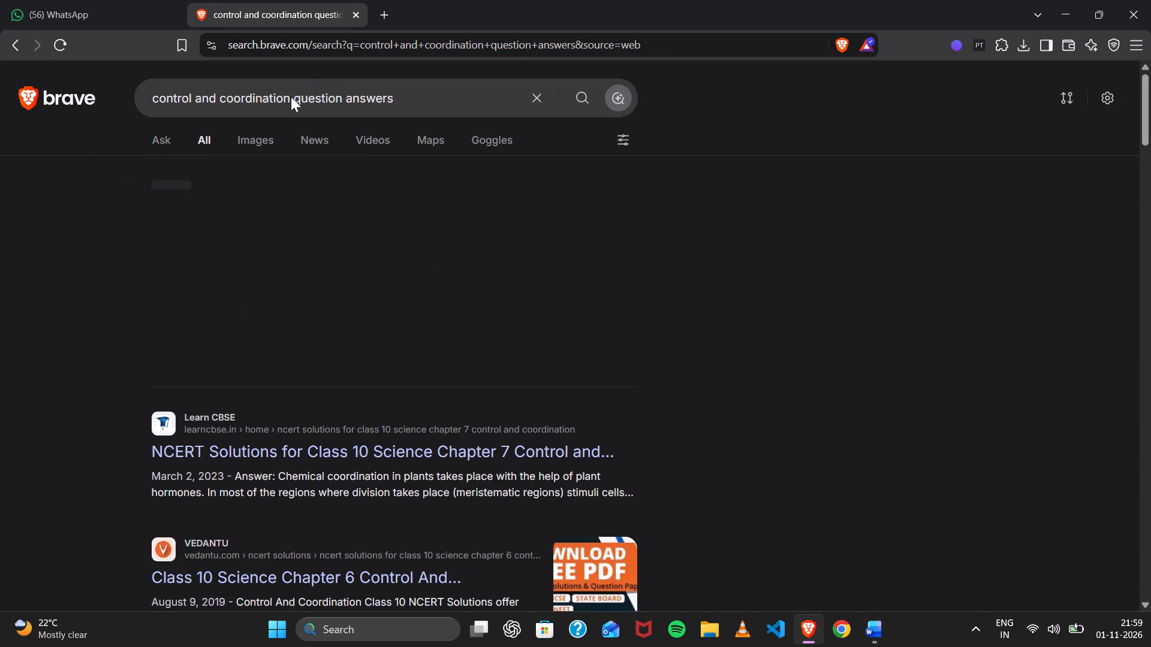
Open the Learn CBSE Class 10 Science Chapter 7 solutions and select Question 5's text on demonstrating hydrotropism, without its answer.
{"action": "left_click", "coordinate": [308, 455]}
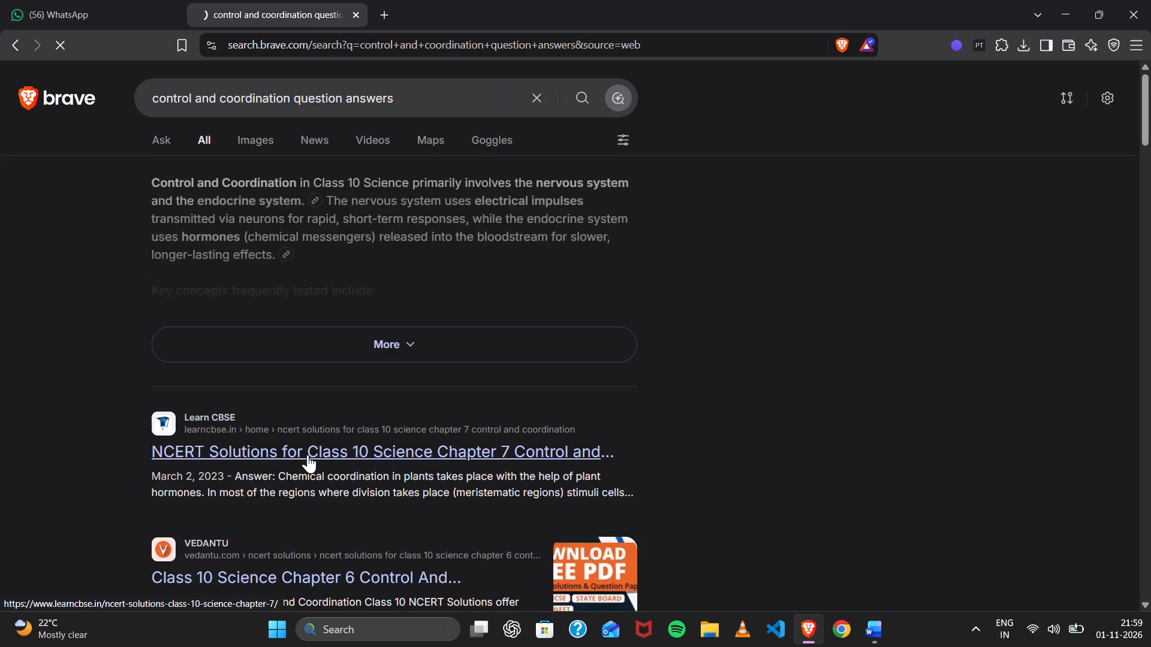
{"action": "scroll", "coordinate": [369, 461], "scroll_direction": "down", "scroll_amount": 7}
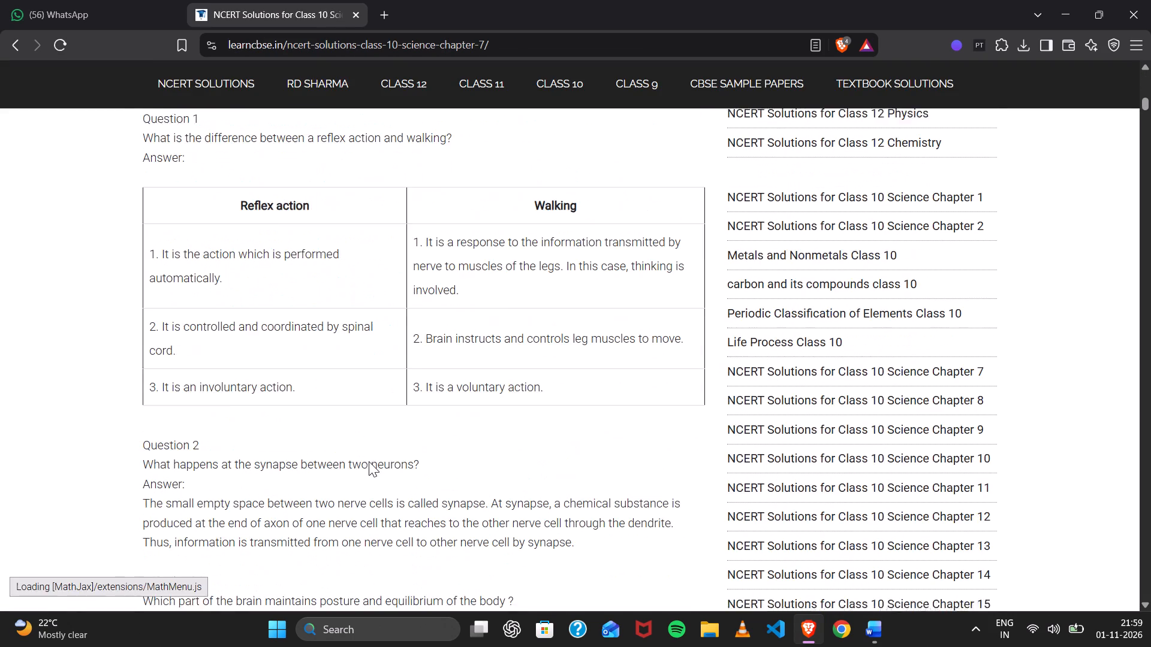
{"action": "scroll", "coordinate": [369, 461], "scroll_direction": "down", "scroll_amount": 4}
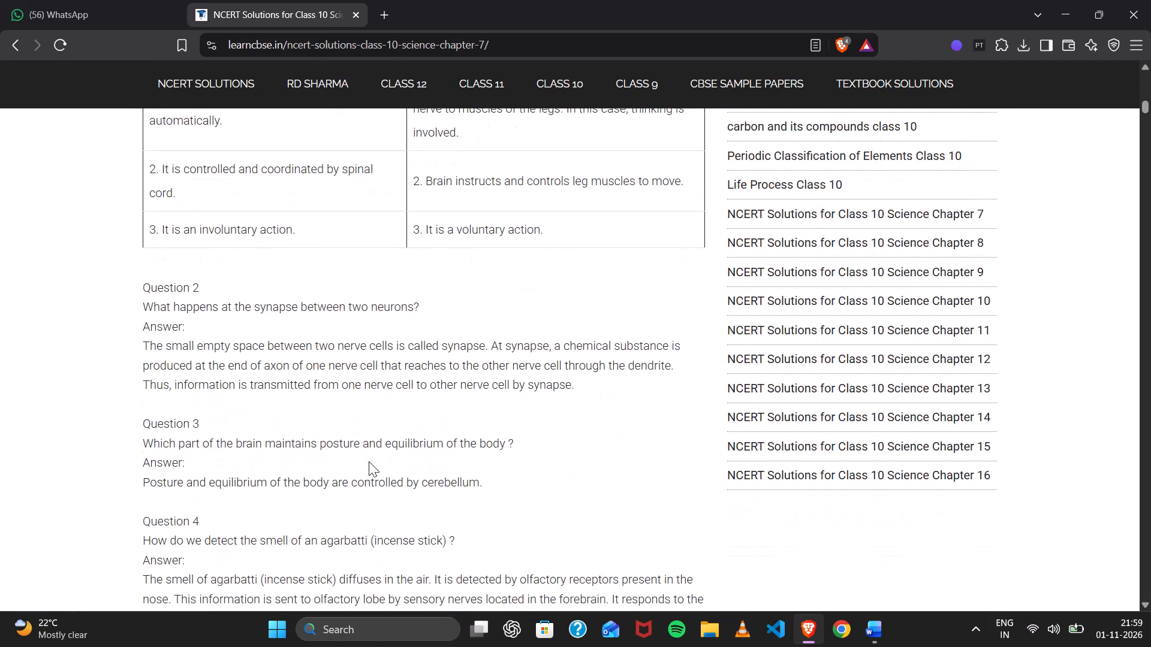
{"action": "scroll", "coordinate": [369, 461], "scroll_direction": "down", "scroll_amount": 4}
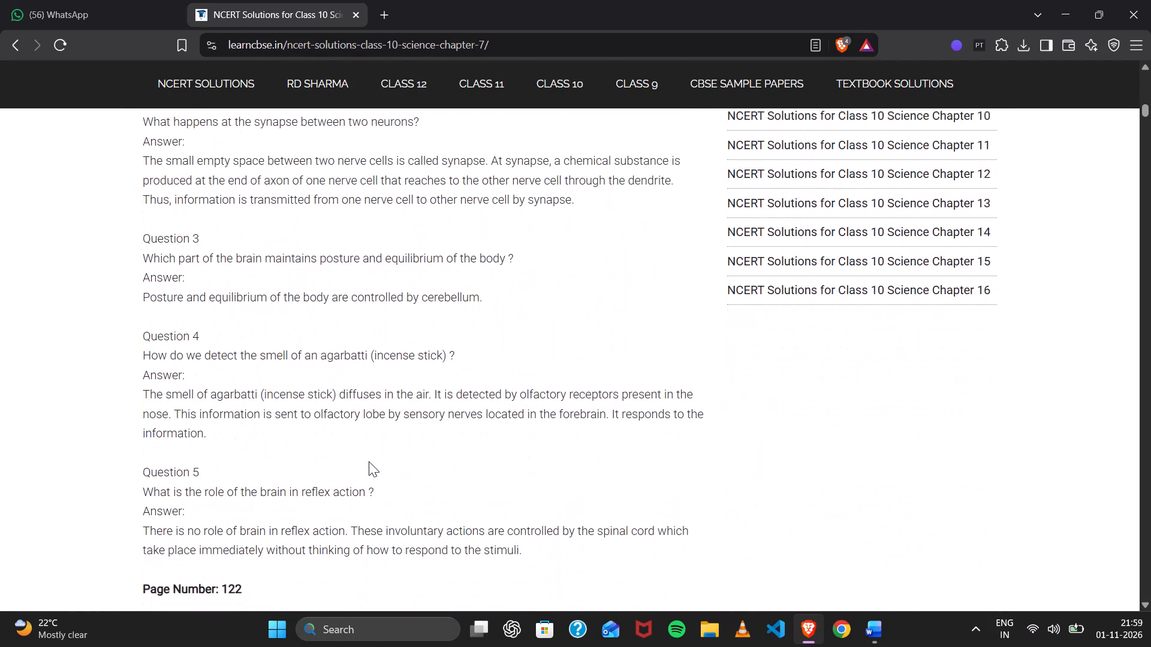
{"action": "scroll", "coordinate": [369, 461], "scroll_direction": "down", "scroll_amount": 5}
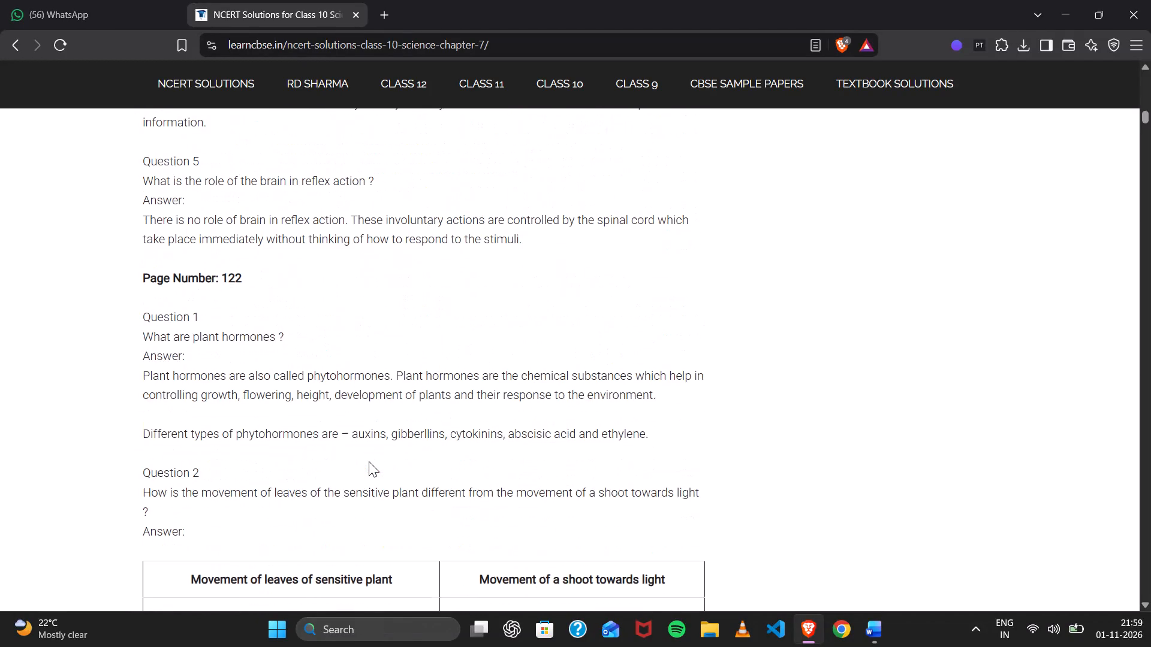
{"action": "scroll", "coordinate": [369, 461], "scroll_direction": "down", "scroll_amount": 6}
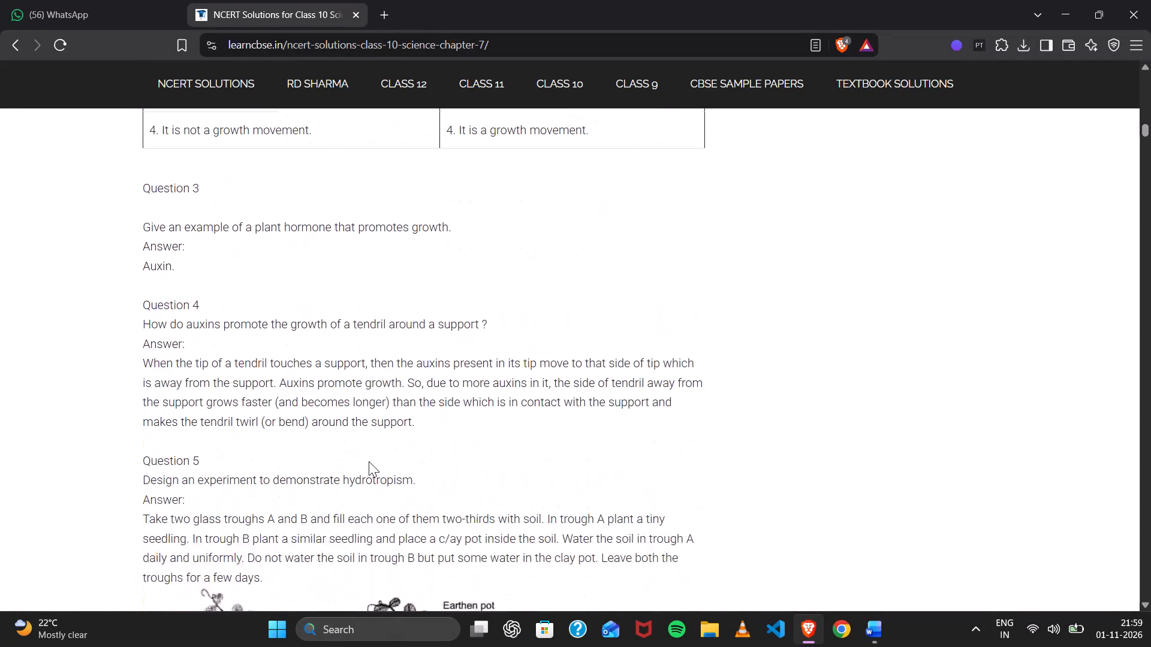
{"action": "scroll", "coordinate": [369, 461], "scroll_direction": "down", "scroll_amount": 2}
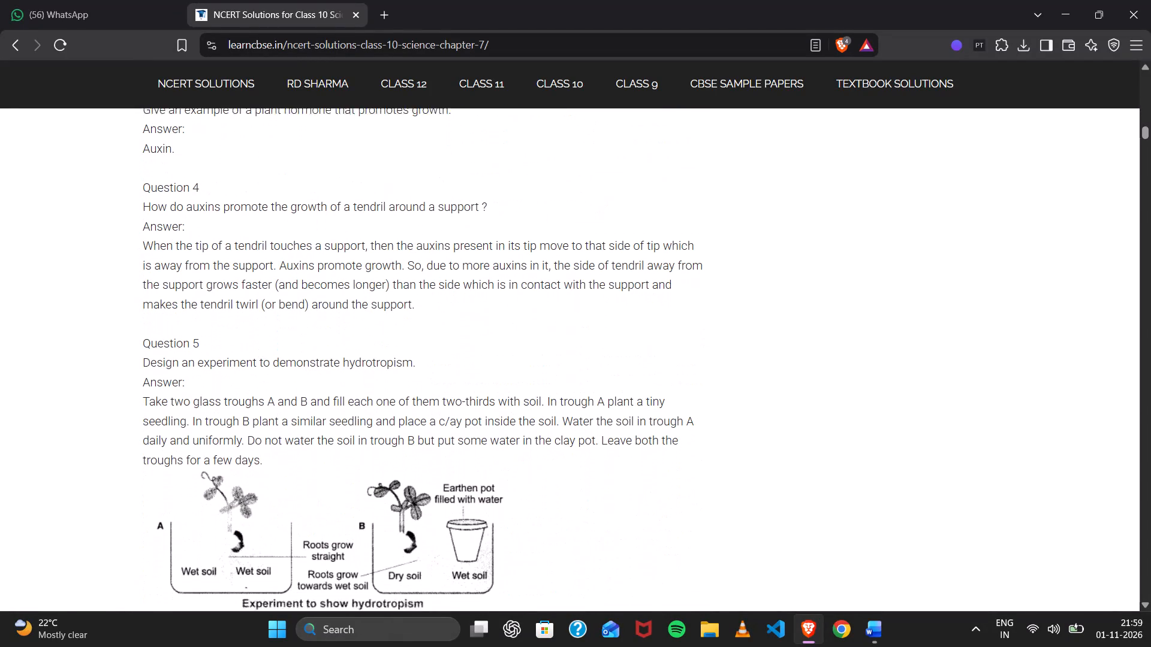
{"action": "scroll", "coordinate": [369, 461], "scroll_direction": "down", "scroll_amount": 4}
{"action": "scroll", "coordinate": [369, 461], "scroll_direction": "up", "scroll_amount": 1}
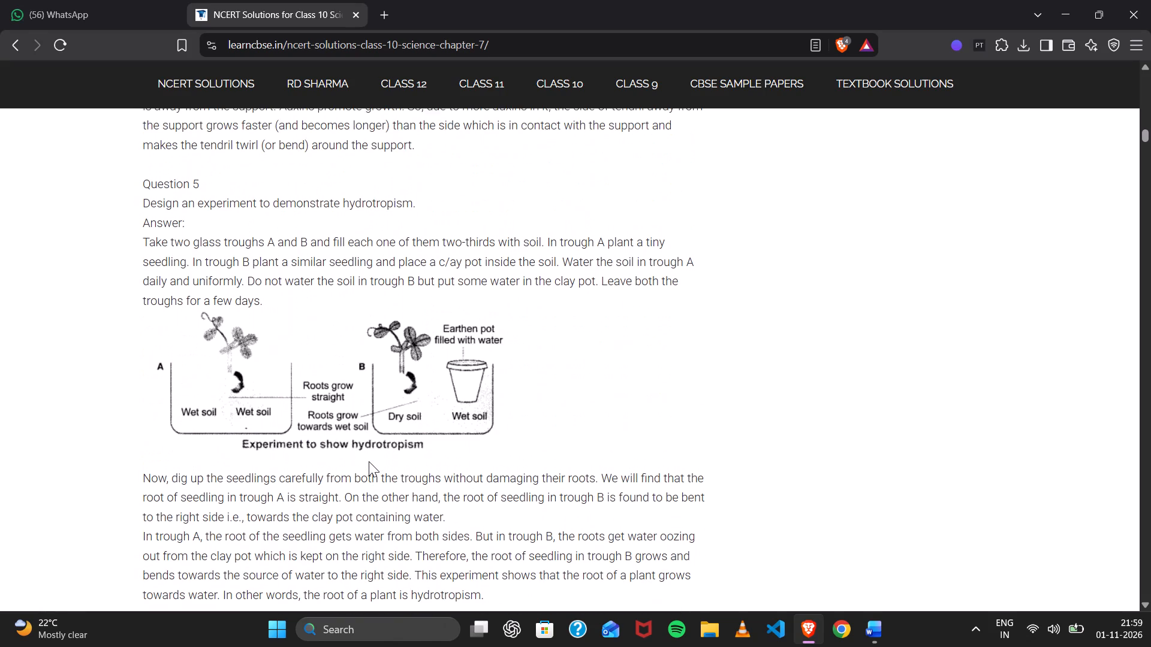
{"action": "scroll", "coordinate": [369, 461], "scroll_direction": "up", "scroll_amount": 1}
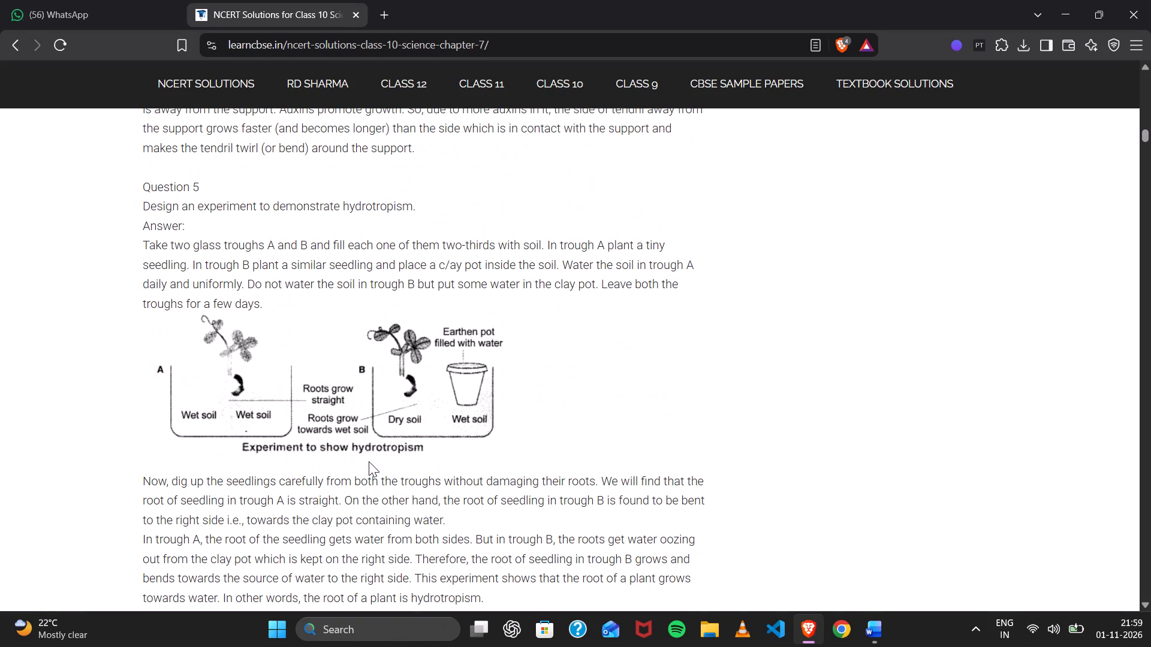
{"action": "scroll", "coordinate": [315, 477], "scroll_direction": "down", "scroll_amount": 1}
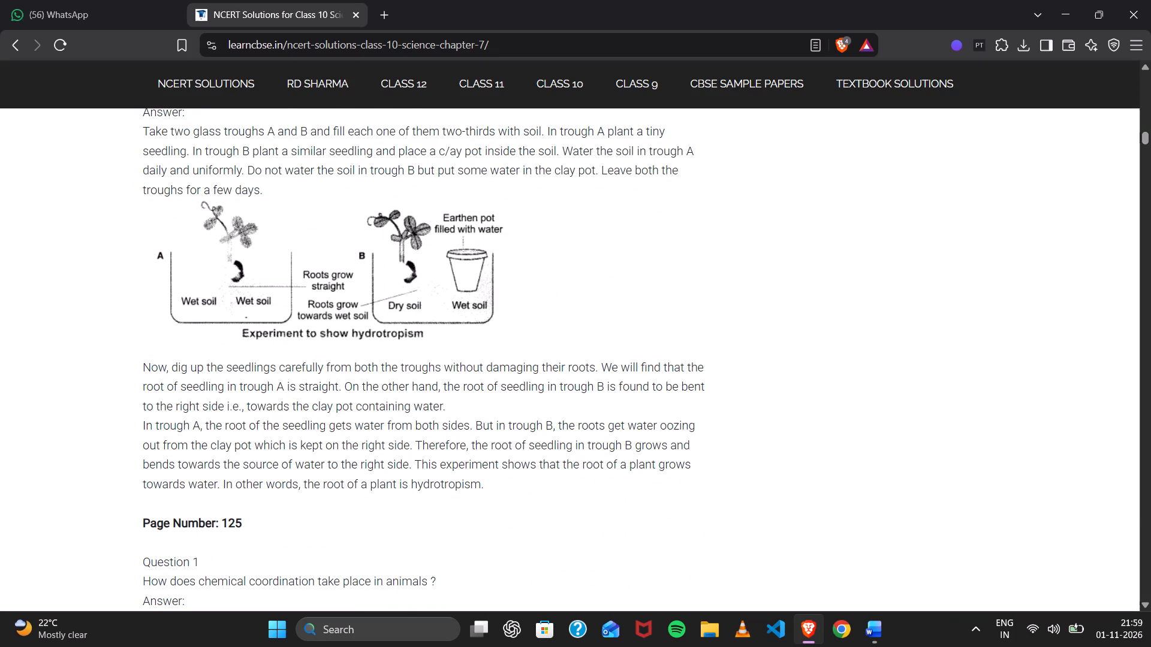
{"action": "scroll", "coordinate": [315, 477], "scroll_direction": "up", "scroll_amount": 1}
{"action": "scroll", "coordinate": [149, 216], "scroll_direction": "up", "scroll_amount": 1}
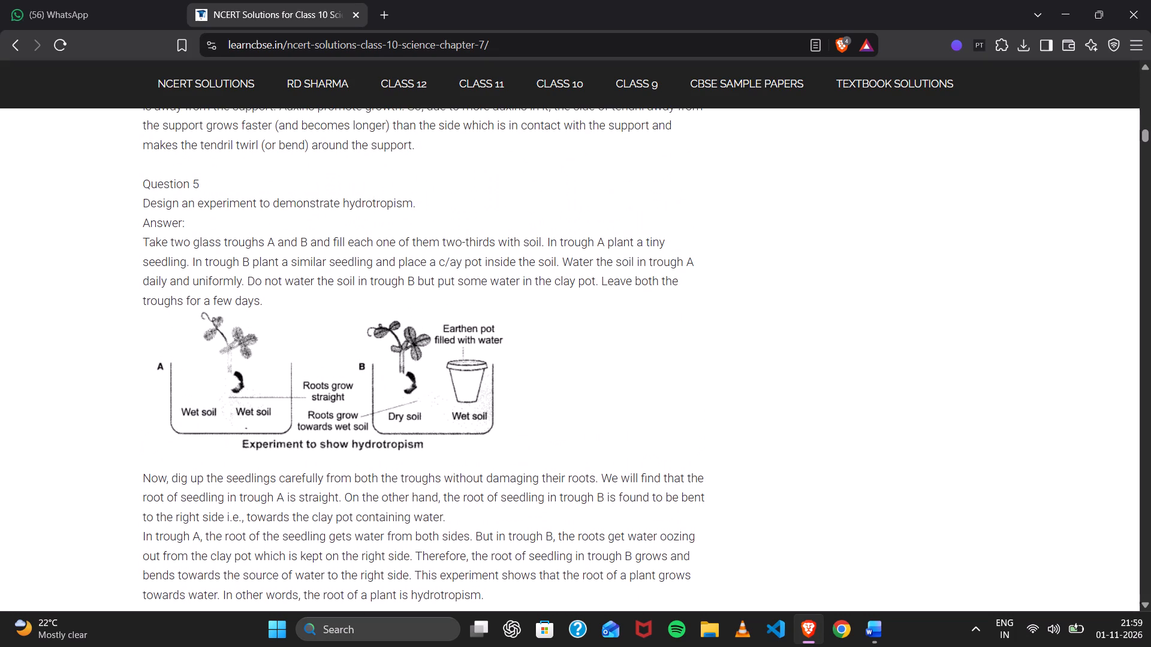
{"action": "left_click_drag", "start_coordinate": [143, 205], "coordinate": [429, 210]}
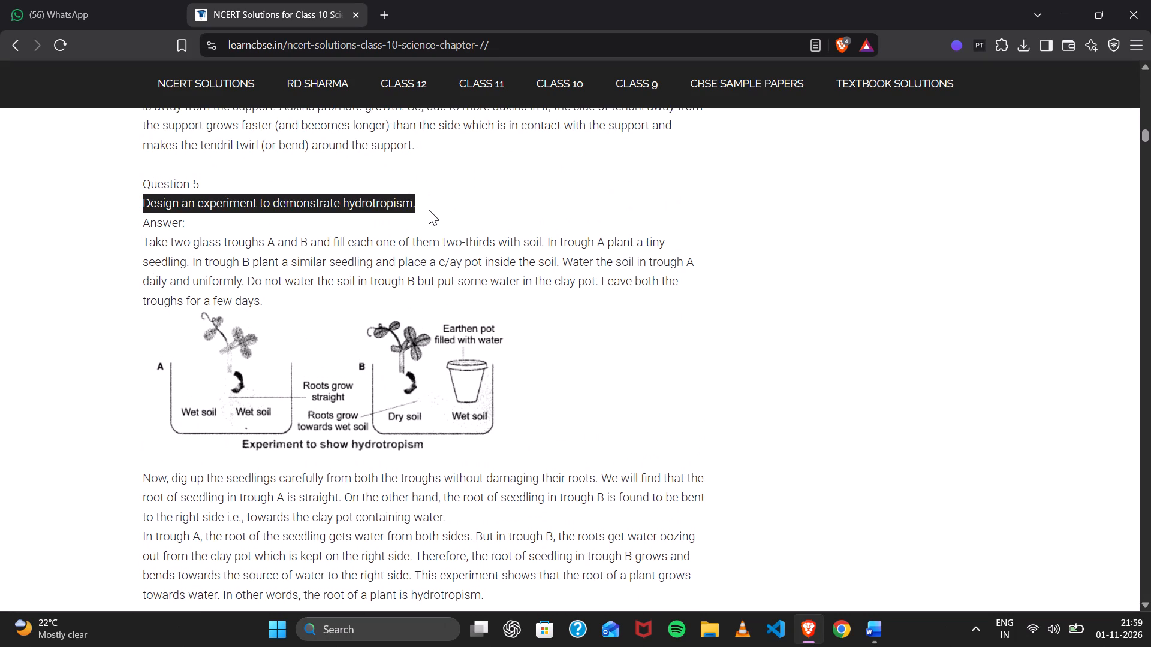
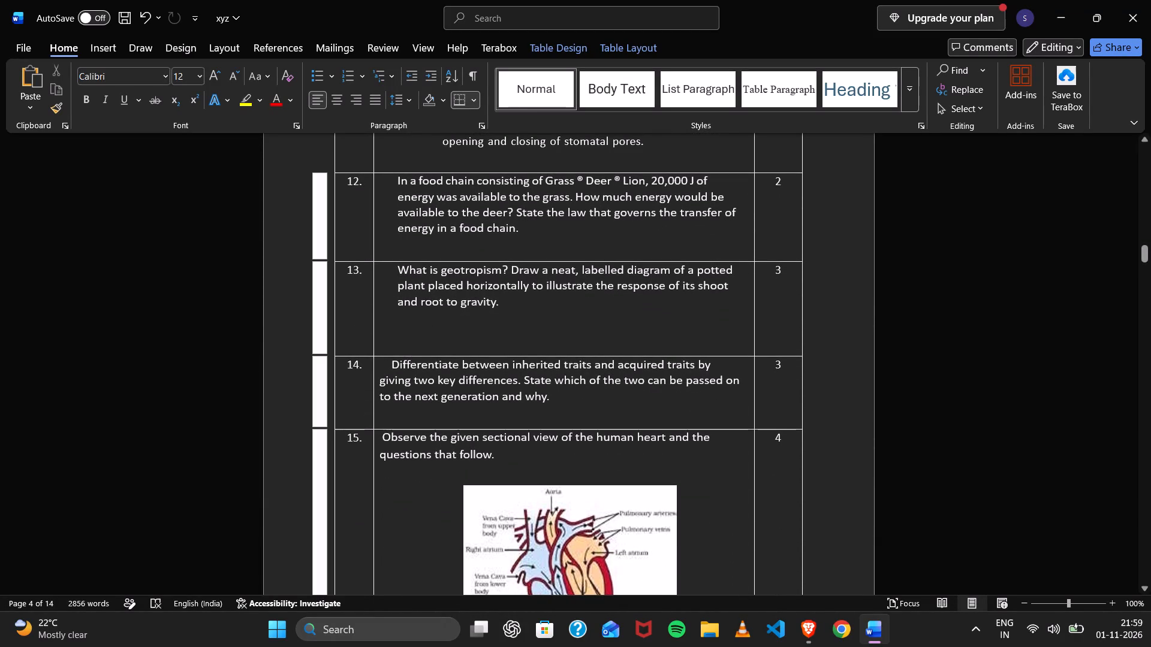
Replace question 13 on geotropism with the copied hydrotropism experiment question and remove the blank line below it.
{"action": "left_click_drag", "start_coordinate": [387, 272], "coordinate": [512, 309]}
{"action": "key", "text": "ctrl+v"}
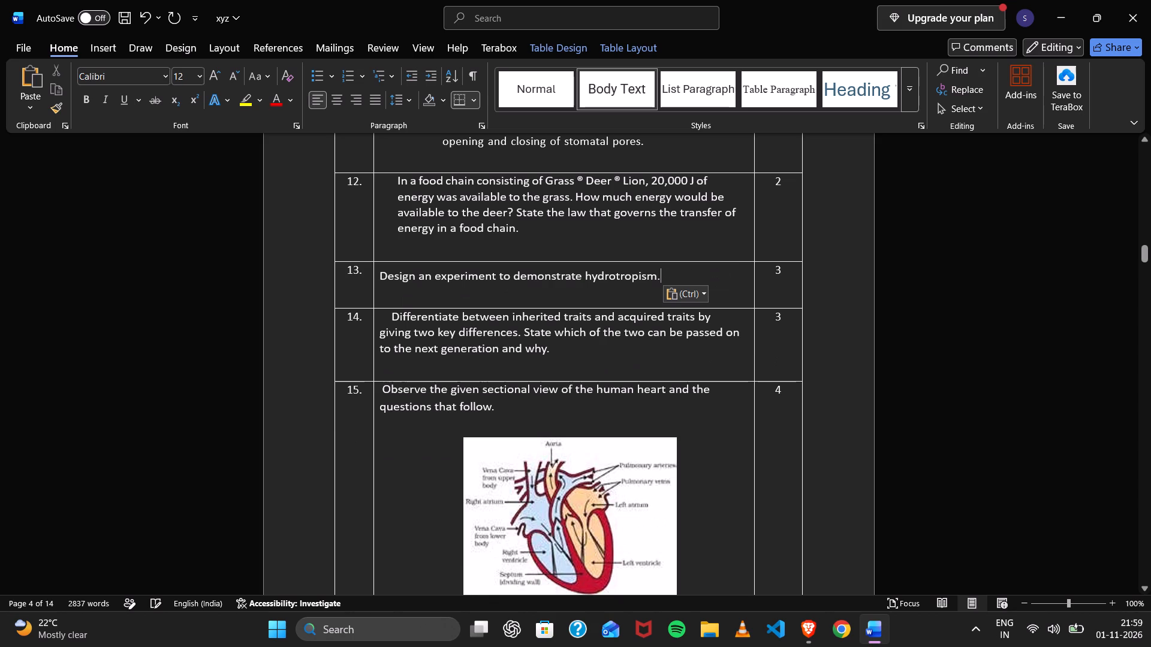
{"action": "left_click", "coordinate": [505, 307]}
{"action": "key", "text": "BackSpace"}
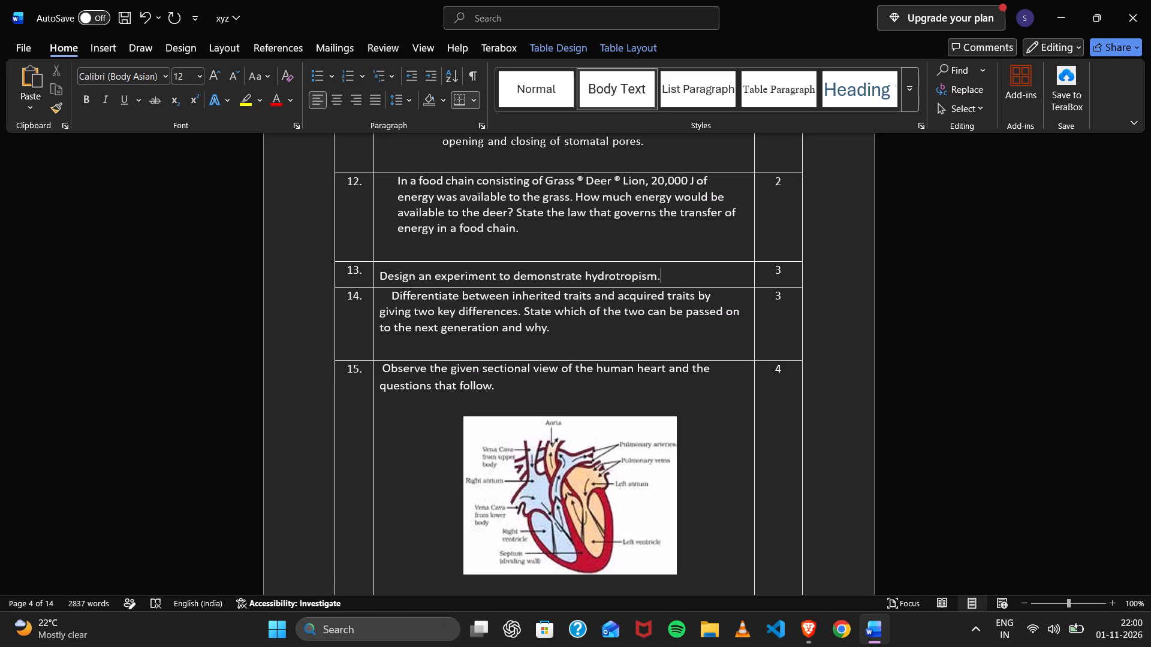
Return to the browser's search results and search for "how do organisms reproduce mcq question answers" instead.
{"action": "scroll", "coordinate": [513, 302], "scroll_direction": "down", "scroll_amount": 1}
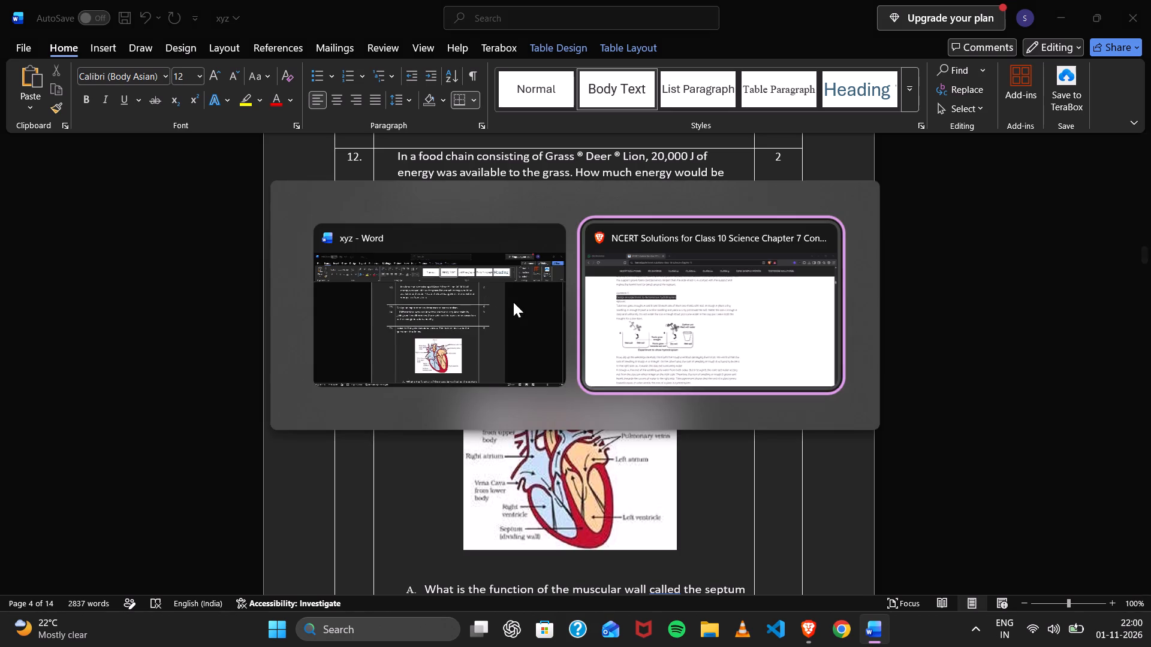
{"action": "scroll", "coordinate": [381, 188], "scroll_direction": "right", "scroll_amount": 8}
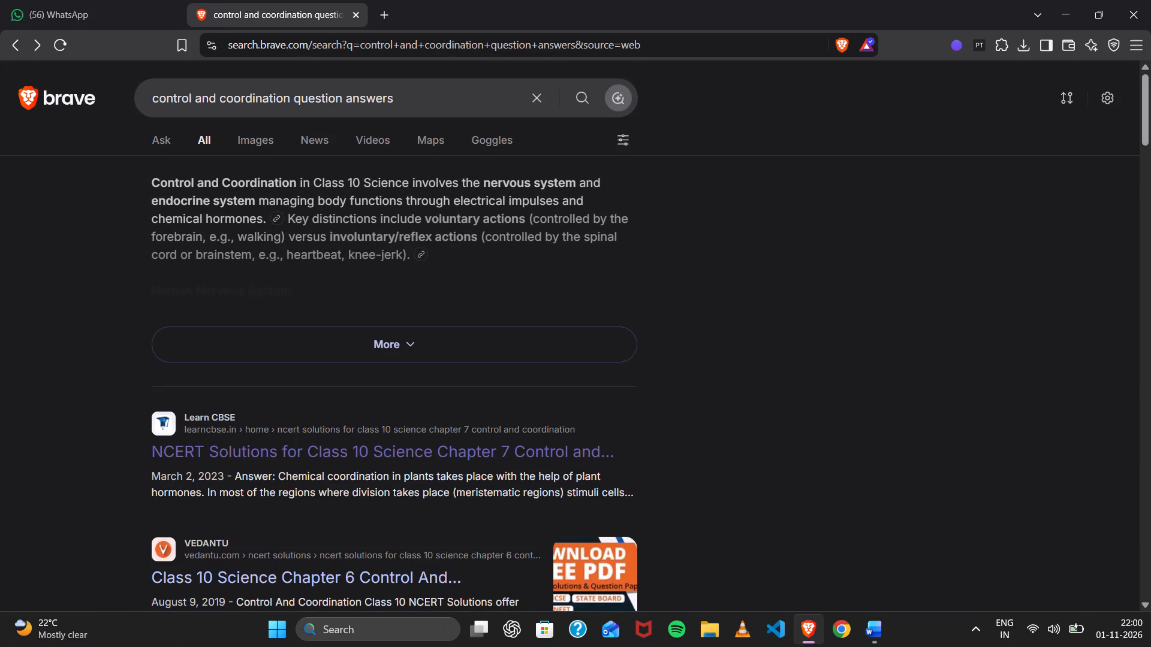
{"action": "left_click_drag", "start_coordinate": [288, 97], "coordinate": [28, 110]}
{"action": "type", "text": "how do organisms reproduce mcq"}
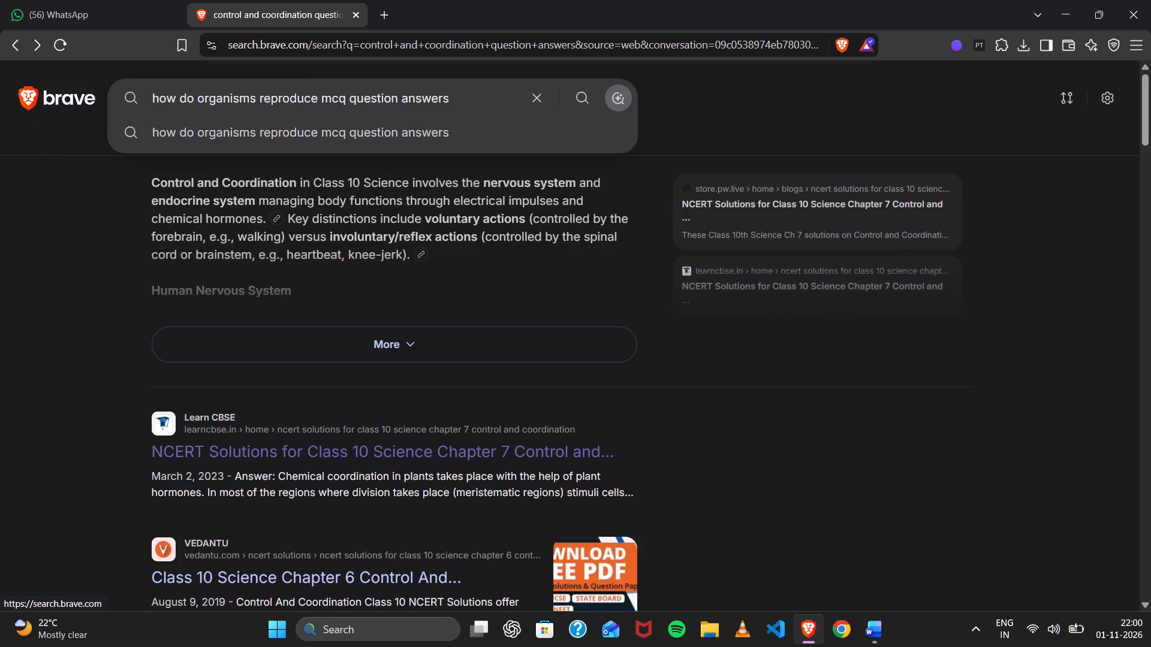
{"action": "key", "text": "Return"}
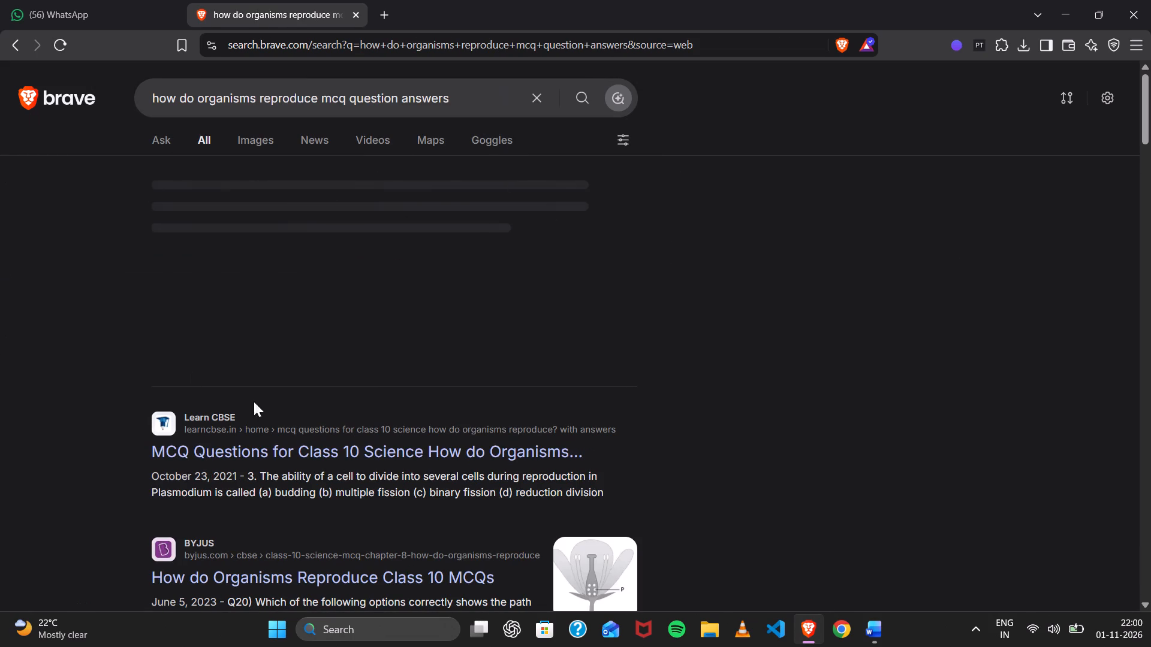
Open the Learn CBSE MCQ page and copy question 2 on the feature common to Amoeba, Yeast and Spirogyra with its four options, without its number.
{"action": "left_click", "coordinate": [287, 440]}
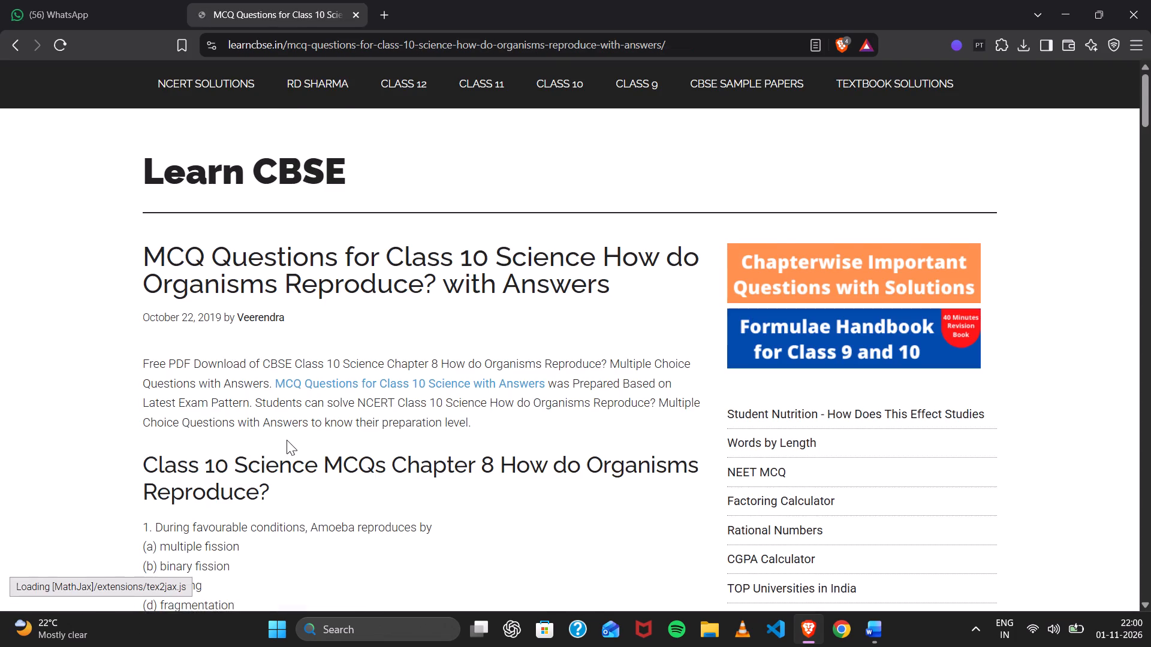
{"action": "scroll", "coordinate": [287, 440], "scroll_direction": "down", "scroll_amount": 6}
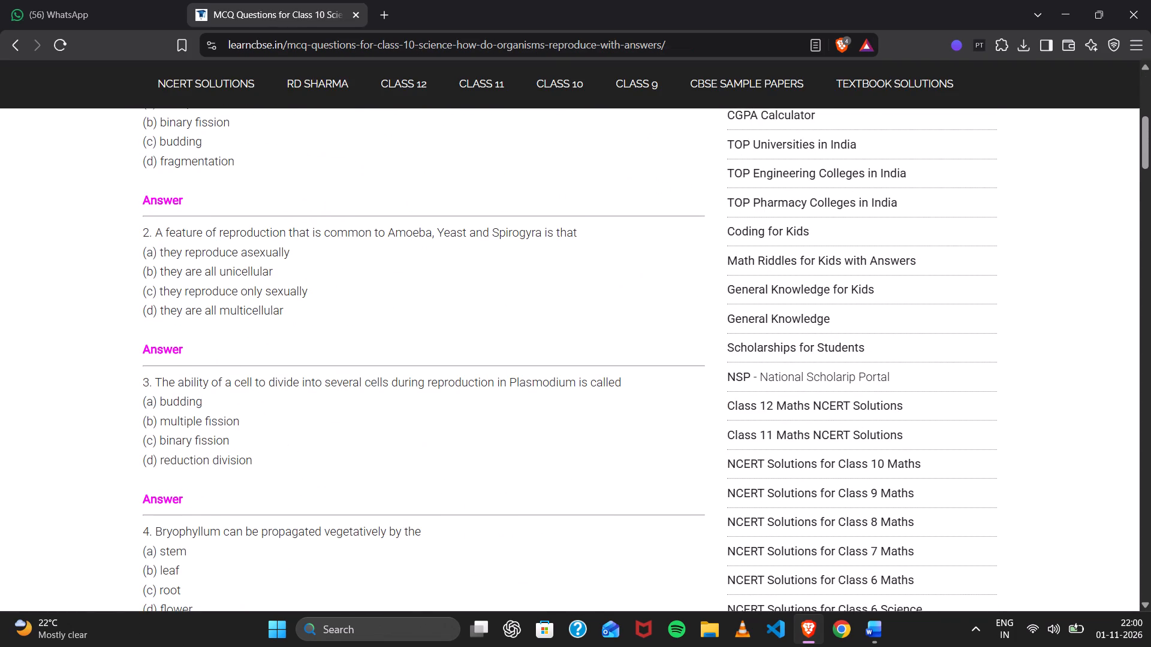
{"action": "left_click_drag", "start_coordinate": [155, 231], "coordinate": [331, 331]}
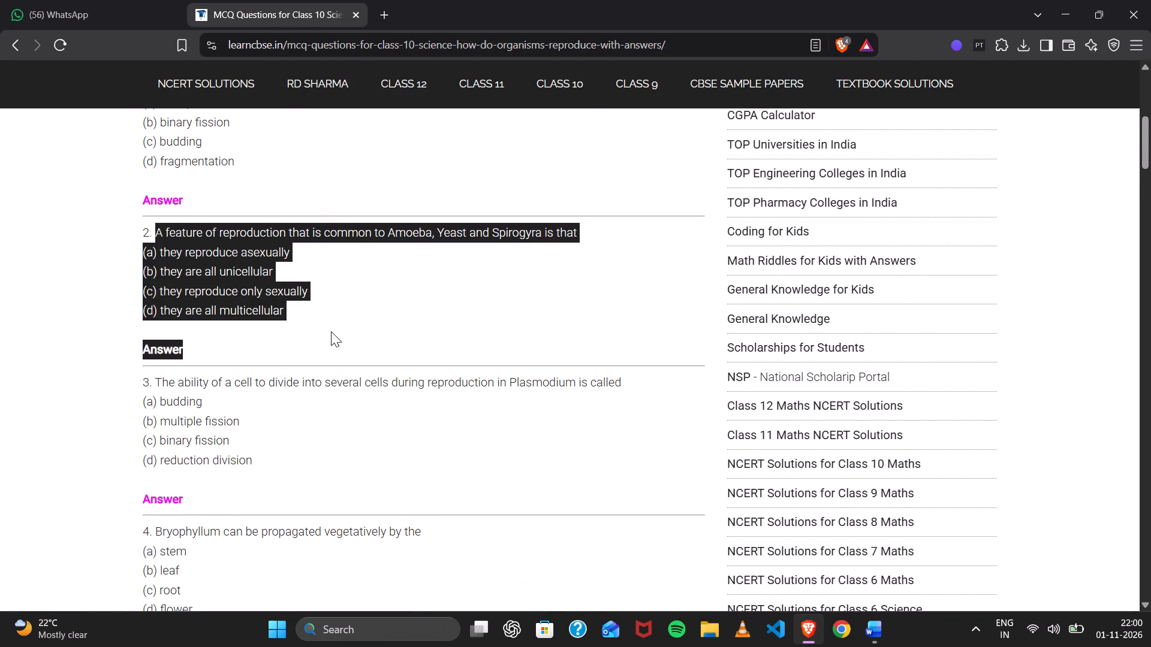
{"action": "left_click_drag", "start_coordinate": [331, 331], "coordinate": [327, 315]}
{"action": "key", "text": "ctrl+c"}
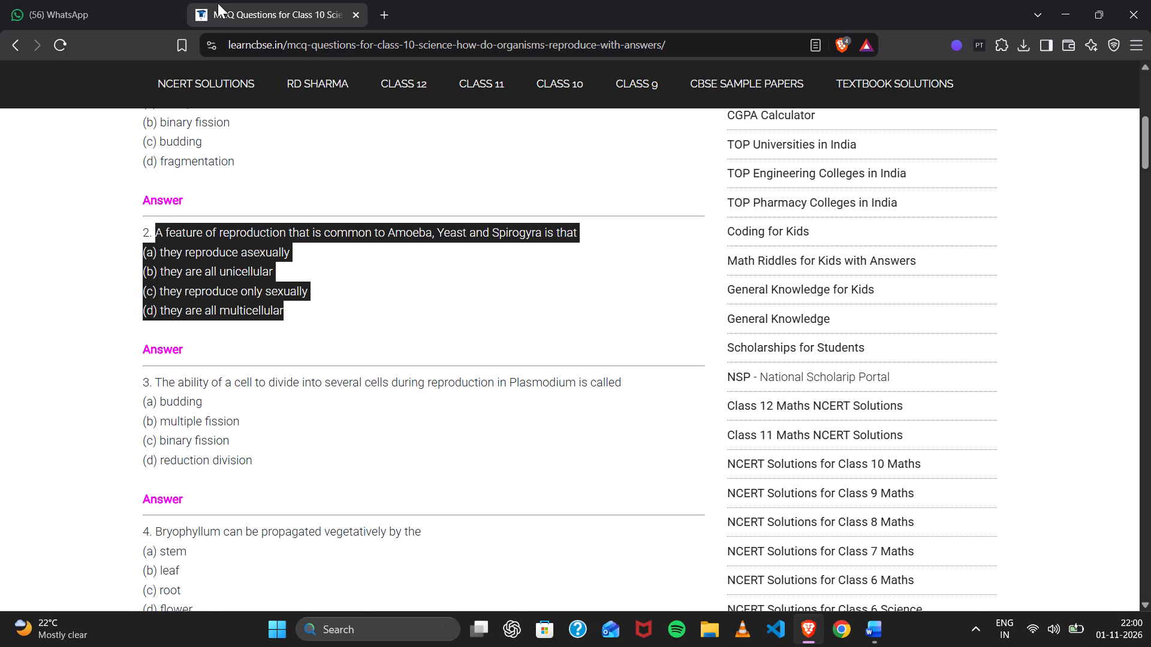
In the Word document, replace question 6 on reproduction in flowering plants with the copied Amoeba, Yeast and Spirogyra question.
{"action": "scroll", "coordinate": [517, 277], "scroll_direction": "up", "scroll_amount": 3}
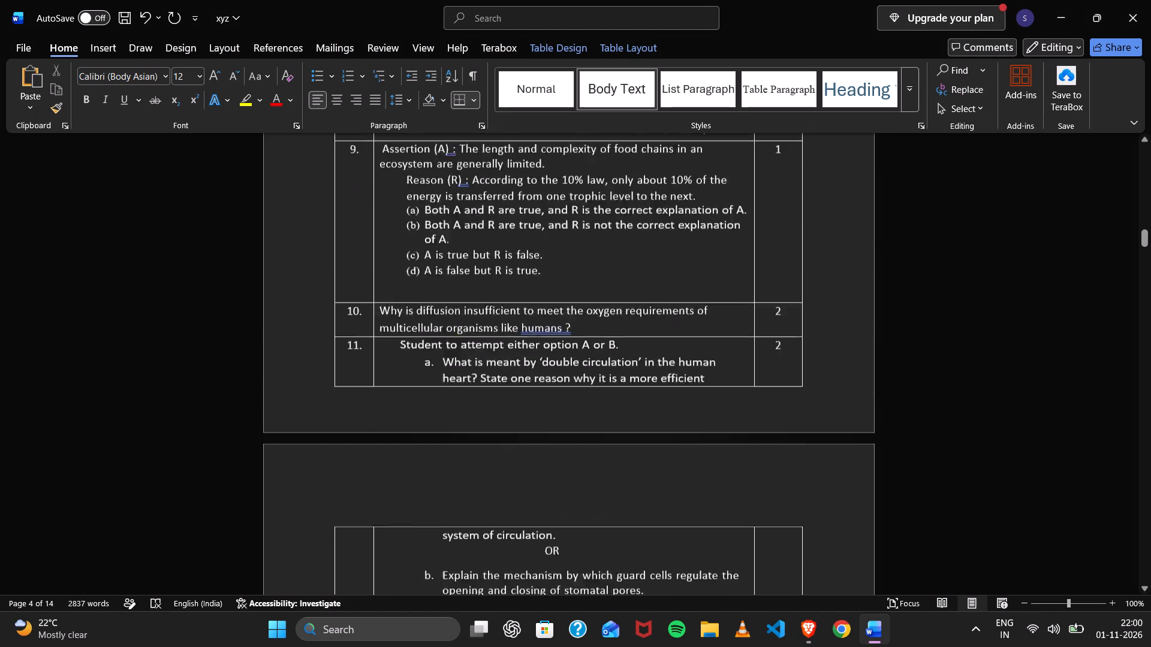
{"action": "scroll", "coordinate": [517, 277], "scroll_direction": "up", "scroll_amount": 9}
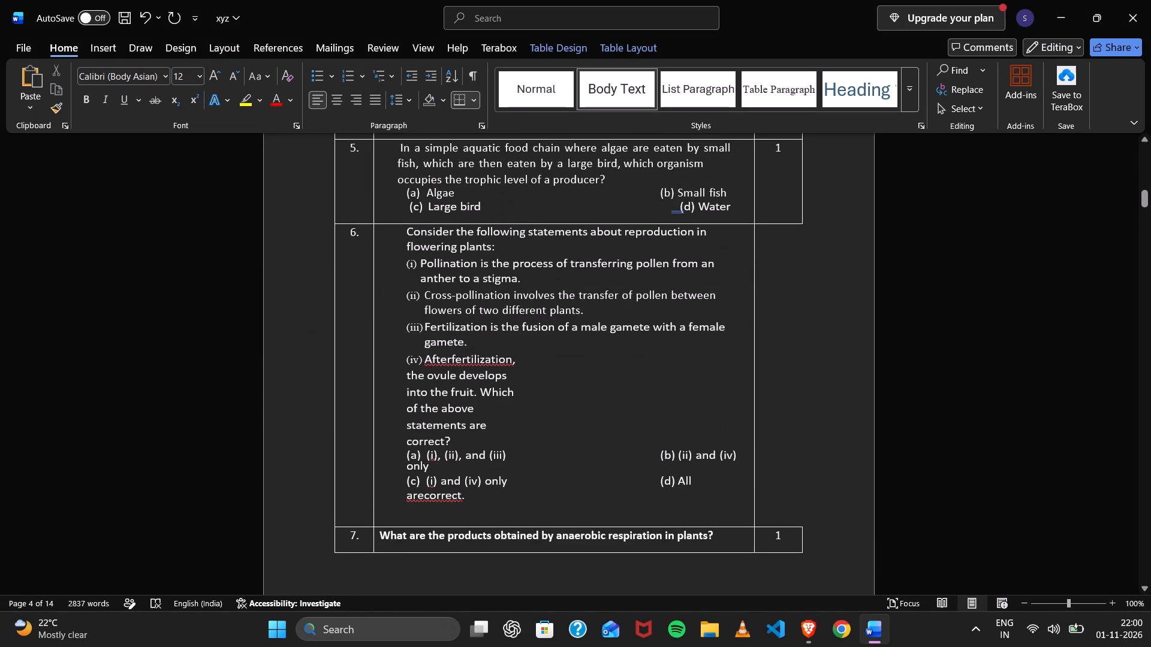
{"action": "scroll", "coordinate": [517, 277], "scroll_direction": "up", "scroll_amount": 2}
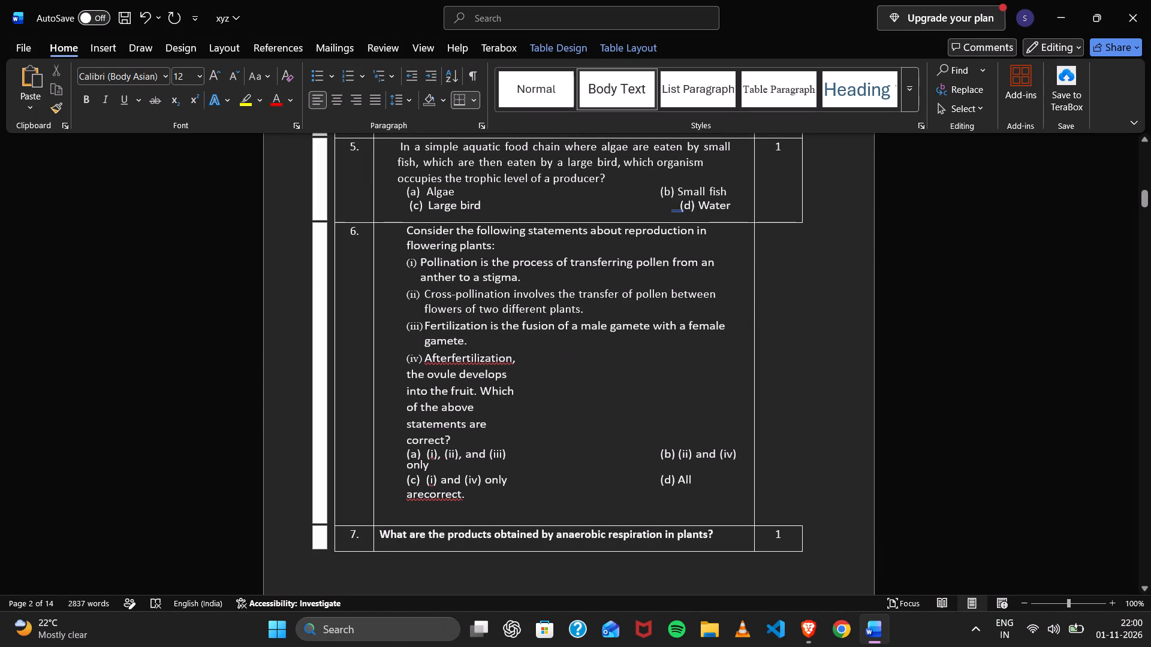
{"action": "left_click", "coordinate": [396, 230]}
{"action": "left_click", "coordinate": [393, 239]}
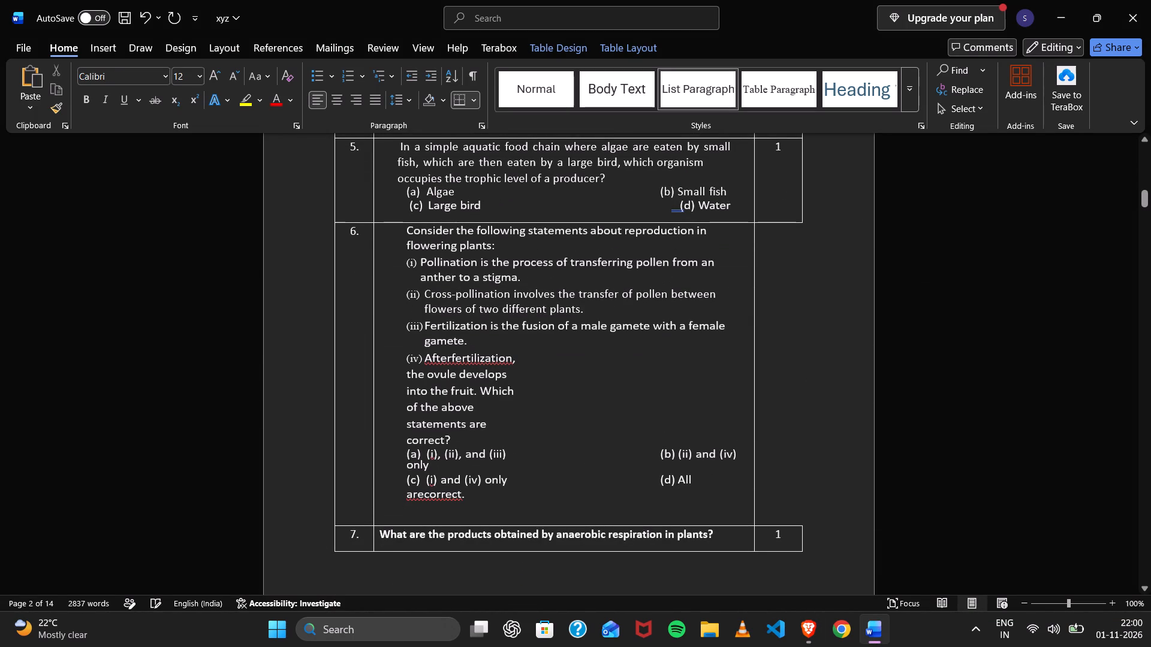
{"action": "left_click", "coordinate": [375, 233]}
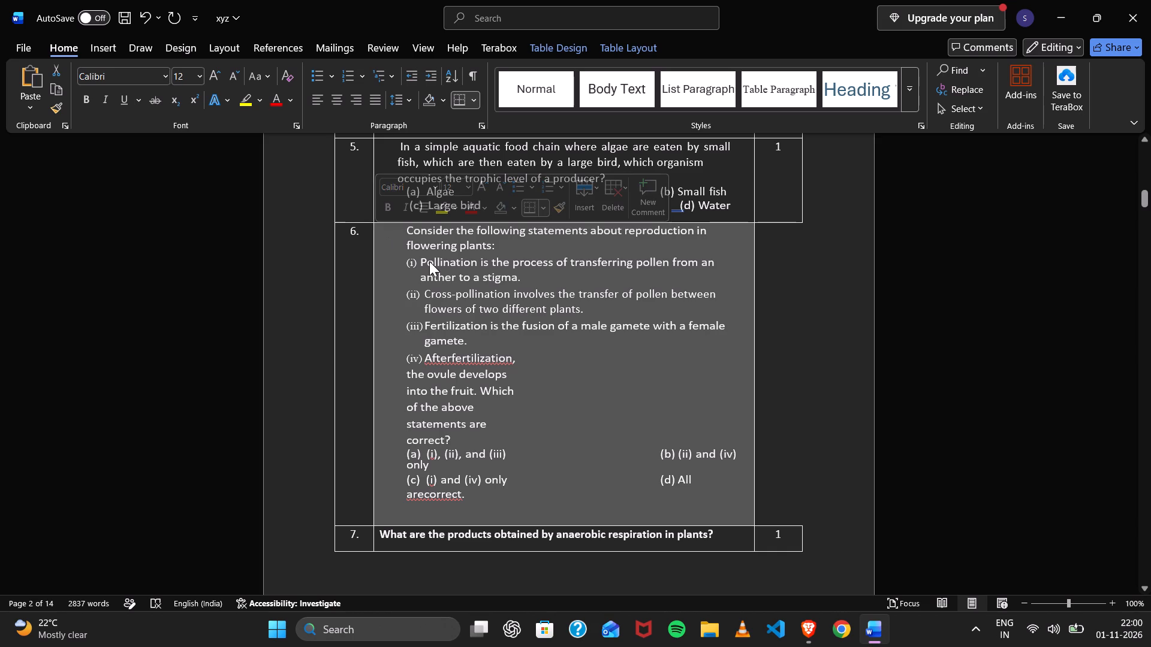
{"action": "key", "text": "ctrl+v"}
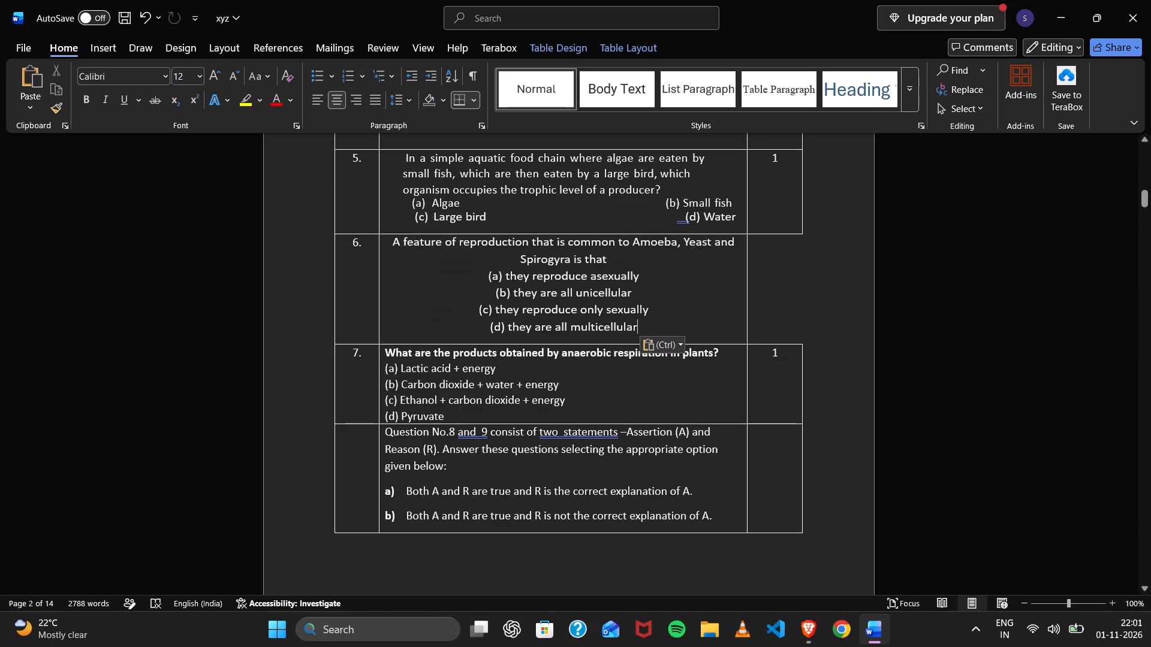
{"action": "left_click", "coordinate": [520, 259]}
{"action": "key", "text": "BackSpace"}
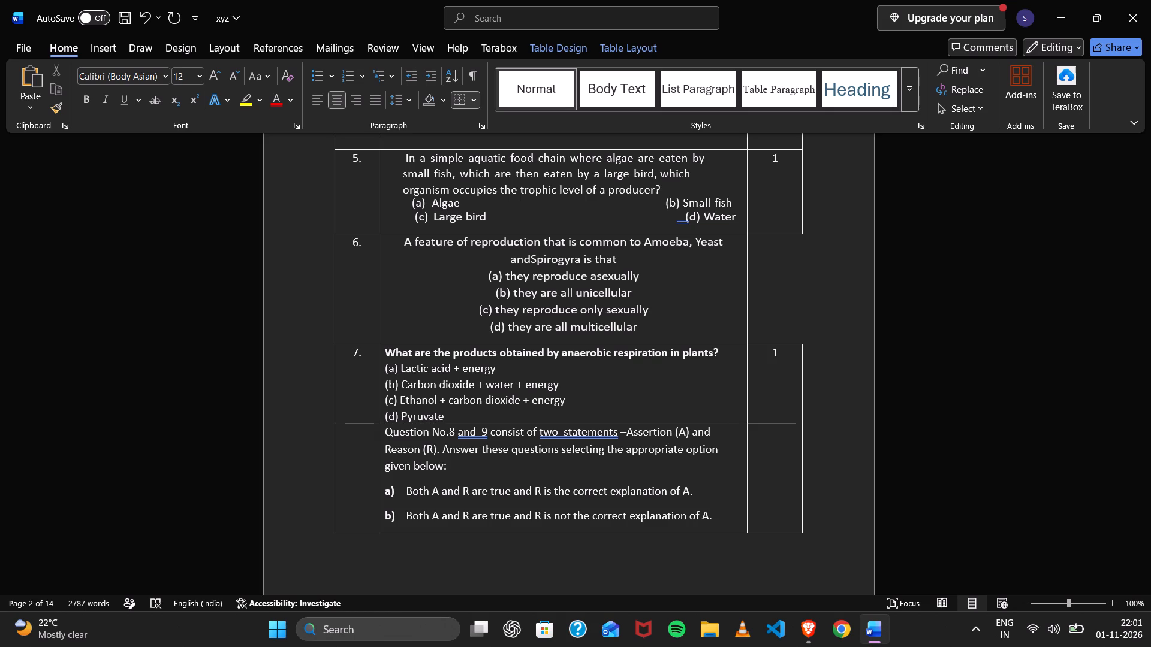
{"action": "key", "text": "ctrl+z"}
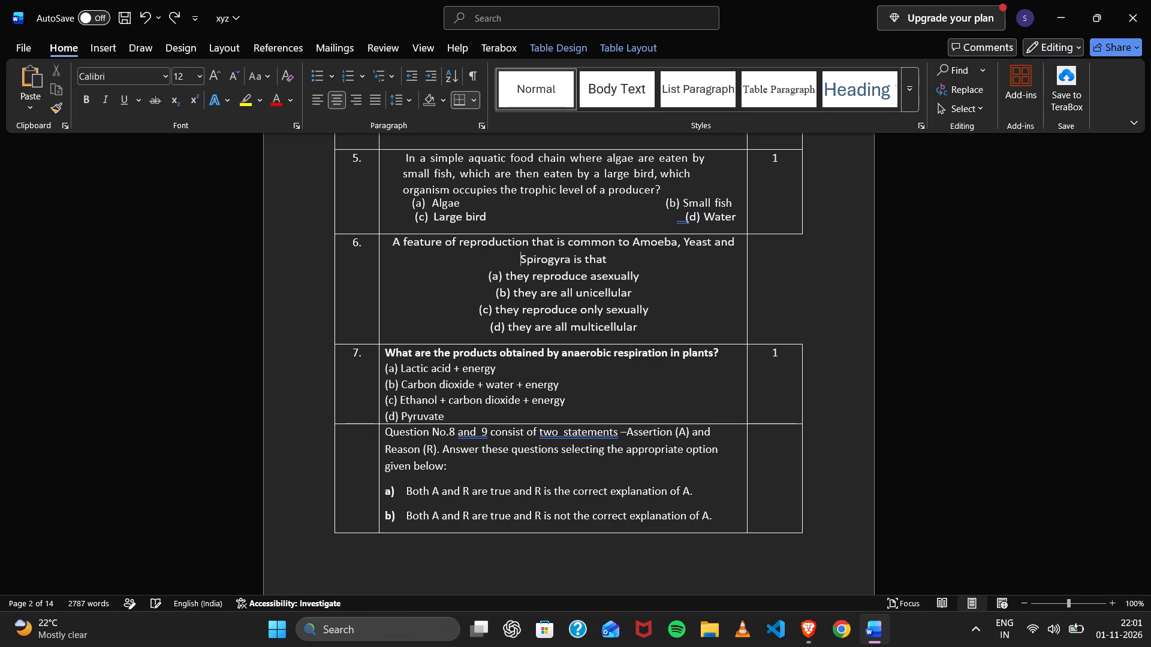
Left-align the whole text of question 6, including its four options.
{"action": "left_click", "coordinate": [409, 275]}
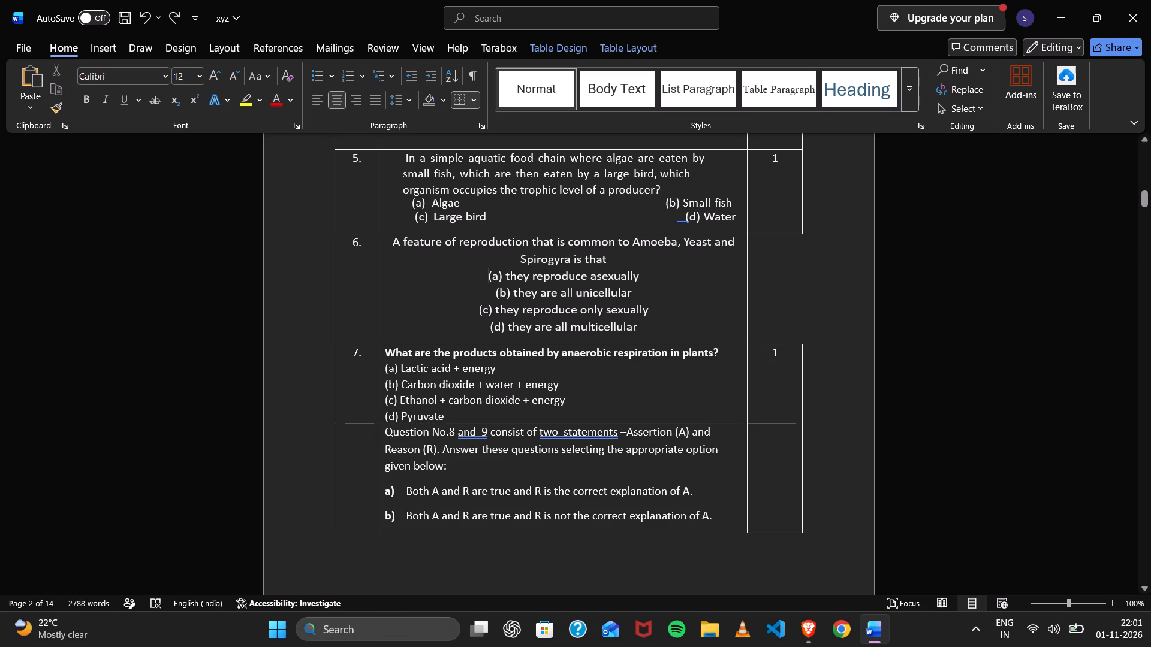
{"action": "left_click", "coordinate": [385, 243]}
{"action": "left_click", "coordinate": [381, 243]}
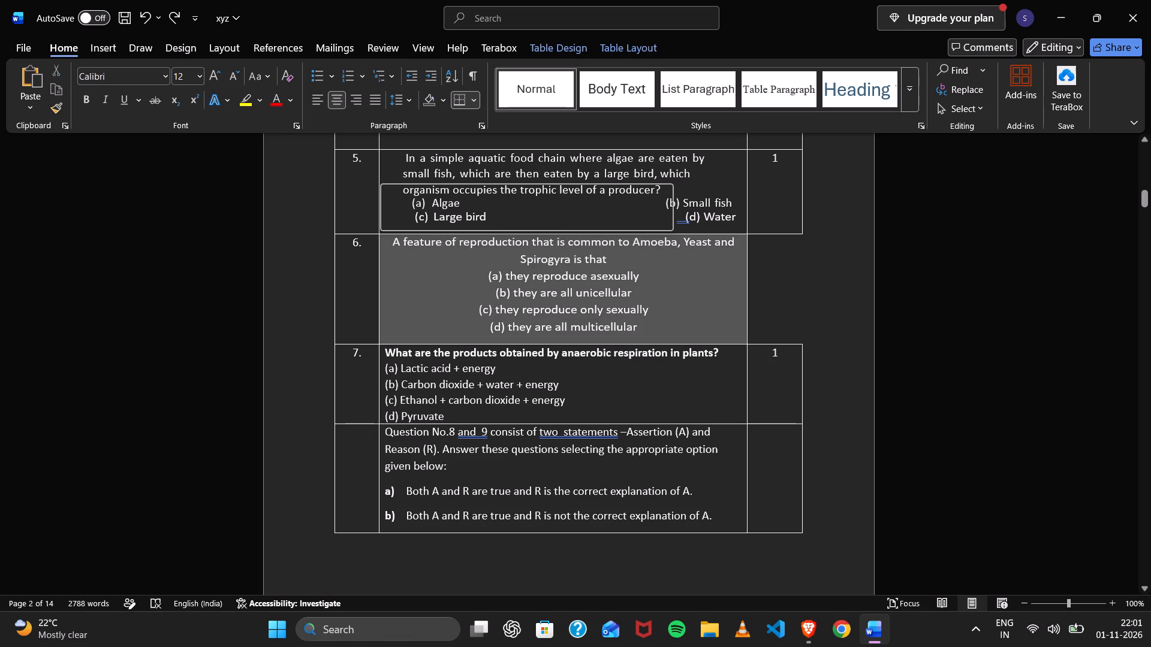
{"action": "left_click", "coordinate": [433, 220]}
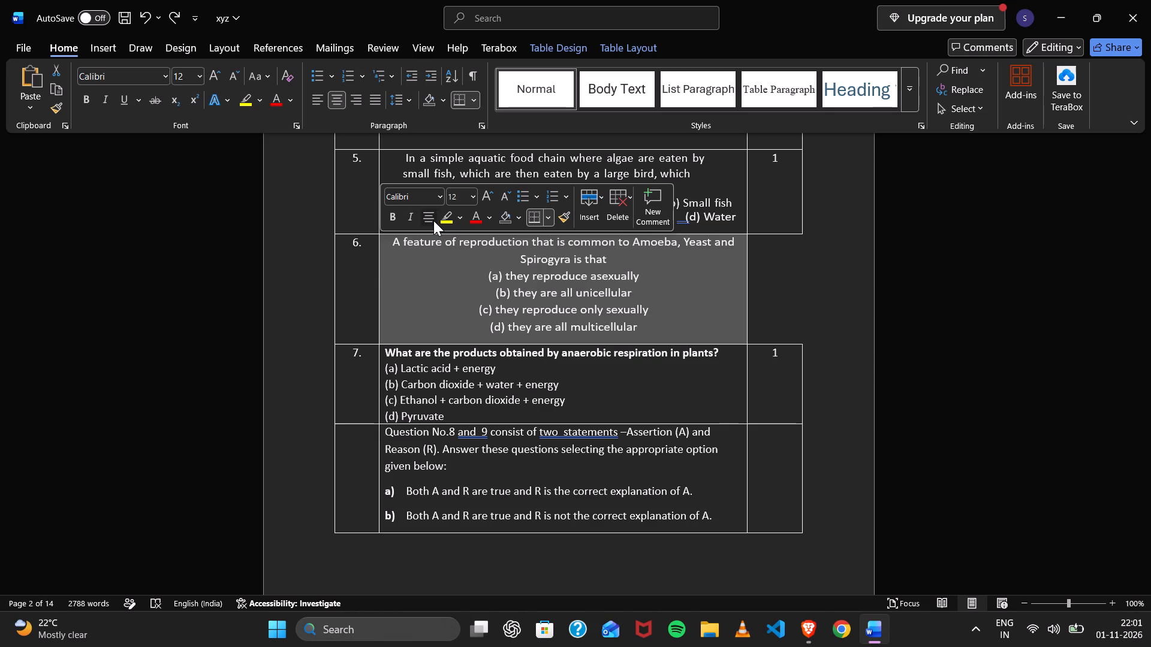
{"action": "left_click", "coordinate": [965, 389]}
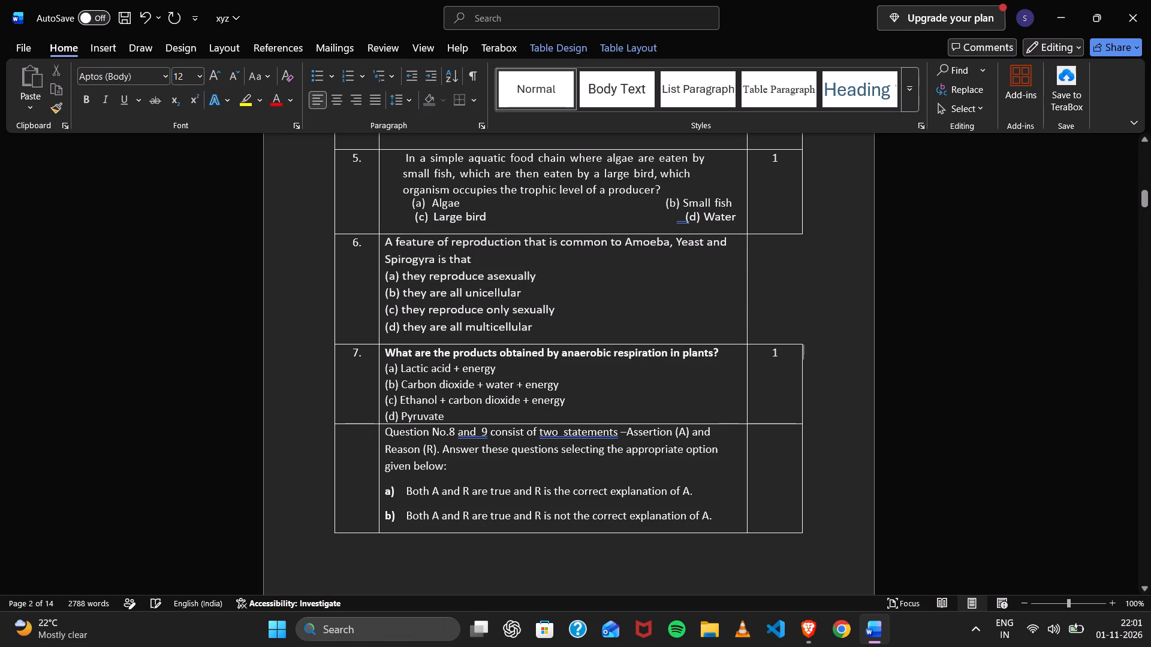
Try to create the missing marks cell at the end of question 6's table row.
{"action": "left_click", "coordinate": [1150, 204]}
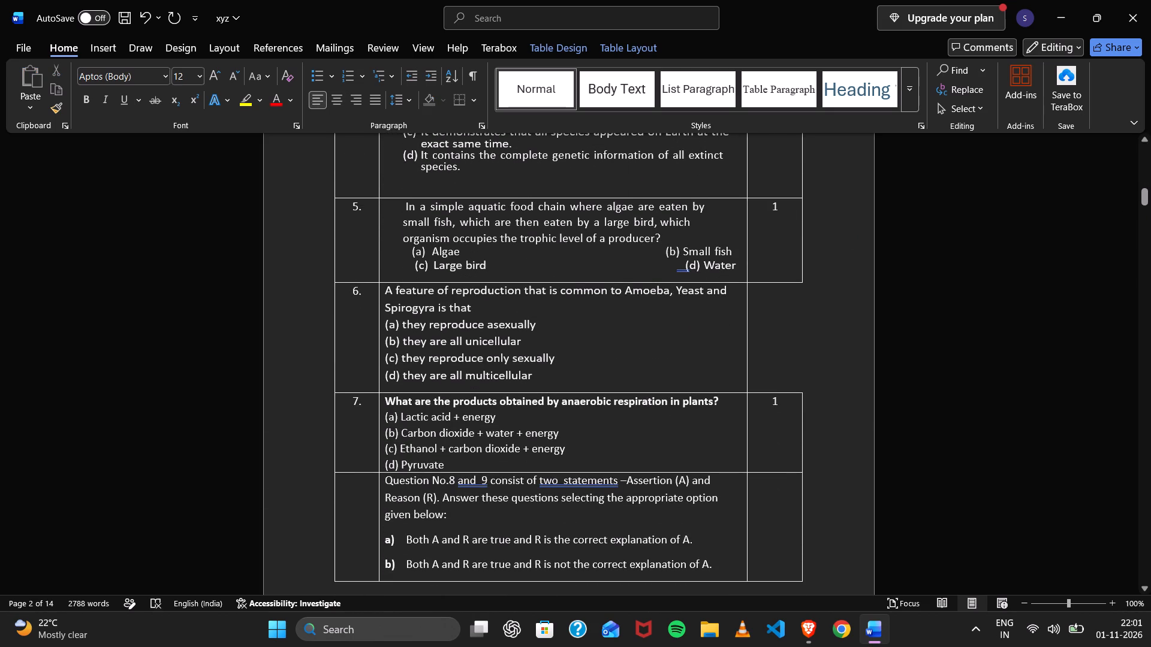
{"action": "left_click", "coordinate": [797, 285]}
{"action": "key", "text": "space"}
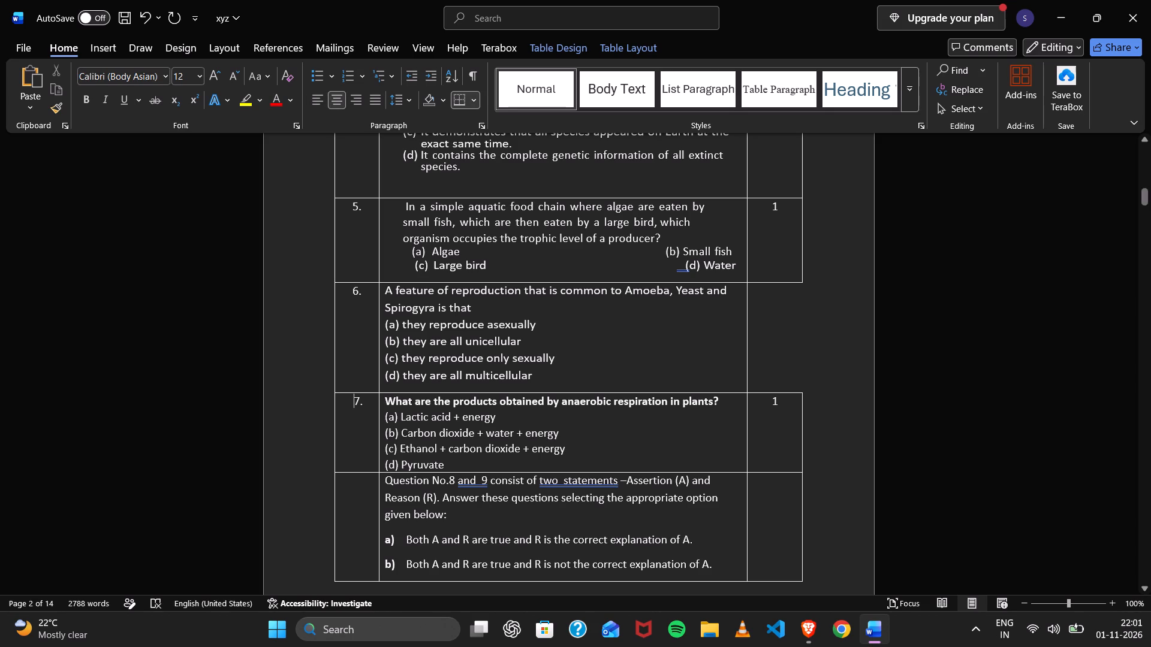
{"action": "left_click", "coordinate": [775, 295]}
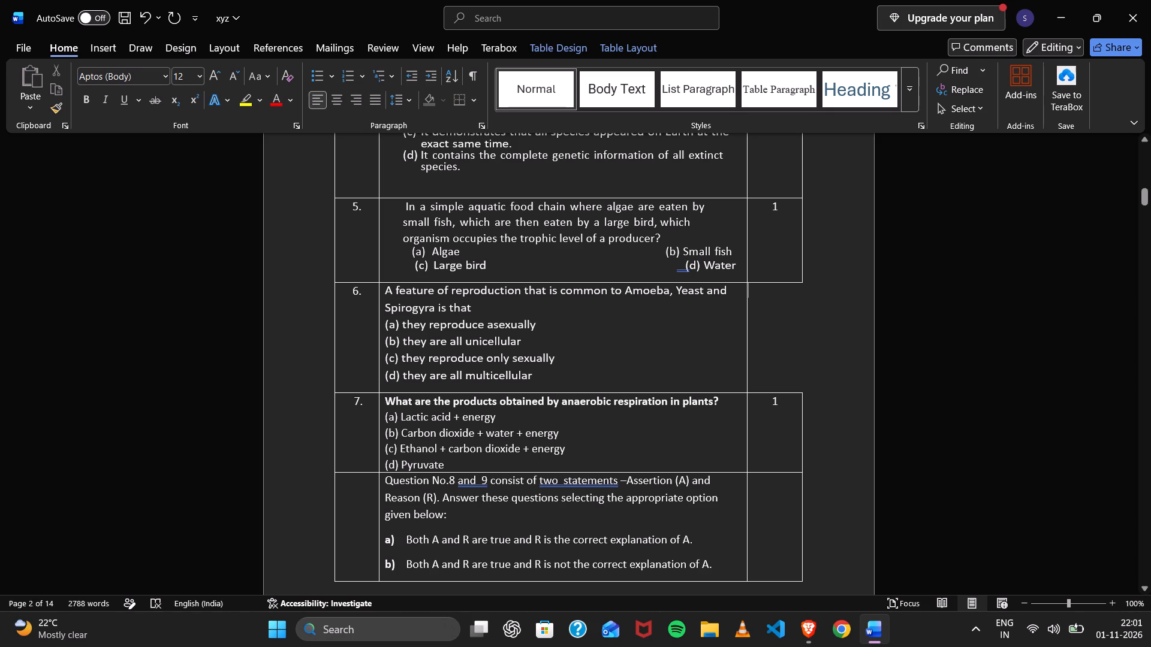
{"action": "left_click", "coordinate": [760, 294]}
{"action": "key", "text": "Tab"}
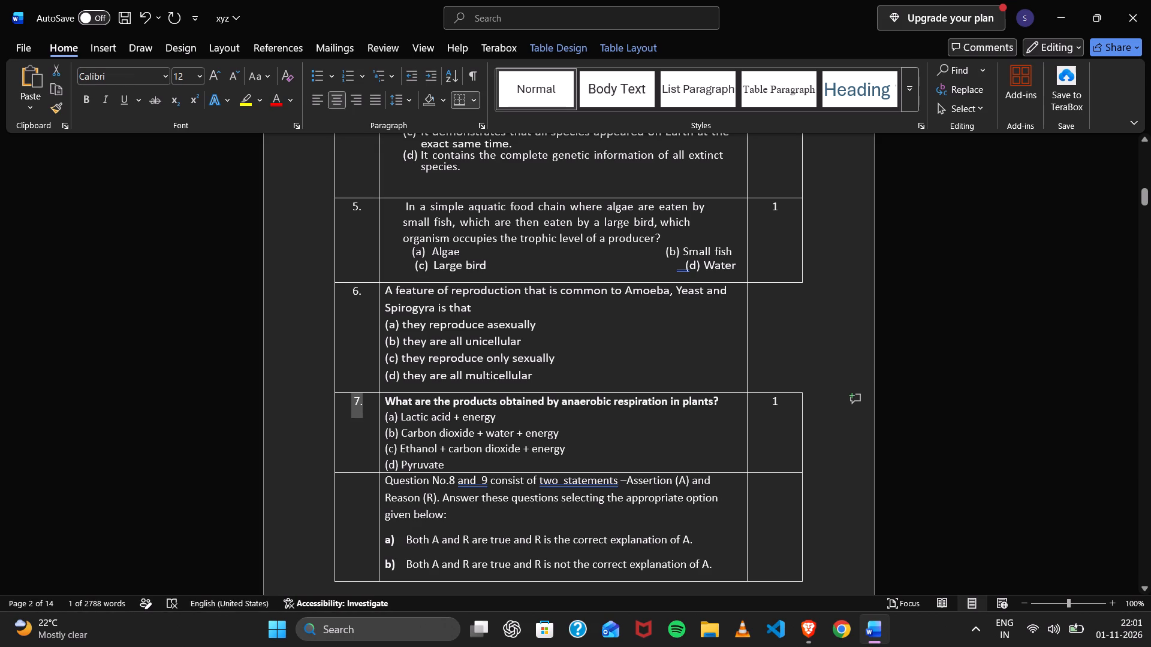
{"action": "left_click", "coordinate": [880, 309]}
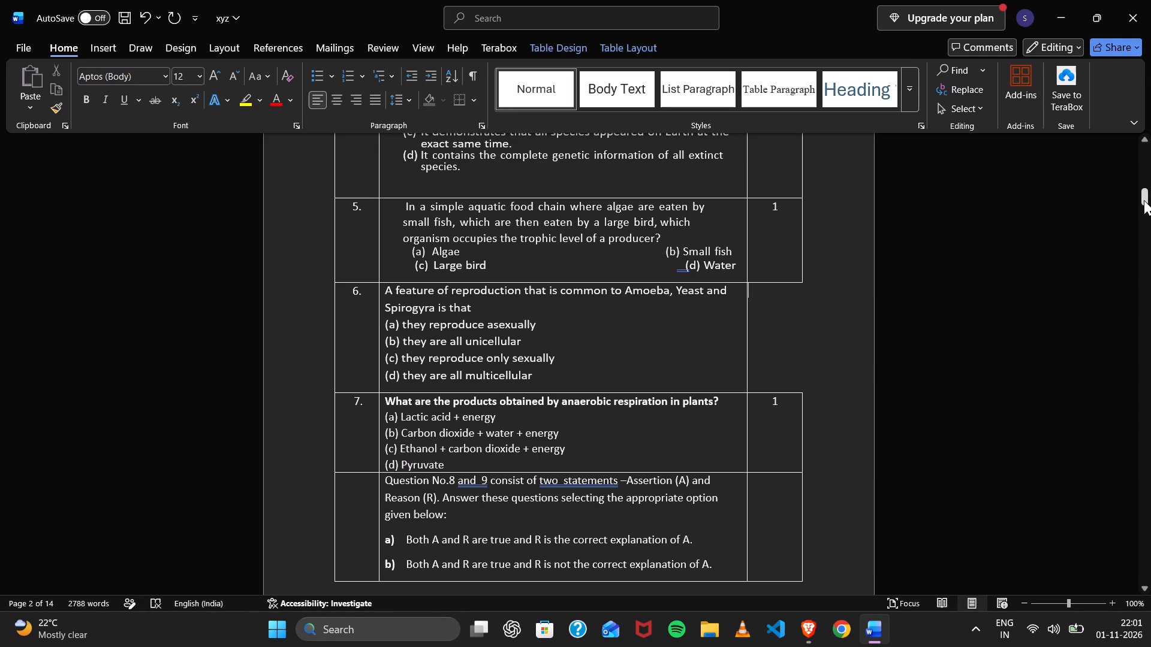
Widen the marks column slightly by moving the table's outer right border outward beside questions 5 to 7.
{"action": "left_click_drag", "start_coordinate": [1144, 200], "coordinate": [1131, 235]}
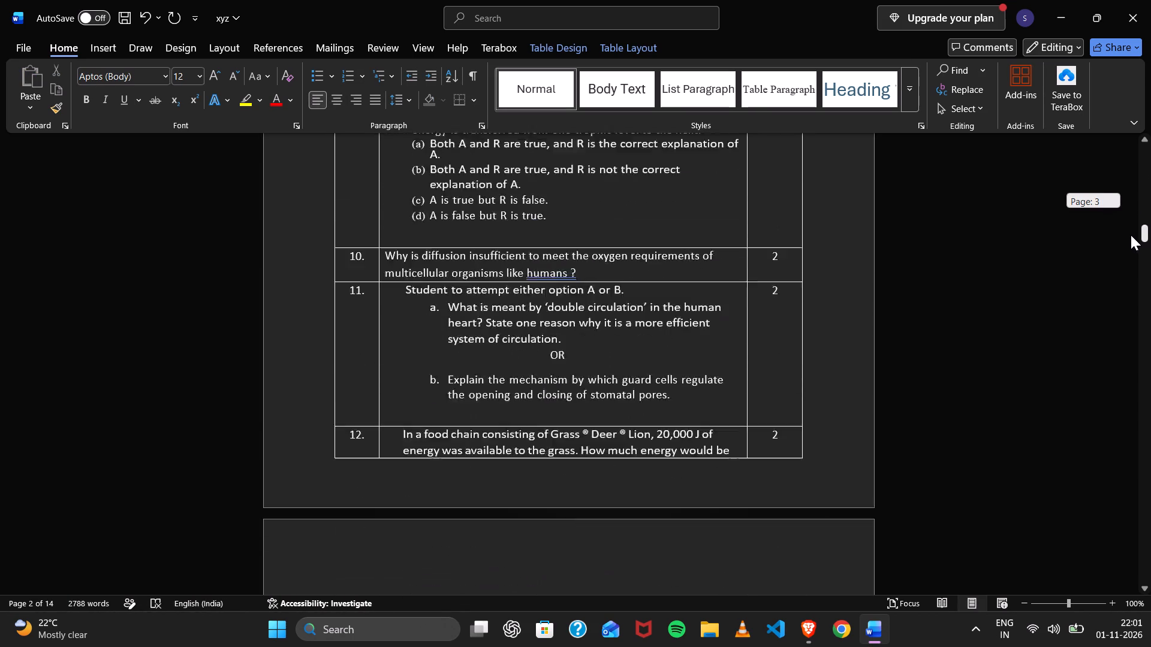
{"action": "left_click_drag", "start_coordinate": [1131, 235], "coordinate": [1116, 198]}
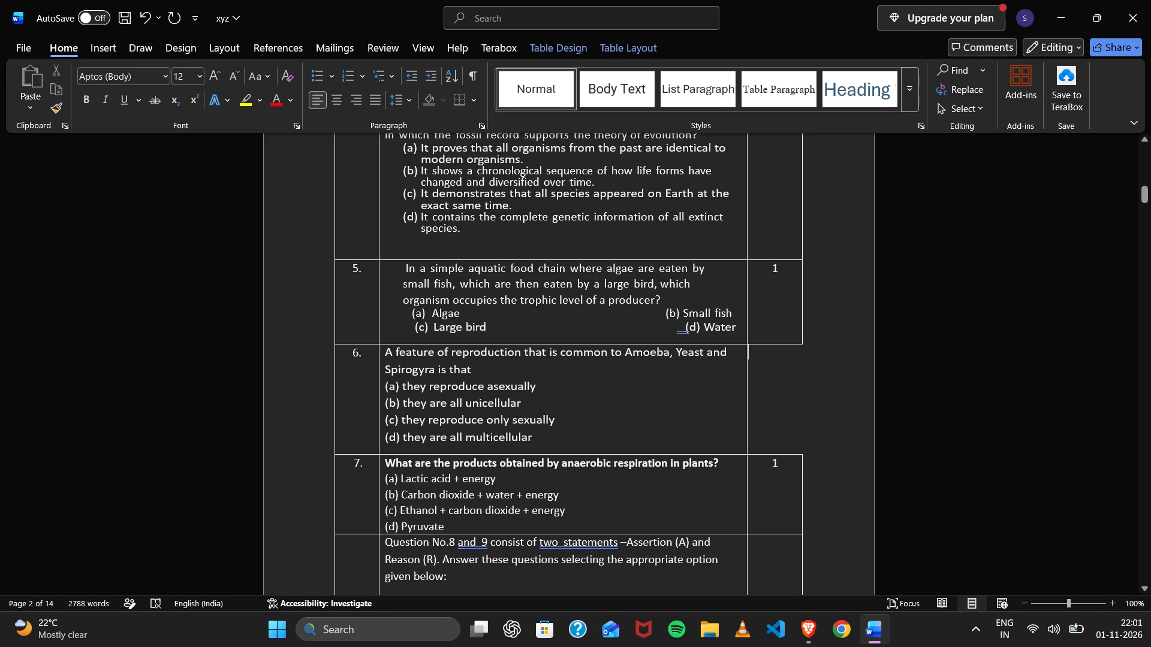
{"action": "left_click_drag", "start_coordinate": [801, 320], "coordinate": [802, 358]}
{"action": "left_click_drag", "start_coordinate": [802, 332], "coordinate": [816, 415]}
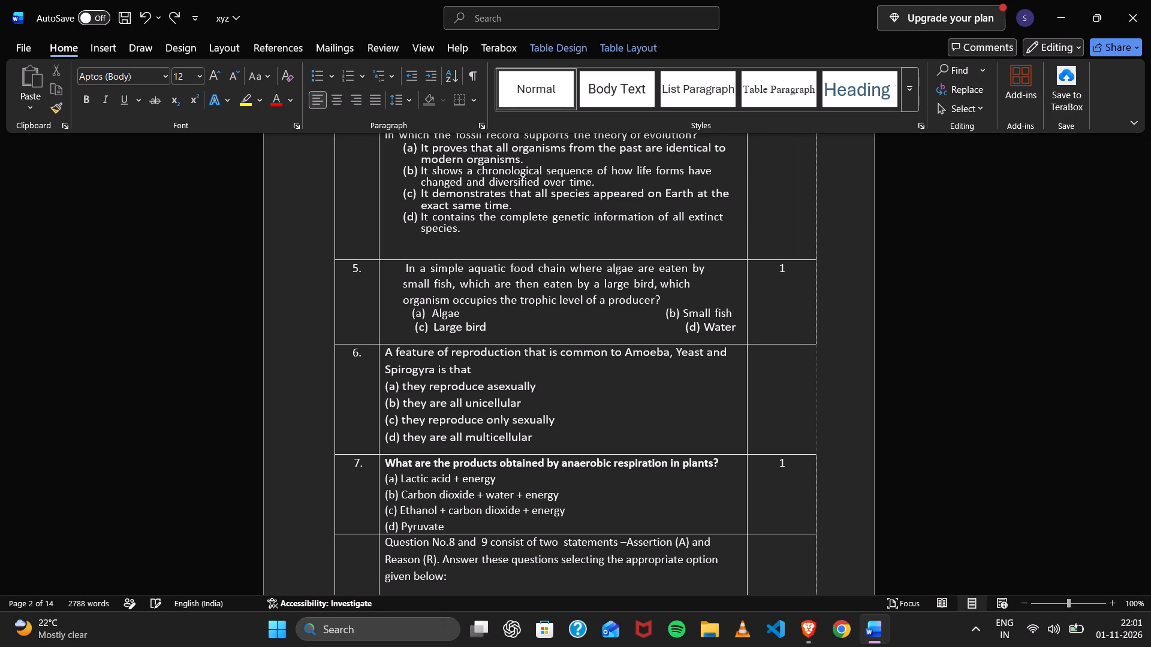
{"action": "left_click_drag", "start_coordinate": [816, 415], "coordinate": [809, 417]}
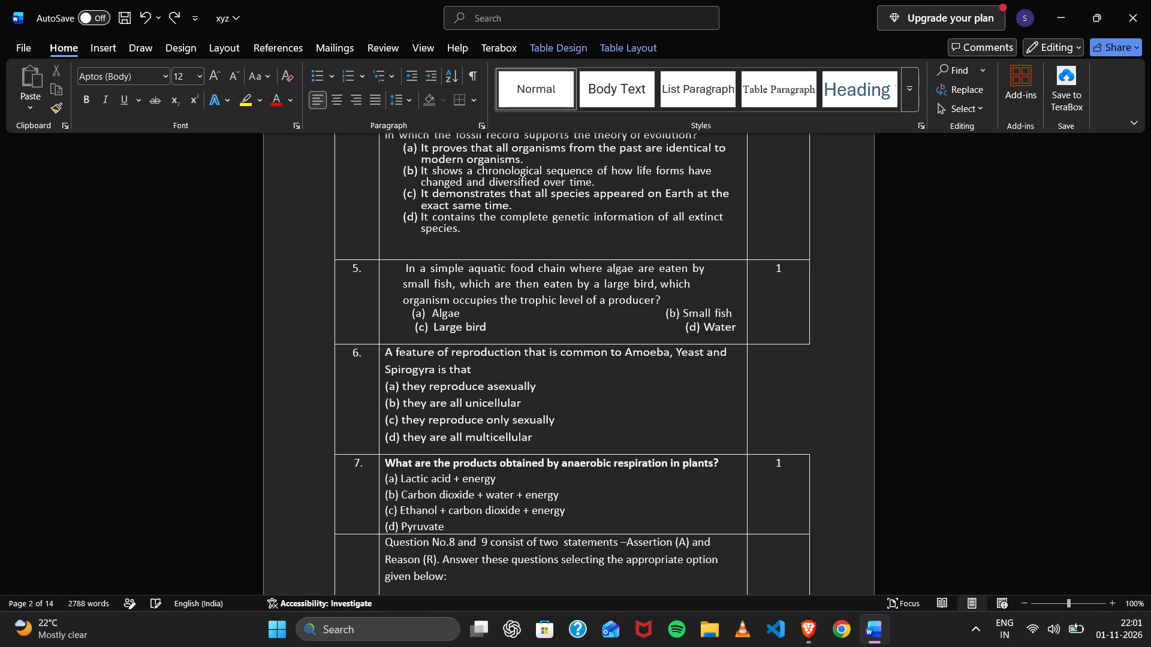
Undo the last widening of the marks column.
{"action": "key", "text": "ctrl+z"}
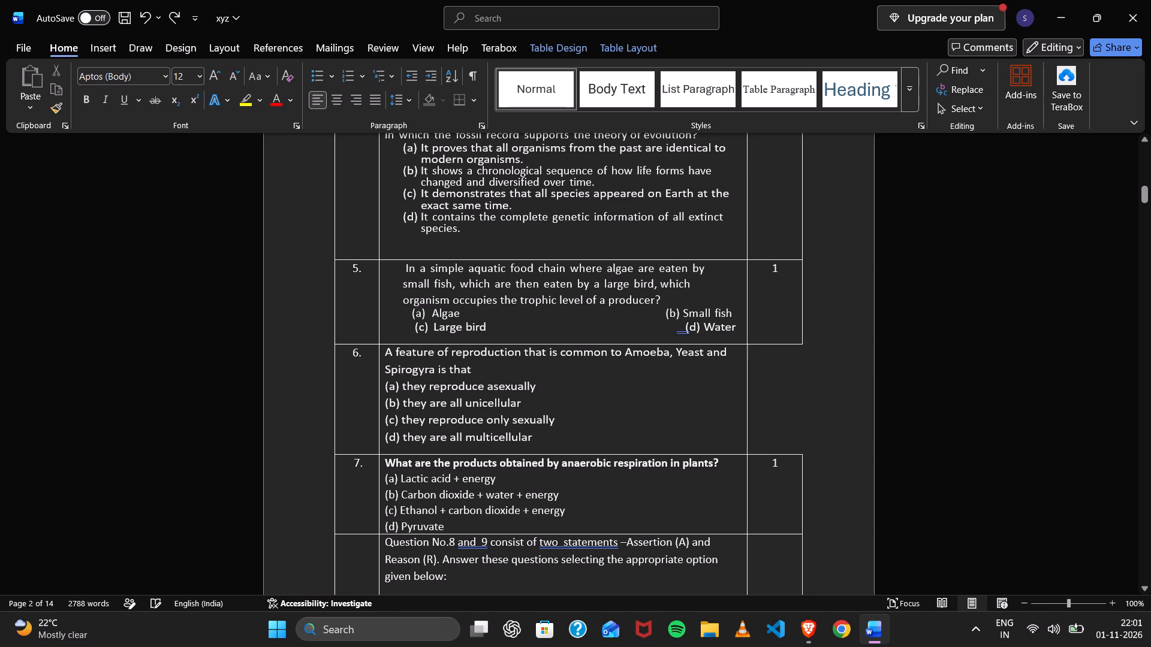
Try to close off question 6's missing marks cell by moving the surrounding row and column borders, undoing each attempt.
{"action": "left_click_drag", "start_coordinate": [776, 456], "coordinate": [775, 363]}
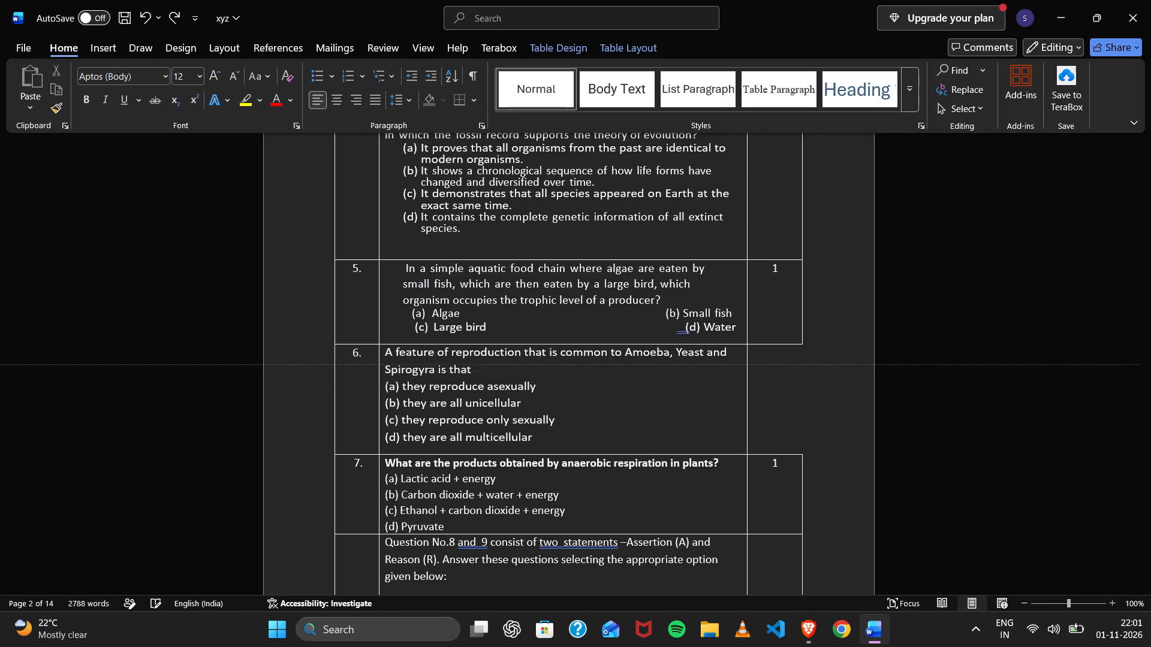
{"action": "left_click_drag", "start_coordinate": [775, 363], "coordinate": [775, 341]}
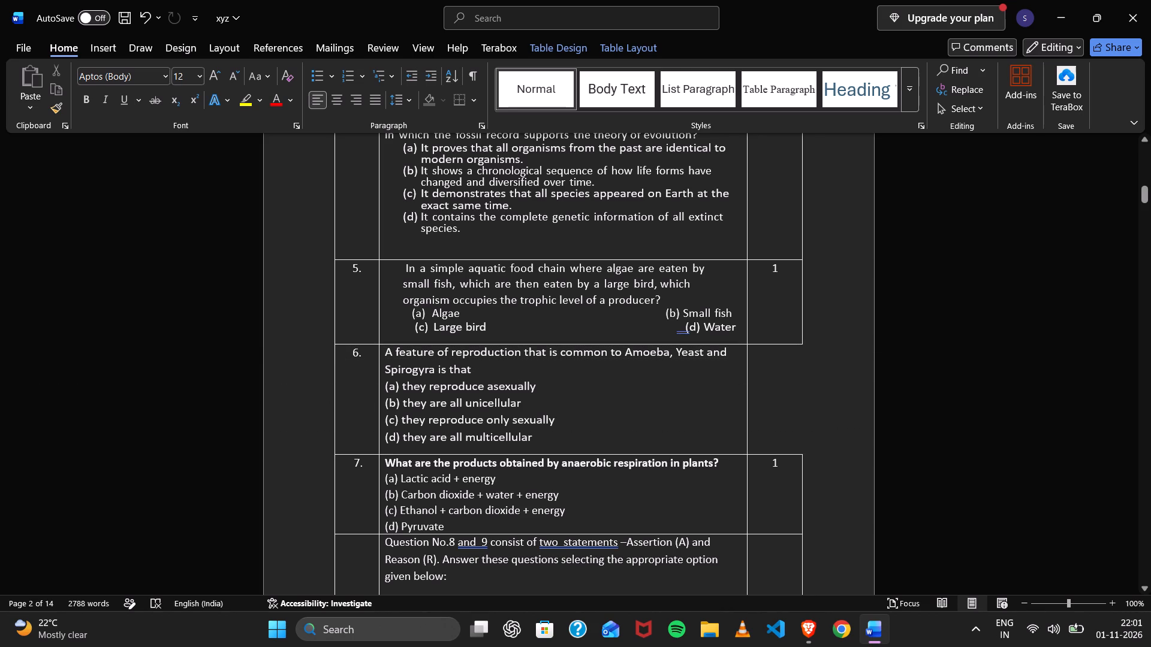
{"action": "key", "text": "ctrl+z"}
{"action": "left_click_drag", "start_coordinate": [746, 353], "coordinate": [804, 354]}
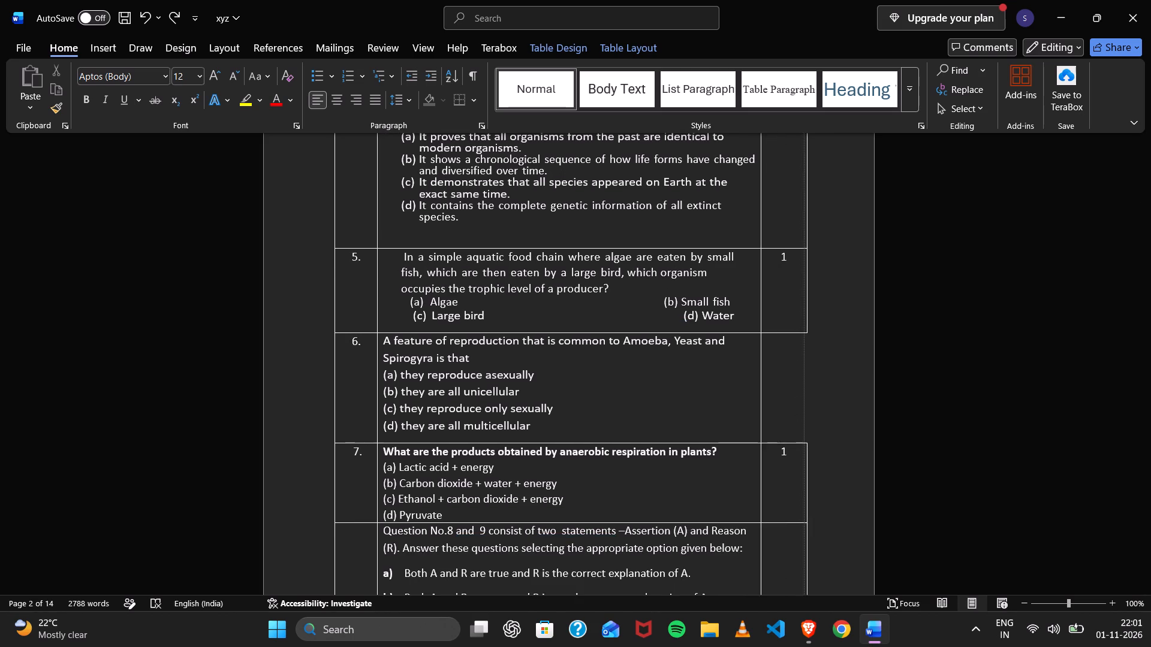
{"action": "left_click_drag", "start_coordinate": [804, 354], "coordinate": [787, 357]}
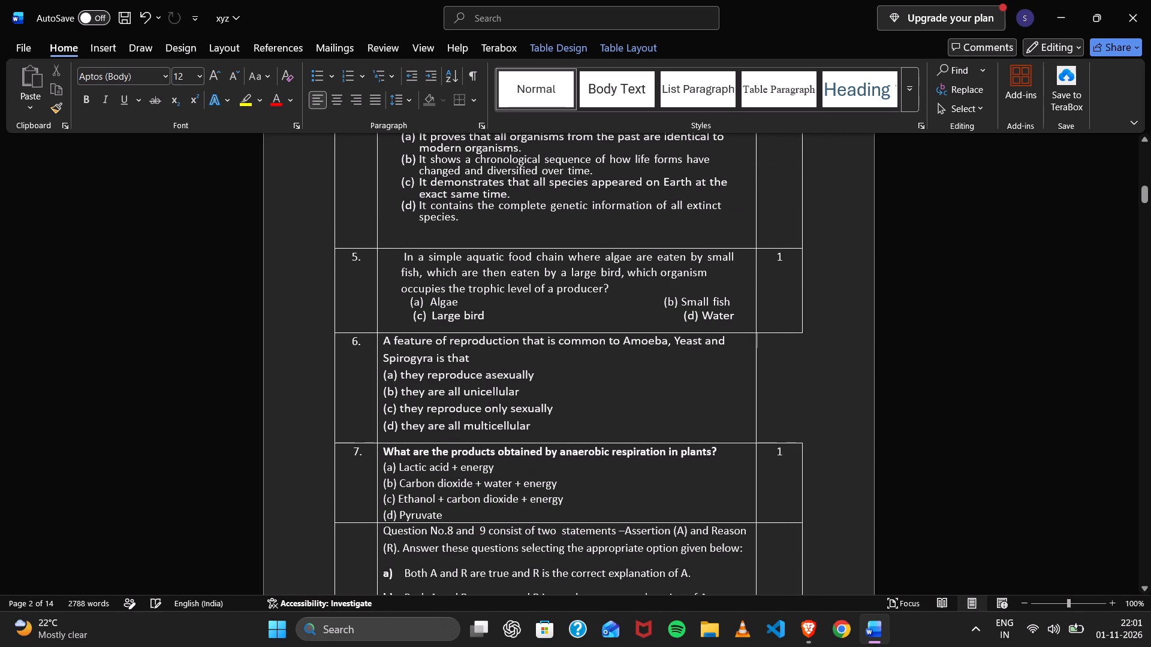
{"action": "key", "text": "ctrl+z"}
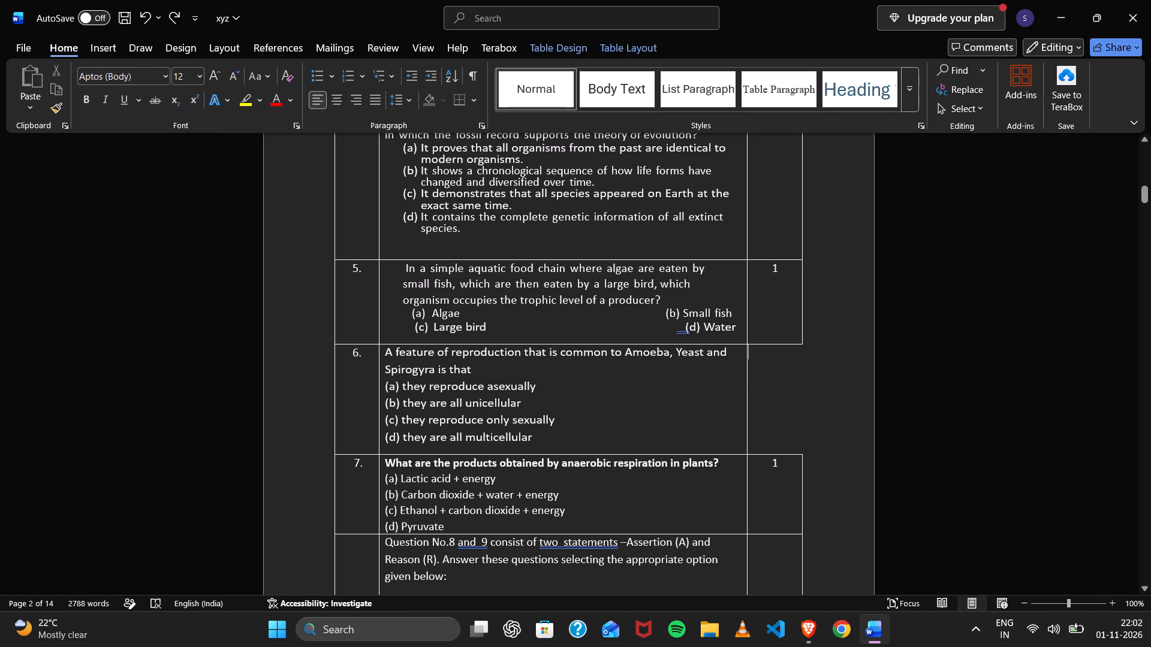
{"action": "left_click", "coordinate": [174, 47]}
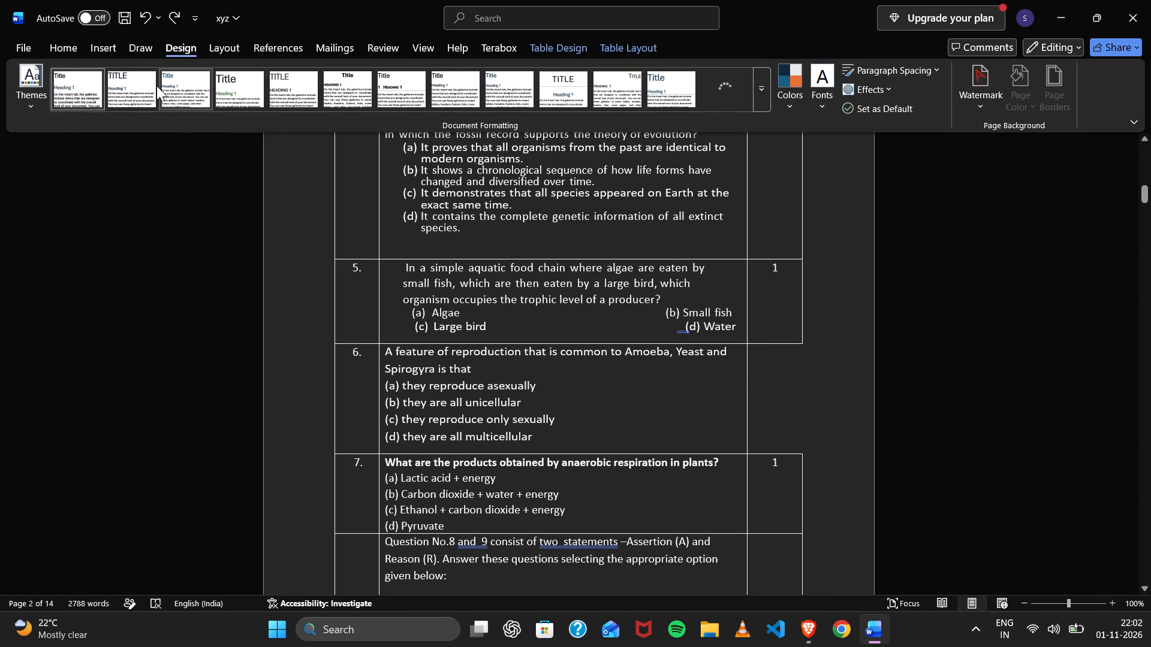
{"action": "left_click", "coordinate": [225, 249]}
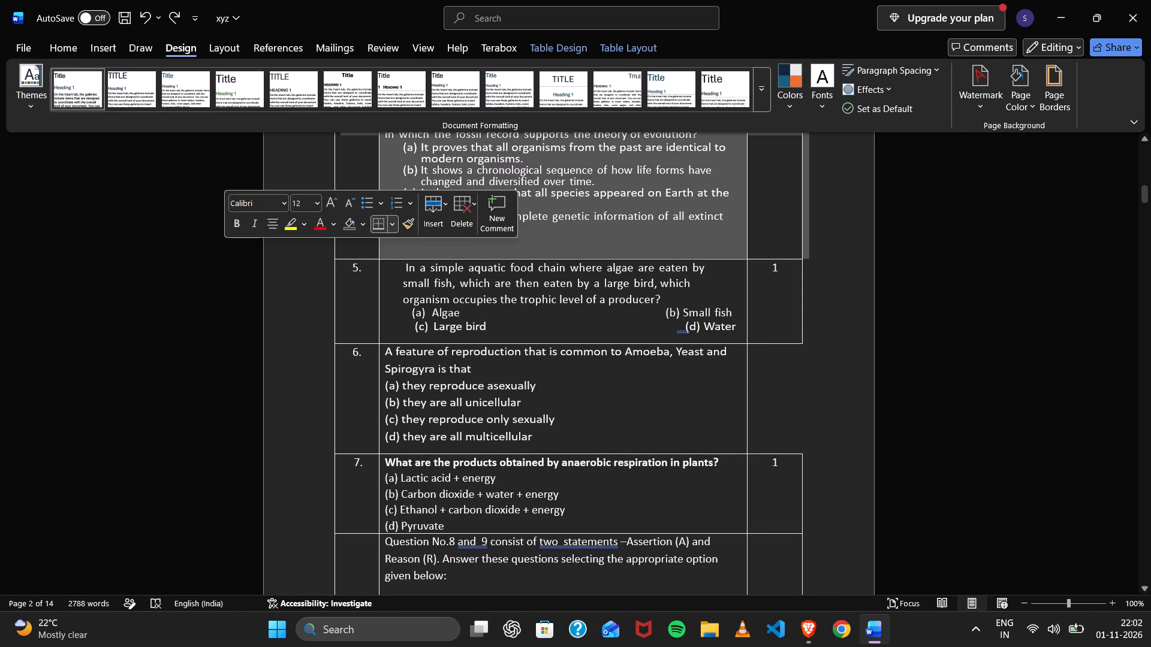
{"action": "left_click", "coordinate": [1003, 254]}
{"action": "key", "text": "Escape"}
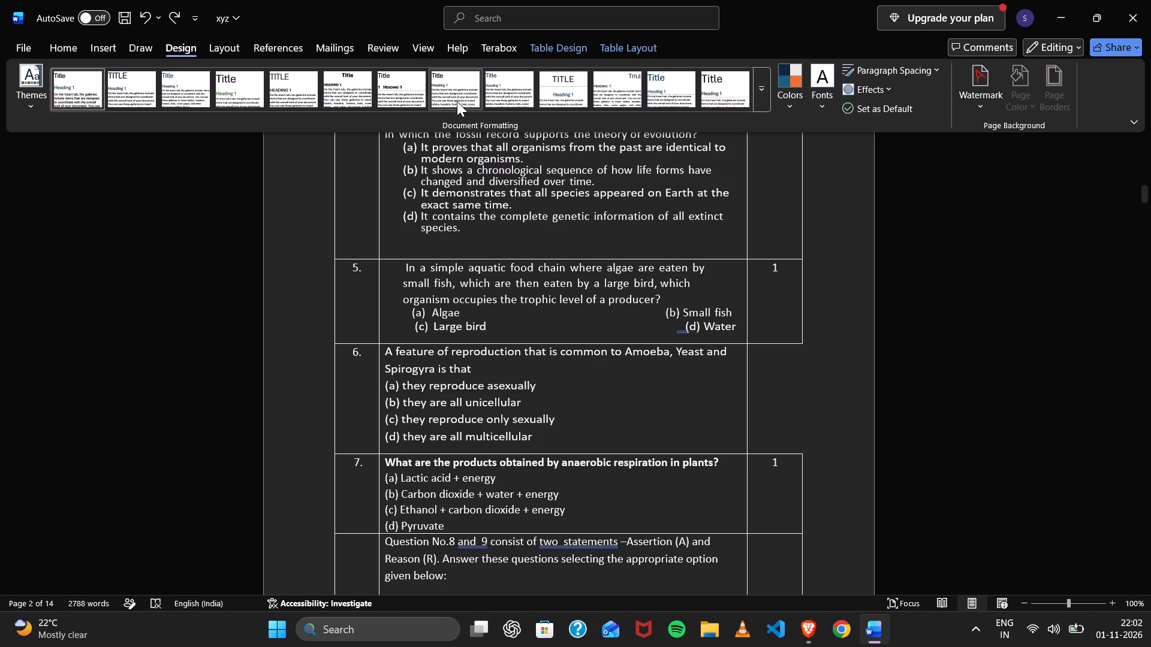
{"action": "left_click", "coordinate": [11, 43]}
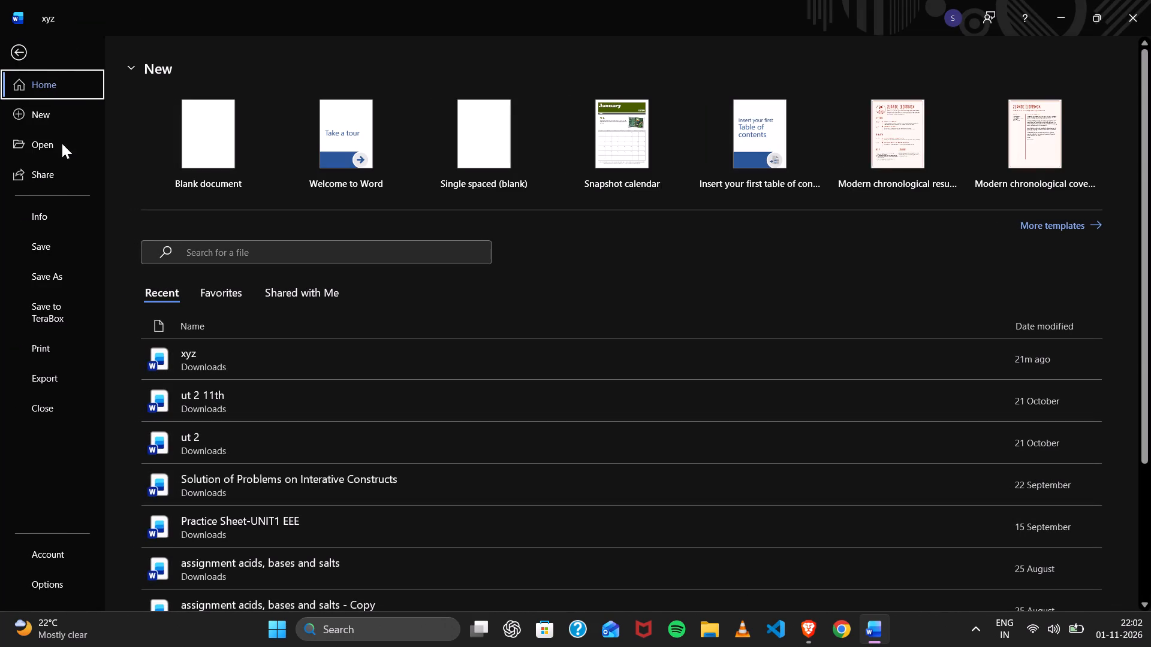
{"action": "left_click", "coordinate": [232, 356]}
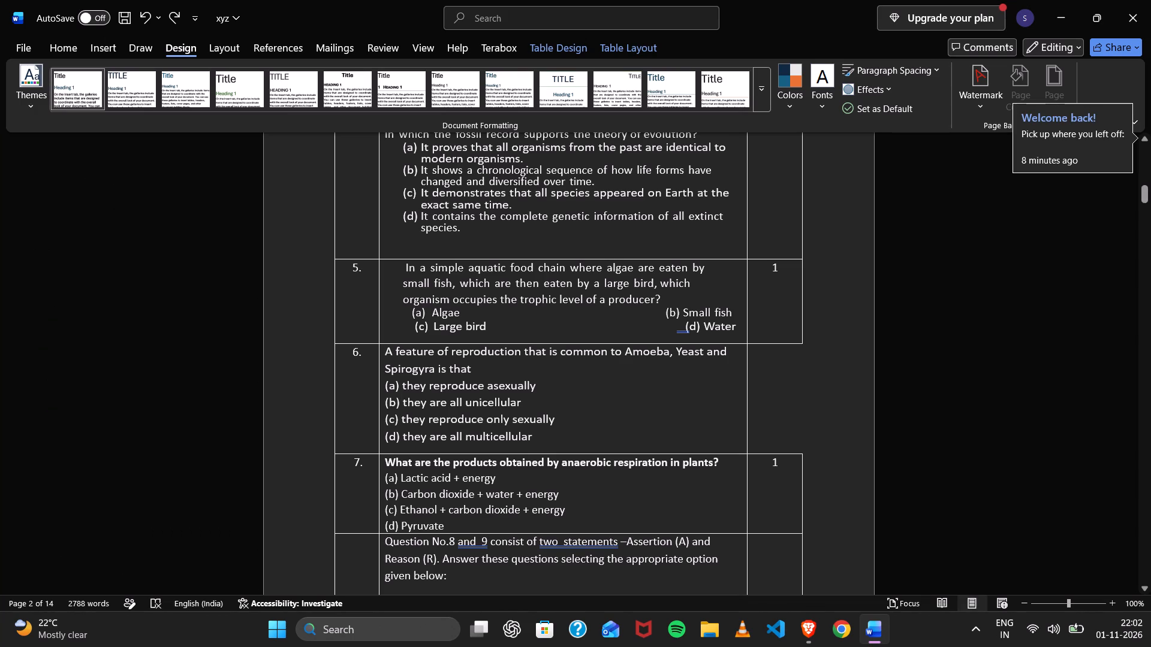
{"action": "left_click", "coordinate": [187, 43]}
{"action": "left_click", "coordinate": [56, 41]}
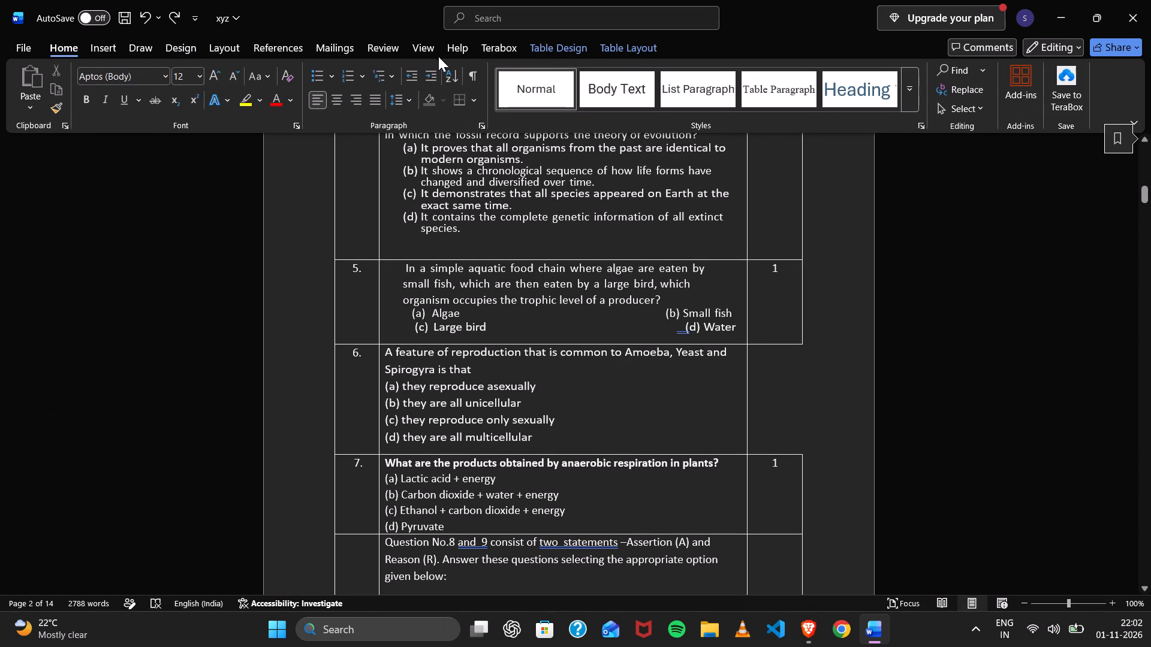
Draw the missing marks cell at the end of question 6's row with Draw Table, matching the marks column.
{"action": "left_click", "coordinate": [562, 52]}
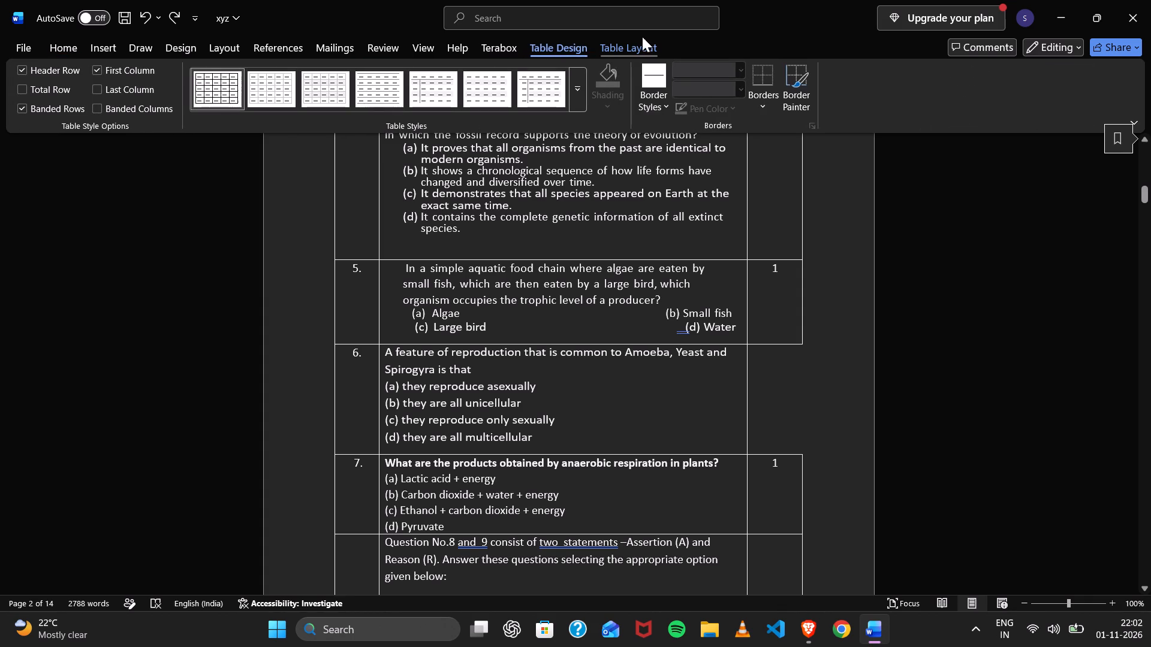
{"action": "left_click", "coordinate": [640, 42]}
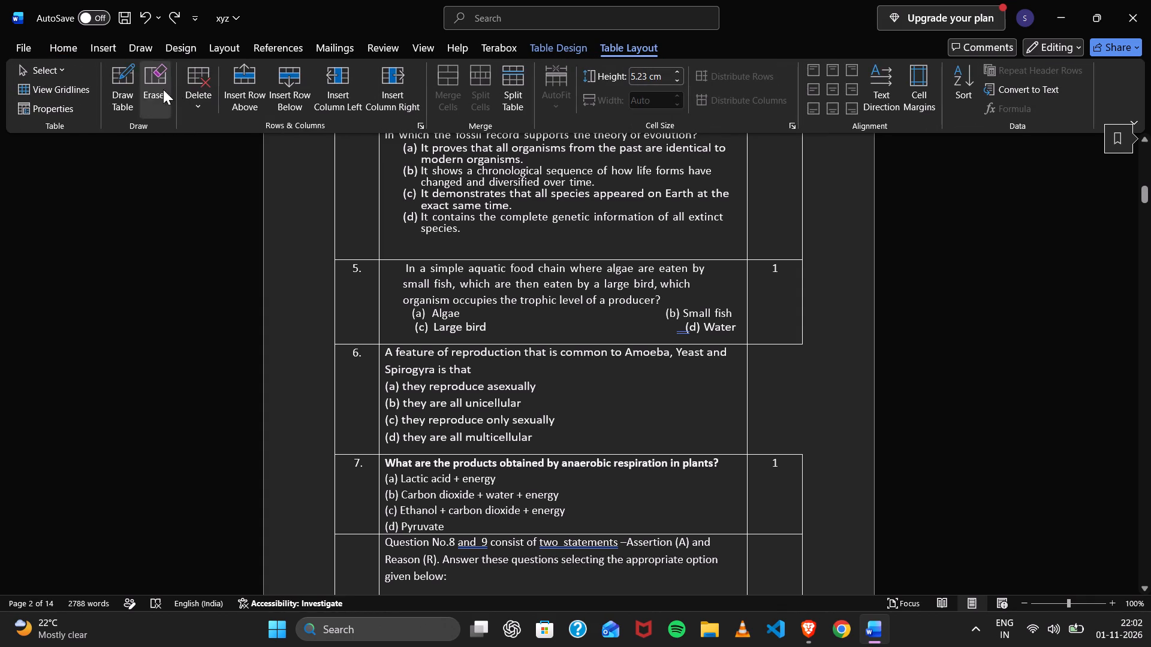
{"action": "left_click", "coordinate": [110, 99]}
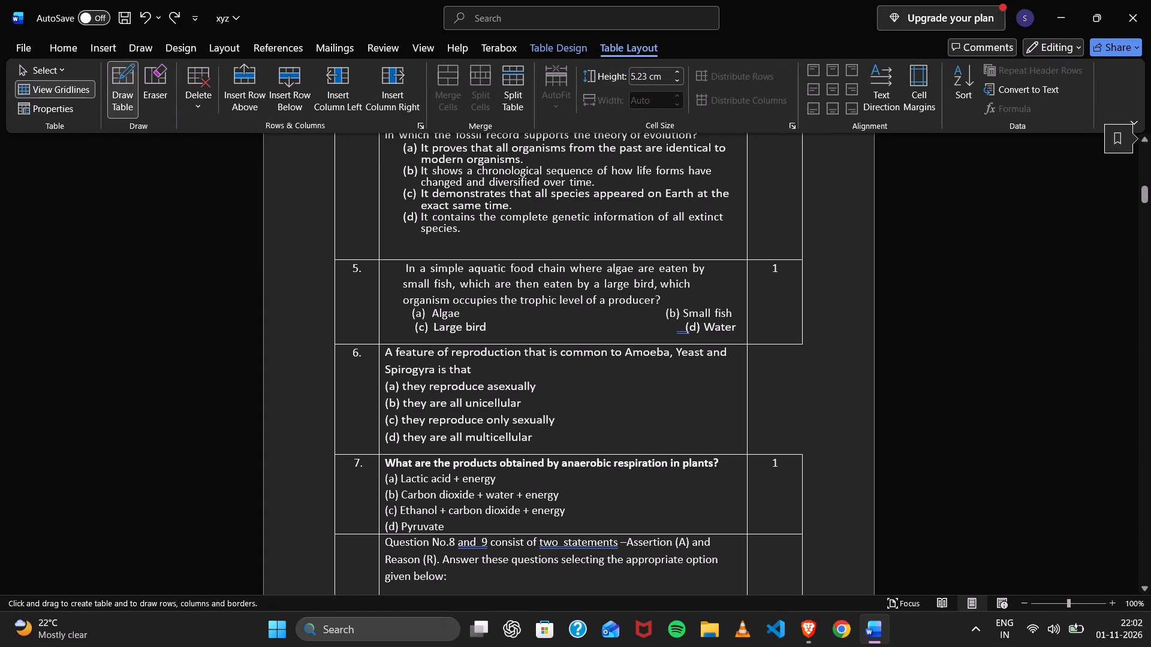
{"action": "left_click", "coordinate": [764, 382]}
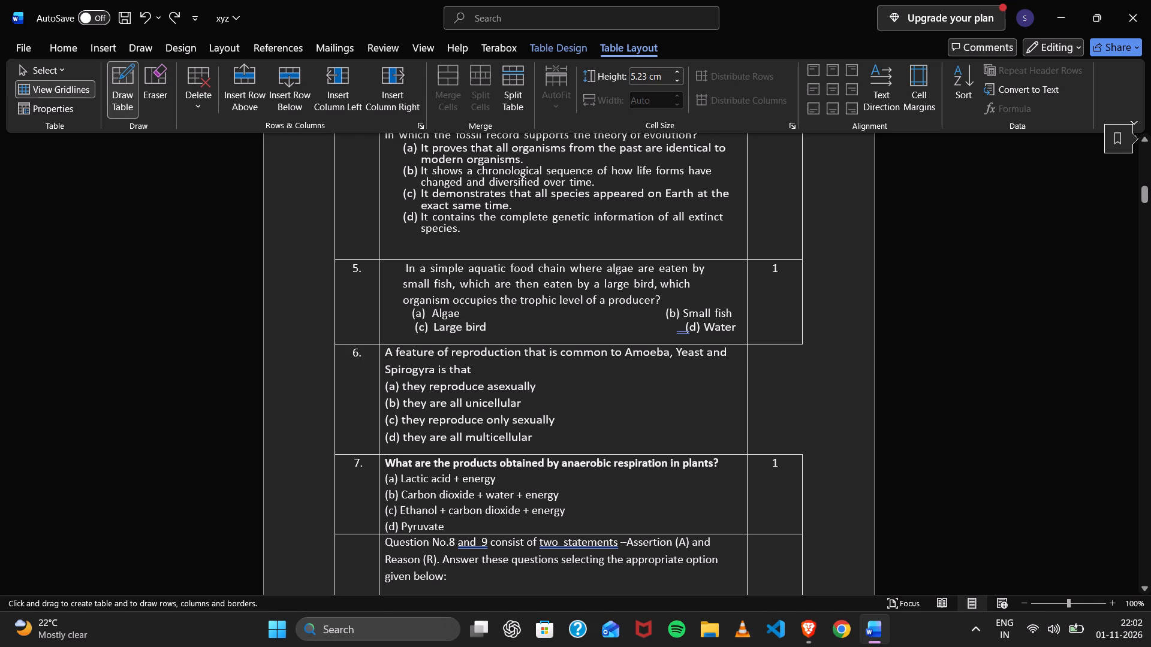
{"action": "left_click", "coordinate": [755, 382]}
{"action": "left_click_drag", "start_coordinate": [755, 382], "coordinate": [770, 392]}
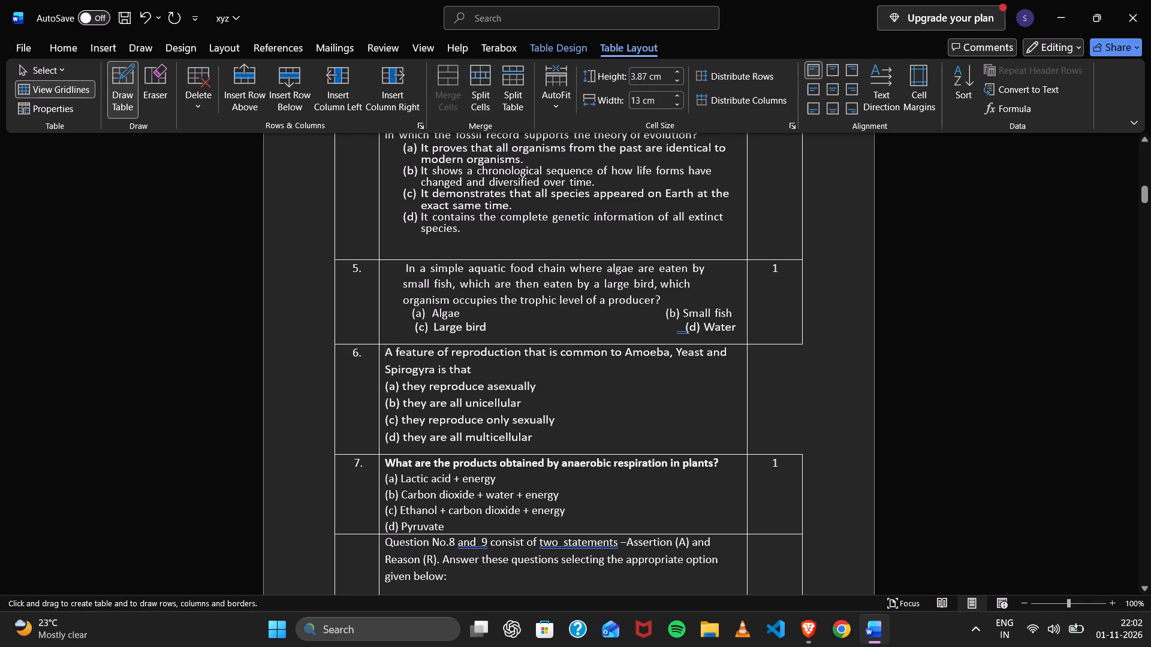
{"action": "left_click_drag", "start_coordinate": [748, 347], "coordinate": [805, 461]}
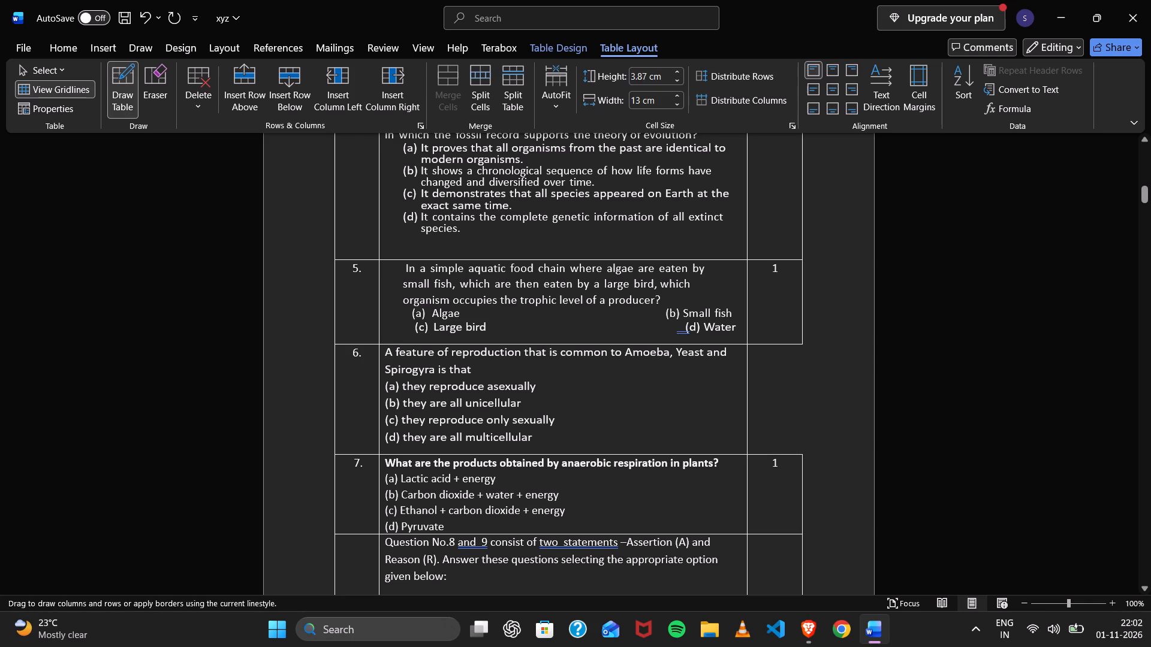
{"action": "left_click_drag", "start_coordinate": [805, 461], "coordinate": [805, 454]}
{"action": "left_click_drag", "start_coordinate": [805, 454], "coordinate": [804, 455]}
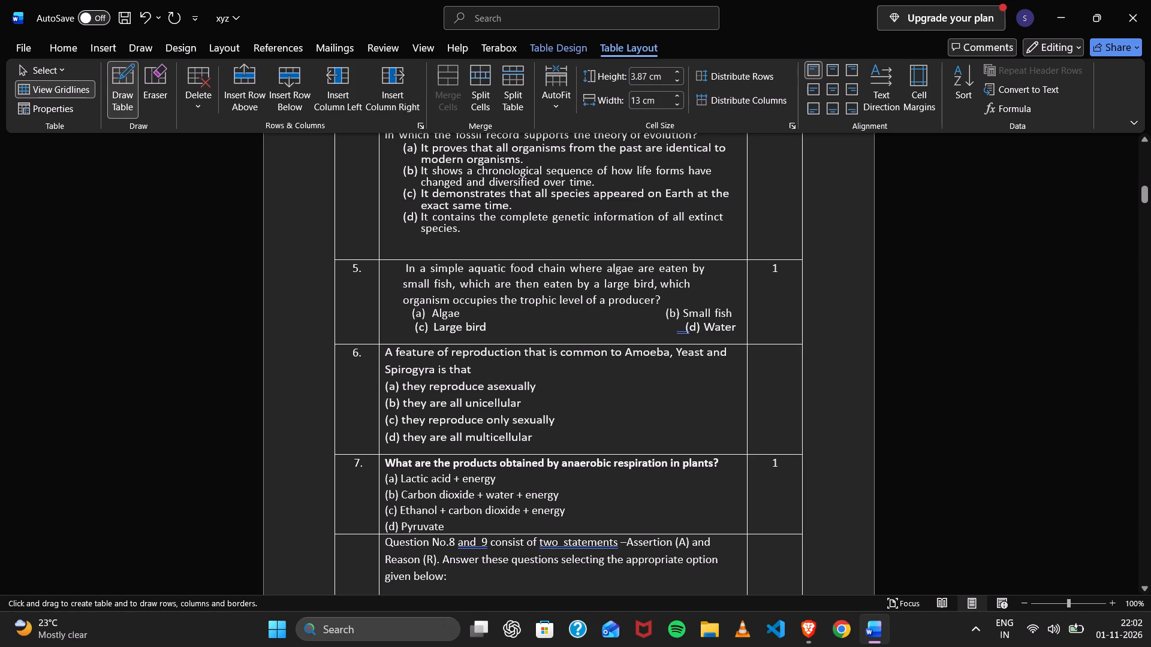
{"action": "left_click", "coordinate": [877, 432]}
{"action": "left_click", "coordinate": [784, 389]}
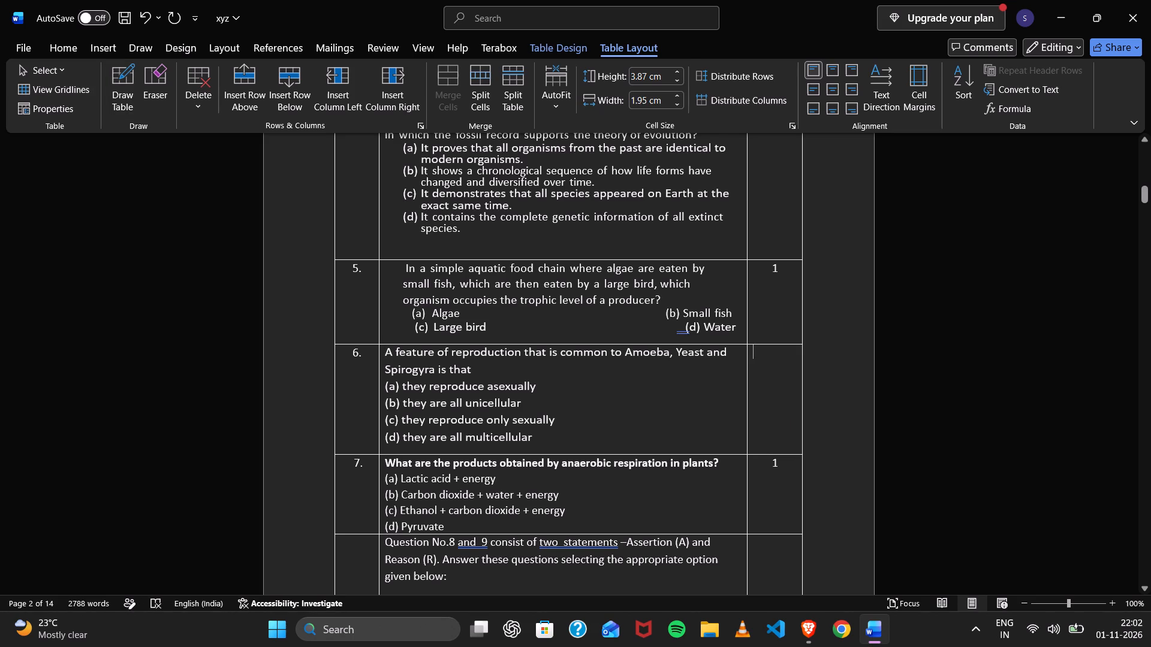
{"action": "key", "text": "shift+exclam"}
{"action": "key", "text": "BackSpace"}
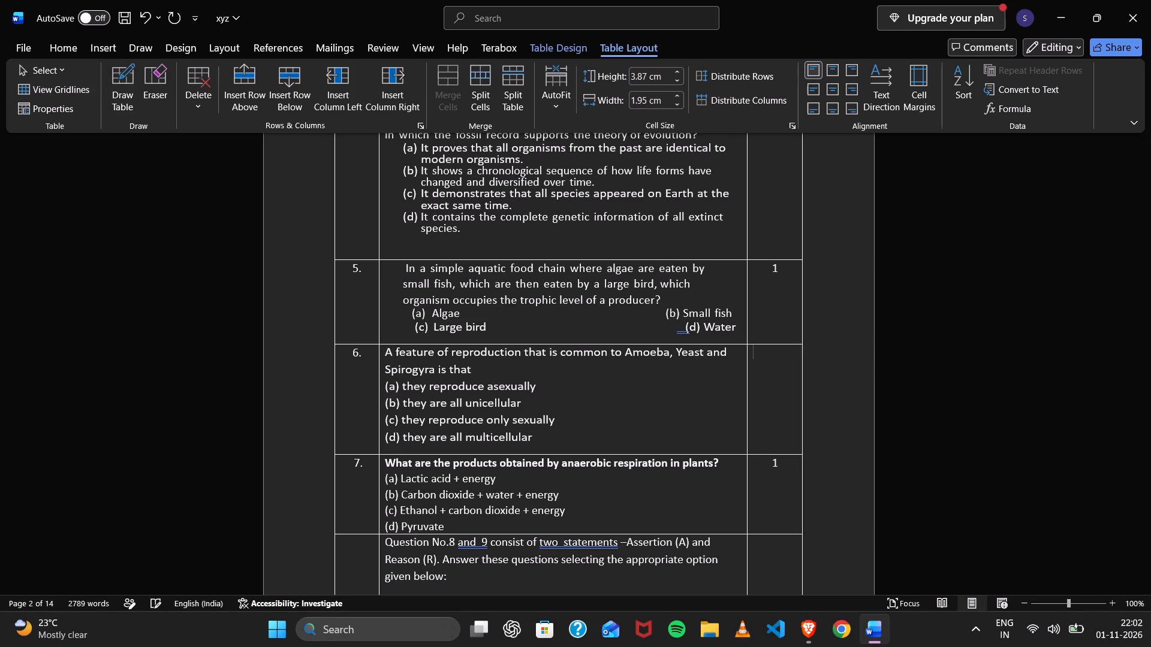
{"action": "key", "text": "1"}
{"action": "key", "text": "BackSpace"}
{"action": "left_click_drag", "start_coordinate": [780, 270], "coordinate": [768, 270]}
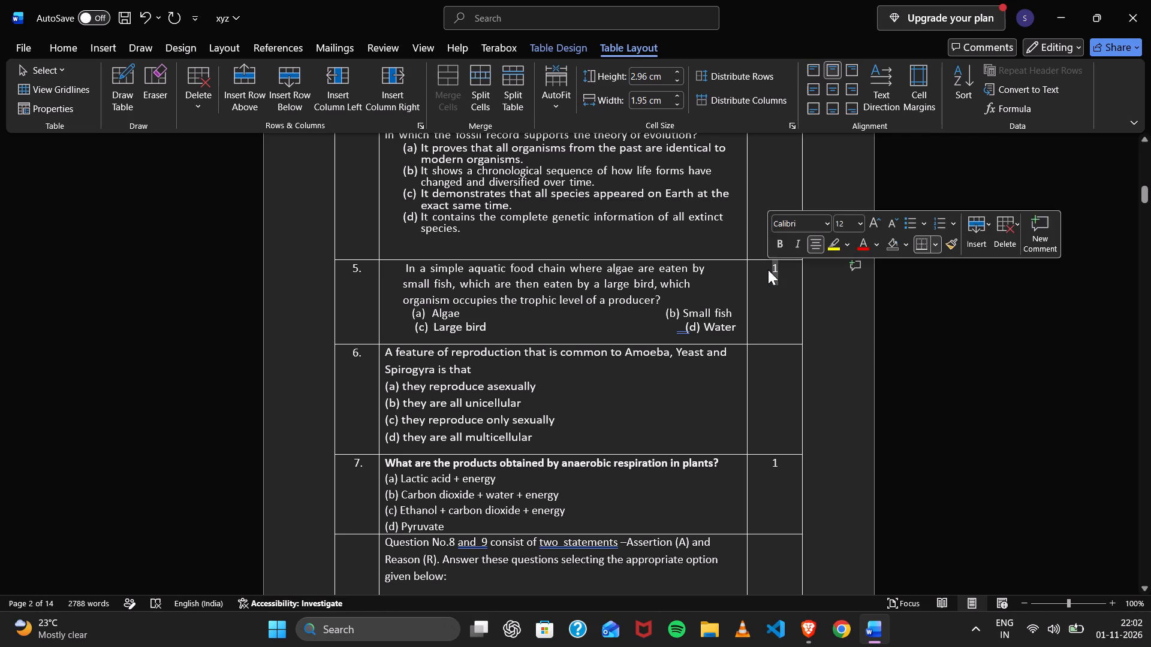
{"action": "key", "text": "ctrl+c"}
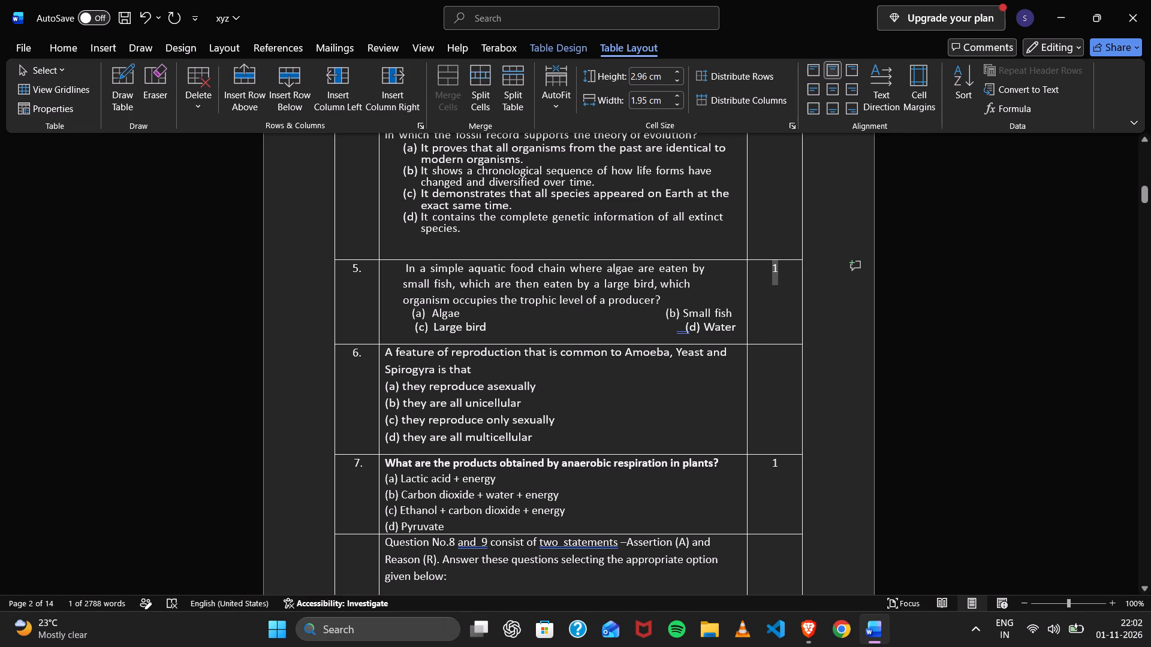
Enter 1 as the mark in question 6's marks cell and centre it horizontally.
{"action": "left_click", "coordinate": [76, 55]}
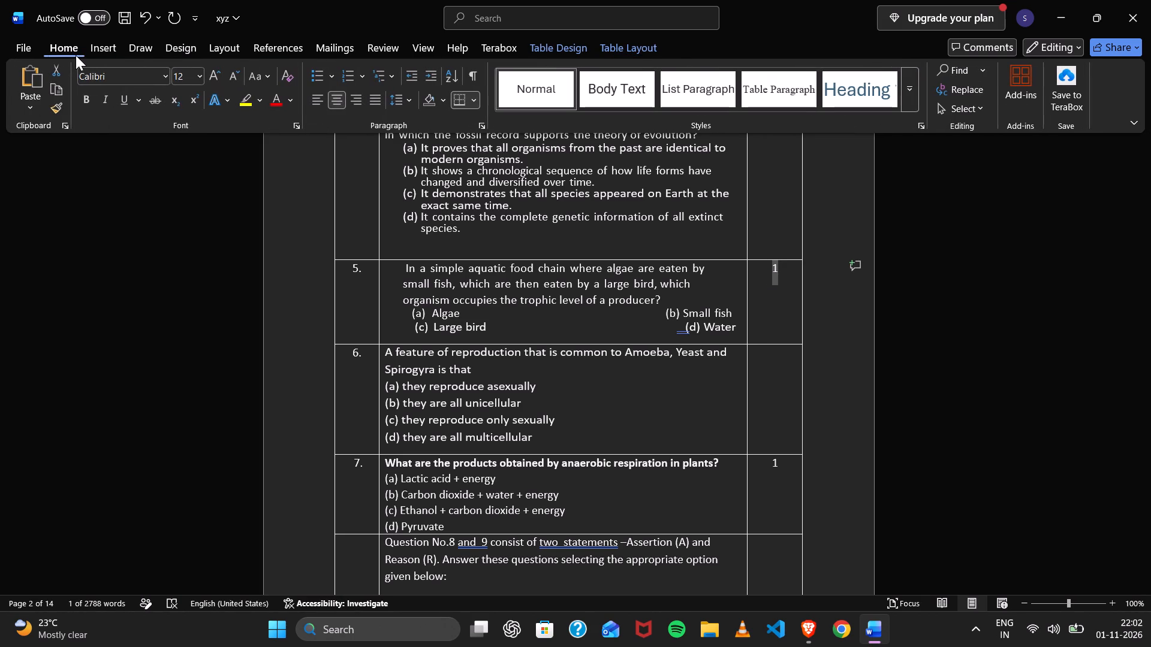
{"action": "left_click", "coordinate": [768, 355]}
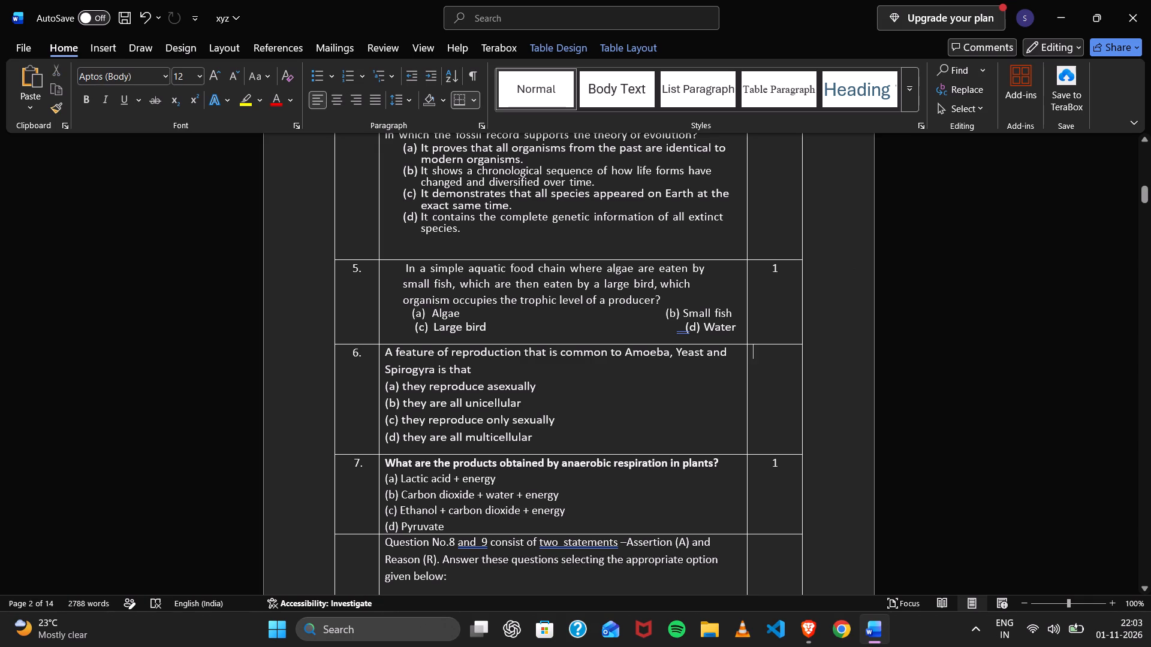
{"action": "key", "text": "shift+exclam"}
{"action": "key", "text": "BackSpace"}
{"action": "key", "text": "1"}
{"action": "left_click", "coordinate": [333, 98]}
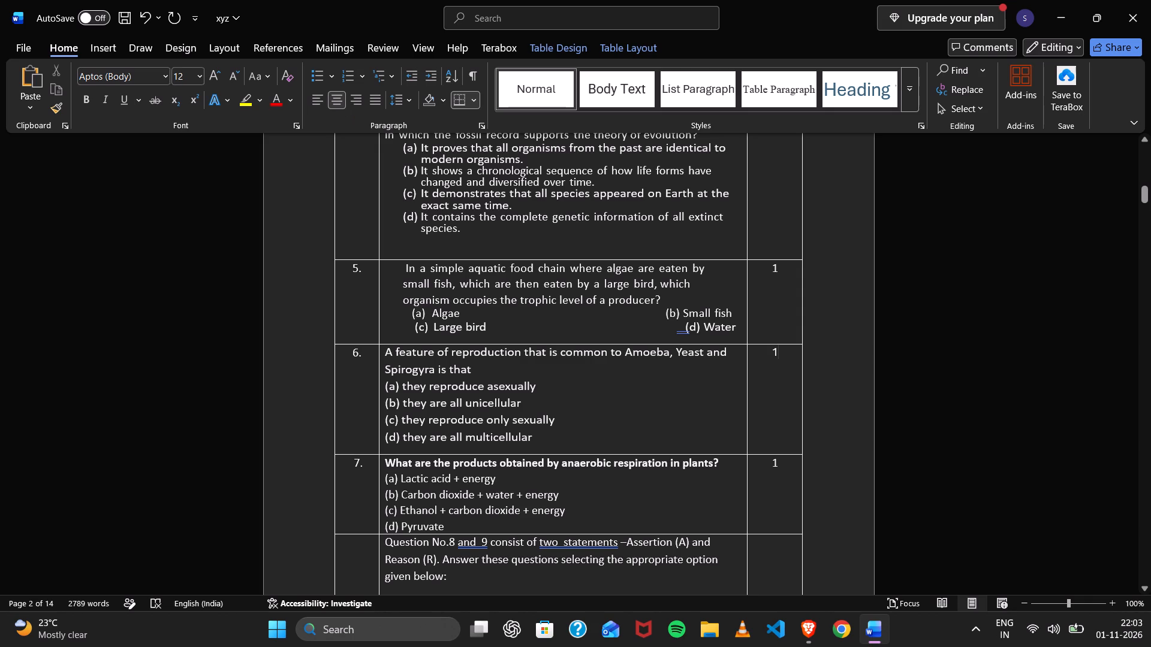
Set the font of the mark in question 6's marks cell to Calibri.
{"action": "key", "text": "shift+Left"}
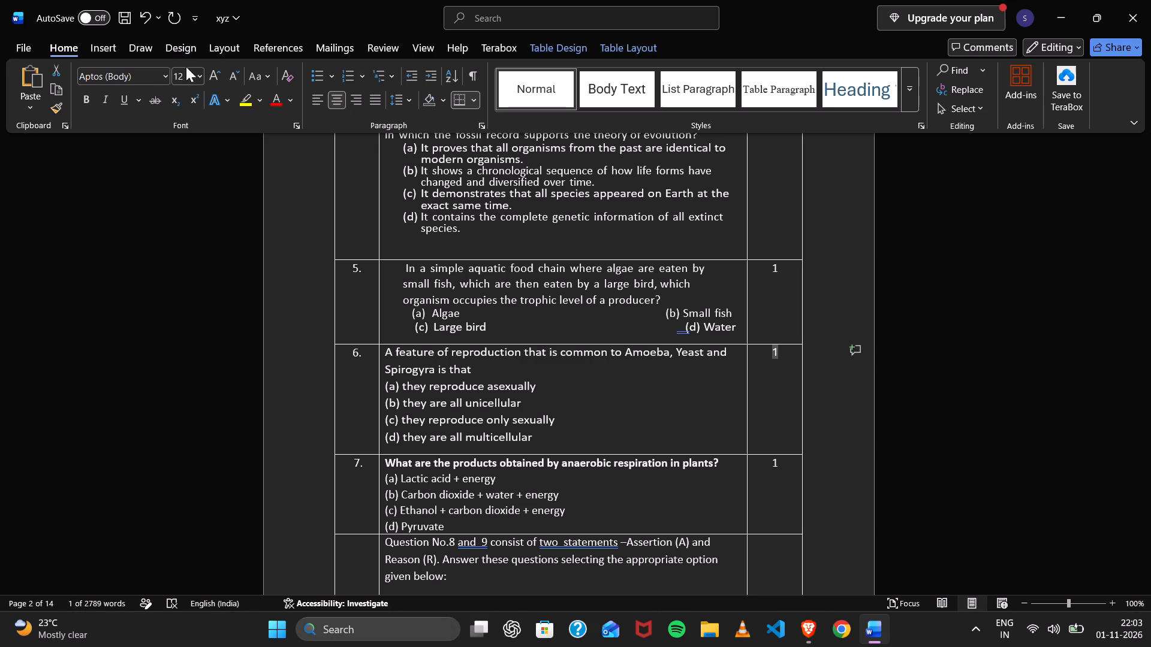
{"action": "left_click", "coordinate": [159, 77]}
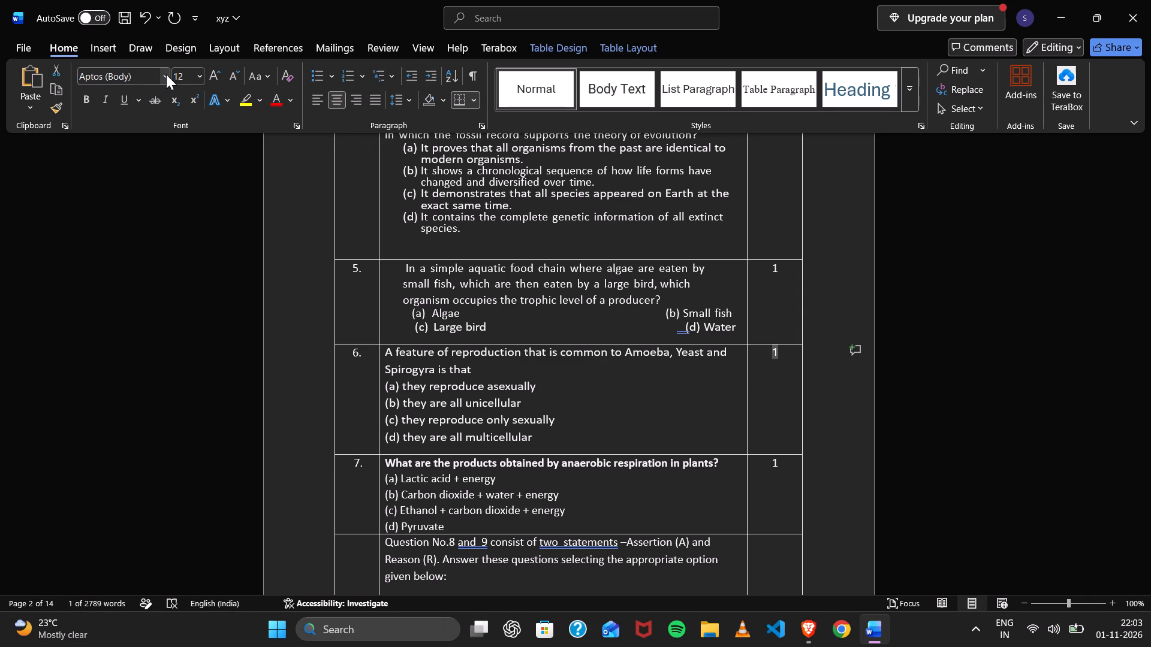
{"action": "left_click", "coordinate": [165, 74]}
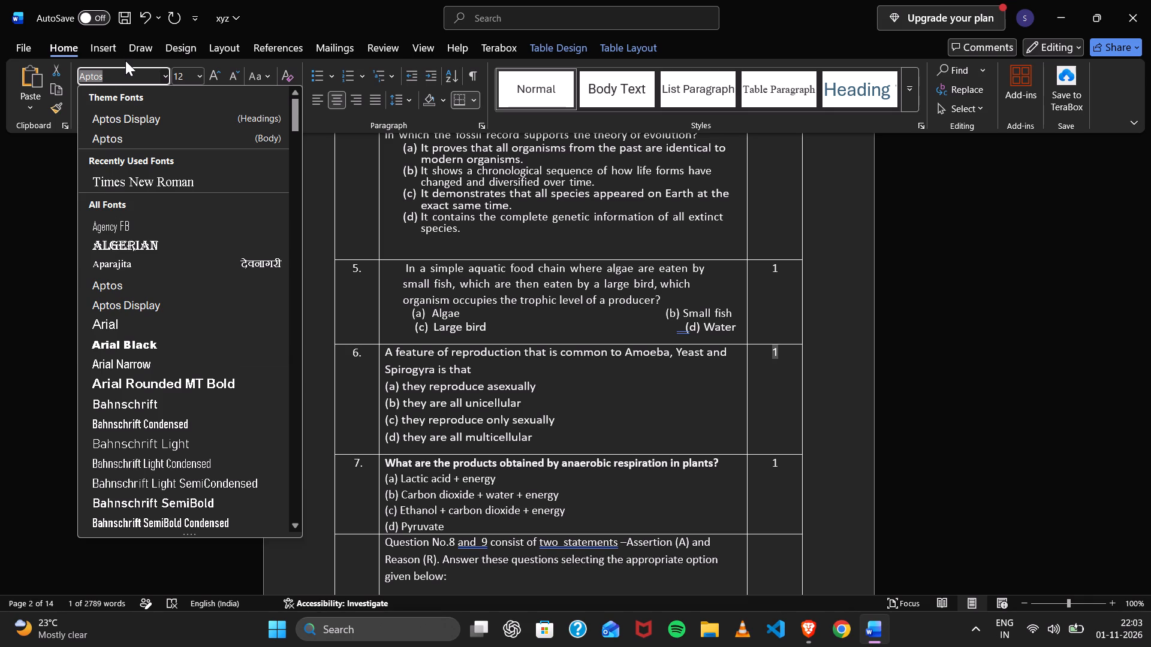
{"action": "type", "text": "cal"}
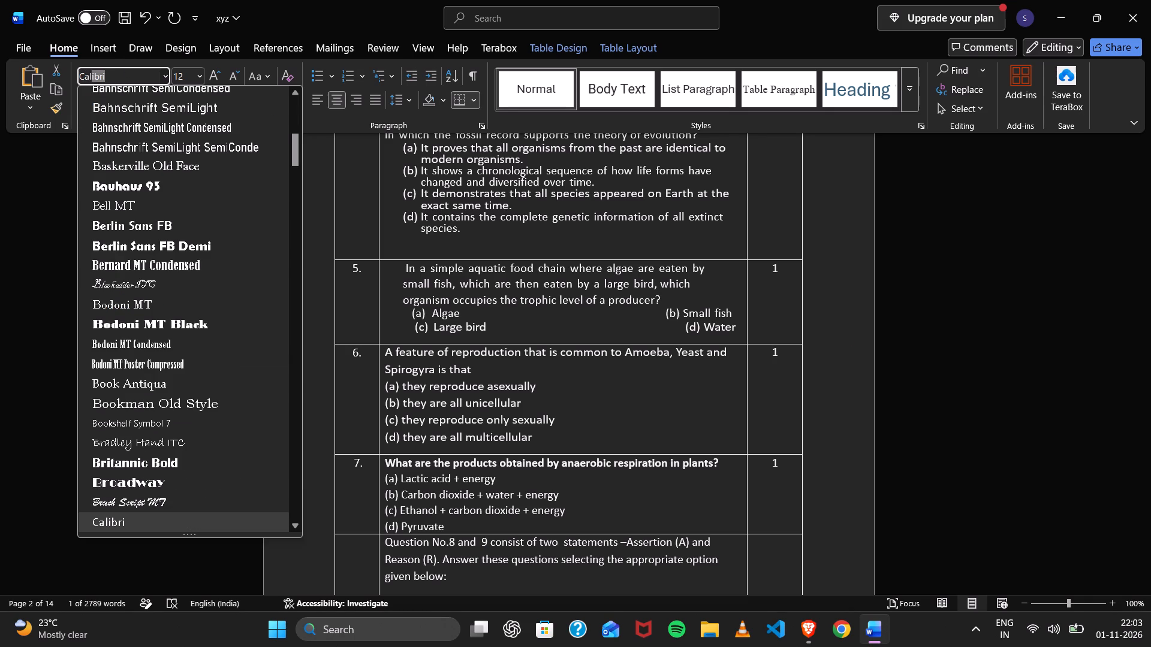
{"action": "key", "text": "Return"}
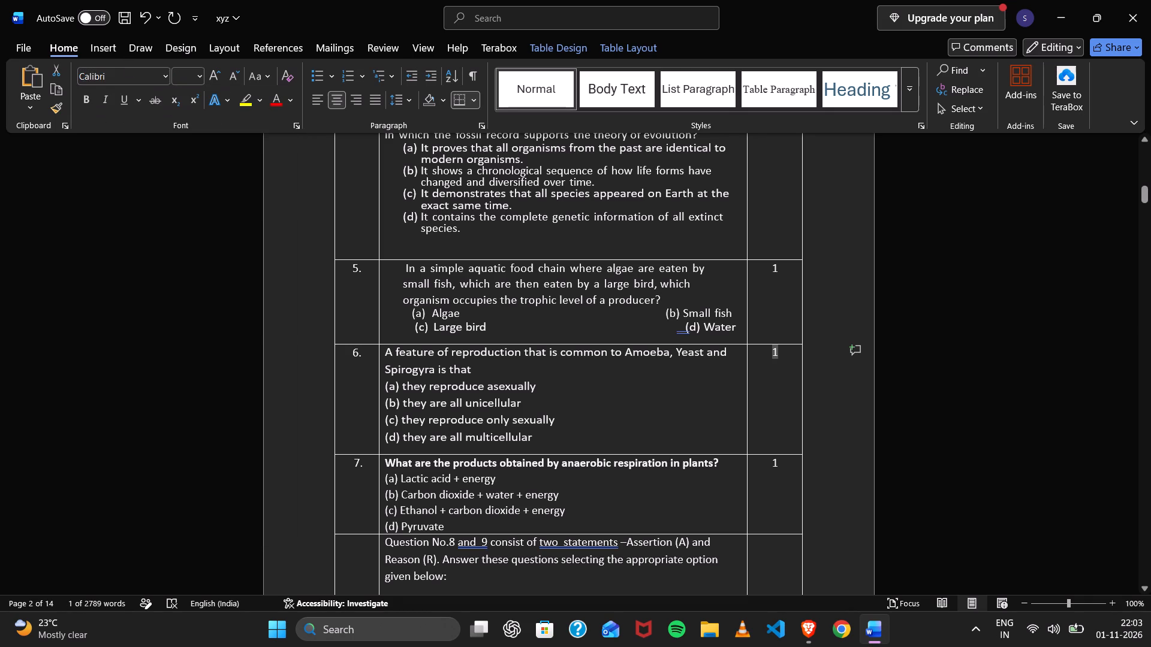
{"action": "left_click", "coordinate": [1020, 419]}
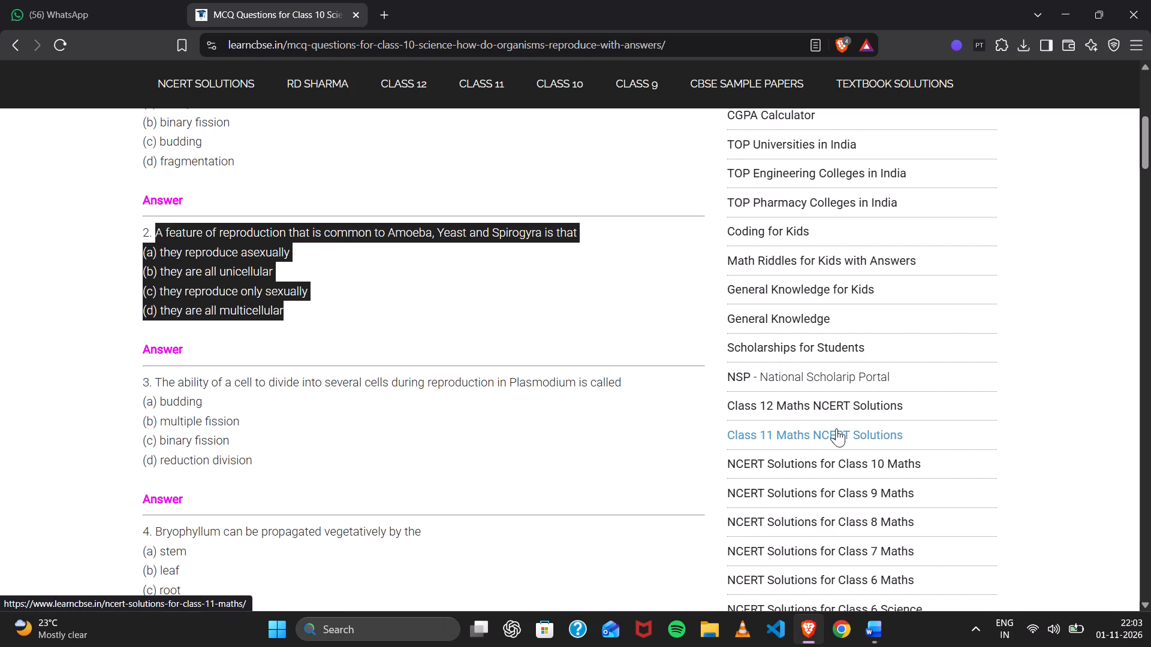
Replace question 3's menstrual cycle question and options with the Hibiscus flower multiple-choice question copied from the Learn CBSE page in Brave.
{"action": "scroll", "coordinate": [539, 385], "scroll_direction": "down", "scroll_amount": 4}
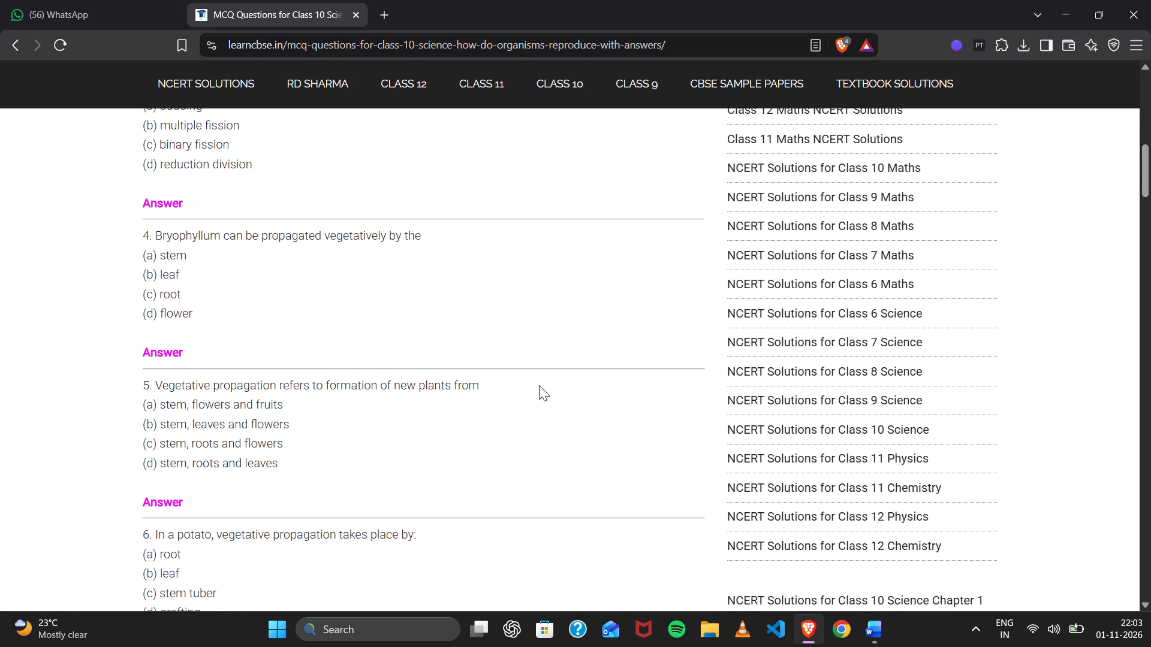
{"action": "scroll", "coordinate": [539, 385], "scroll_direction": "right", "scroll_amount": 3}
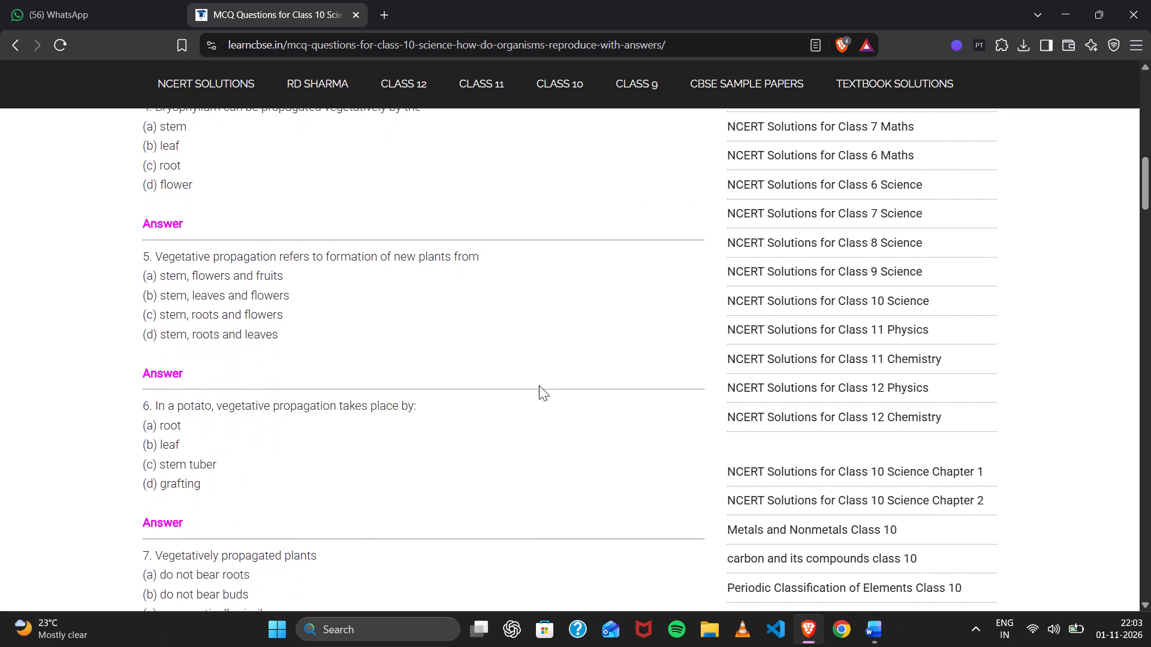
{"action": "scroll", "coordinate": [539, 385], "scroll_direction": "down", "scroll_amount": 2}
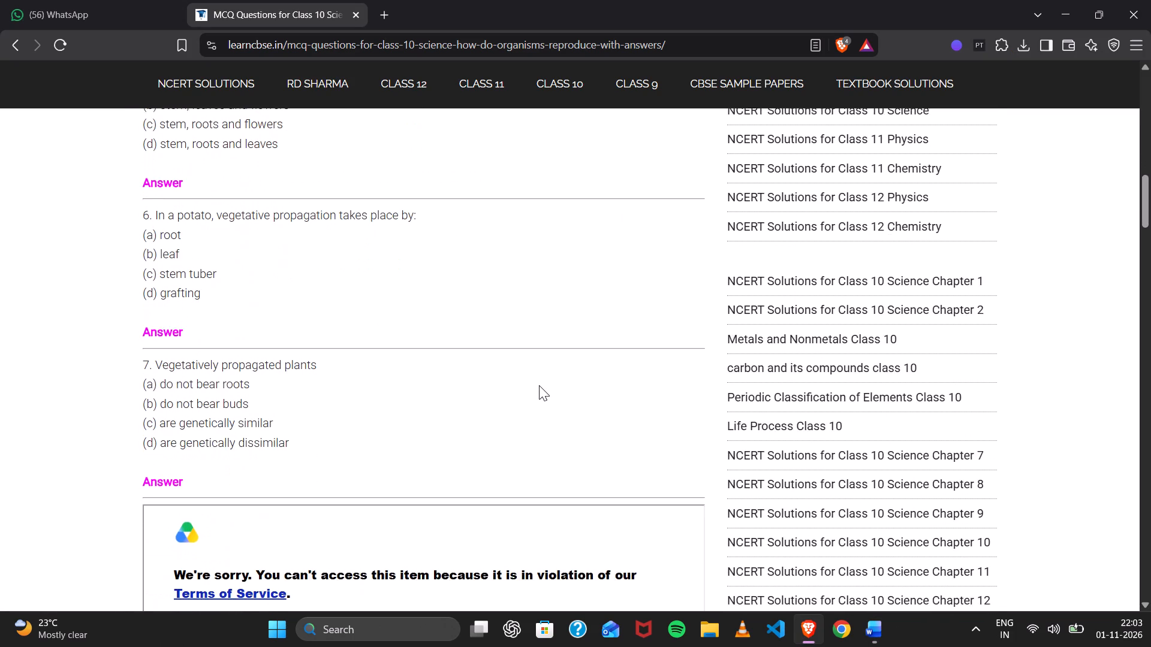
{"action": "scroll", "coordinate": [539, 385], "scroll_direction": "down", "scroll_amount": 8}
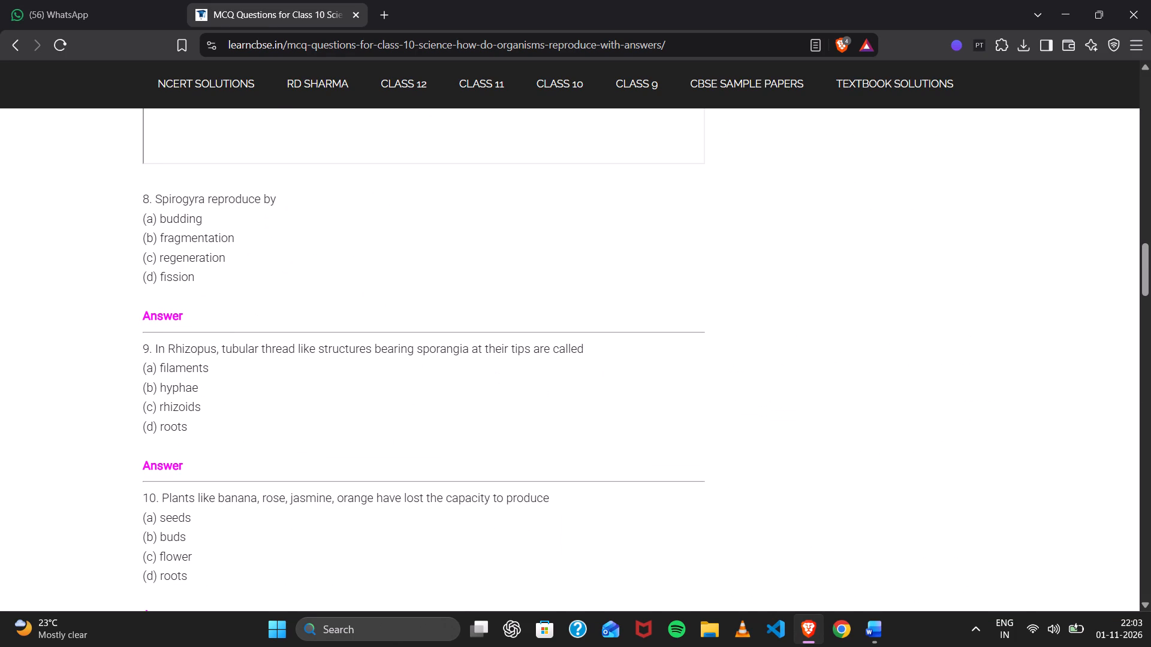
{"action": "scroll", "coordinate": [282, 413], "scroll_direction": "down", "scroll_amount": 4}
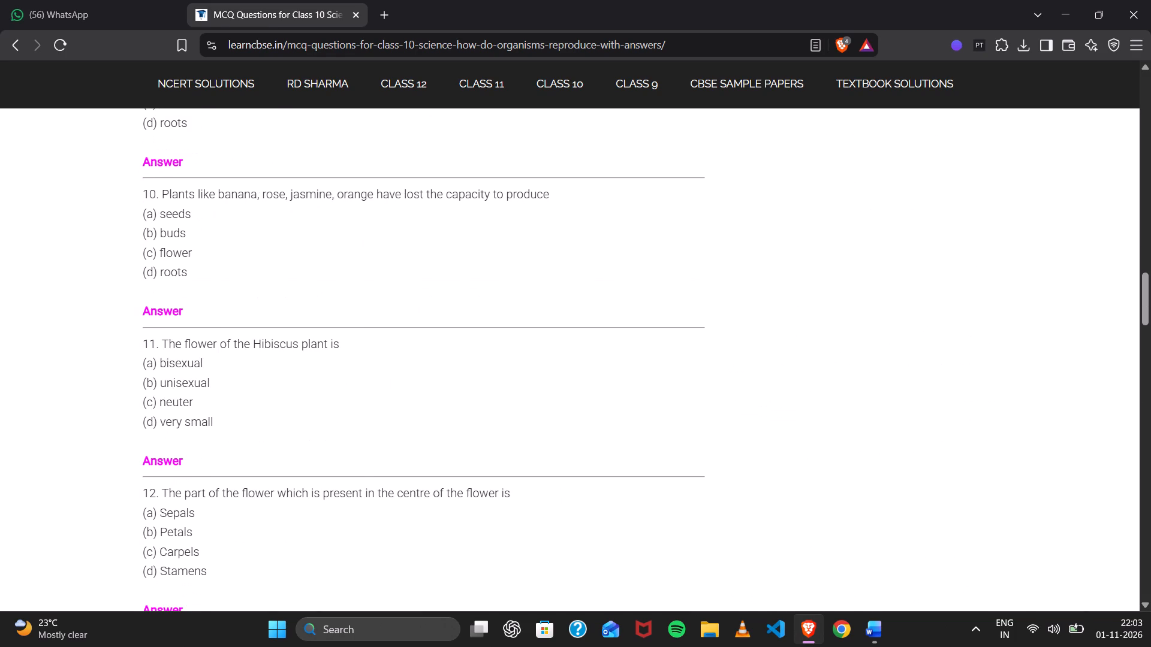
{"action": "left_click_drag", "start_coordinate": [163, 343], "coordinate": [226, 428]}
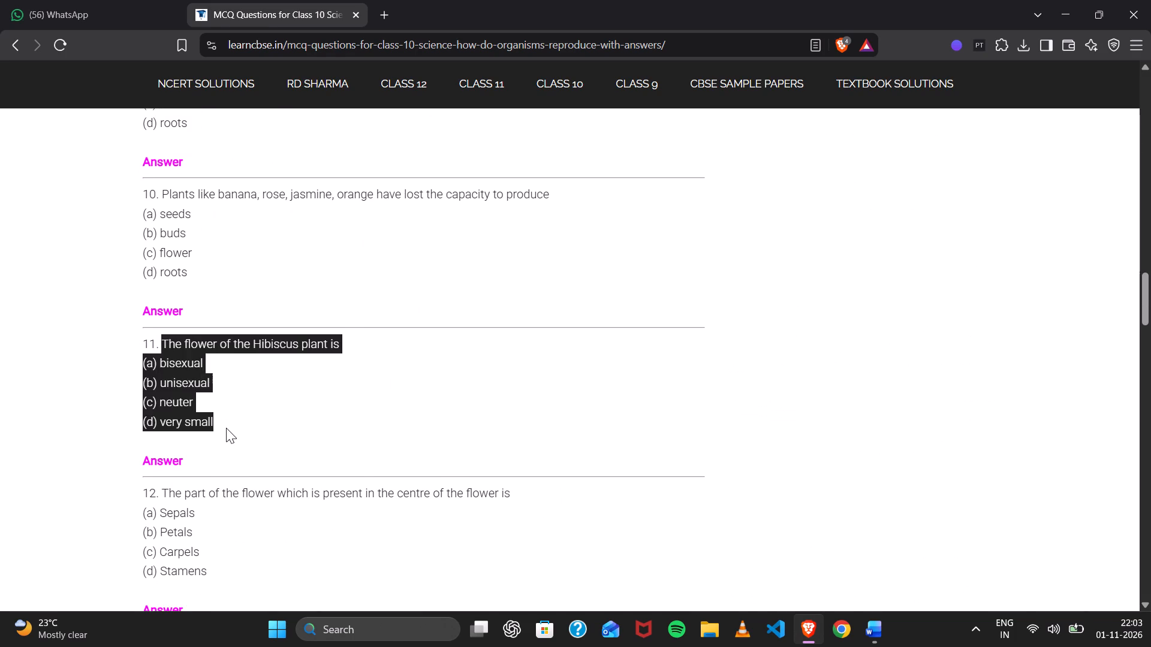
{"action": "key", "text": "ctrl+c"}
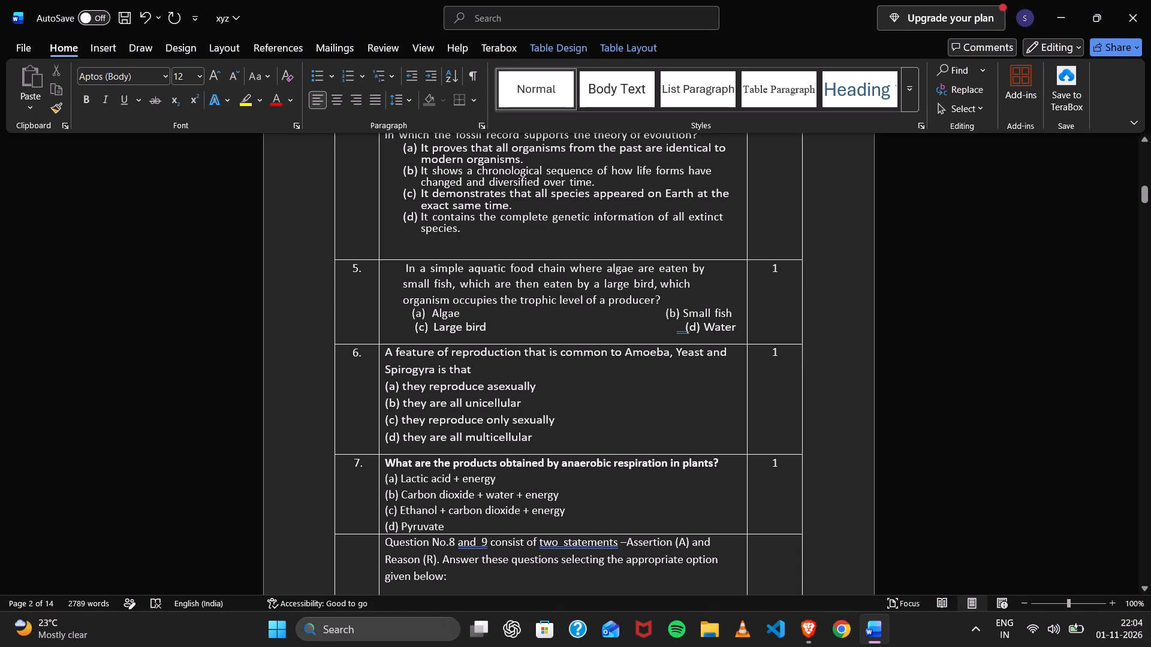
{"action": "scroll", "coordinate": [513, 395], "scroll_direction": "up", "scroll_amount": 2}
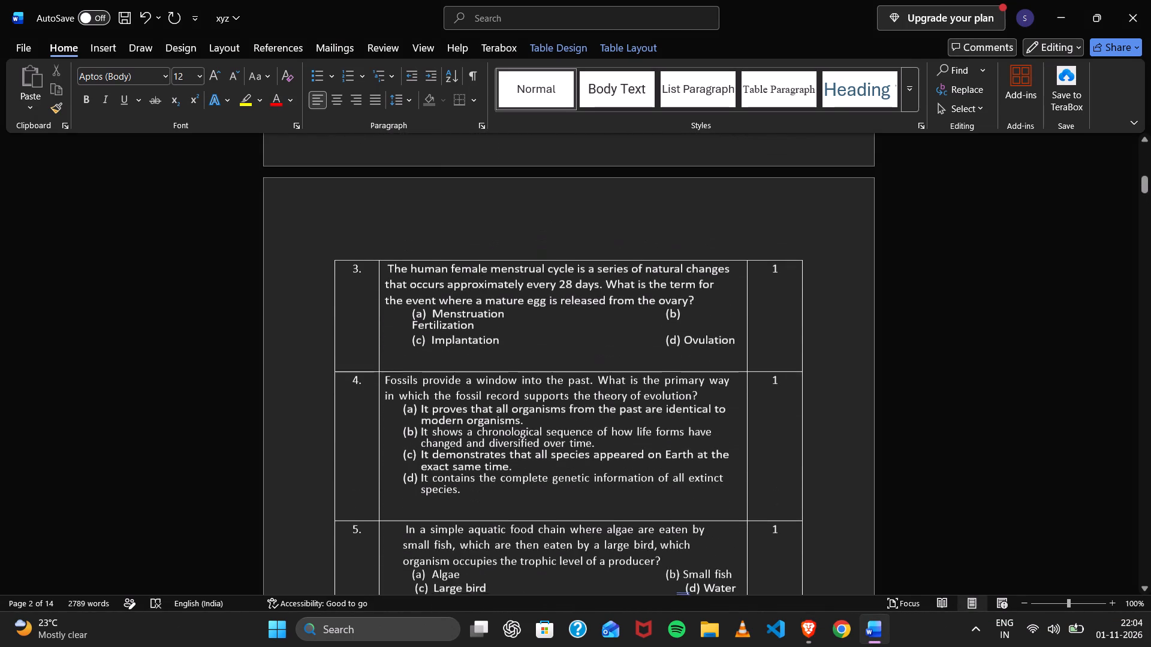
{"action": "scroll", "coordinate": [513, 395], "scroll_direction": "up", "scroll_amount": 1}
{"action": "left_click", "coordinate": [382, 271]}
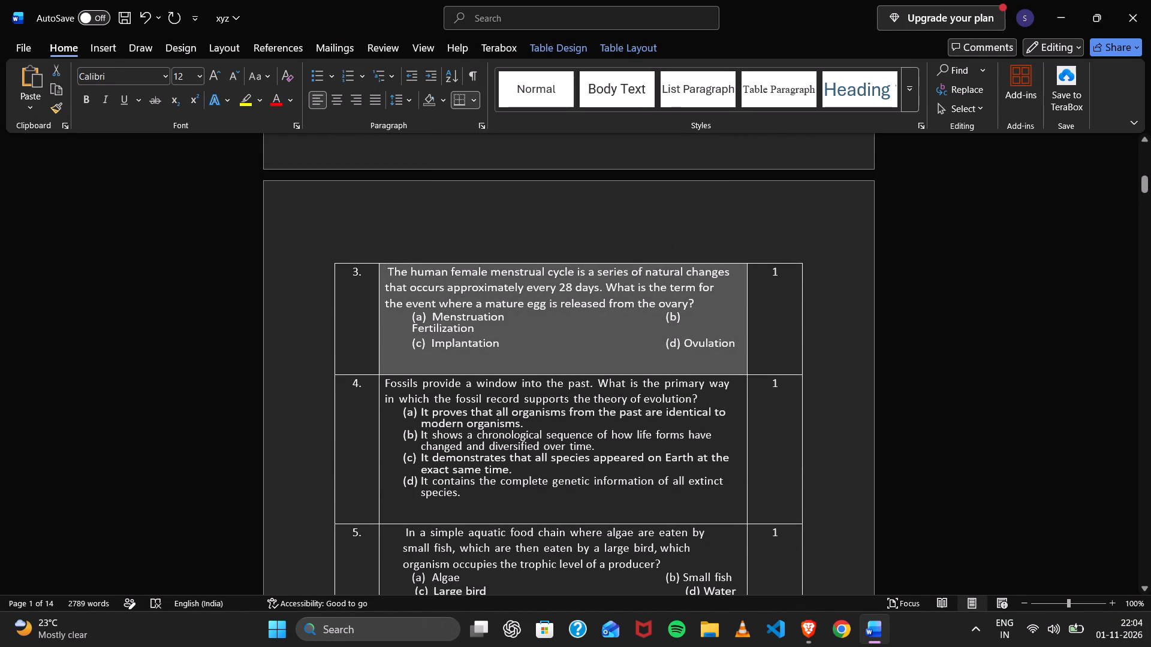
{"action": "key", "text": "ctrl+v"}
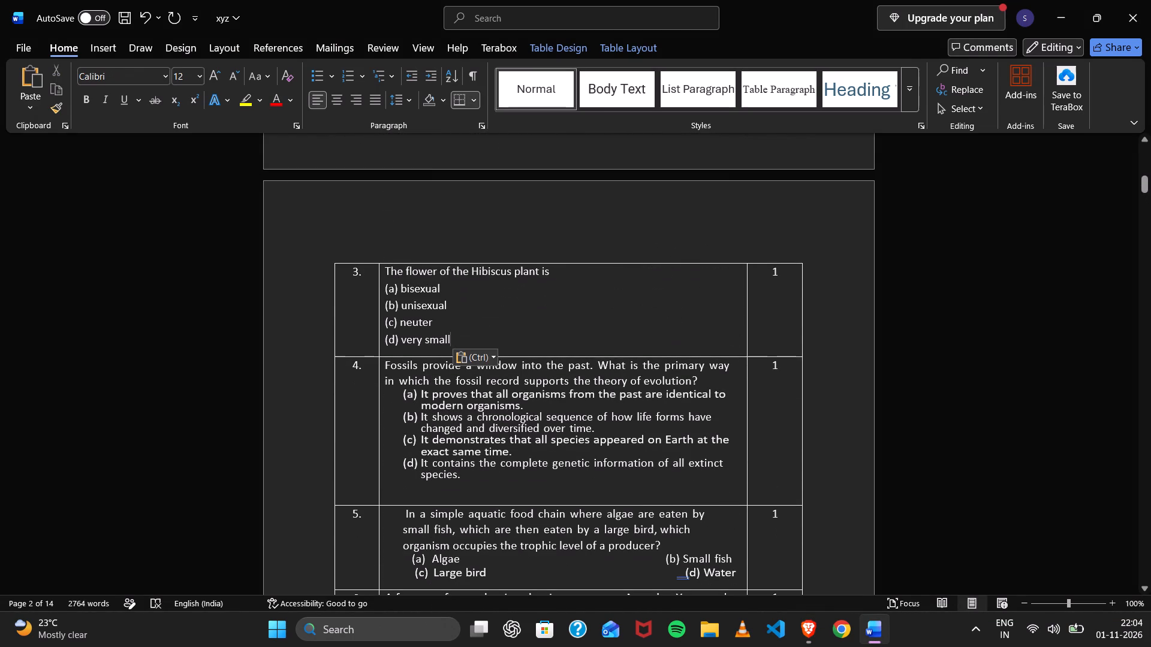
Apply the Calibri font to the whole question and options in question 3's cell.
{"action": "left_click", "coordinate": [378, 272]}
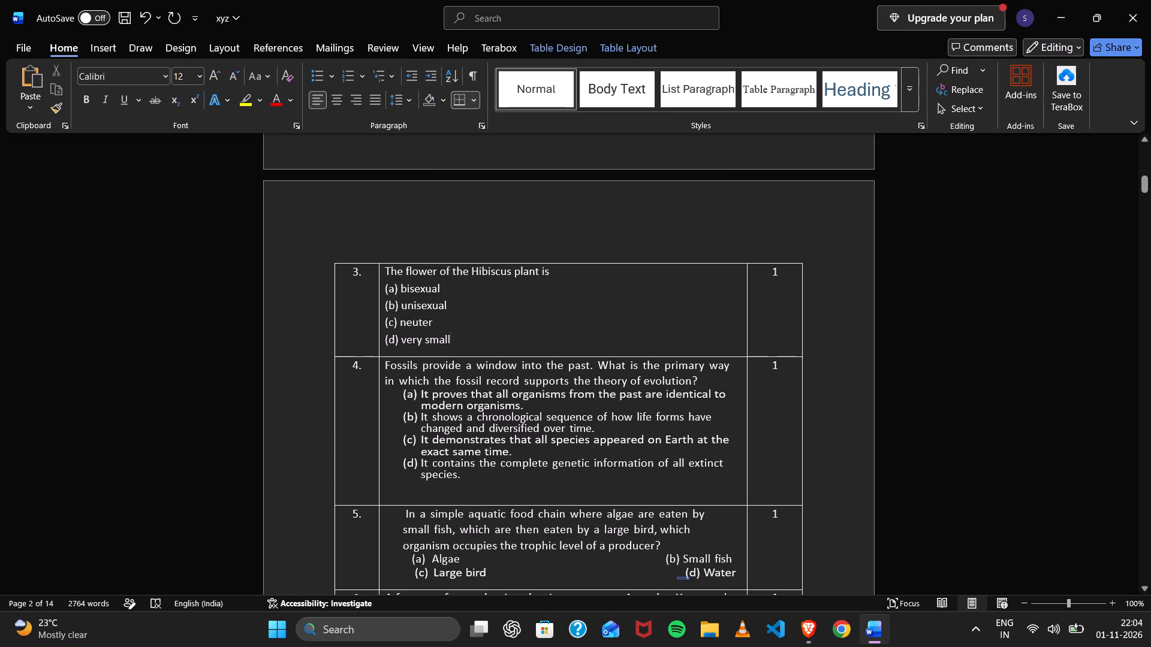
{"action": "left_click", "coordinate": [382, 274]}
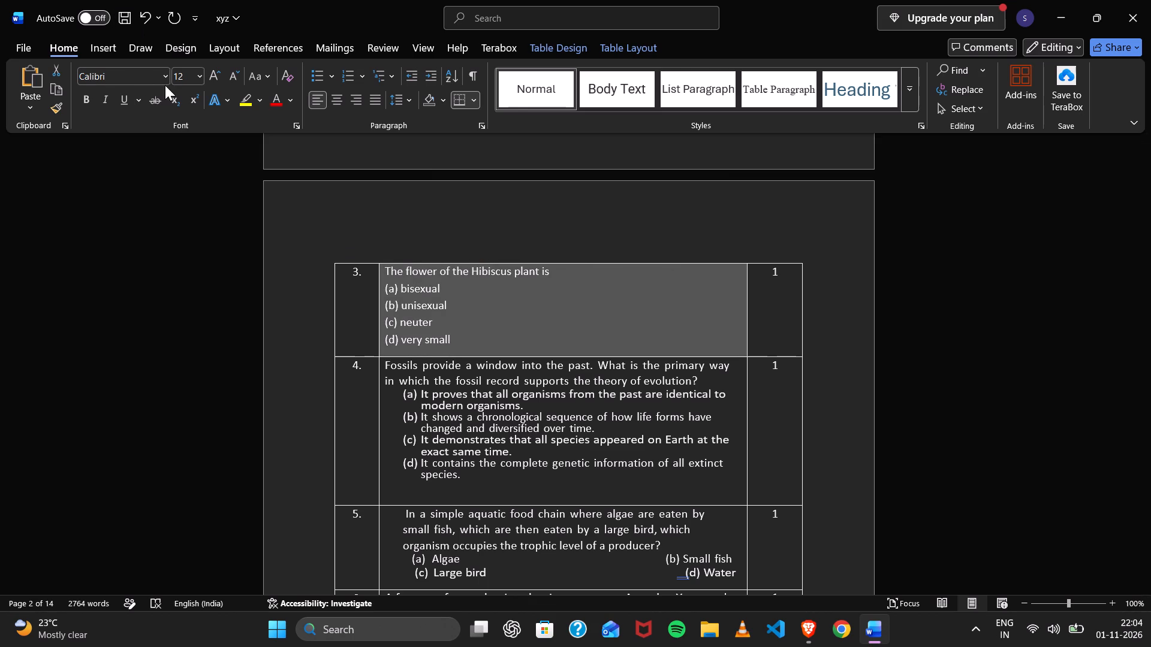
{"action": "left_click", "coordinate": [155, 77]}
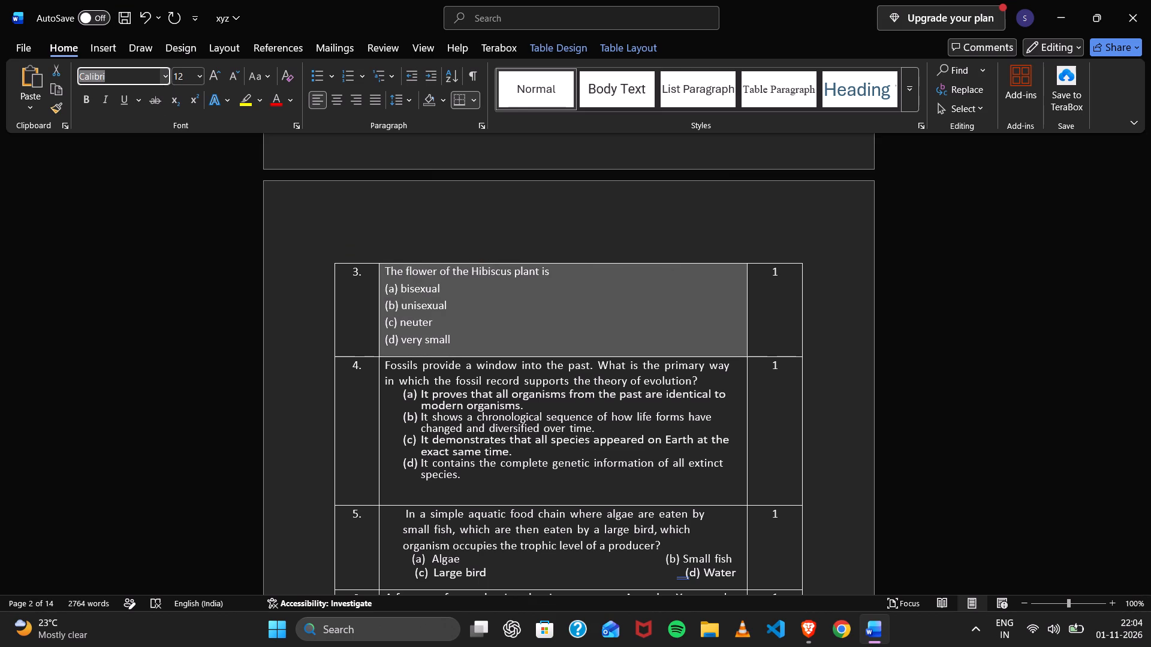
{"action": "key", "text": "Return"}
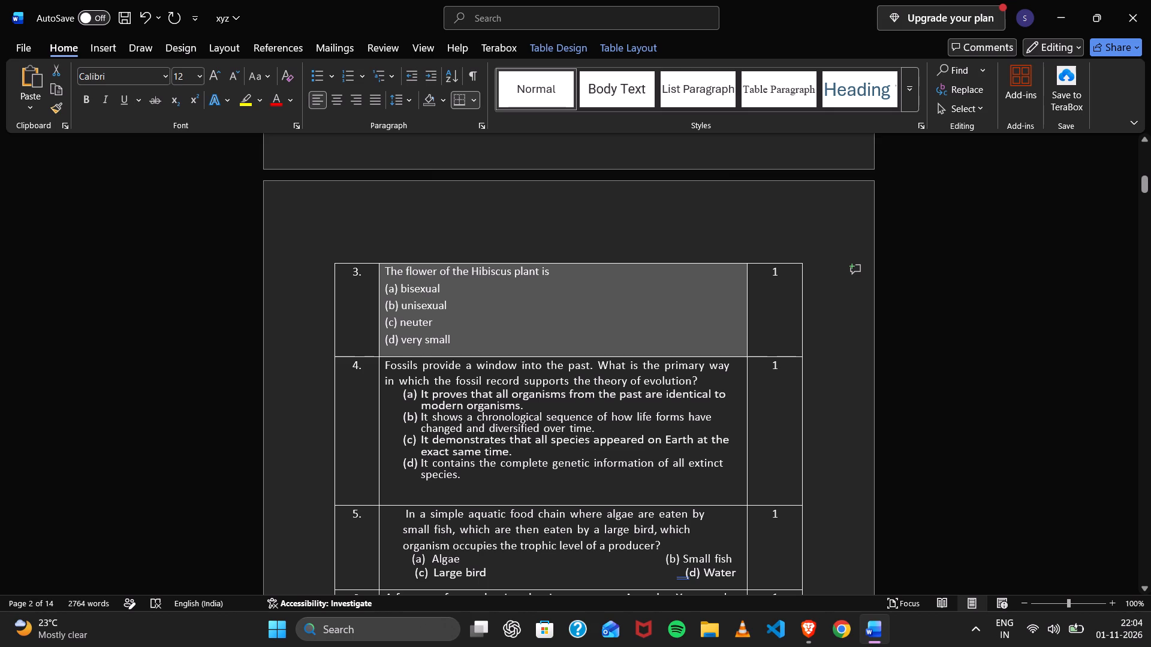
{"action": "left_click", "coordinate": [1042, 399]}
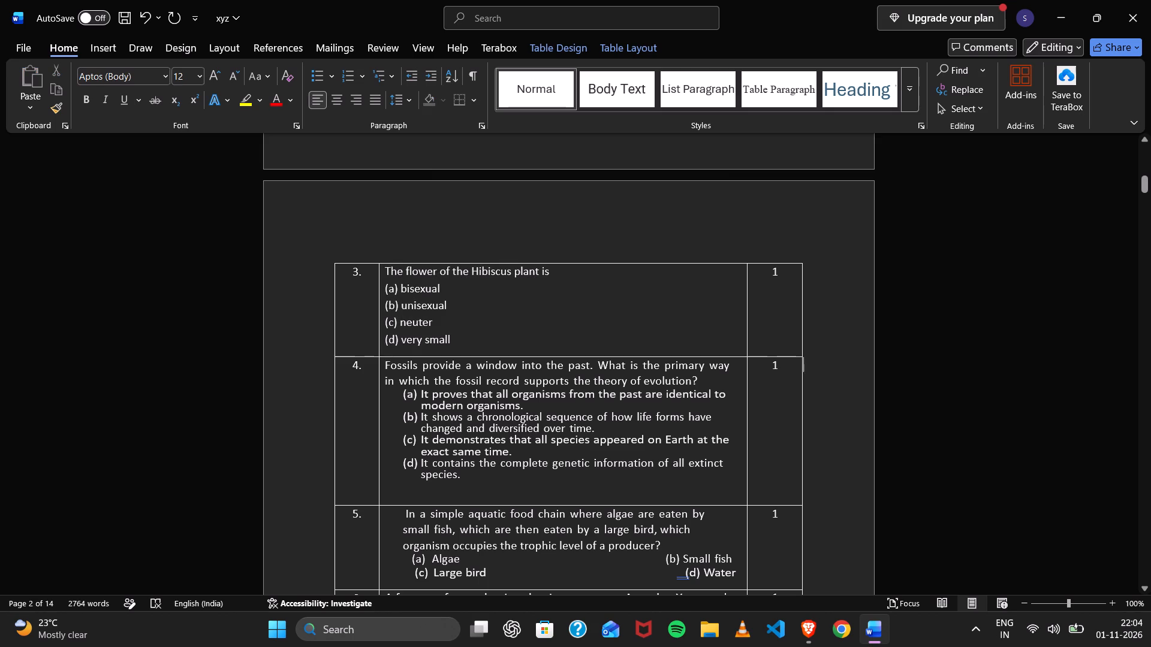
Remove the space after paragraphs in question 3's question cell.
{"action": "left_click", "coordinate": [380, 274]}
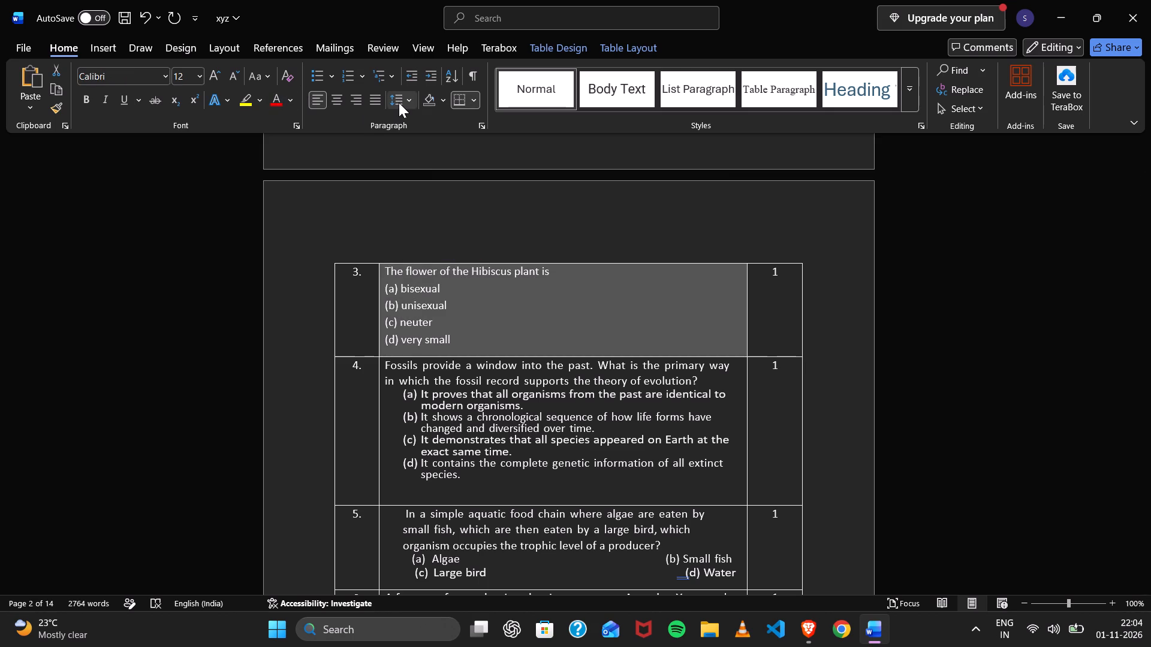
{"action": "left_click", "coordinate": [399, 102]}
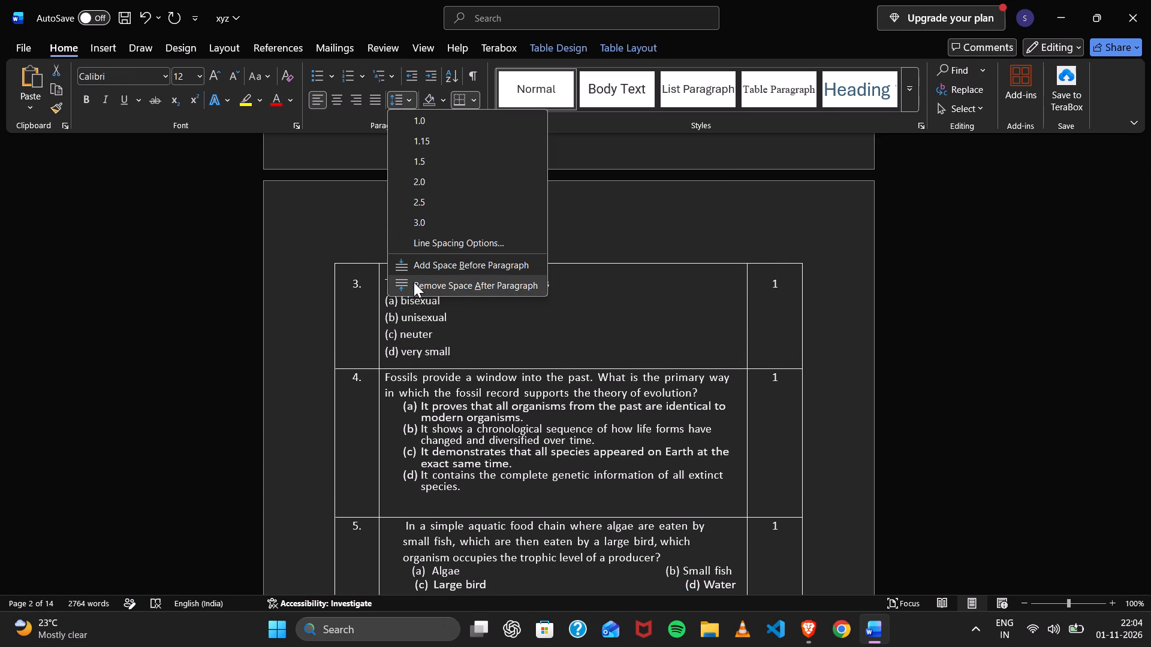
{"action": "left_click", "coordinate": [414, 282]}
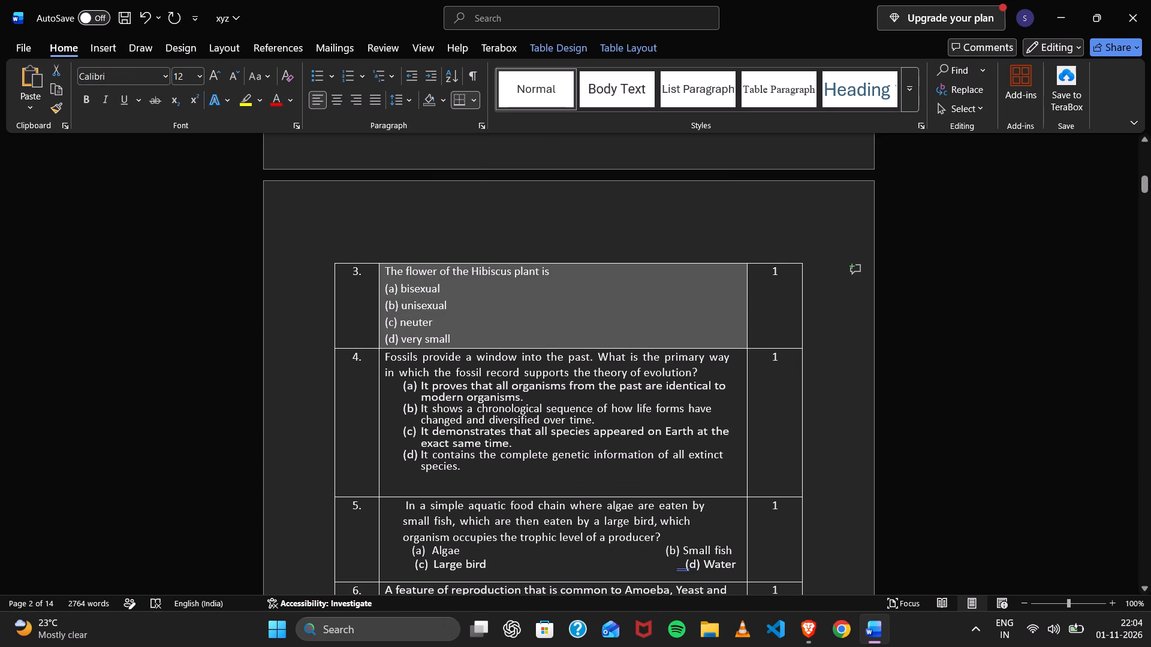
{"action": "left_click", "coordinate": [983, 318]}
Add a space and a colon at the end of the question stems in questions 6 and 3.
{"action": "scroll", "coordinate": [983, 318], "scroll_direction": "down", "scroll_amount": 1}
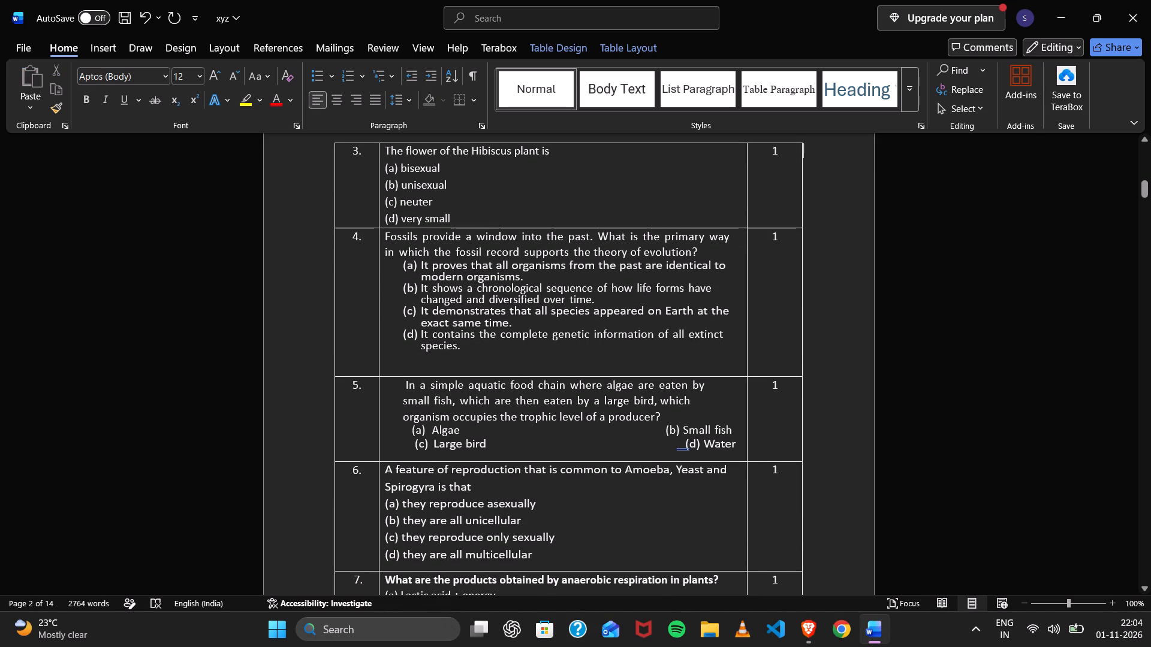
{"action": "left_click", "coordinate": [490, 486]}
{"action": "key", "text": "space"}
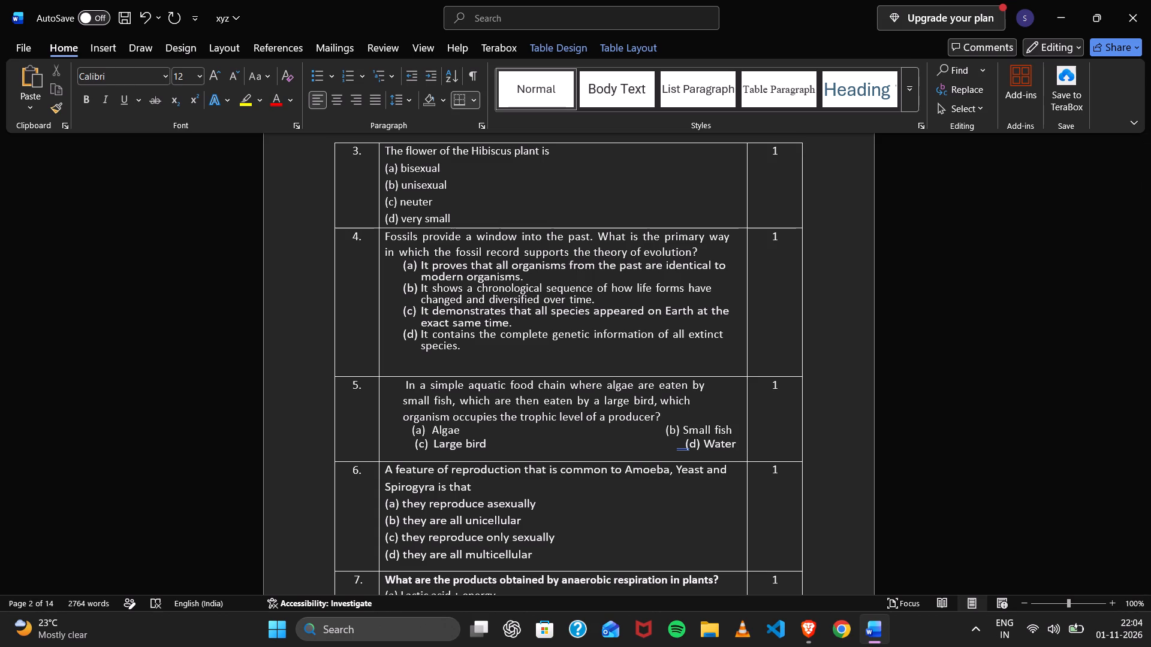
{"action": "key", "text": "shift+colon"}
{"action": "left_click", "coordinate": [568, 161]}
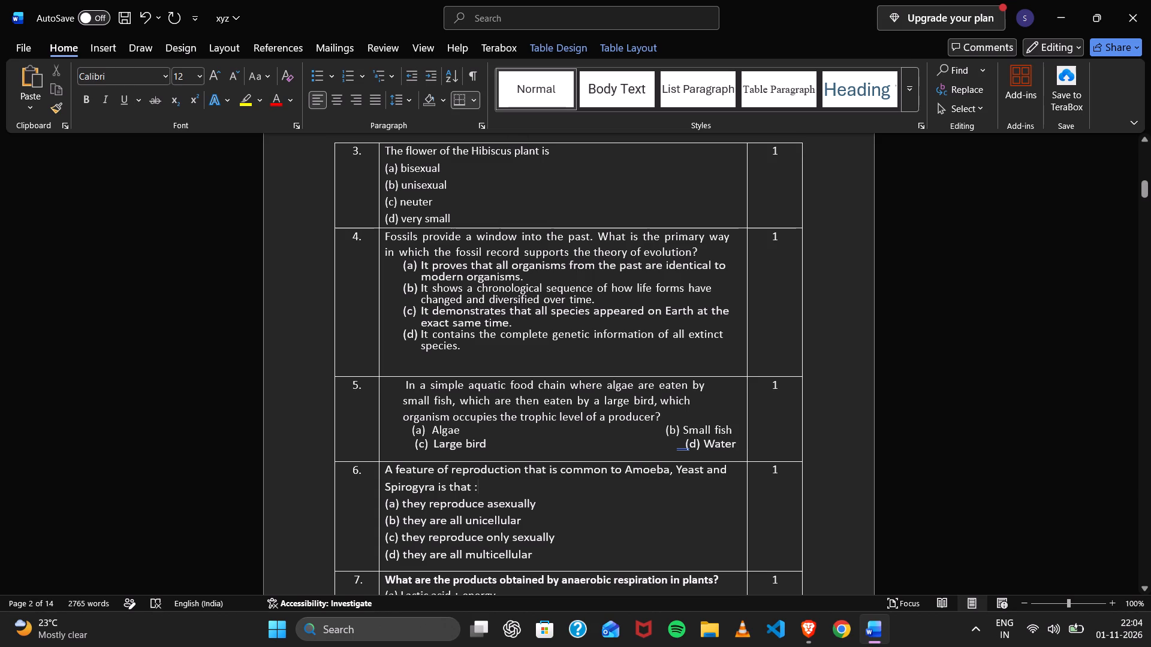
{"action": "left_click", "coordinate": [562, 149]}
{"action": "key", "text": "space"}
{"action": "key", "text": "shift+colon"}
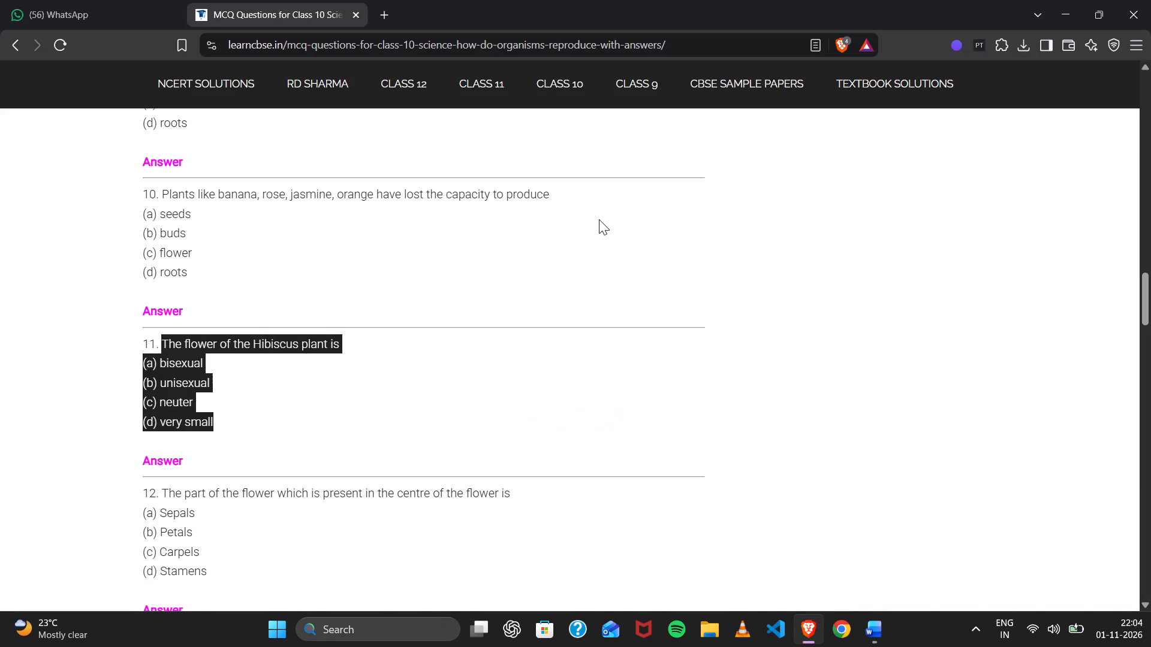
Switch to Brave, go back to the search results for organism reproduction questions and delete "mcq" from the query.
{"action": "scroll", "coordinate": [599, 219], "scroll_direction": "right", "scroll_amount": 11}
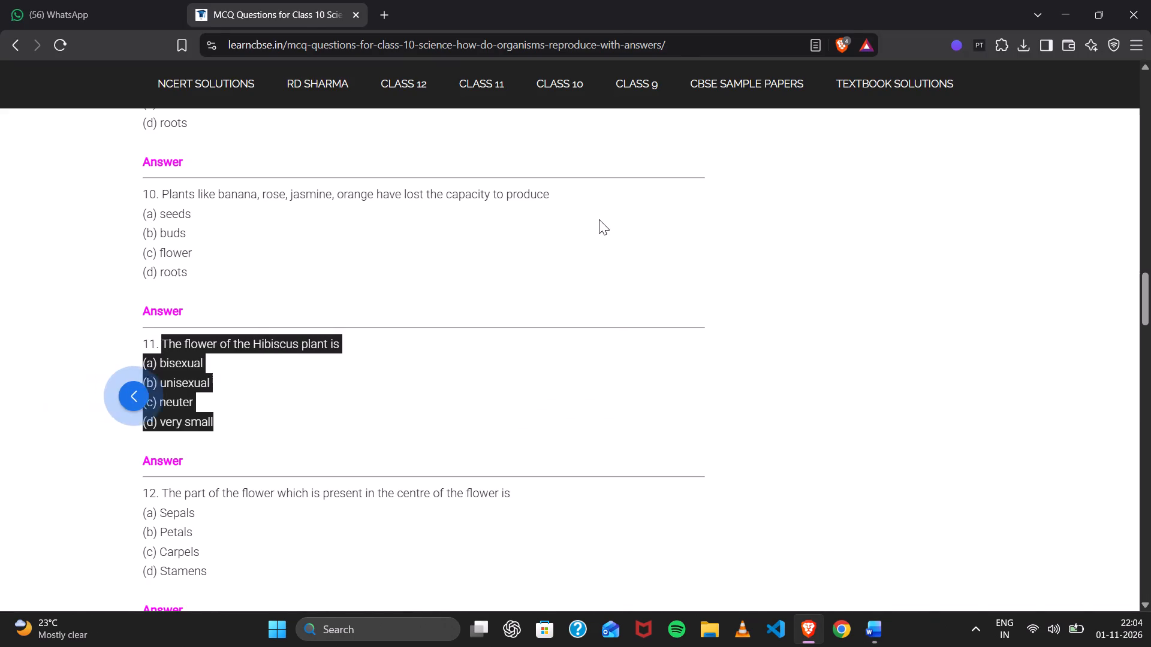
{"action": "scroll", "coordinate": [599, 219], "scroll_direction": "right", "scroll_amount": 1}
{"action": "left_click_drag", "start_coordinate": [348, 95], "coordinate": [321, 95]}
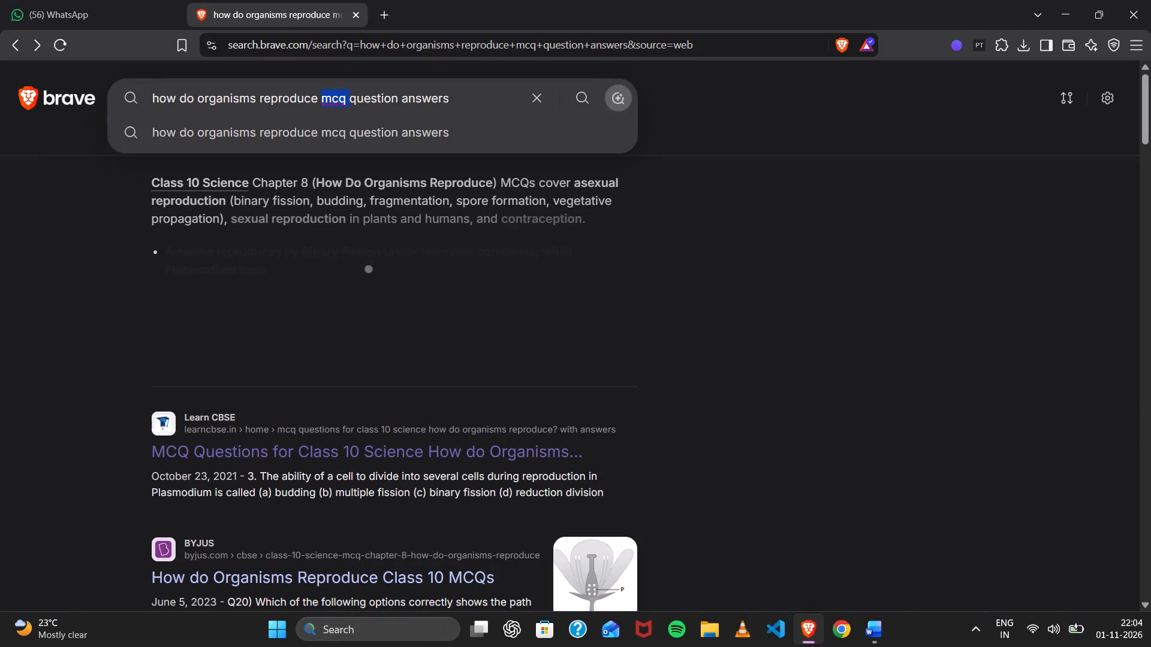
{"action": "left_click_drag", "start_coordinate": [321, 95], "coordinate": [318, 96]}
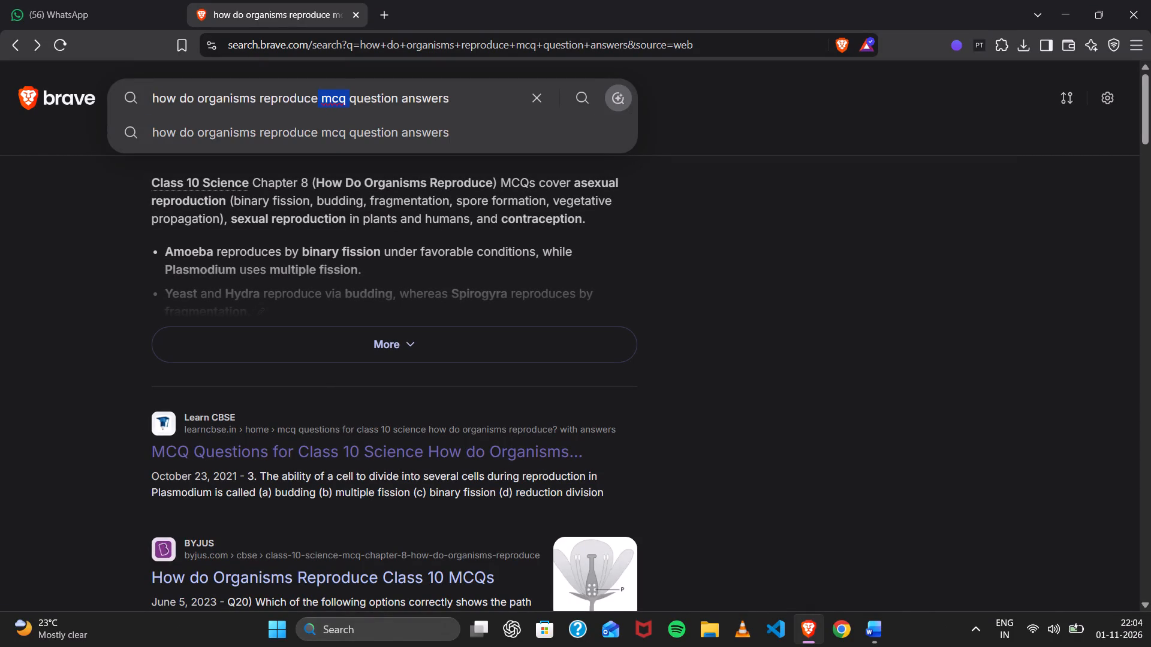
{"action": "key", "text": "BackSpace"}
Switch to Word and review the rest of the Biology section through question 16 and the start of Chemistry.
{"action": "scroll", "coordinate": [472, 328], "scroll_direction": "down", "scroll_amount": 1}
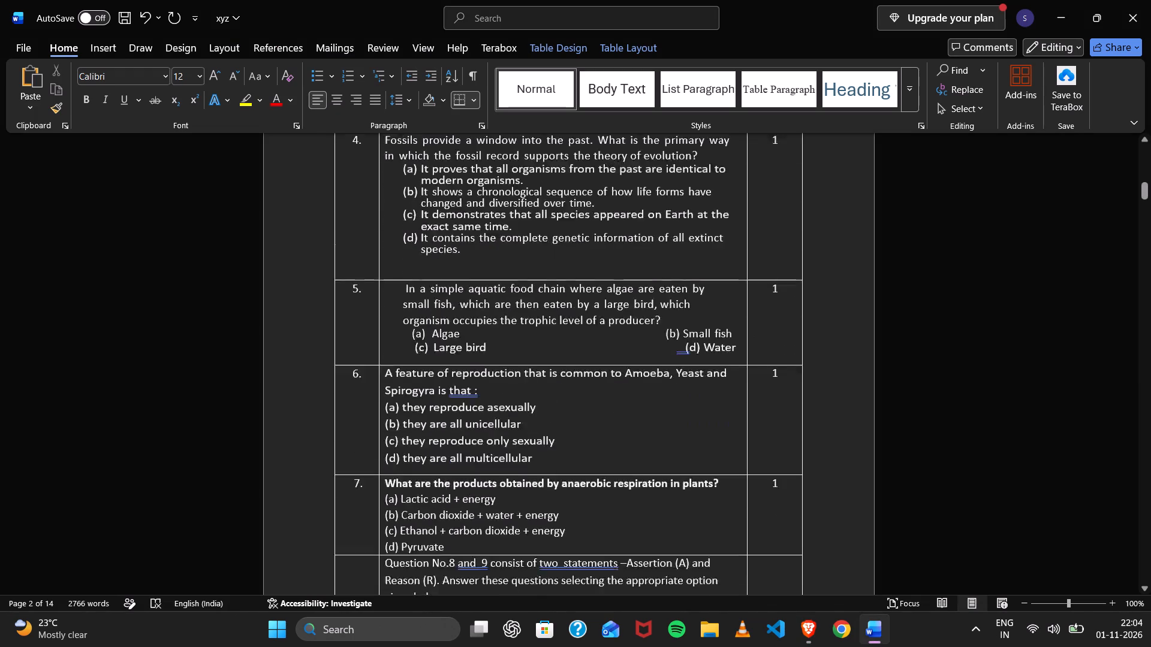
{"action": "scroll", "coordinate": [472, 328], "scroll_direction": "down", "scroll_amount": 10}
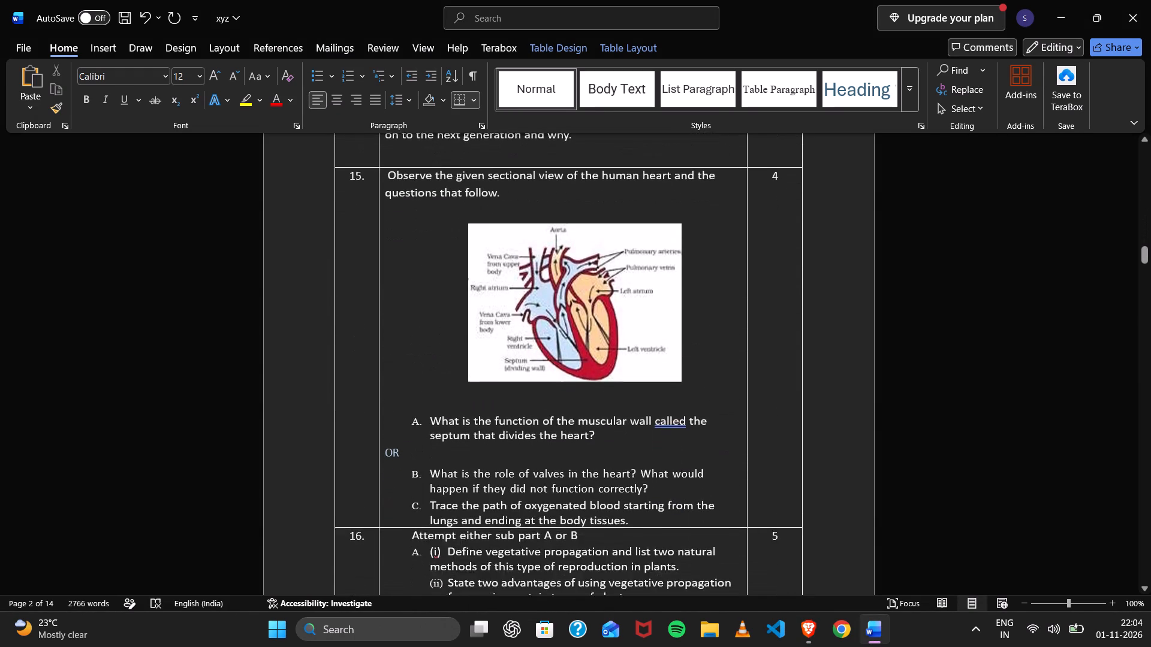
{"action": "scroll", "coordinate": [472, 328], "scroll_direction": "down", "scroll_amount": 4}
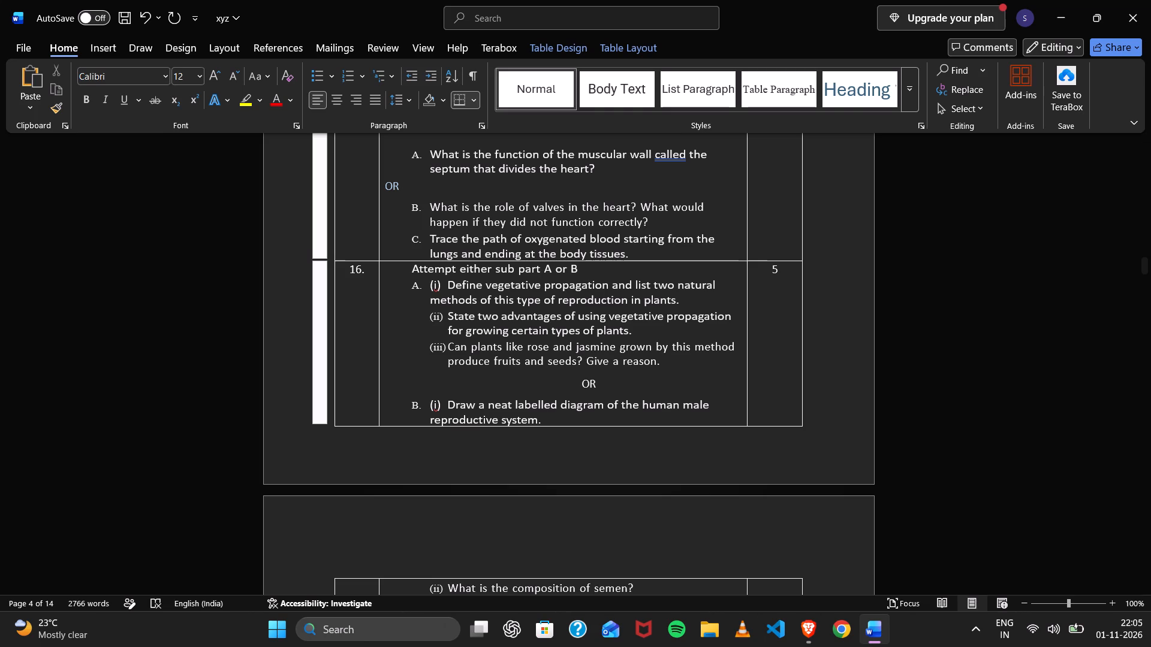
{"action": "scroll", "coordinate": [565, 382], "scroll_direction": "down", "scroll_amount": 3}
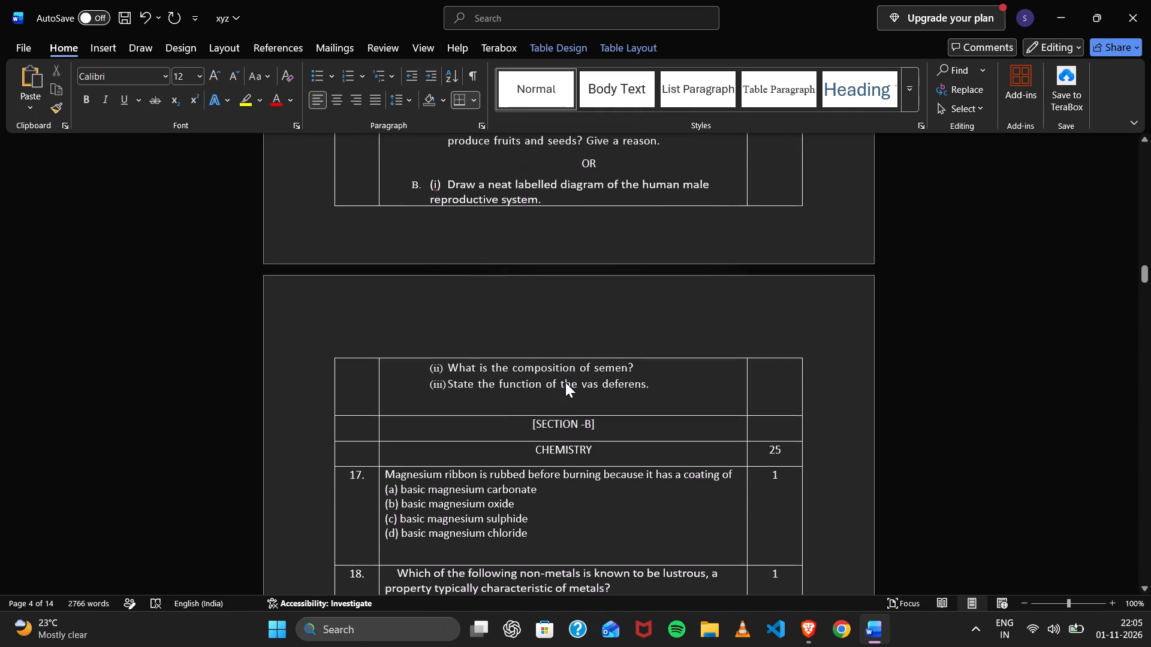
{"action": "scroll", "coordinate": [565, 382], "scroll_direction": "down", "scroll_amount": 1}
{"action": "scroll", "coordinate": [565, 382], "scroll_direction": "up", "scroll_amount": 2}
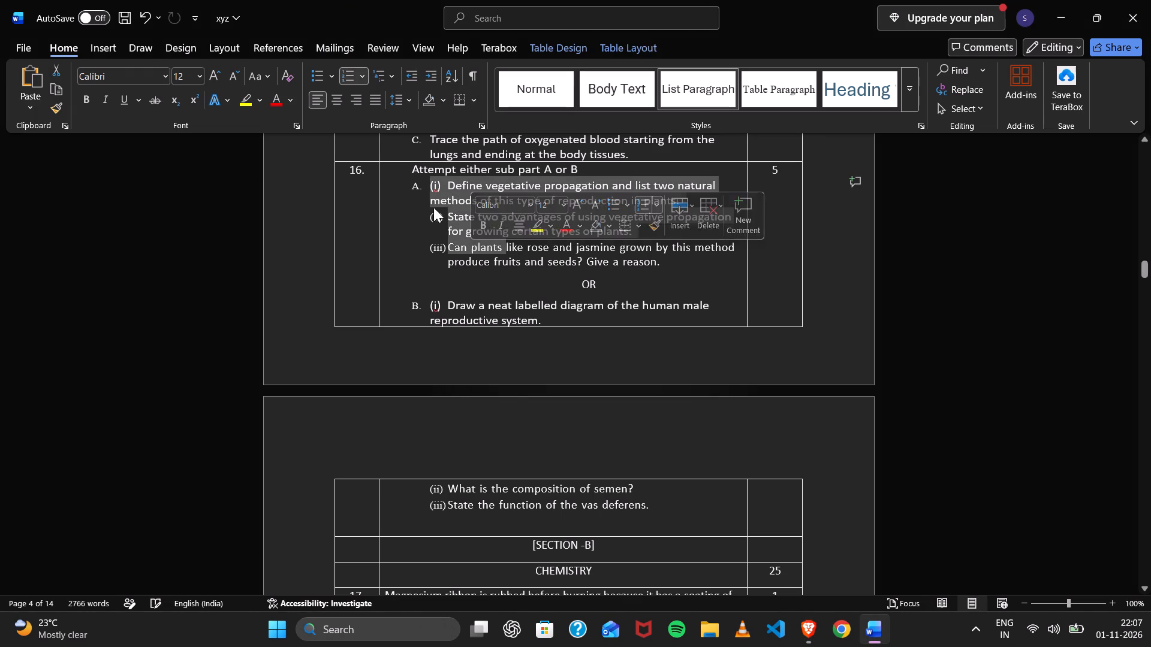
{"action": "left_click", "coordinate": [427, 185]}
{"action": "left_click_drag", "start_coordinate": [427, 185], "coordinate": [611, 270]}
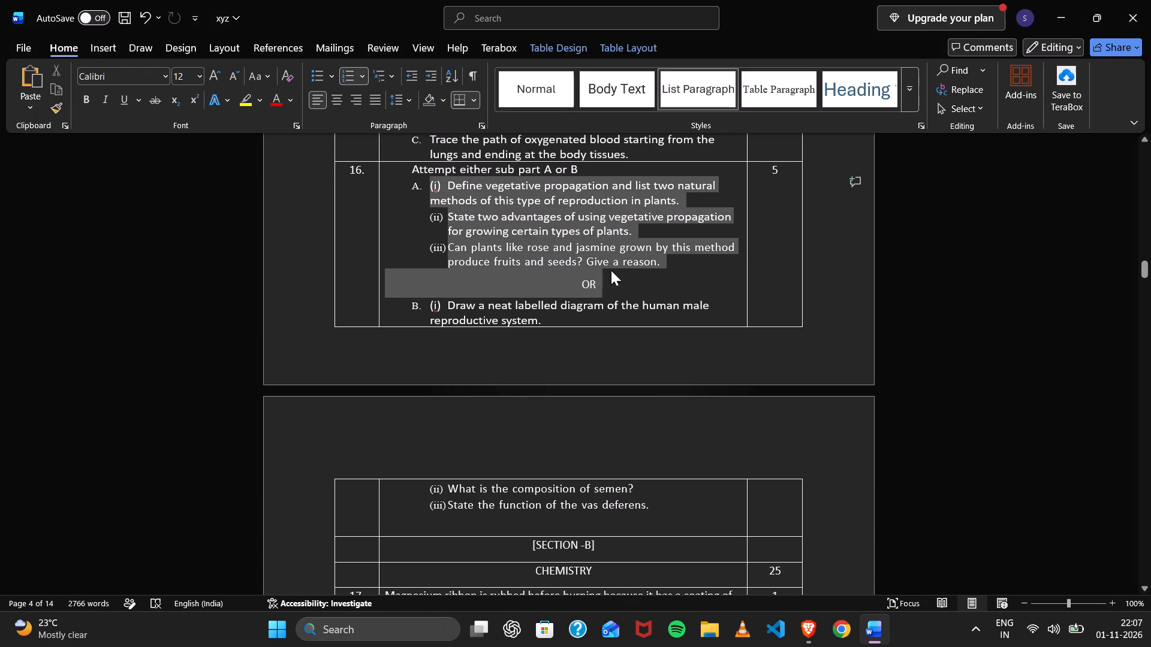
{"action": "left_click_drag", "start_coordinate": [611, 270], "coordinate": [665, 266]}
{"action": "key", "text": "ctrl+v"}
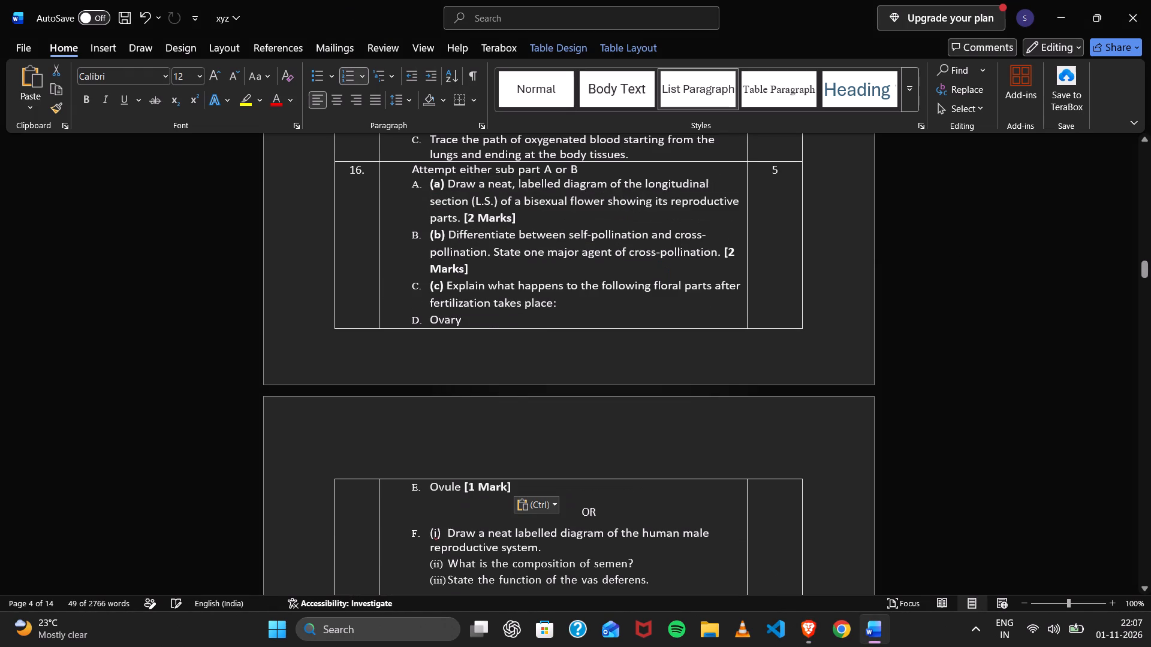
Relabel the pasted question 16 A sub-parts (a), (b) and (c) as (i), (ii) and (iii).
{"action": "left_click", "coordinate": [447, 186]}
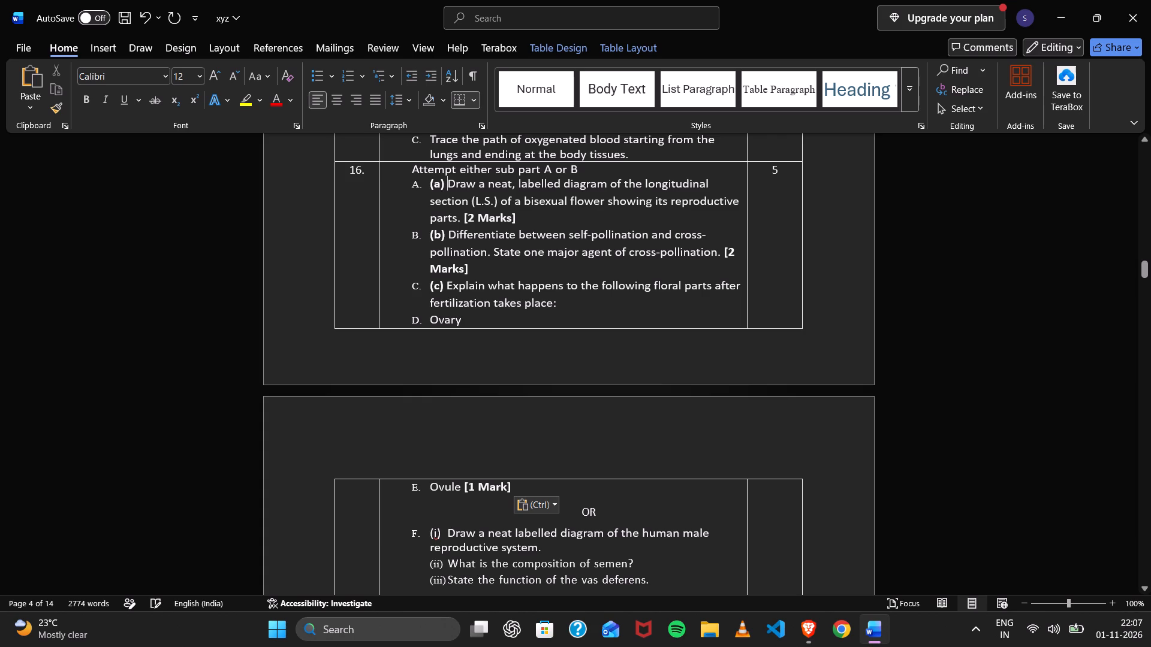
{"action": "key", "text": "Left"}
{"action": "key", "text": "Left"}
{"action": "key", "text": "BackSpace"}
{"action": "key", "text": "i"}
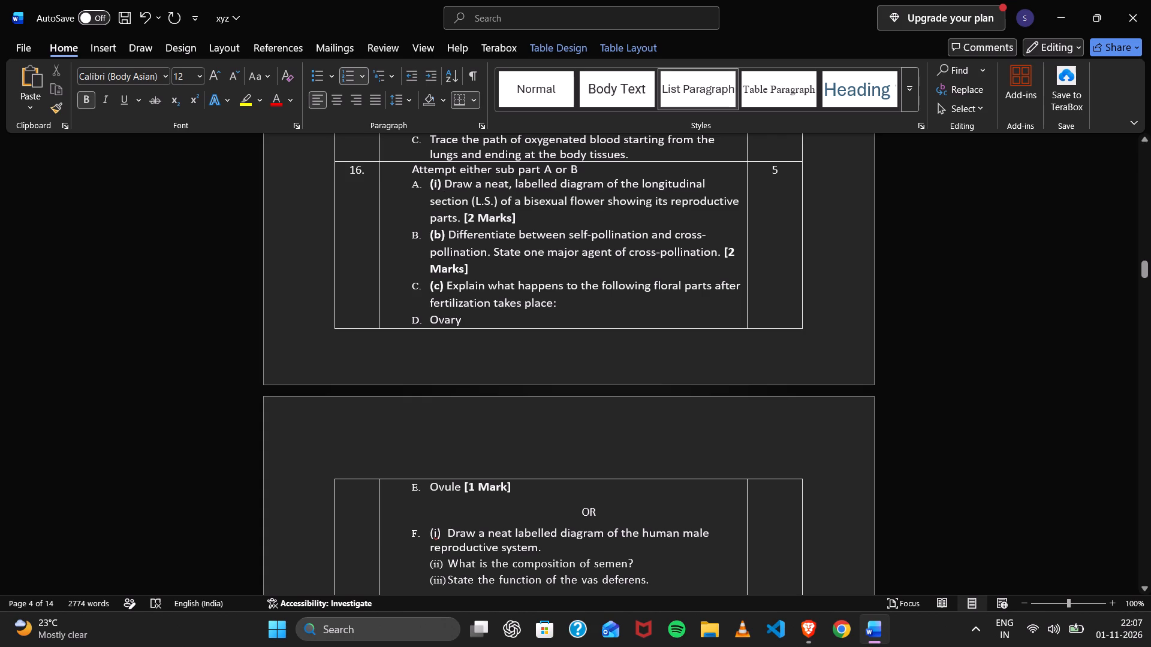
{"action": "left_click", "coordinate": [440, 231]}
{"action": "key", "text": "BackSpace"}
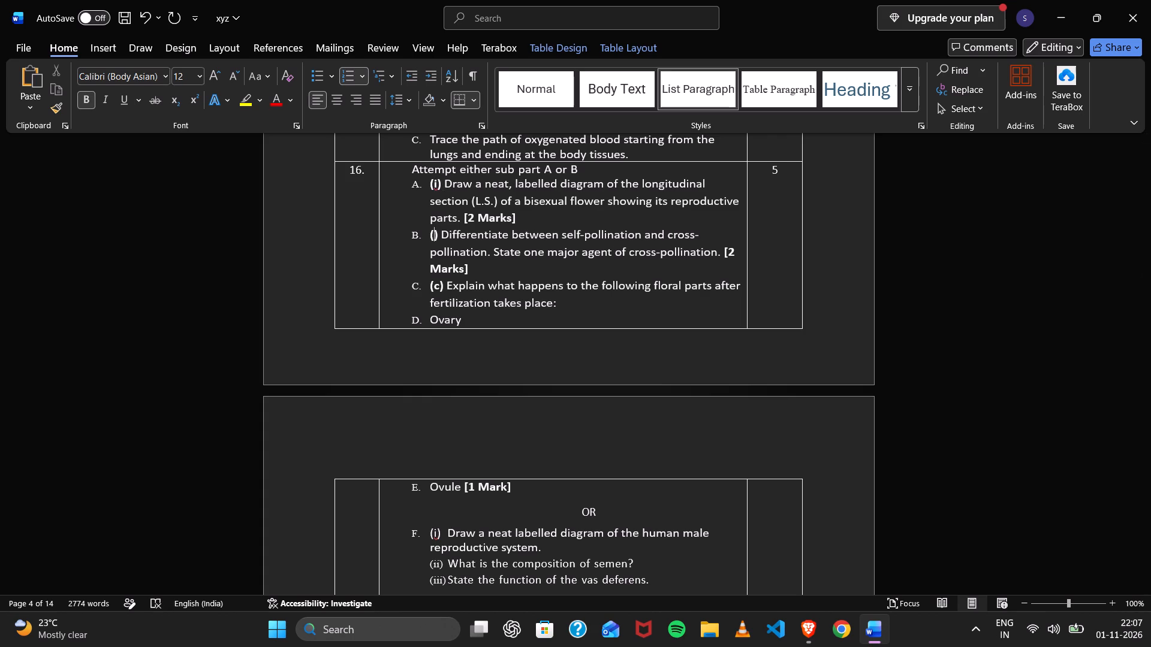
{"action": "type", "text": "II"}
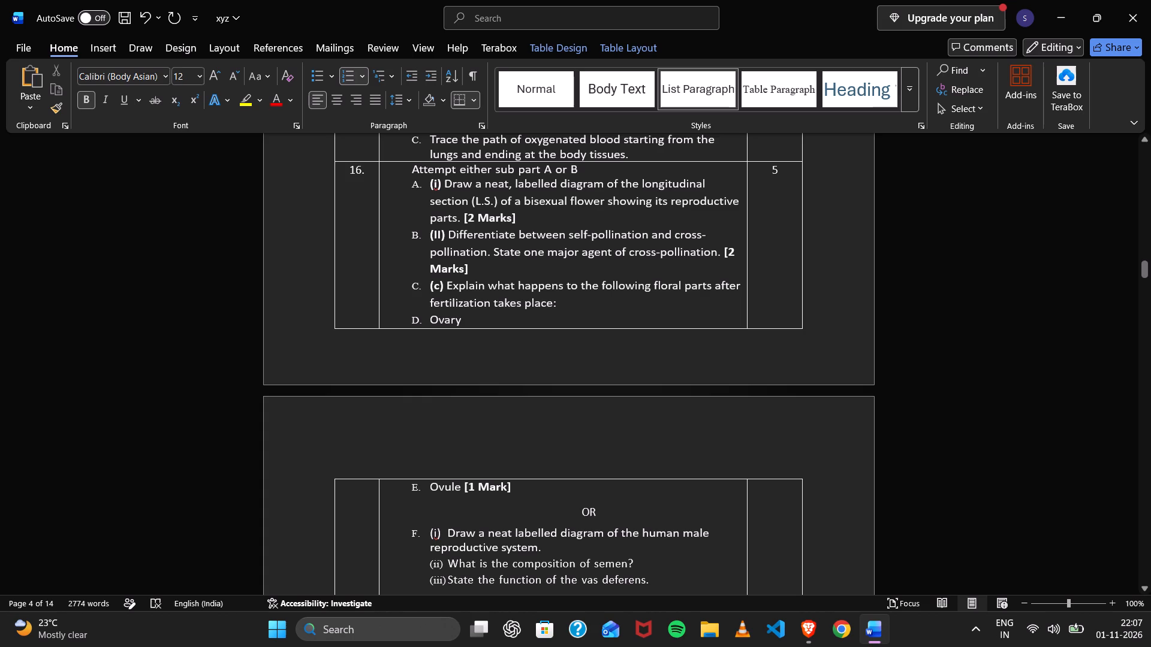
{"action": "key", "text": "BackSpace"}
{"action": "key", "text": "BackSpace"}
{"action": "type", "text": "ii"}
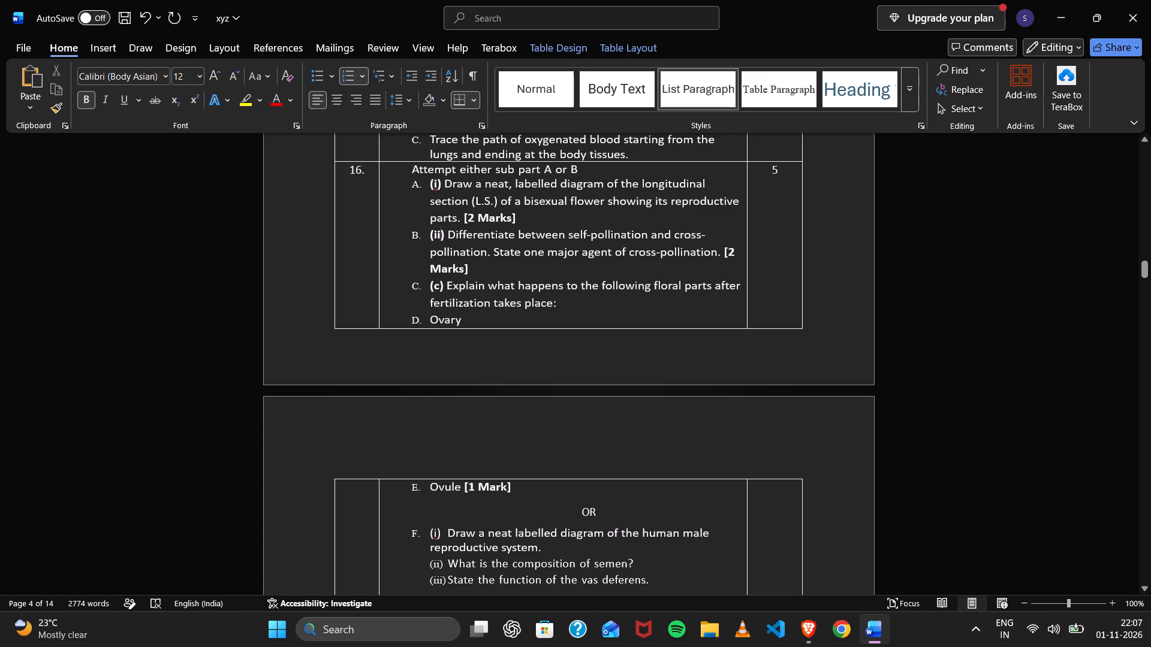
{"action": "left_click", "coordinate": [439, 288]}
{"action": "key", "text": "BackSpace"}
{"action": "type", "text": "iii"}
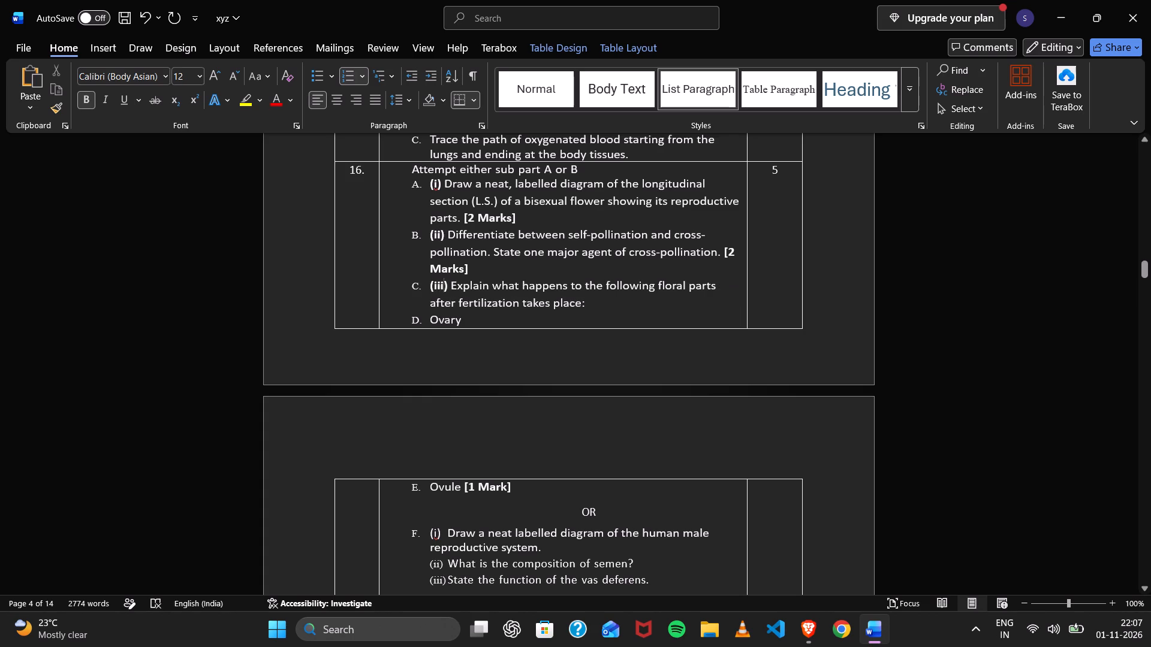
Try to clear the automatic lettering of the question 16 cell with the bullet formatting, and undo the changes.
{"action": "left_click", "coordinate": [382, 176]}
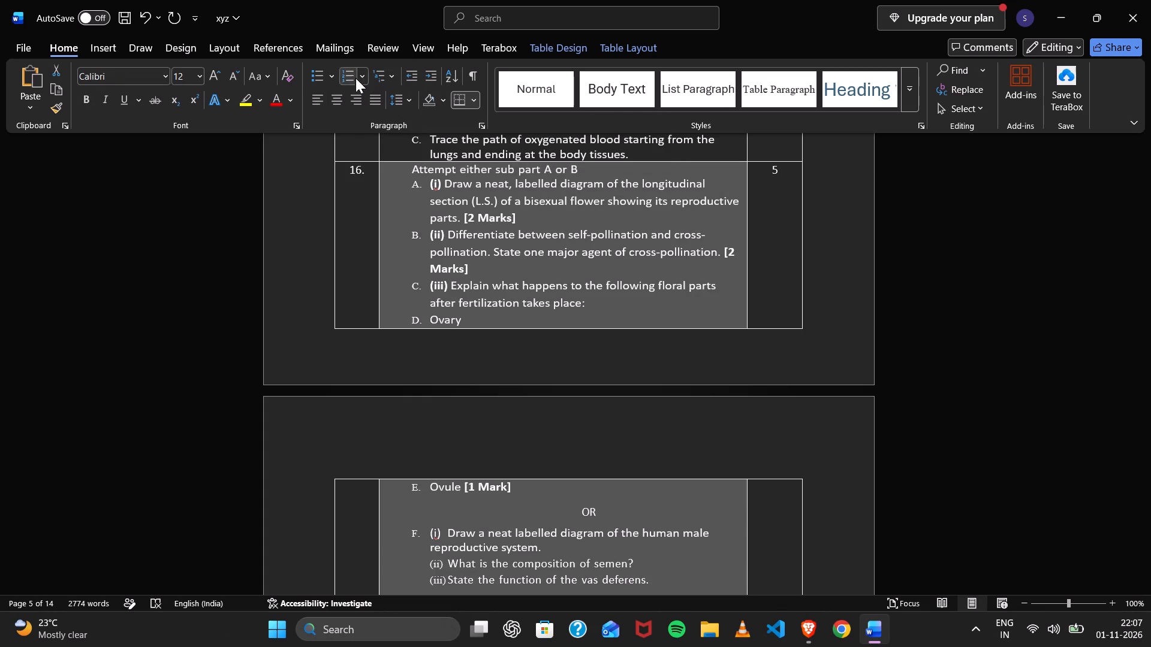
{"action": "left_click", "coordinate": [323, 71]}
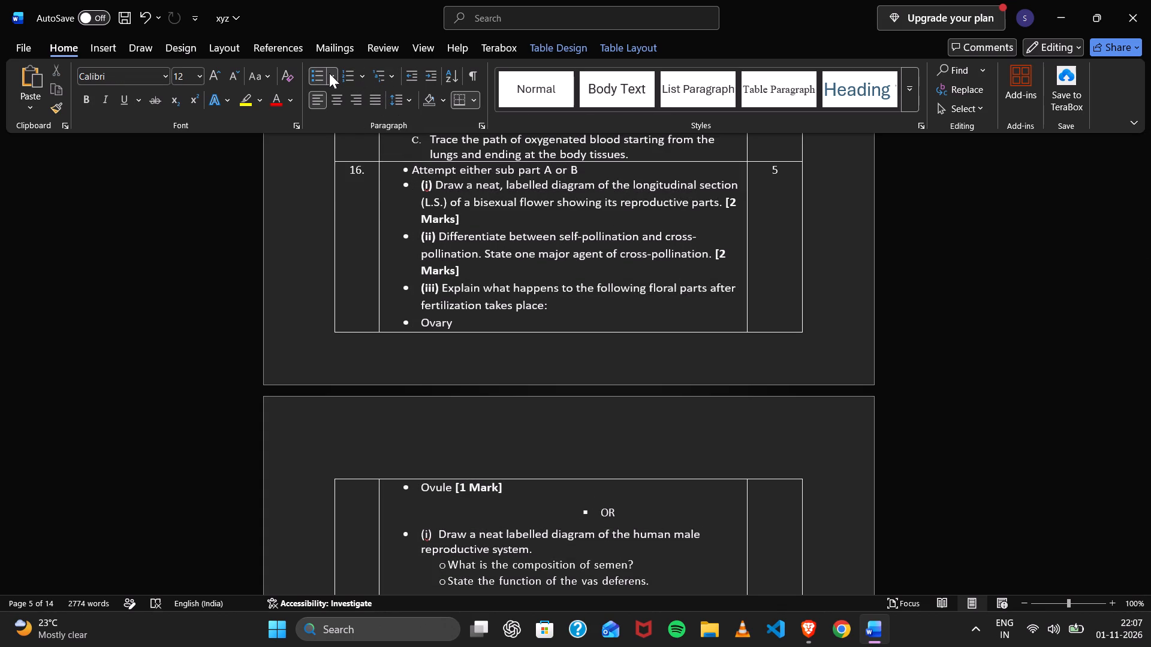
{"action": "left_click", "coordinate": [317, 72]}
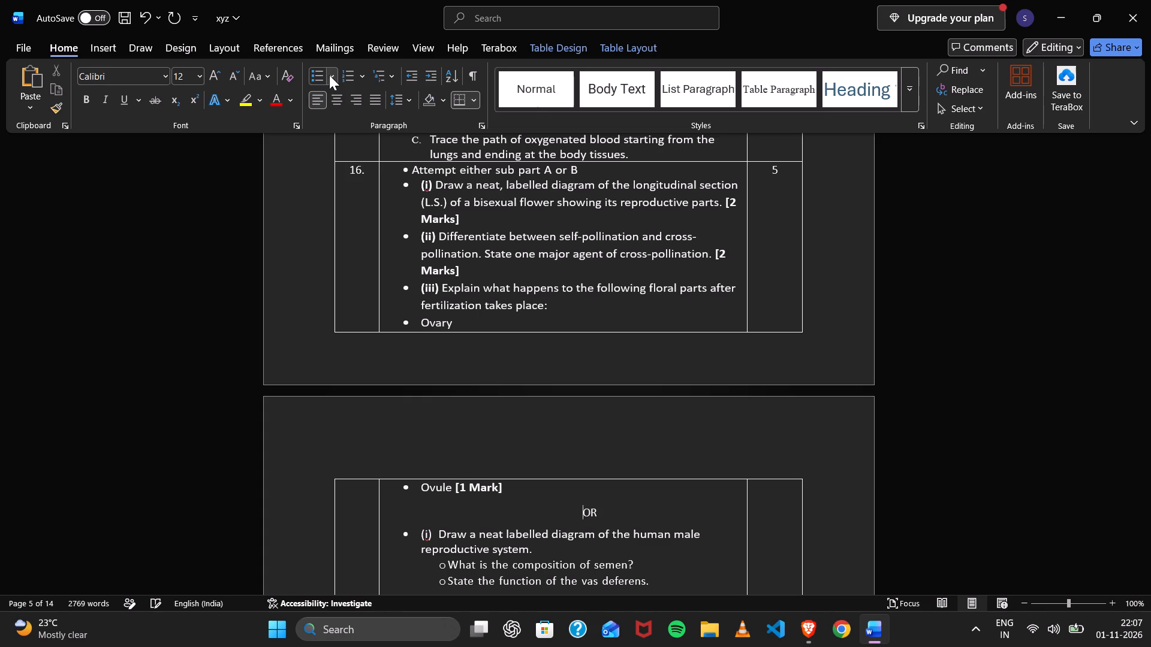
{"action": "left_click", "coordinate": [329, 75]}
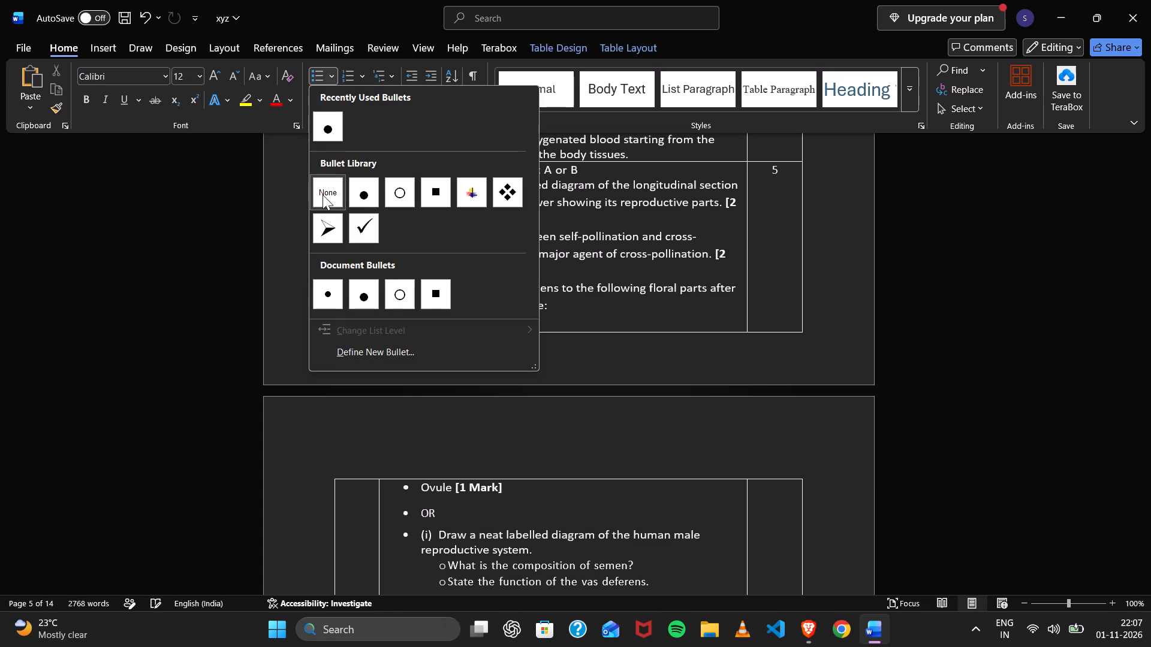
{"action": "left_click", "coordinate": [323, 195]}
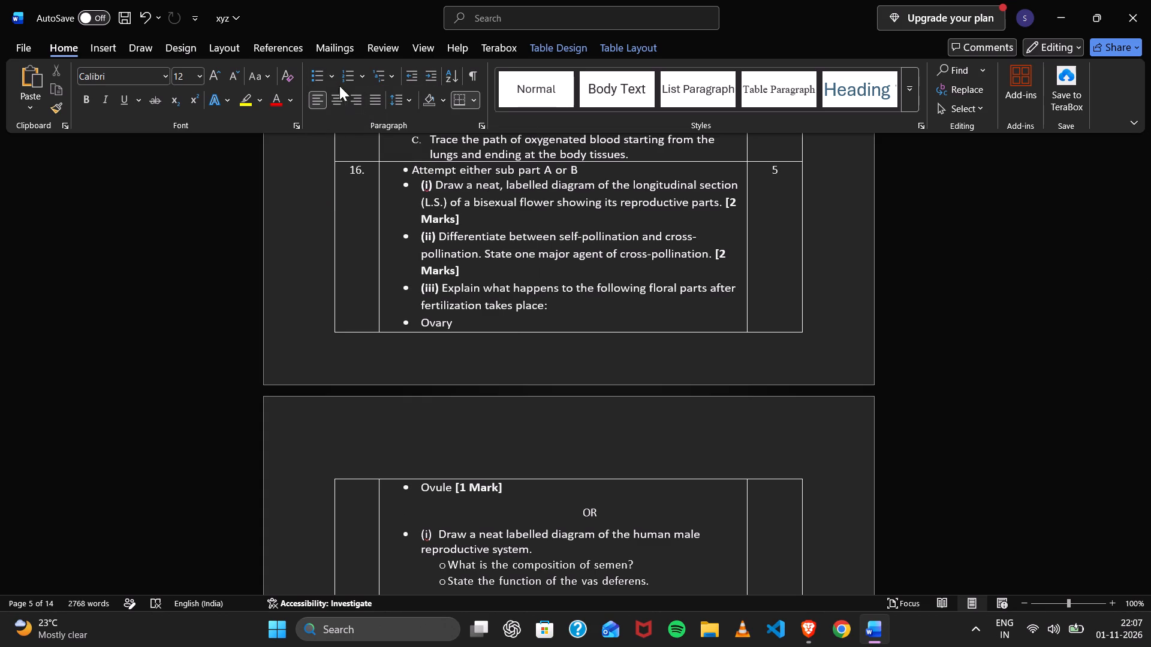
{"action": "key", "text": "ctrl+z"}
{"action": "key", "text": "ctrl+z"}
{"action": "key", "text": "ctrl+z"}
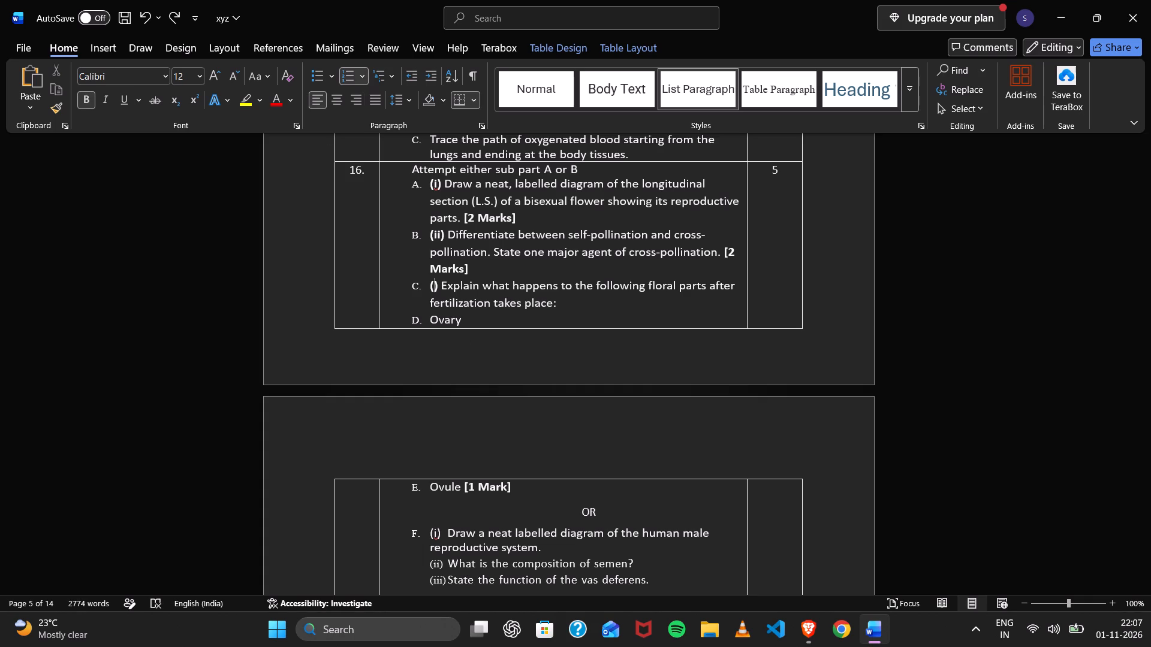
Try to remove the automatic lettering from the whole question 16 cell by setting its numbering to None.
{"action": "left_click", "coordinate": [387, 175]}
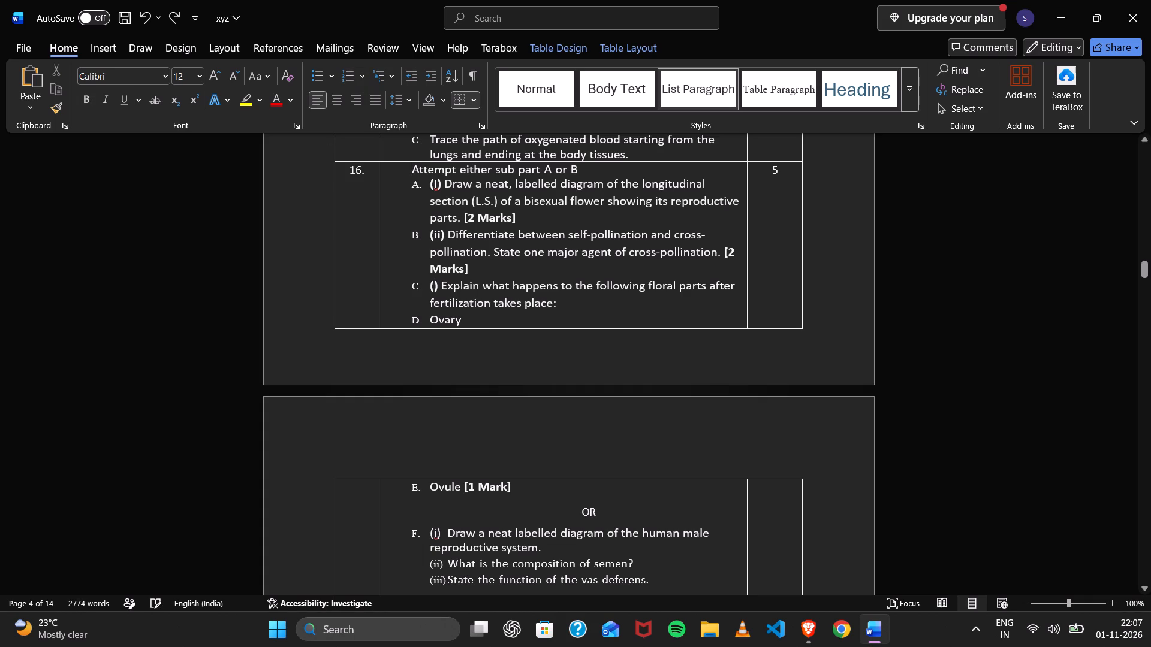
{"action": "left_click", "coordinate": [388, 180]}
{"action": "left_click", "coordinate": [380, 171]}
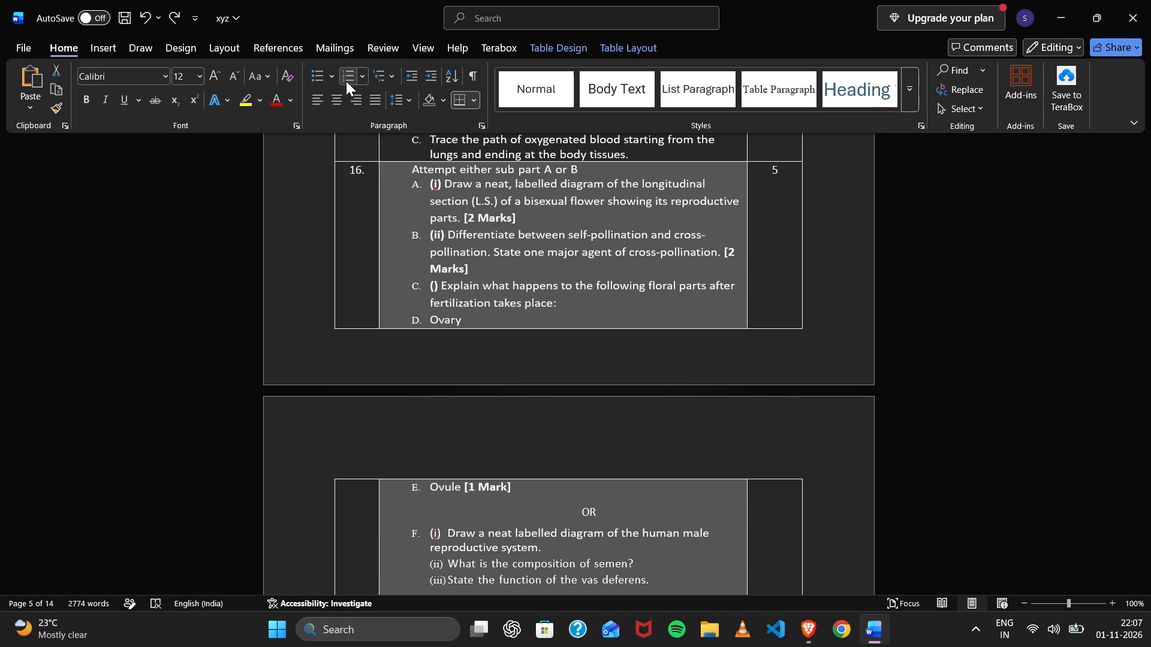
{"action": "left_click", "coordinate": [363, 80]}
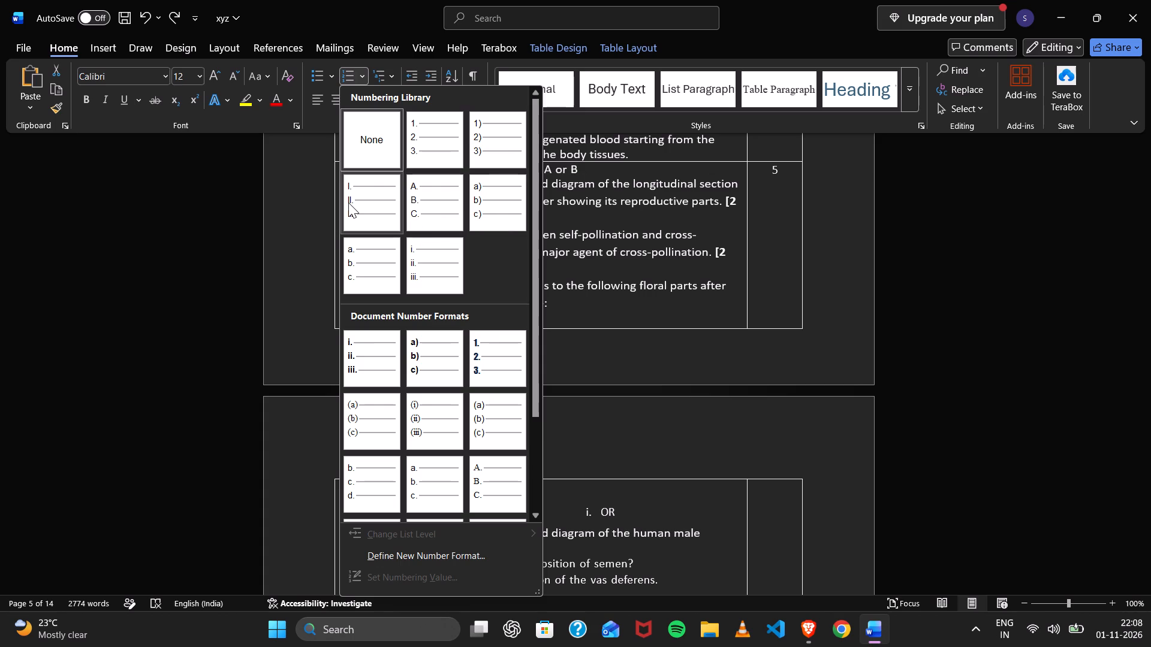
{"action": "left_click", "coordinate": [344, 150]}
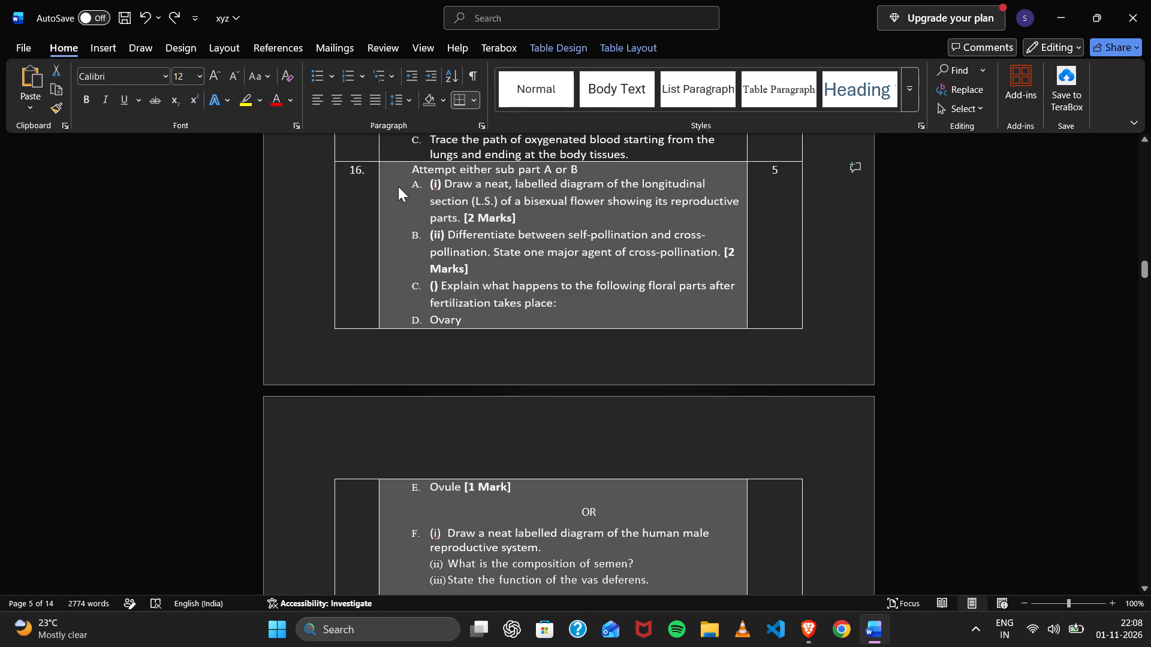
Remove the automatic list letters from the self-pollination sub-part and the "Explain what happens to the following floral parts" sub-part.
{"action": "left_click", "coordinate": [429, 243]}
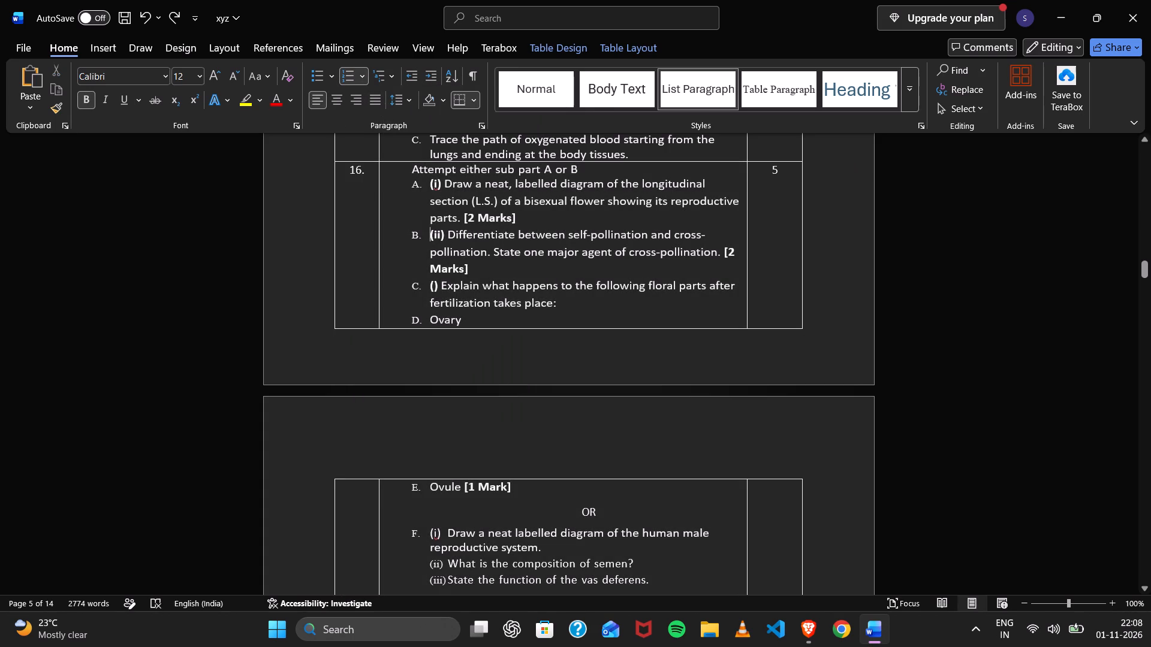
{"action": "key", "text": "BackSpace"}
{"action": "key", "text": "BackSpace"}
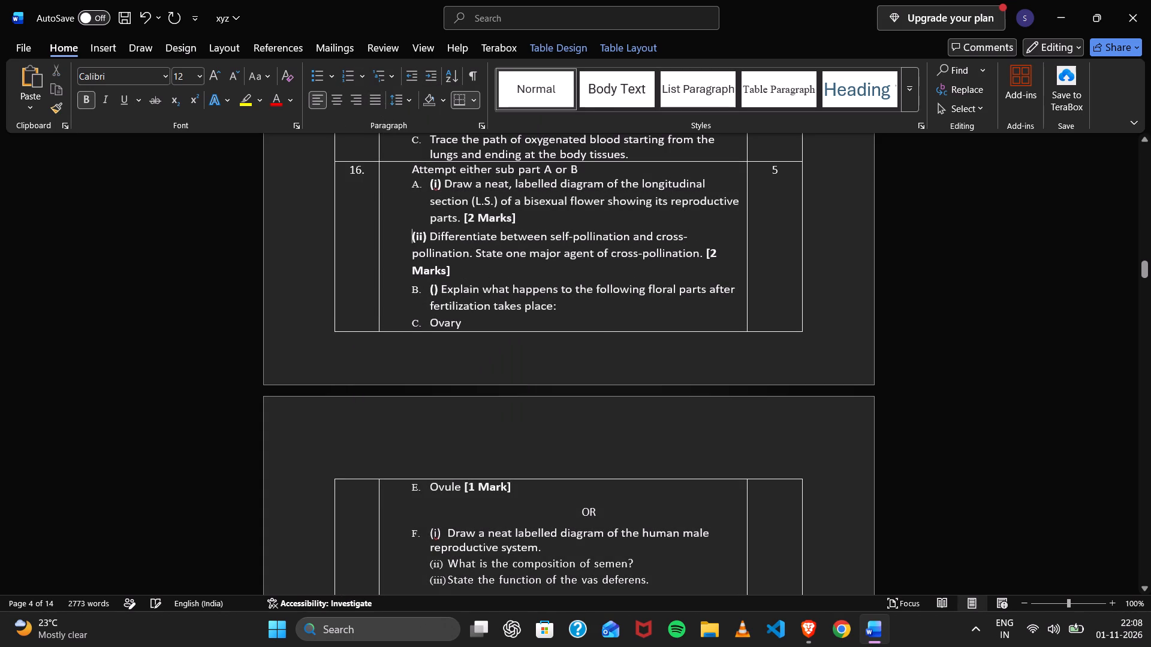
{"action": "key", "text": "Down"}
{"action": "key", "text": "Down"}
{"action": "key", "text": "Right"}
{"action": "key", "text": "Right"}
{"action": "key", "text": "Down"}
{"action": "key", "text": "BackSpace"}
{"action": "key", "text": "BackSpace"}
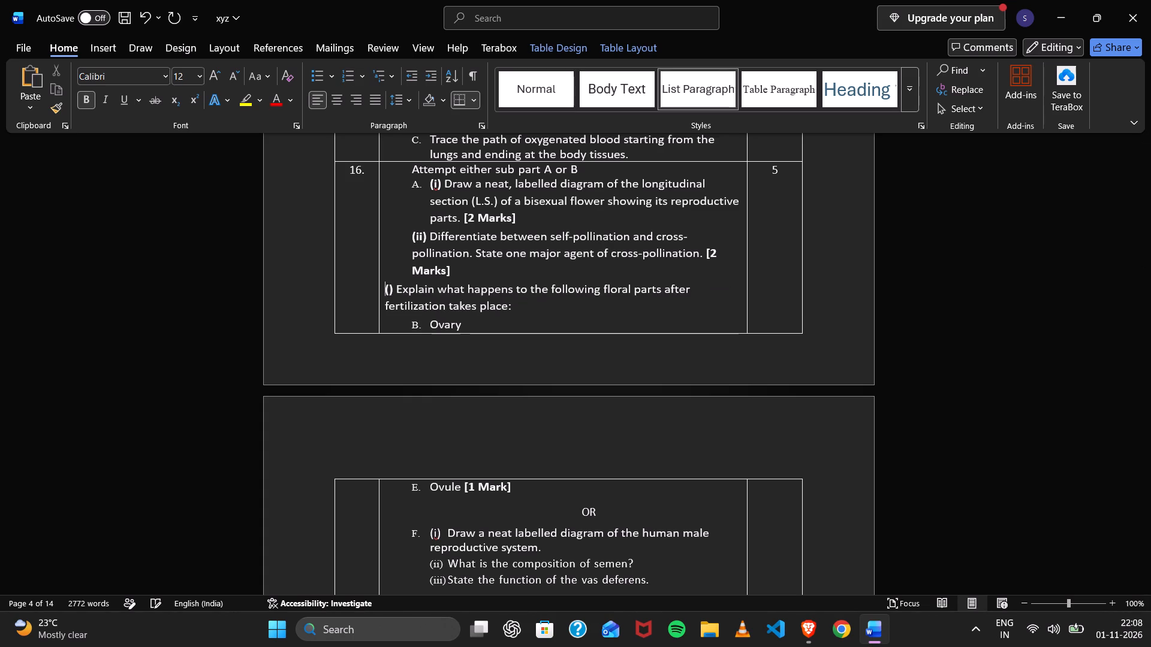
Remove the automatic list letter from the Ovary line and label it (a) instead.
{"action": "key", "text": "Down"}
{"action": "key", "text": "Right"}
{"action": "key", "text": "Right"}
{"action": "key", "text": "Right"}
{"action": "key", "text": "Right"}
{"action": "key", "text": "Right"}
{"action": "key", "text": "Down"}
{"action": "key", "text": "BackSpace"}
{"action": "key", "text": "BackSpace"}
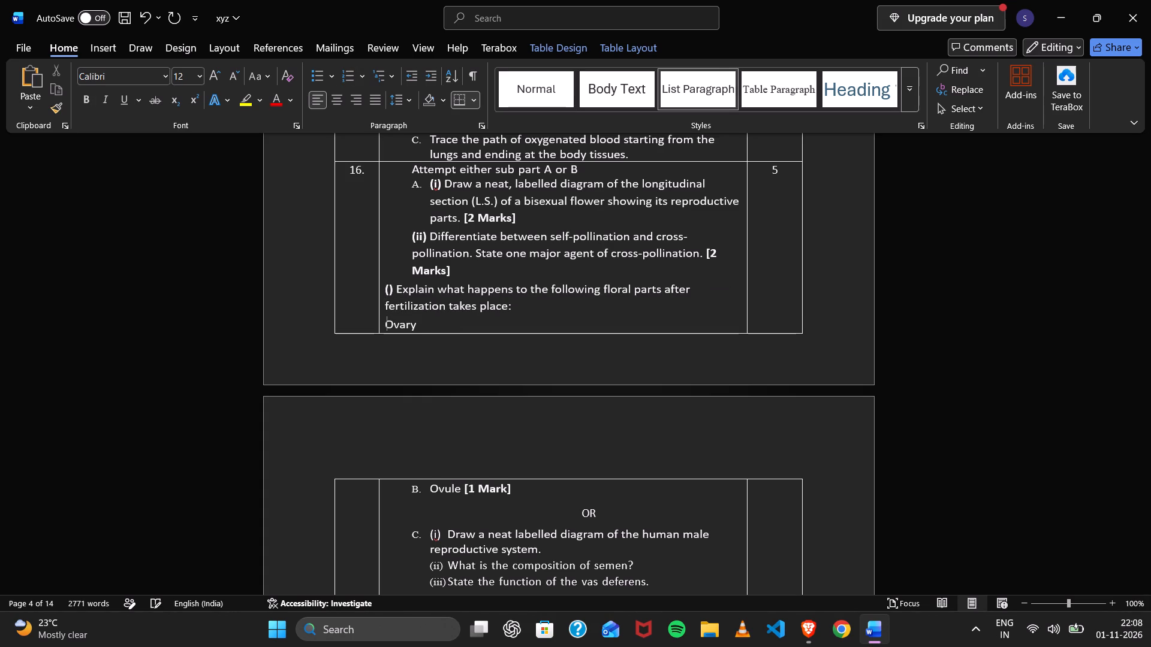
{"action": "scroll", "coordinate": [499, 258], "scroll_direction": "down", "scroll_amount": 1}
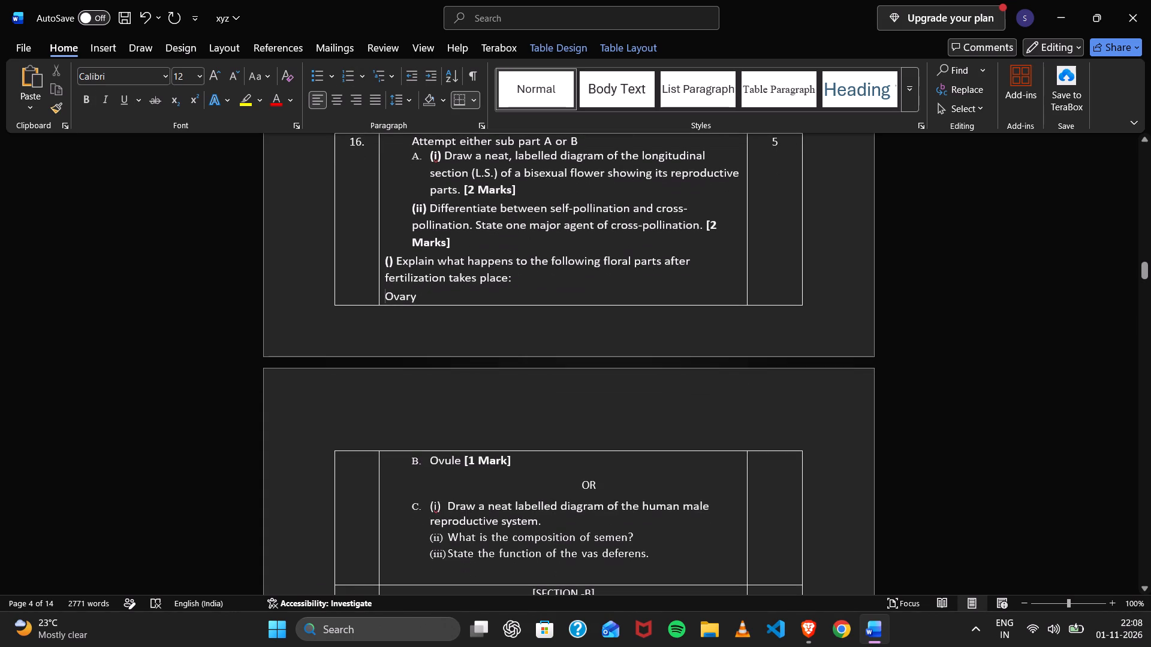
{"action": "key", "text": "shift+parenleft"}
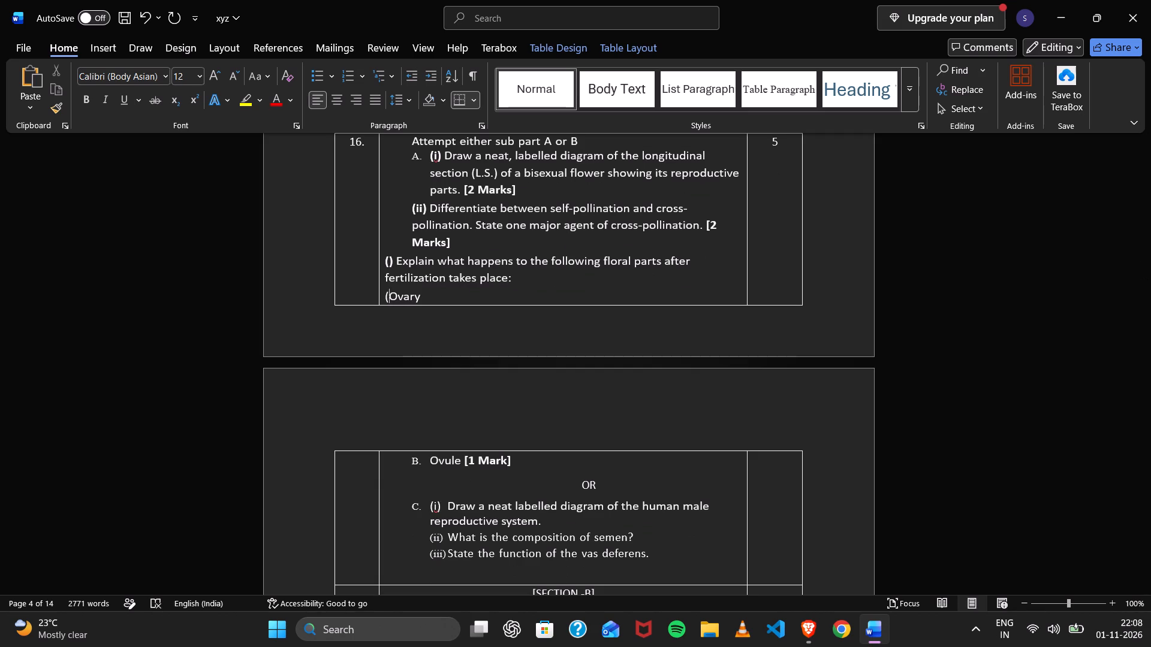
{"action": "key", "text": "a"}
{"action": "type", "text": ")"}
{"action": "key", "text": "space"}
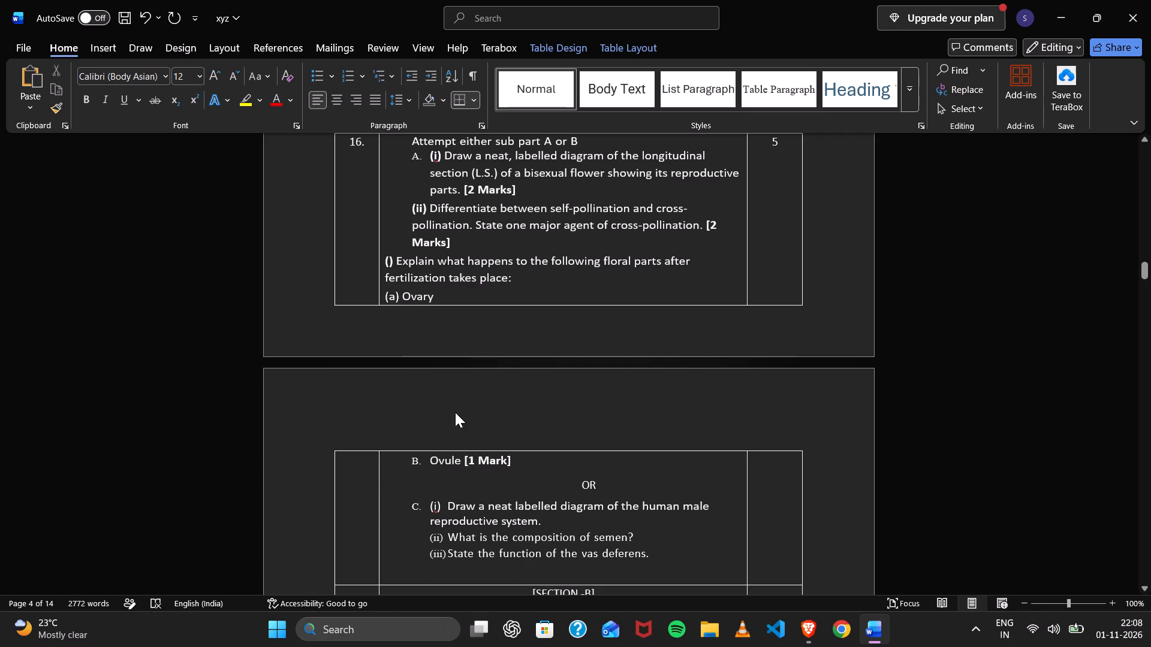
Remove the automatic list letter from the Ovule line and label it (b) instead.
{"action": "left_click", "coordinate": [429, 458]}
{"action": "key", "text": "BackSpace"}
{"action": "key", "text": "BackSpace"}
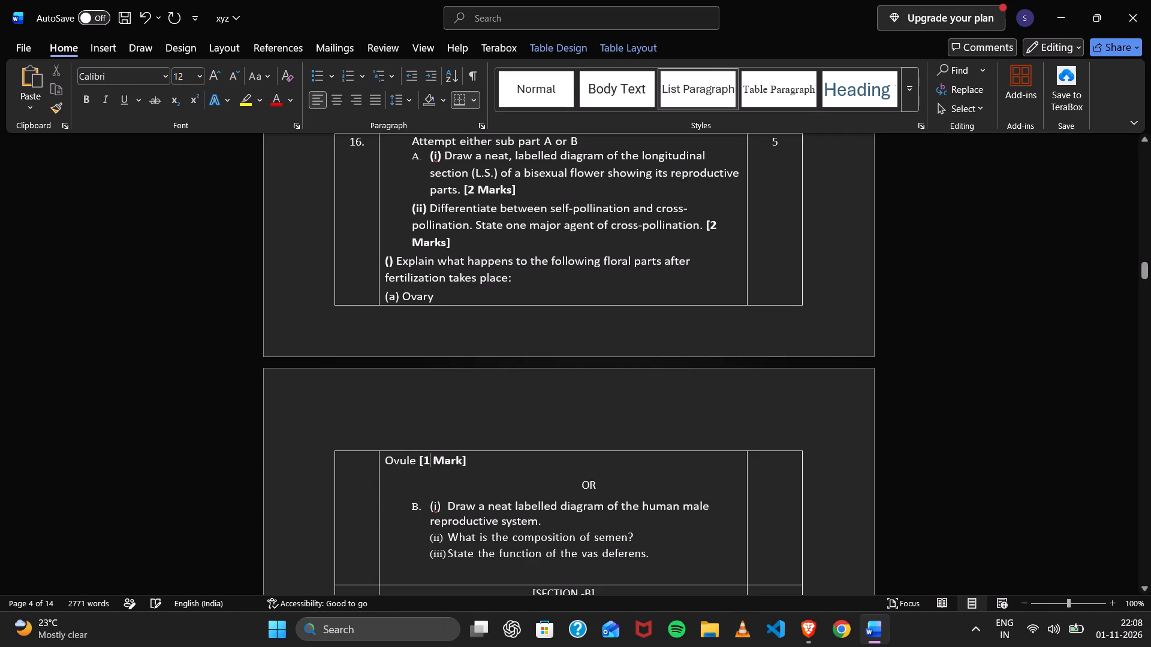
{"action": "key", "text": "9"}
{"action": "key", "text": "BackSpace"}
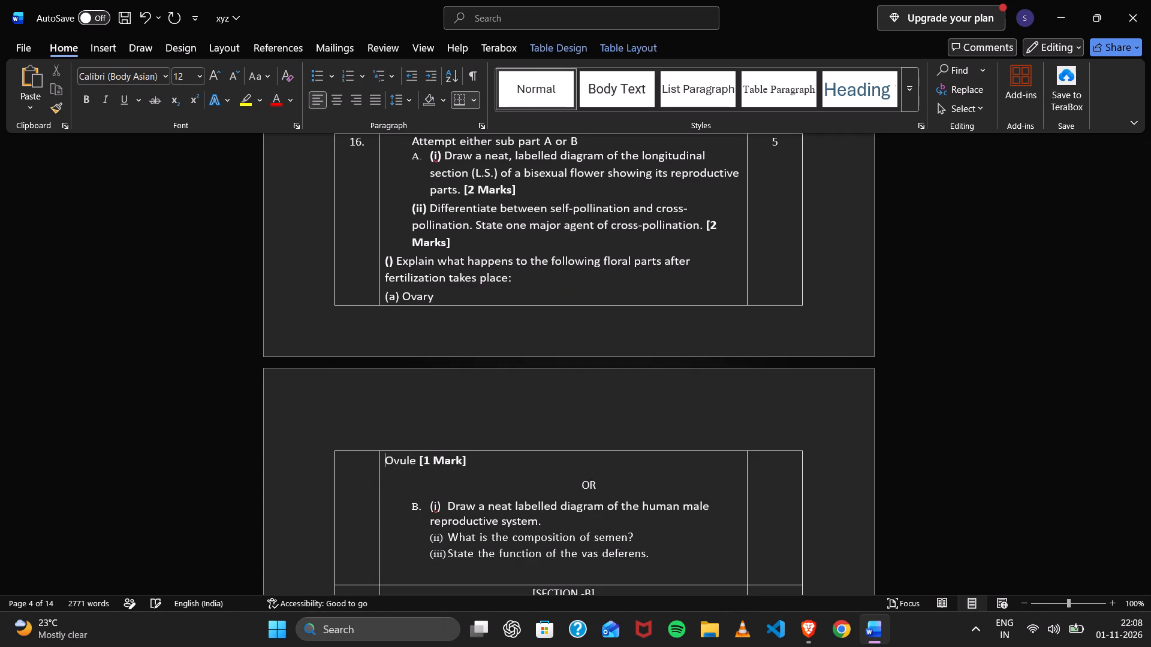
{"action": "type", "text": "(b)"}
{"action": "key", "text": "space"}
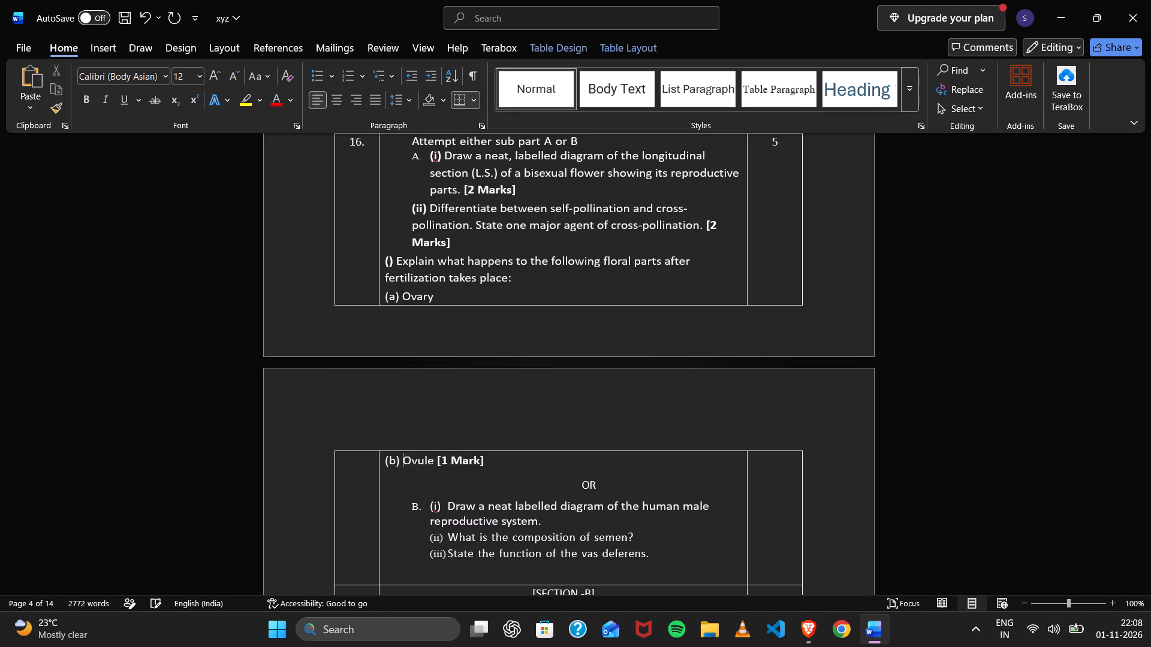
Delete the bold "[1 Mark]" note after Ovule.
{"action": "left_click", "coordinate": [500, 458]}
{"action": "key", "text": "BackSpace"}
{"action": "key", "text": "BackSpace"}
{"action": "key", "text": "BackSpace"}
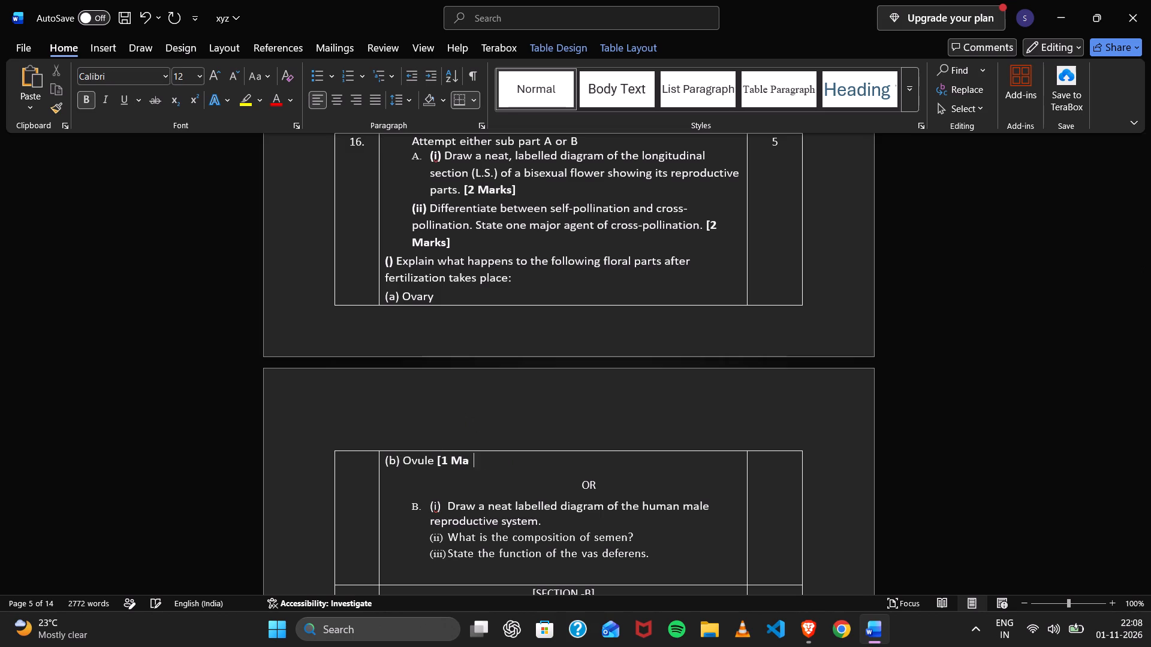
{"action": "key", "text": "BackSpace"}
{"action": "key", "text": "BackSpace"}
{"action": "key", "text": "BackSpace"}
{"action": "key", "text": "BackSpace"}
{"action": "key", "text": "BackSpace"}
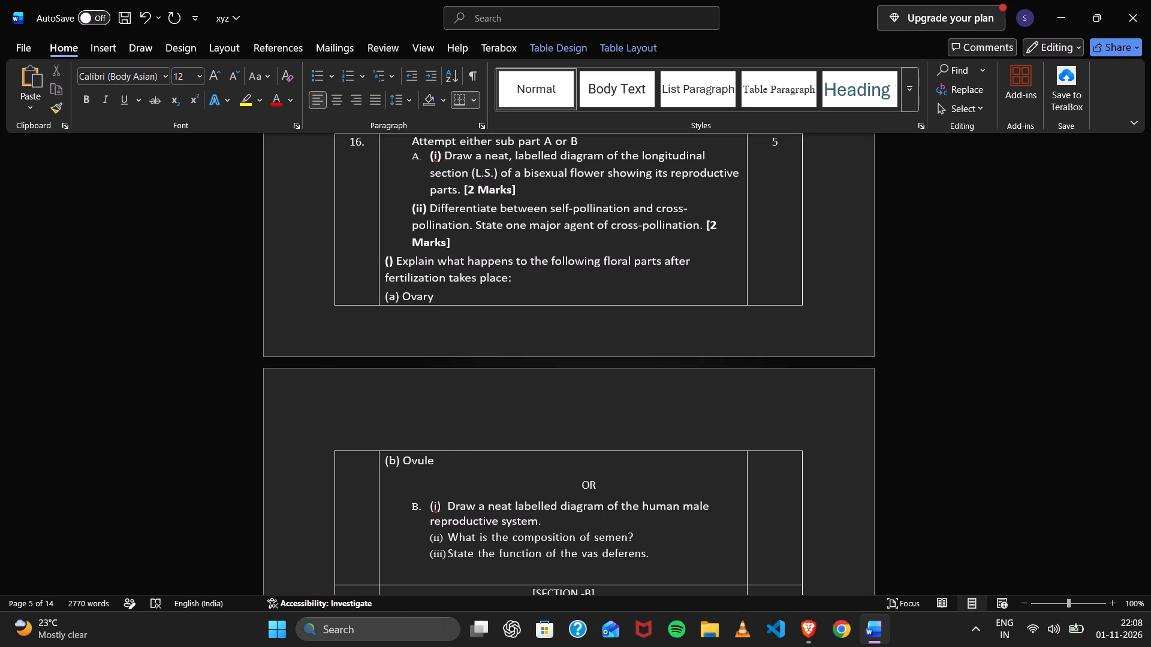
Label the "Explain what happens to the following floral parts" sub-part of question 16 as (iii).
{"action": "left_click", "coordinate": [388, 261]}
{"action": "key", "text": "shift+b"}
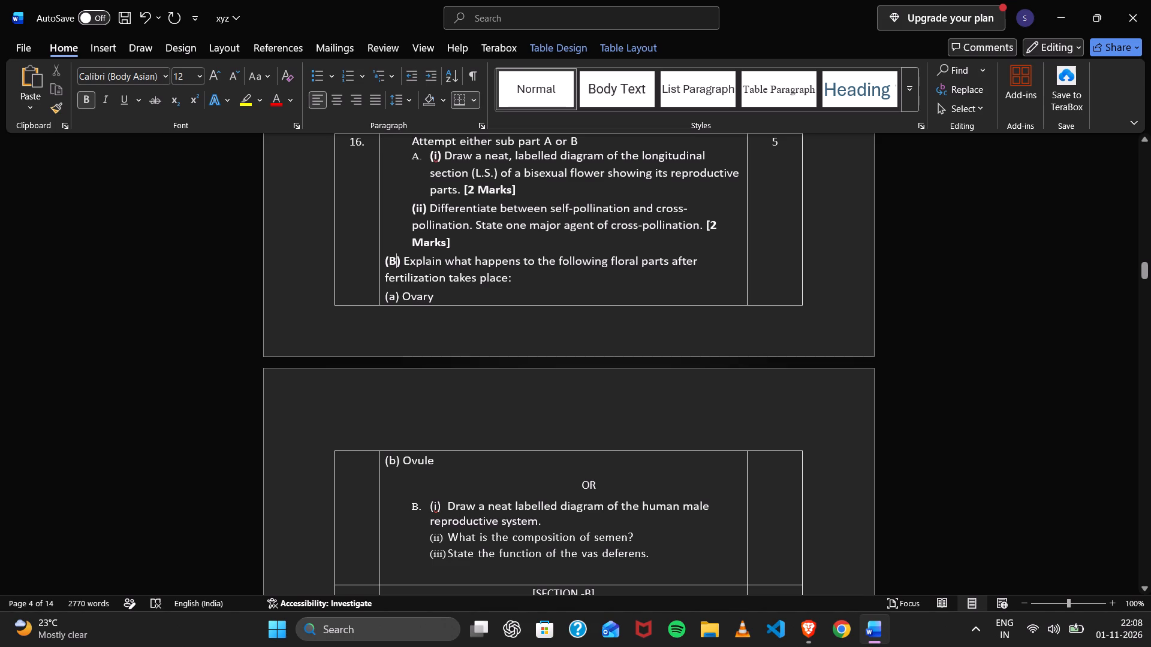
{"action": "key", "text": "BackSpace"}
{"action": "type", "text": "iii"}
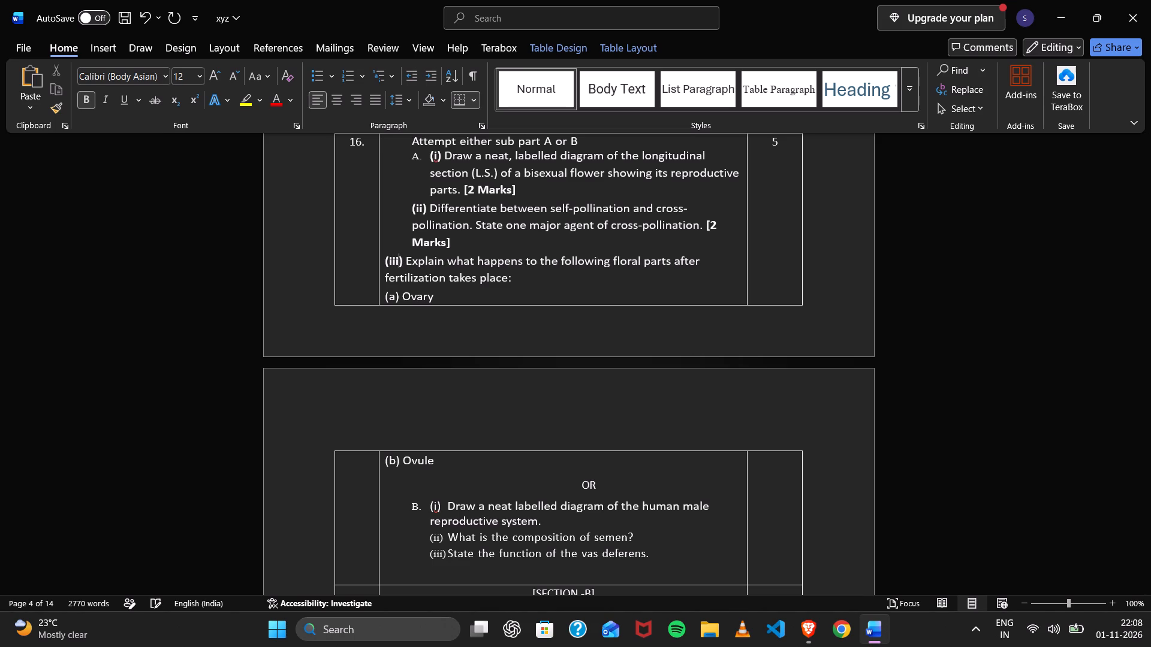
Remove the indent from the self-pollination sub-part and from the "Attempt either sub part A or B" line.
{"action": "left_click", "coordinate": [407, 210]}
{"action": "key", "text": "BackSpace"}
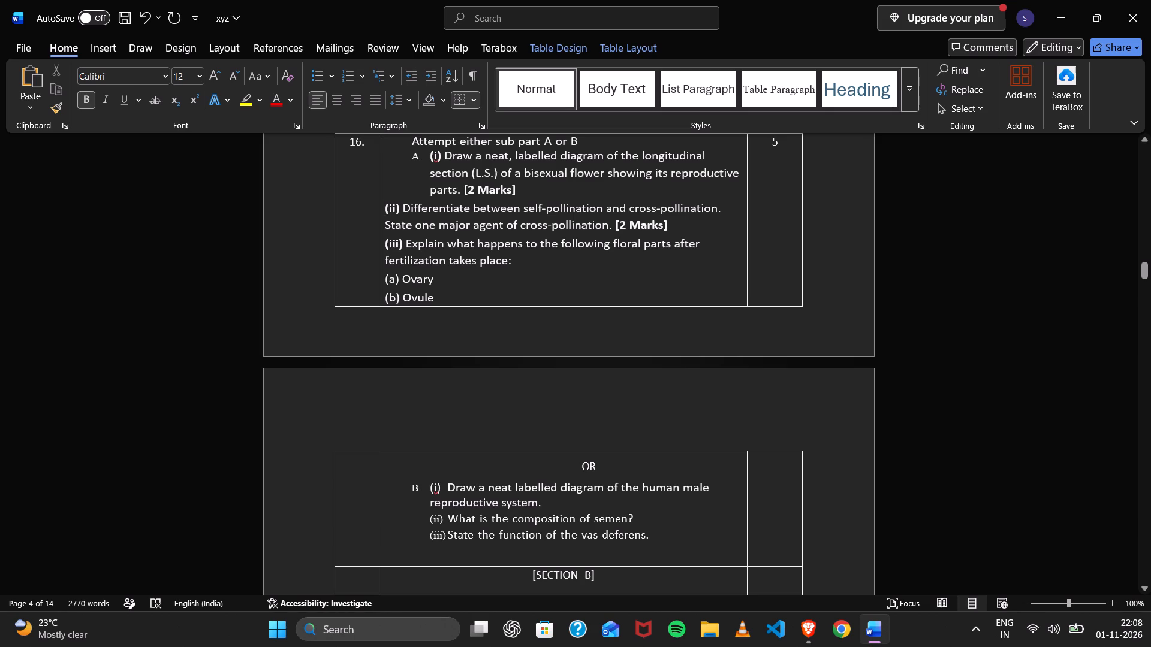
{"action": "left_click", "coordinate": [408, 147]}
{"action": "key", "text": "BackSpace"}
{"action": "key", "text": "Down"}
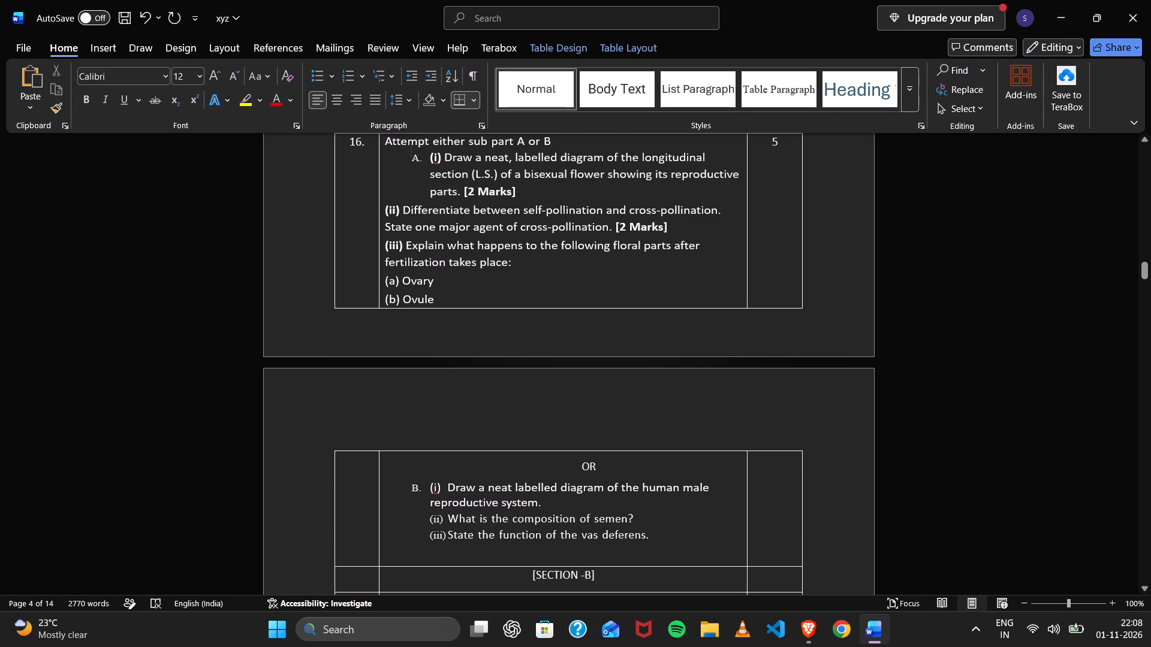
Replace the automatic list letter and indent of the bisexual flower diagram sub-part with a manual "A." label and a space.
{"action": "key", "text": "Left"}
{"action": "key", "text": "BackSpace"}
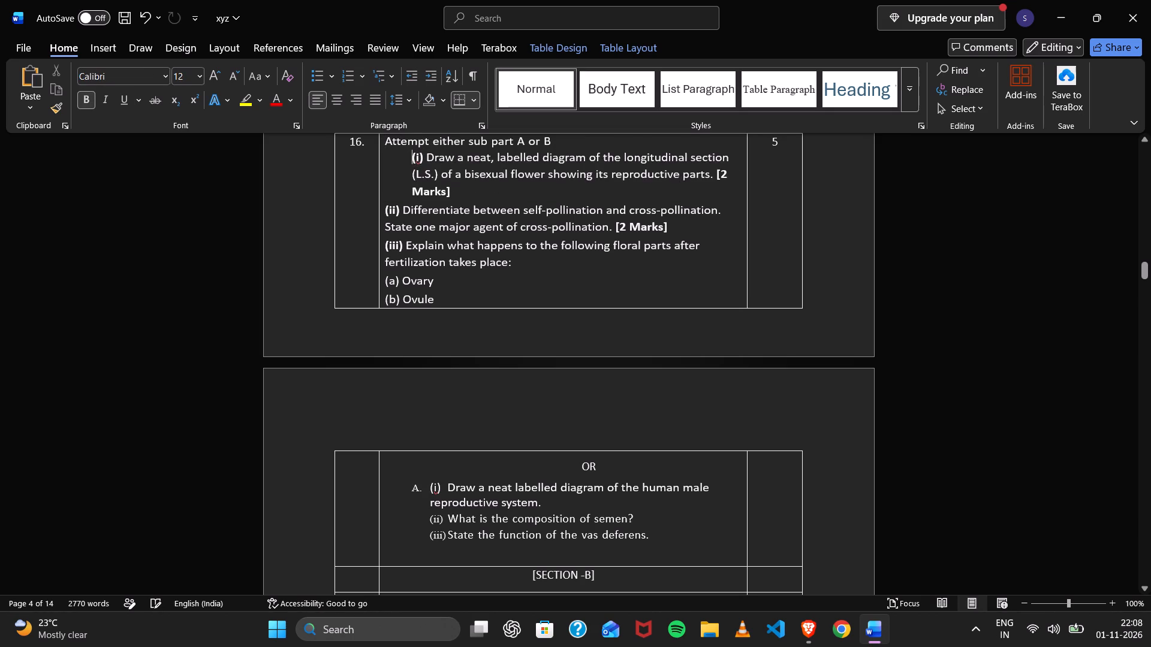
{"action": "key", "text": "BackSpace"}
{"action": "type", "text": "A."}
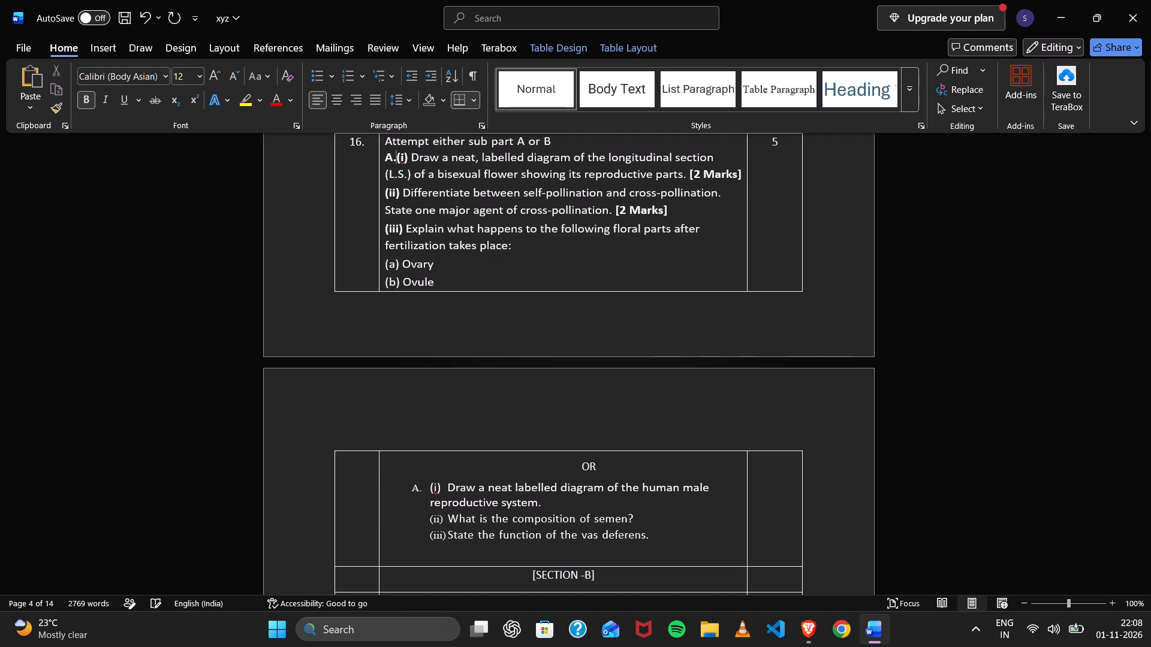
{"action": "key", "text": "space"}
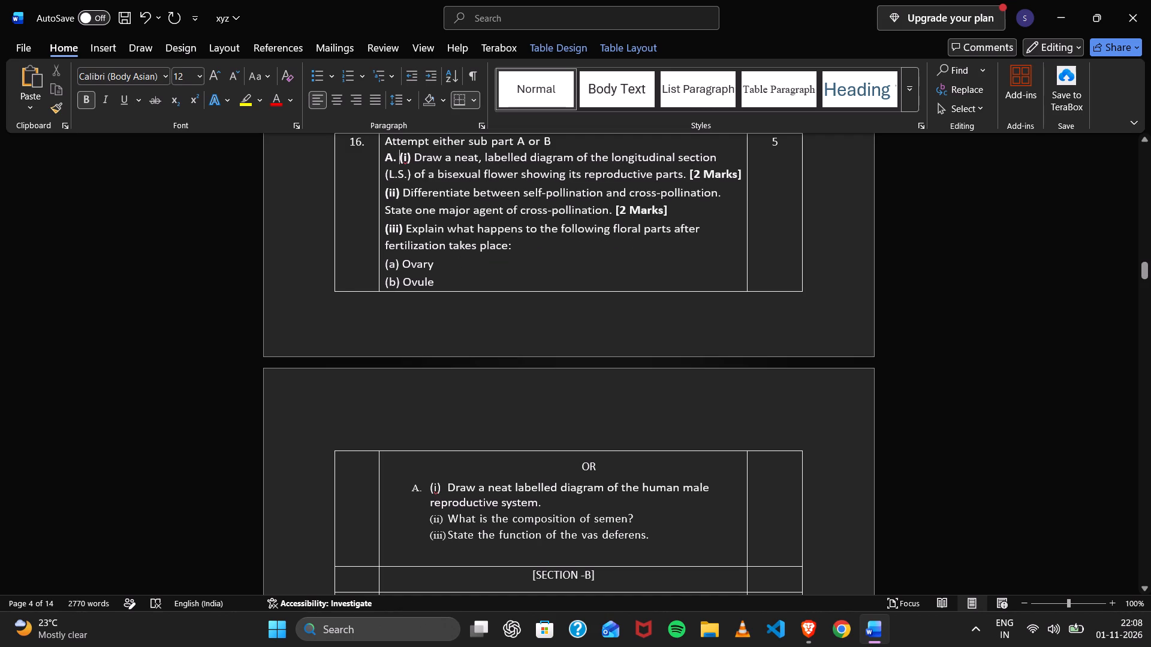
Try to indent the "(L.S.) of a bisexual flower" line by inserting five spaces before it.
{"action": "left_click", "coordinate": [1142, 271]}
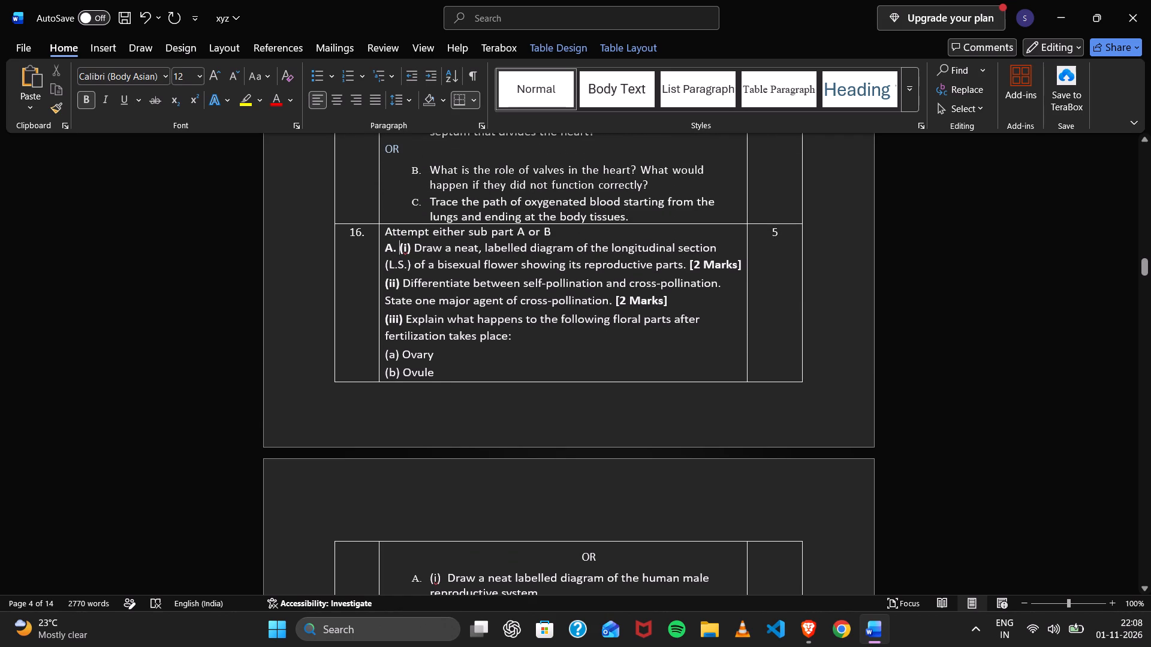
{"action": "left_click", "coordinate": [384, 262]}
{"action": "left_click", "coordinate": [384, 264]}
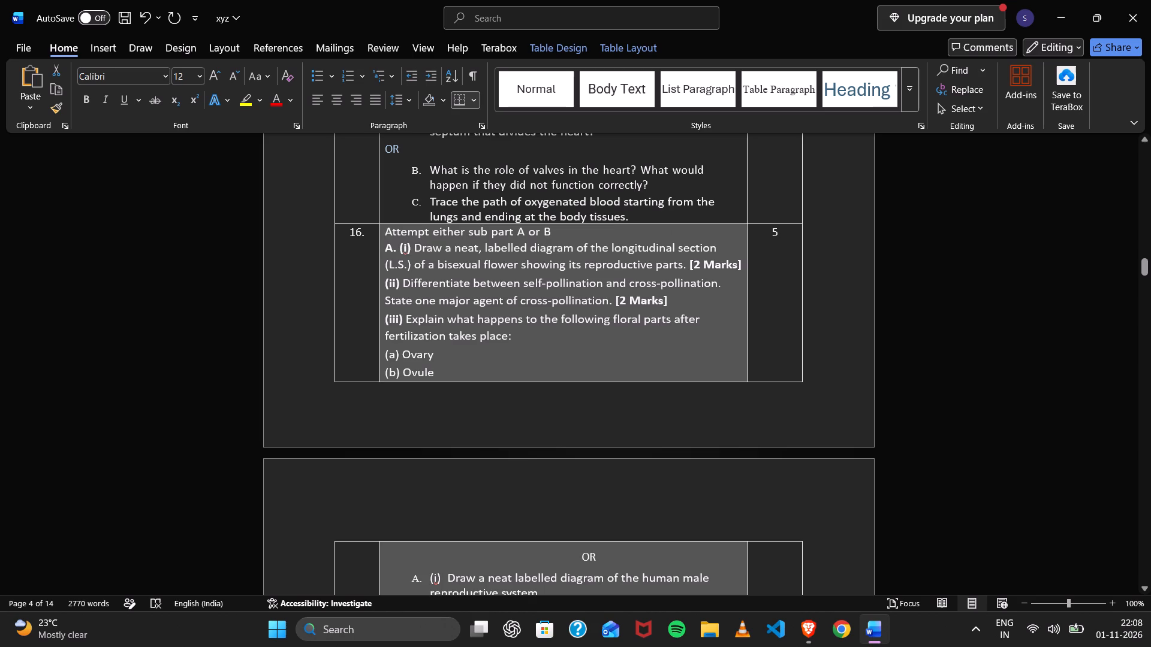
{"action": "left_click", "coordinate": [667, 414]}
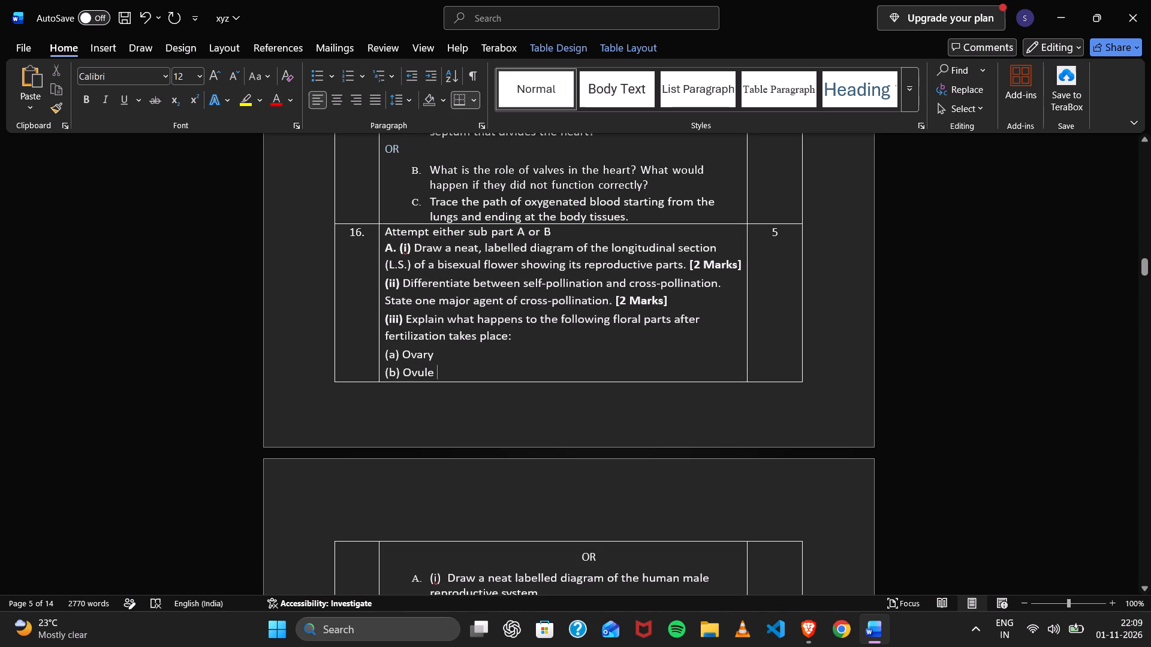
{"action": "left_click", "coordinate": [401, 250]}
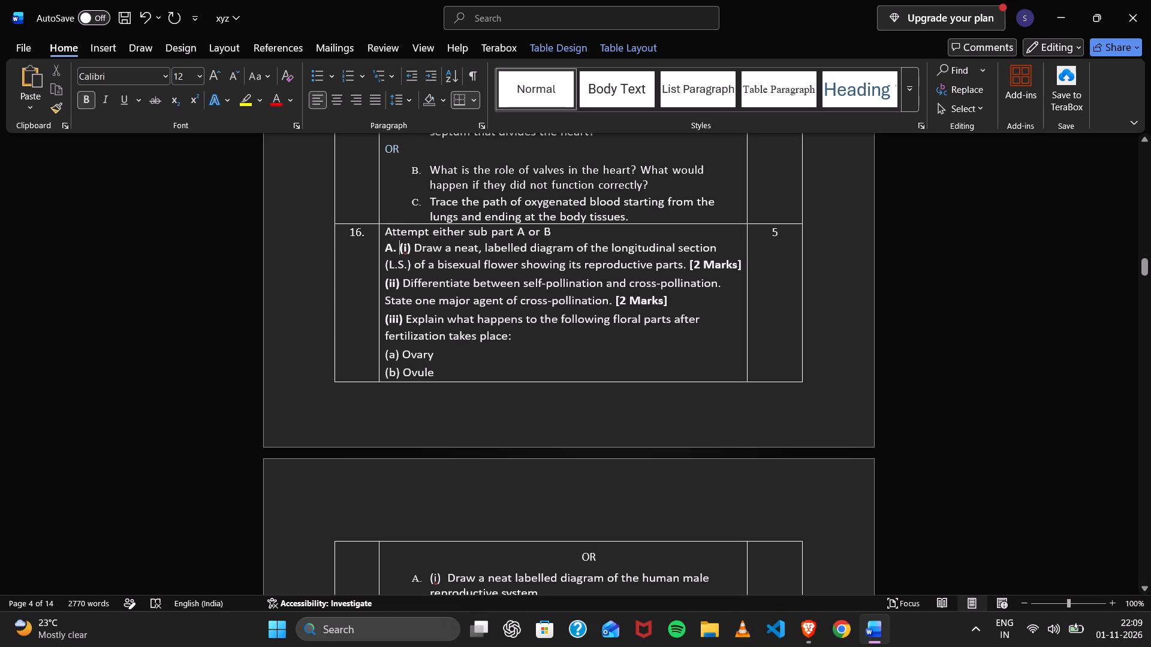
{"action": "left_click", "coordinate": [385, 265]}
{"action": "key", "text": "space"}
{"action": "key", "text": "space"}
{"action": "key", "text": "space"}
{"action": "key", "text": "space"}
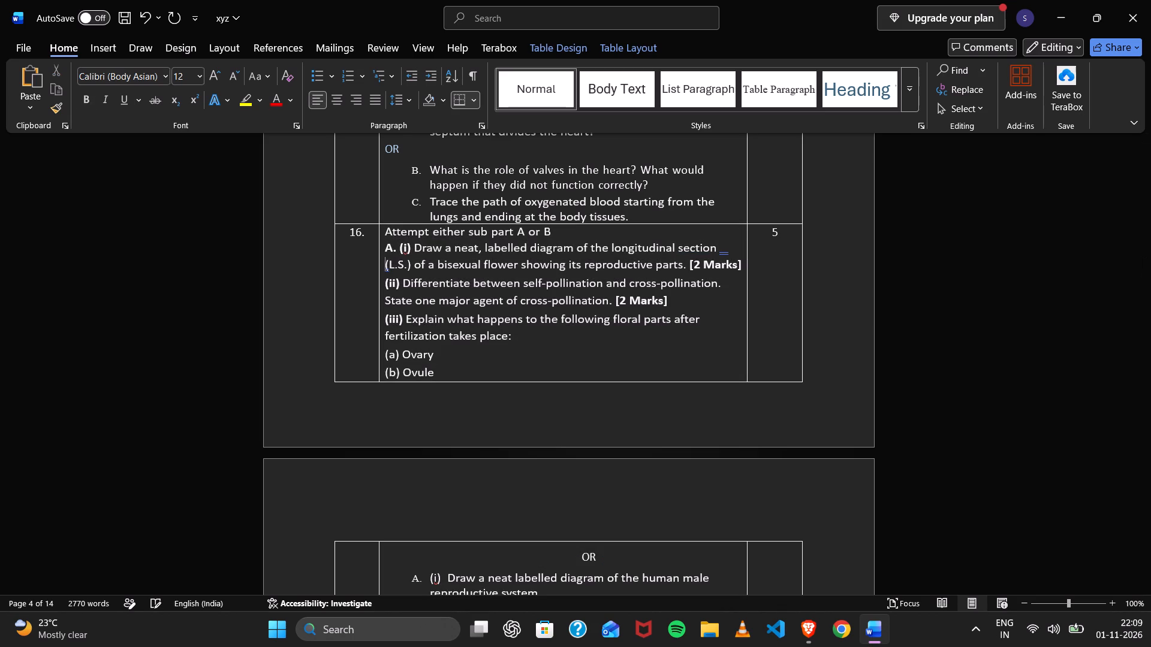
{"action": "key", "text": "space"}
{"action": "left_click", "coordinate": [628, 397]}
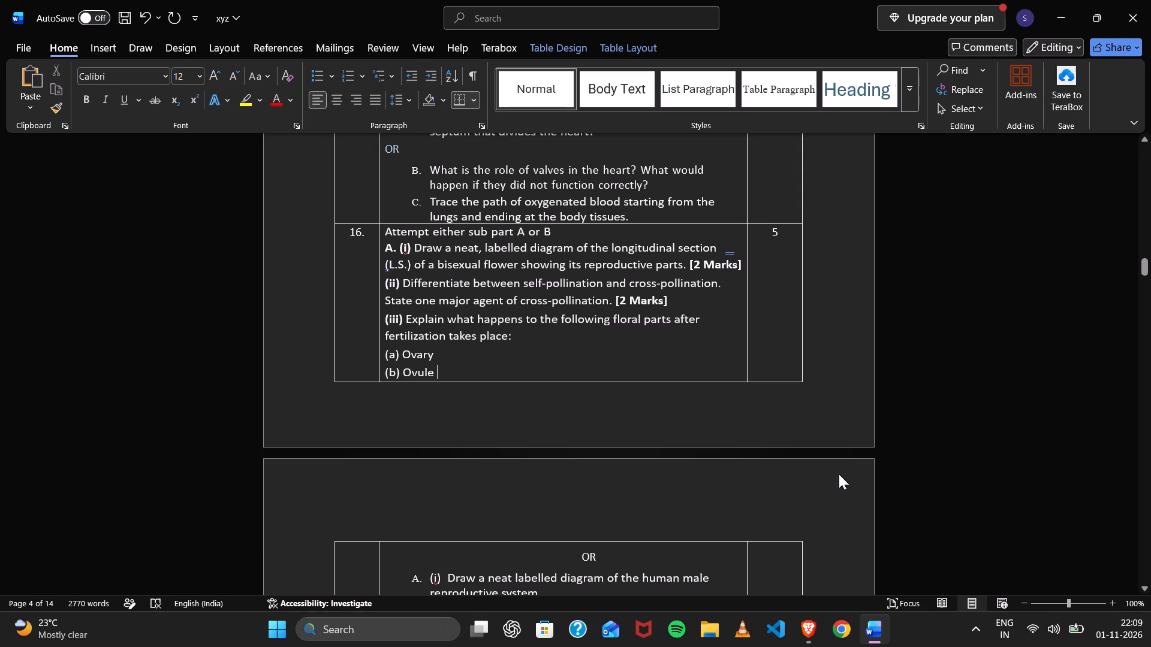
Delete the bold "[2 Marks]" notes from sub-parts (ii) and (i) of question 16, keeping each sentence's full stop.
{"action": "left_click_drag", "start_coordinate": [673, 300], "coordinate": [612, 304]}
{"action": "key", "text": "BackSpace"}
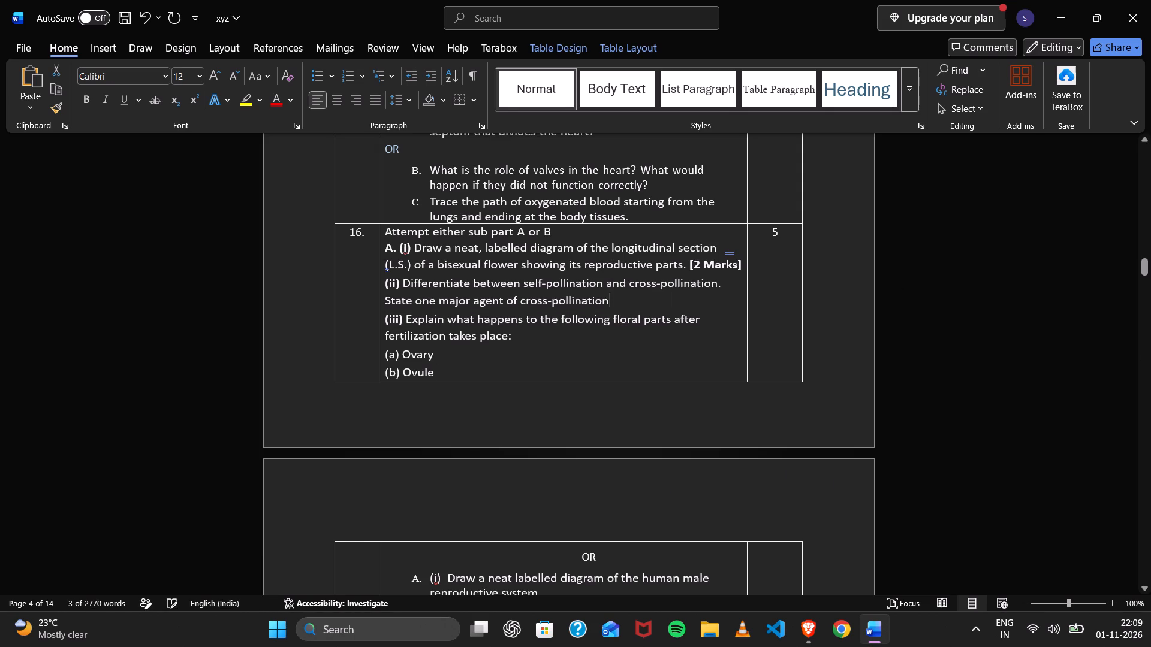
{"action": "key", "text": "period"}
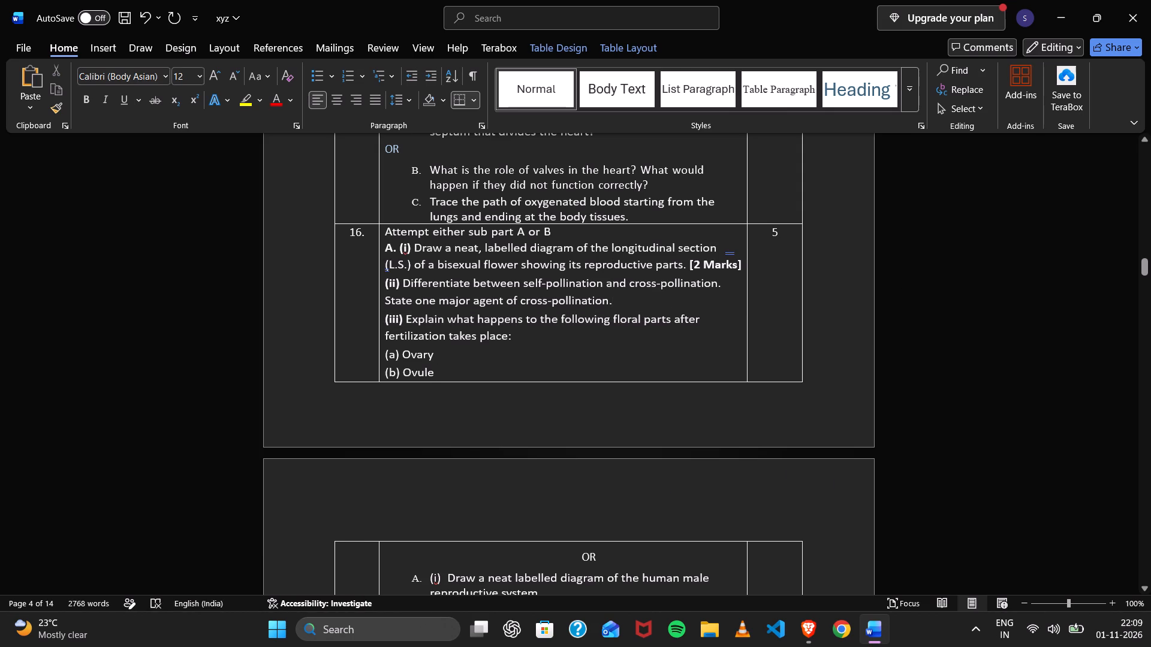
{"action": "left_click_drag", "start_coordinate": [742, 266], "coordinate": [692, 266]}
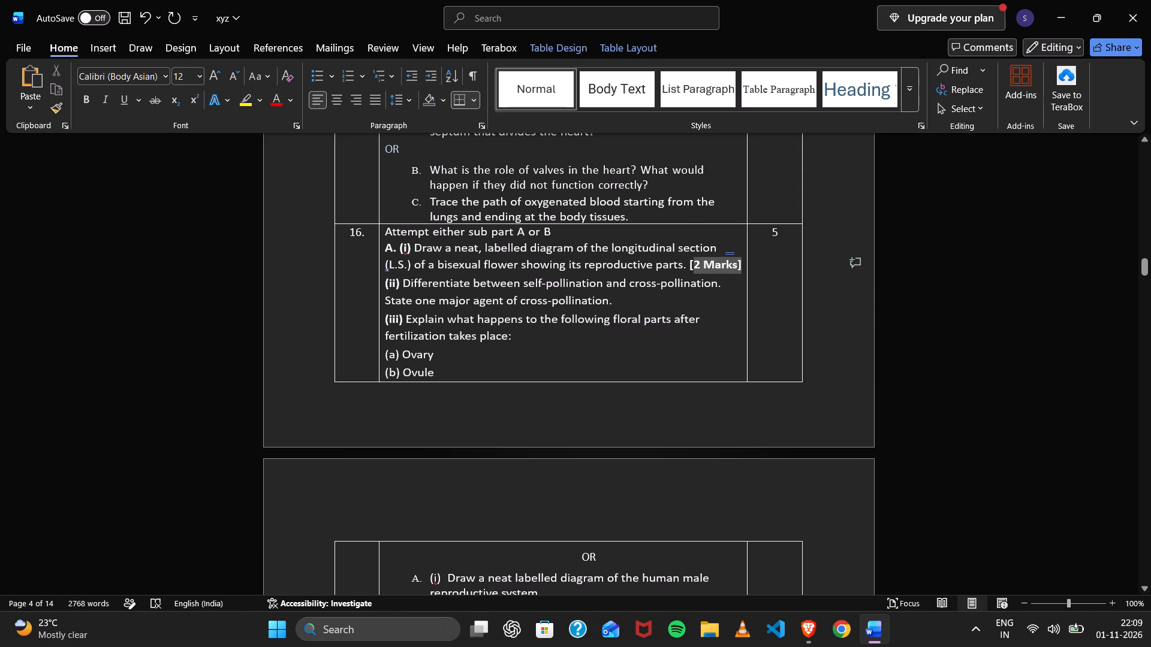
{"action": "left_click_drag", "start_coordinate": [692, 266], "coordinate": [689, 266]}
{"action": "key", "text": "BackSpace"}
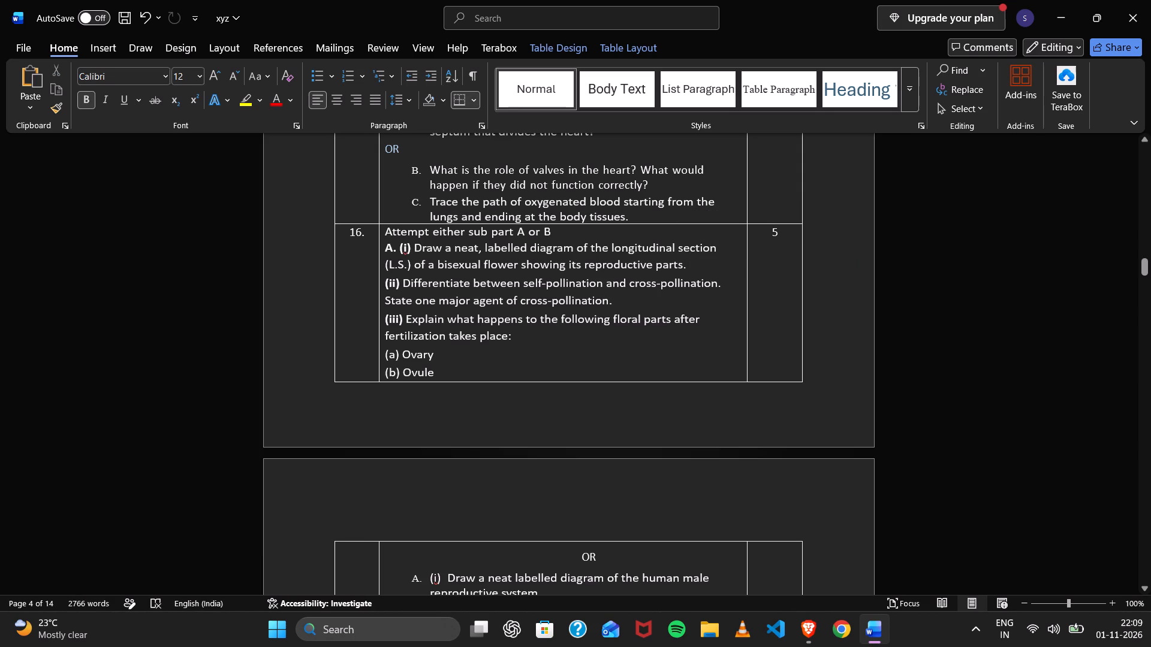
Apply Calibri and remove the bold formatting from all text in question 16's cell.
{"action": "left_click", "coordinate": [380, 231]}
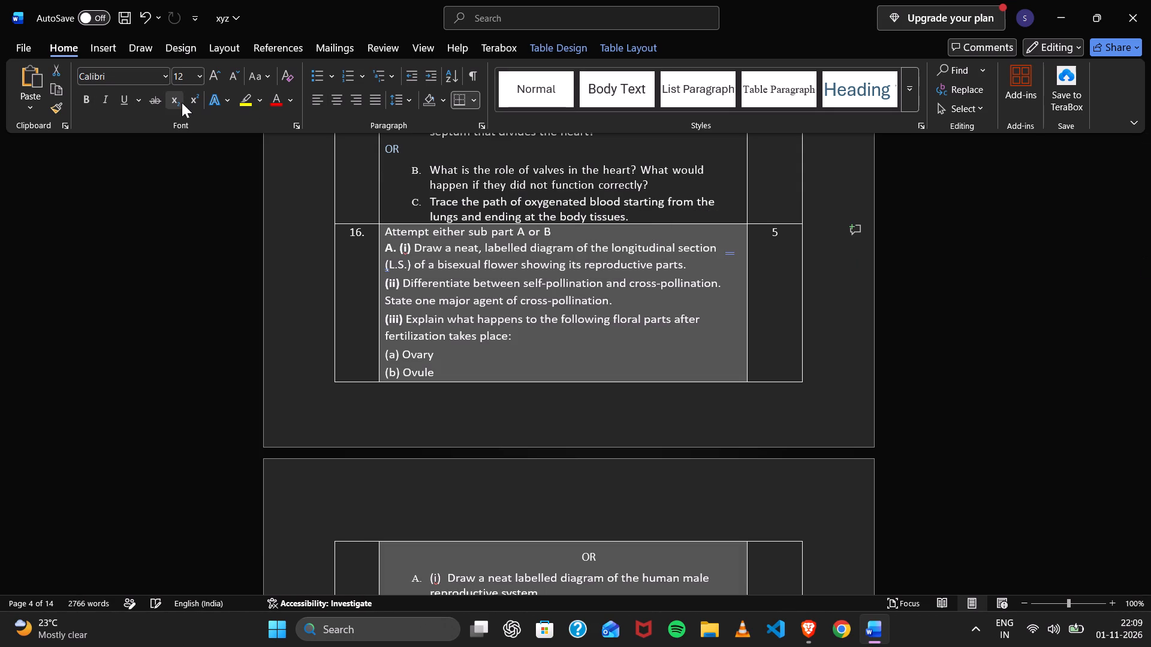
{"action": "left_click", "coordinate": [150, 81]}
{"action": "key", "text": "Return"}
{"action": "left_click", "coordinate": [92, 99]}
{"action": "left_click", "coordinate": [92, 99]}
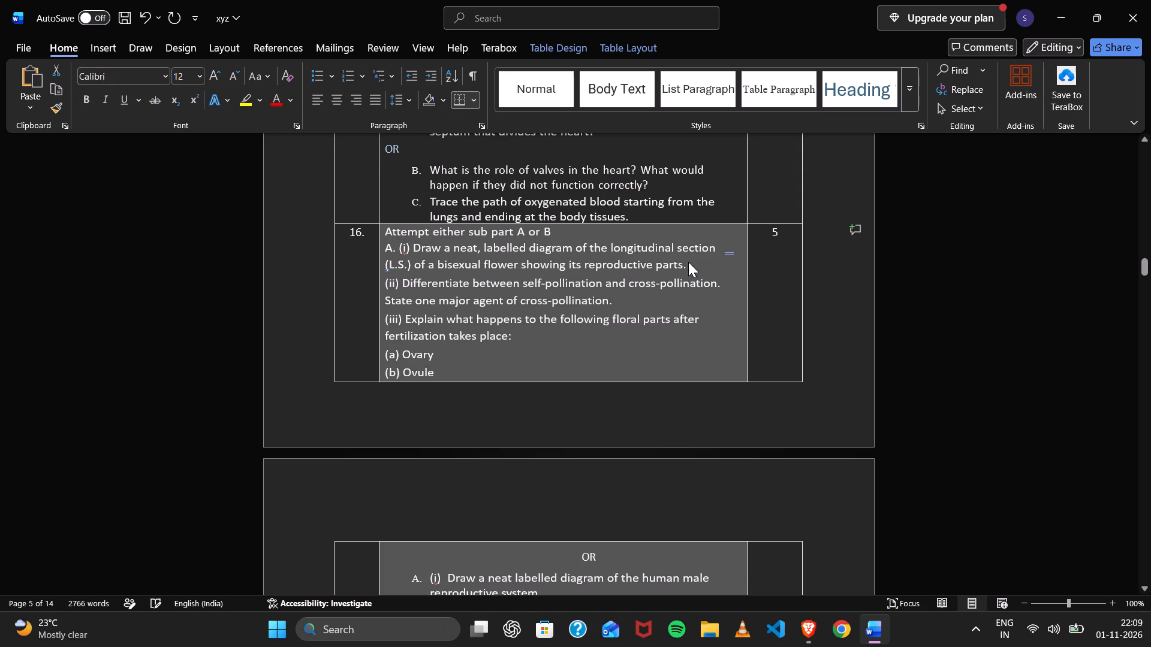
{"action": "left_click", "coordinate": [957, 295]}
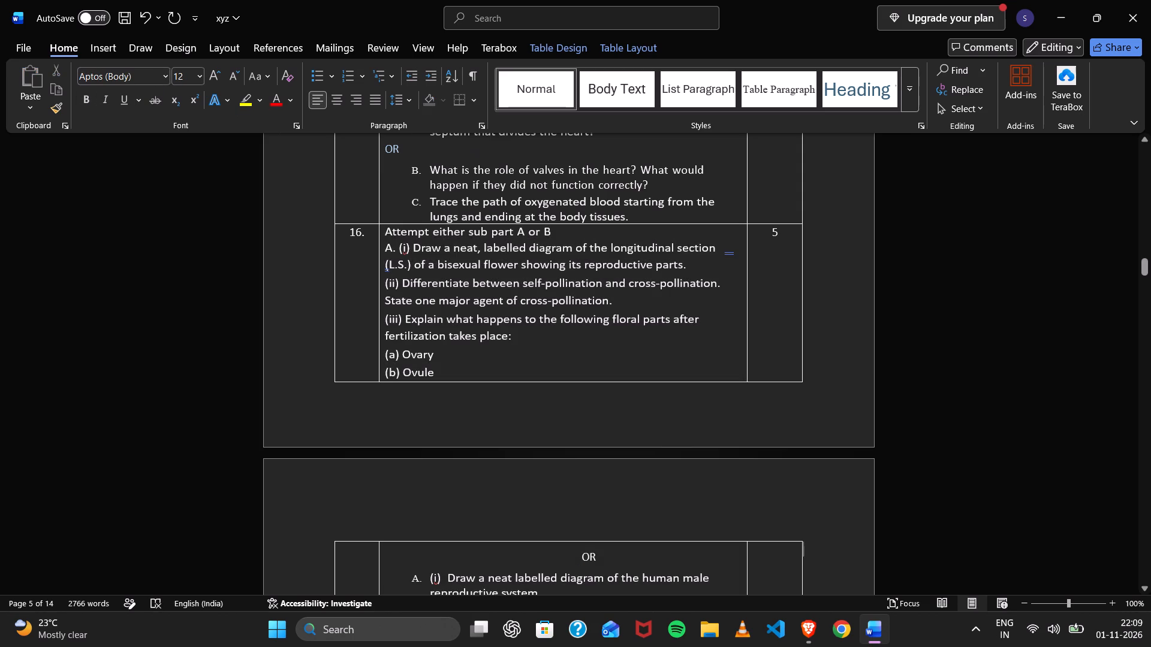
{"action": "left_click_drag", "start_coordinate": [1150, 270], "coordinate": [1150, 276]}
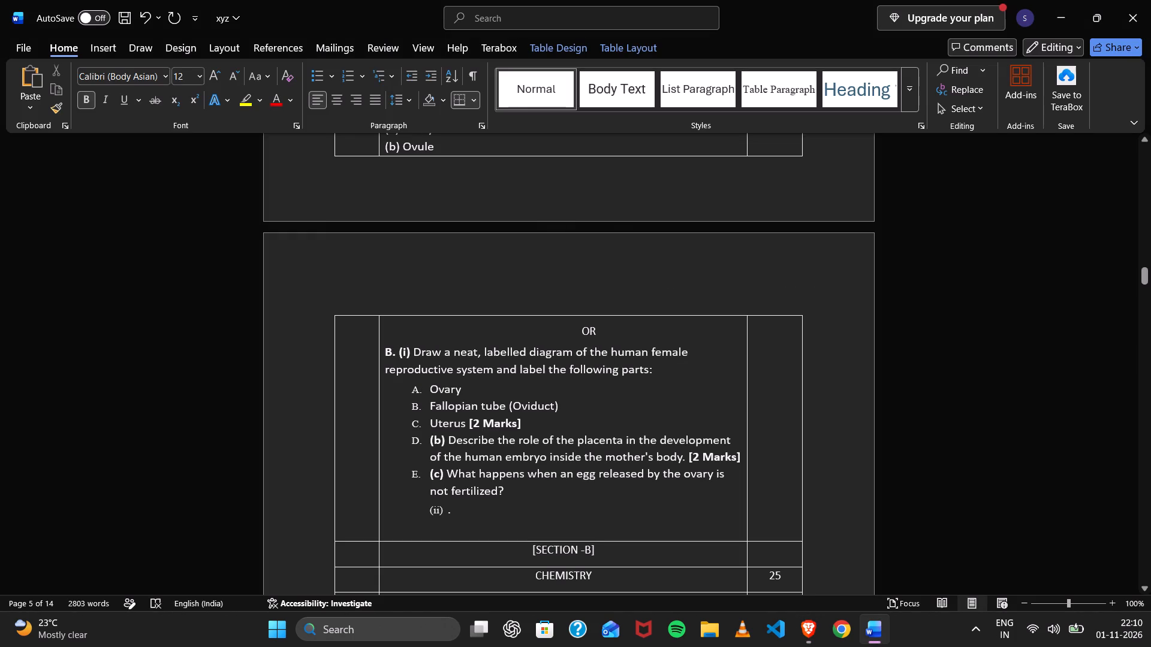
Remove the automatic list letters and indents from the Ovary, Fallopian tube (Oviduct) and Uterus lines.
{"action": "left_click", "coordinate": [430, 392]}
{"action": "key", "text": "BackSpace"}
{"action": "key", "text": "BackSpace"}
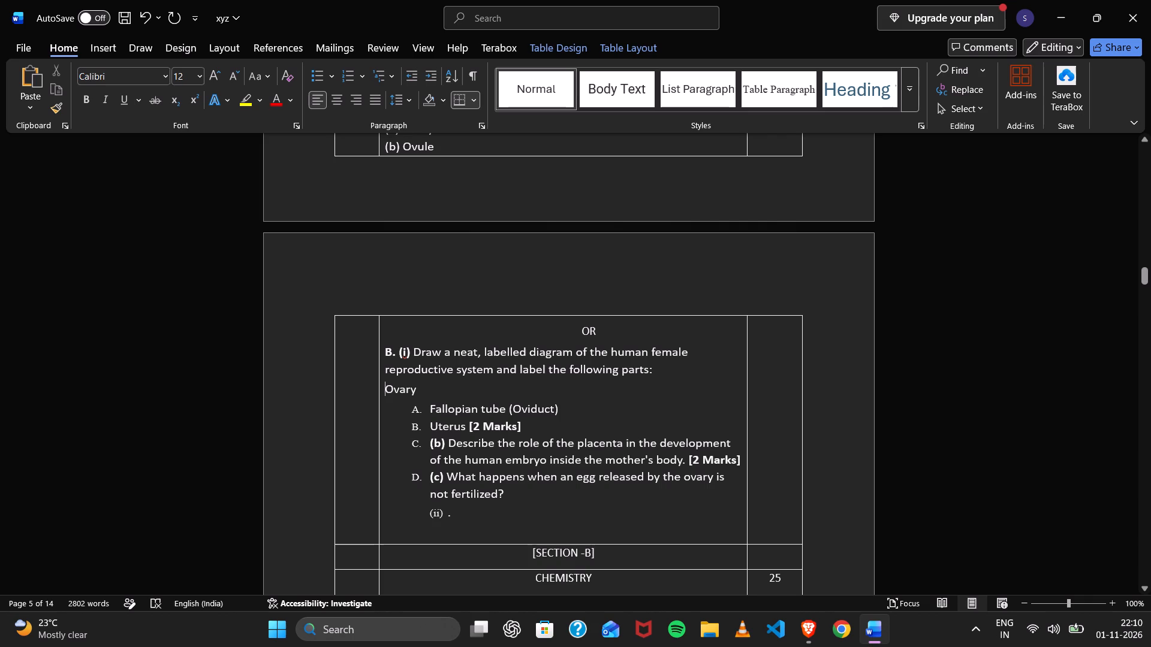
{"action": "left_click", "coordinate": [431, 409]}
{"action": "key", "text": "BackSpace"}
{"action": "key", "text": "BackSpace"}
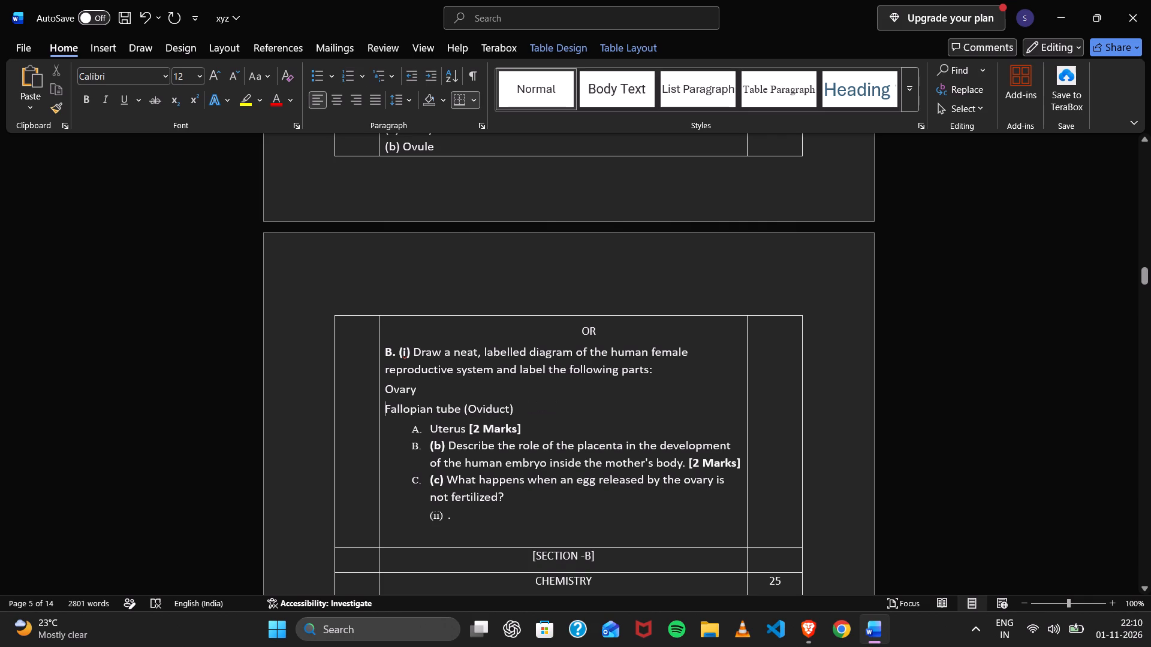
{"action": "left_click", "coordinate": [430, 425]}
{"action": "key", "text": "BackSpace"}
{"action": "key", "text": "BackSpace"}
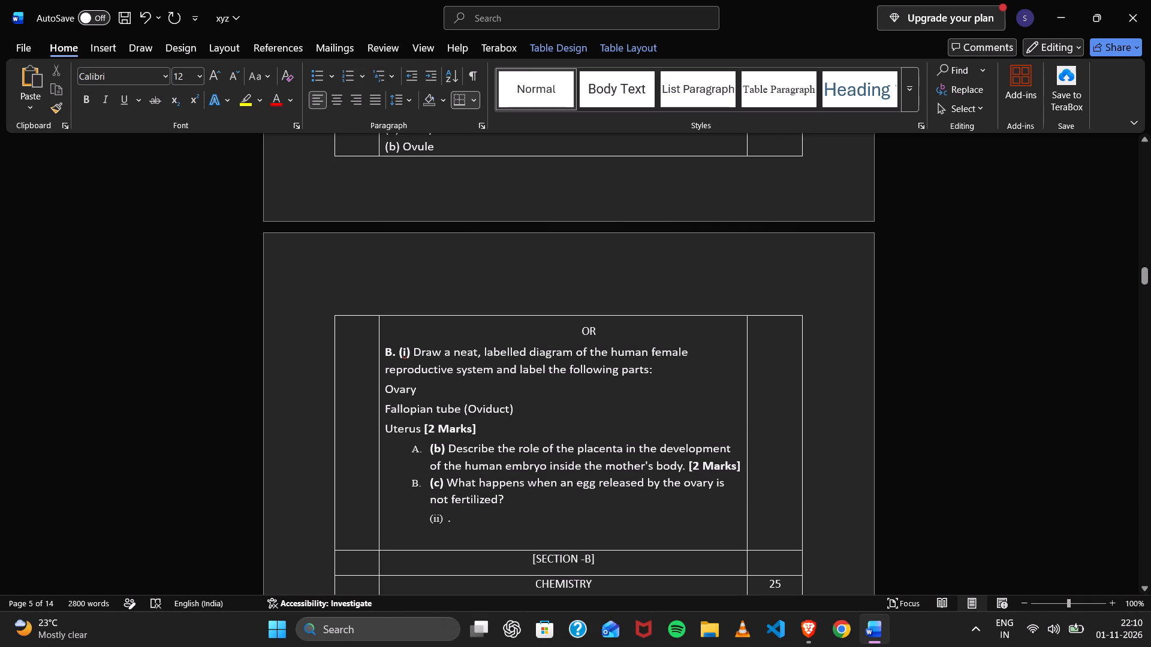
Remove the list letters and indents from the placenta and unfertilized egg questions, relabelling them (ii) and (iii).
{"action": "left_click", "coordinate": [427, 451]}
{"action": "key", "text": "BackSpace"}
{"action": "key", "text": "BackSpace"}
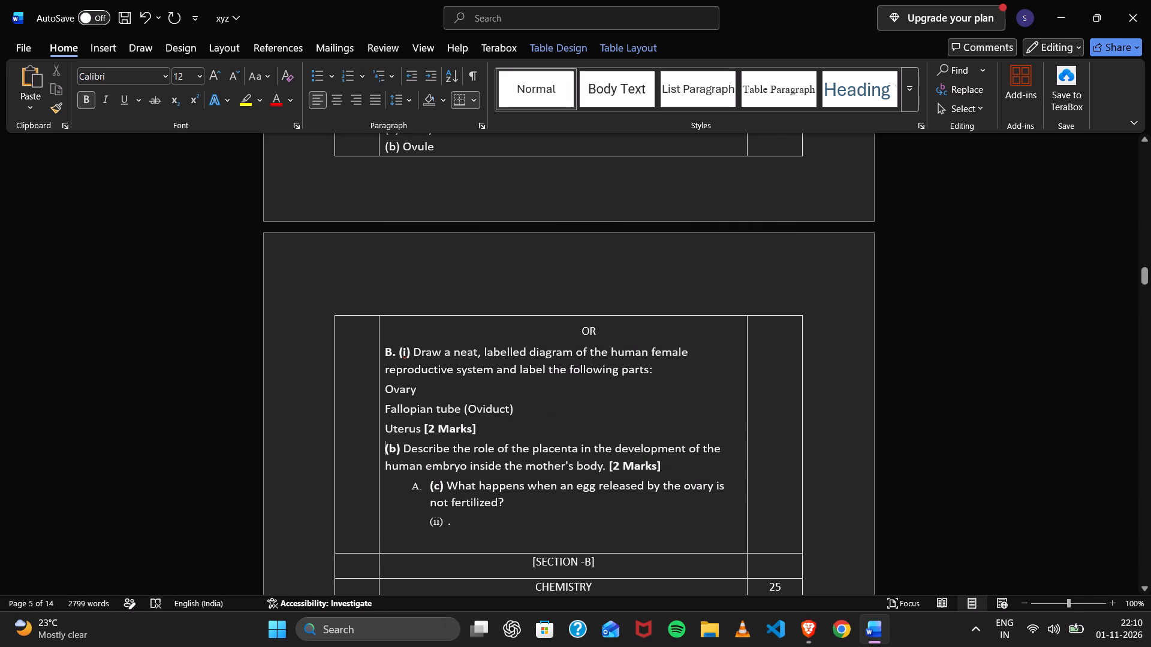
{"action": "key", "text": "Right"}
{"action": "key", "text": "Right"}
{"action": "key", "text": "BackSpace"}
{"action": "type", "text": "ii"}
{"action": "key", "text": "Down"}
{"action": "key", "text": "Right"}
{"action": "key", "text": "Down"}
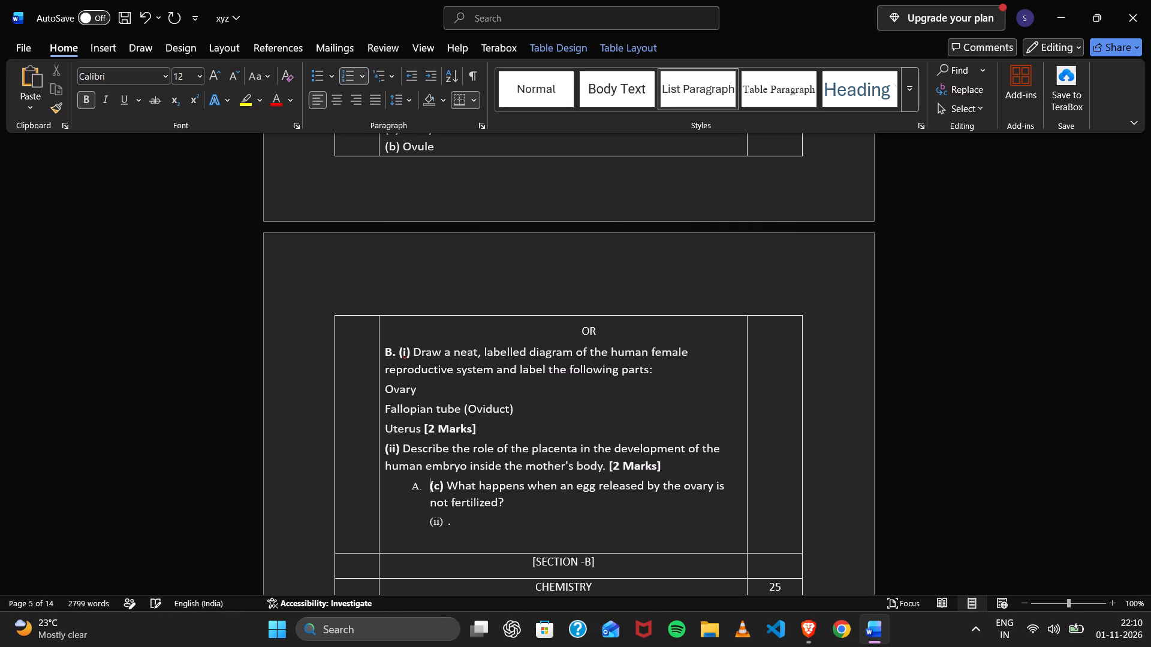
{"action": "key", "text": "BackSpace"}
{"action": "key", "text": "BackSpace"}
{"action": "key", "text": "Right"}
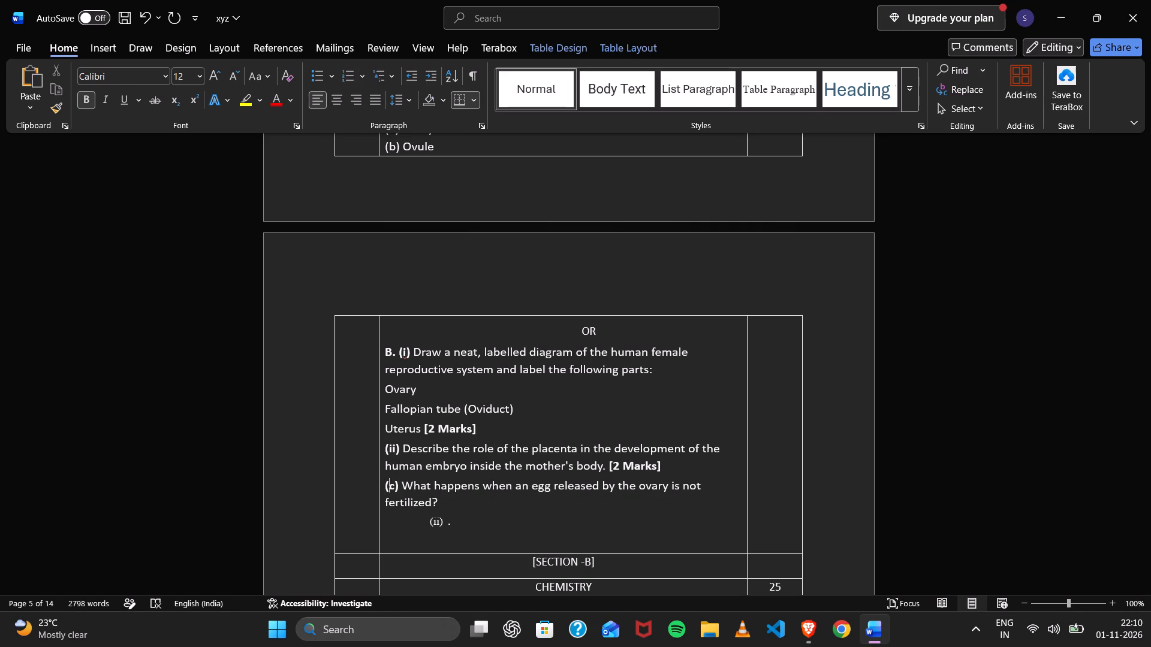
{"action": "key", "text": "Right"}
{"action": "key", "text": "BackSpace"}
{"action": "type", "text": "iii"}
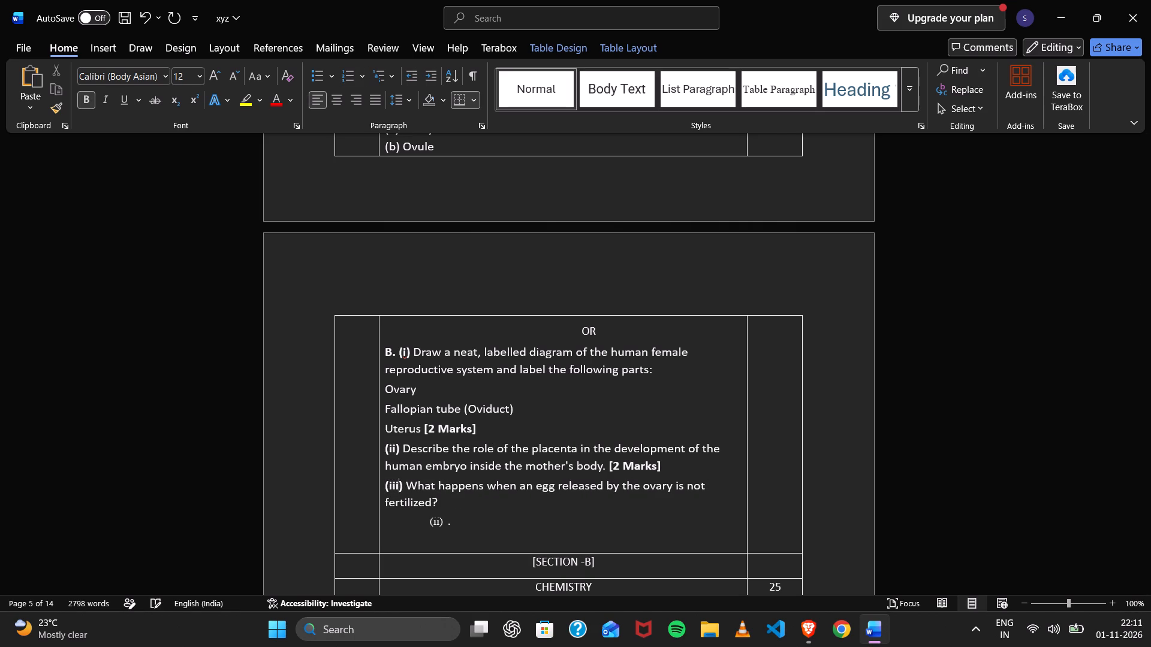
Delete the leftover "(ii) ." item and the blank lines below the unfertilized egg question.
{"action": "left_click_drag", "start_coordinate": [465, 522], "coordinate": [439, 530]}
{"action": "left_click_drag", "start_coordinate": [439, 530], "coordinate": [414, 530]}
{"action": "key", "text": "BackSpace"}
{"action": "key", "text": "BackSpace"}
{"action": "key", "text": "BackSpace"}
{"action": "key", "text": "BackSpace"}
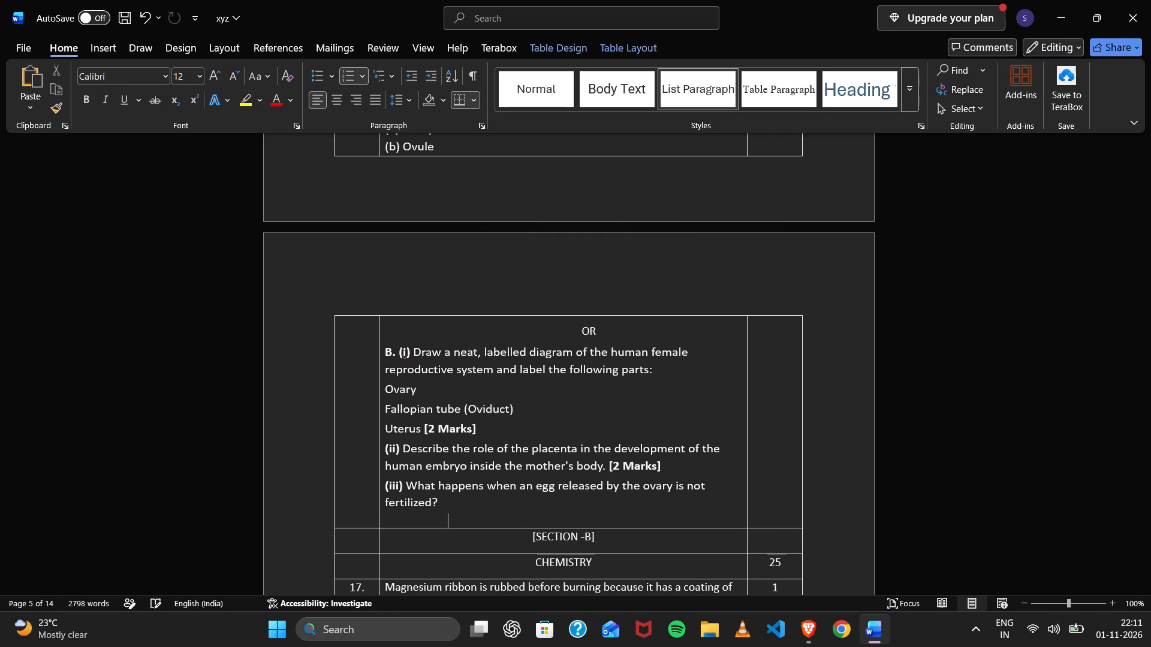
{"action": "key", "text": "BackSpace"}
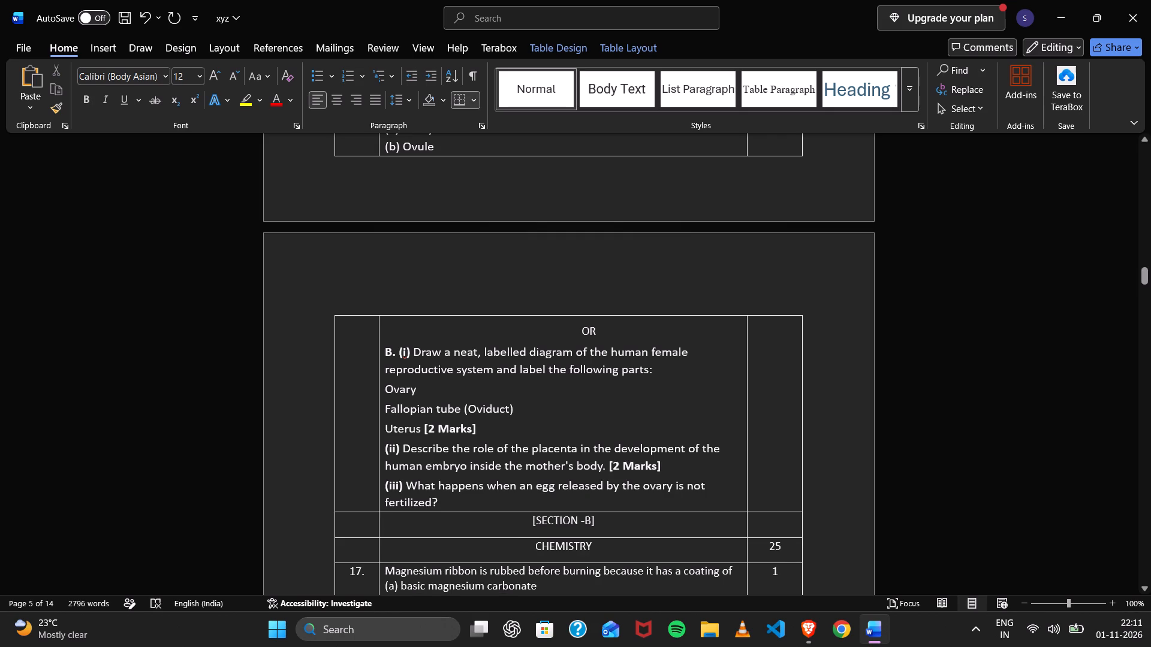
Remove the bold formatting from all text in question 16's cell, including the new part B.
{"action": "left_click", "coordinate": [385, 338]}
{"action": "left_click", "coordinate": [382, 334]}
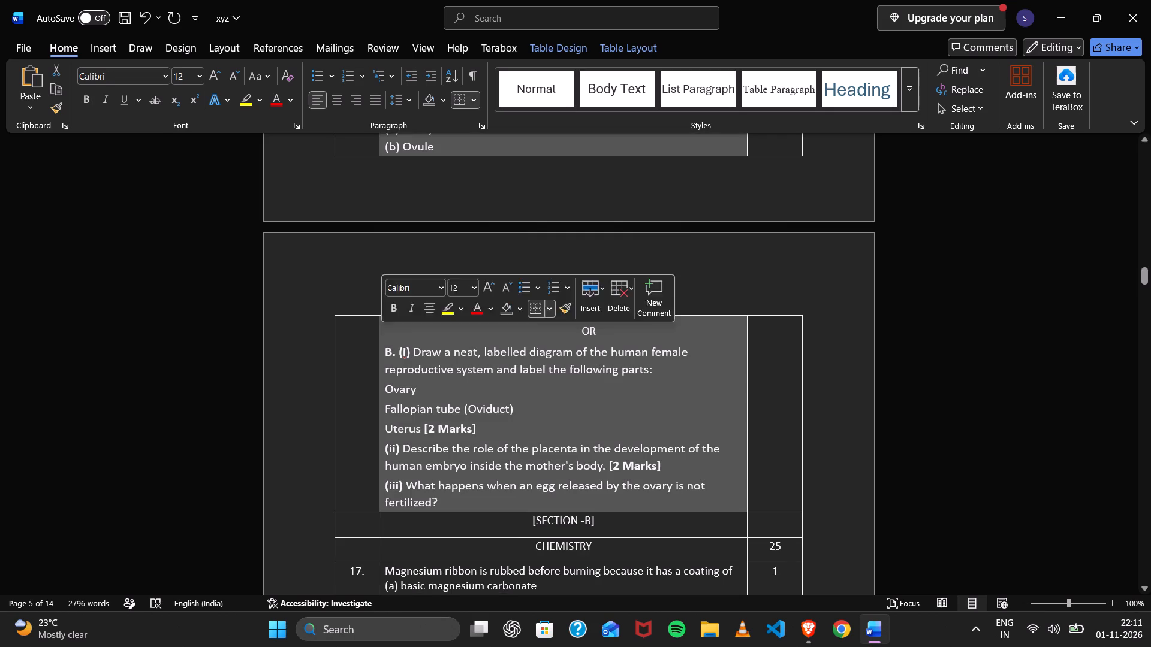
{"action": "left_click", "coordinate": [86, 101]}
{"action": "left_click", "coordinate": [86, 101]}
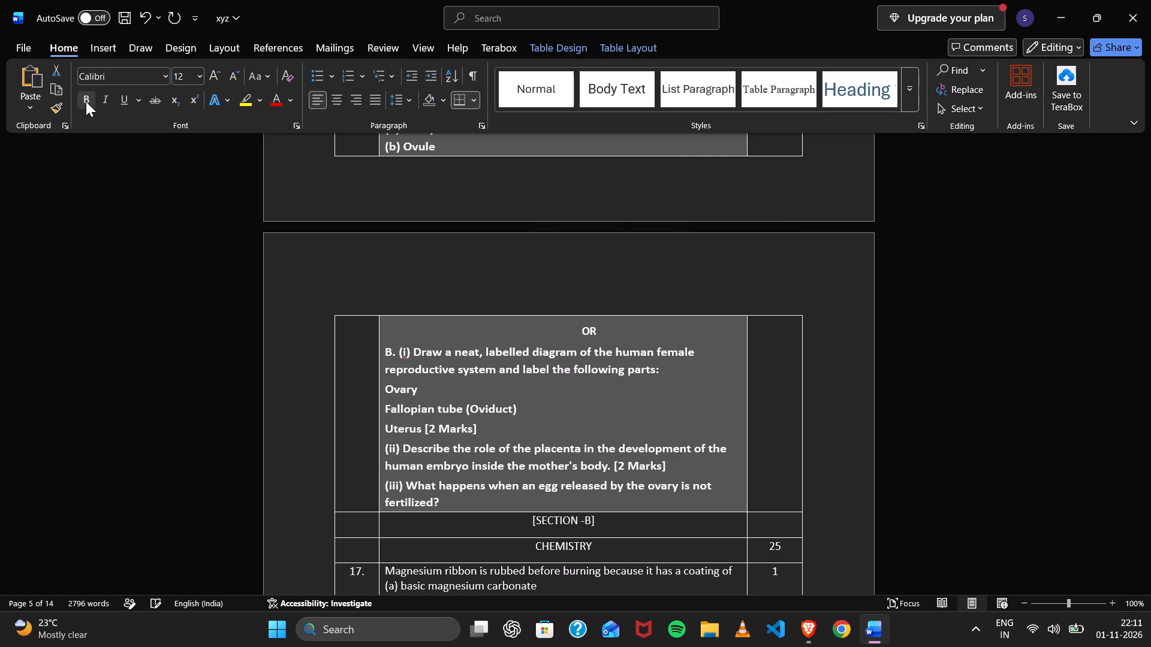
{"action": "left_click", "coordinate": [116, 146]}
{"action": "left_click", "coordinate": [1025, 375]}
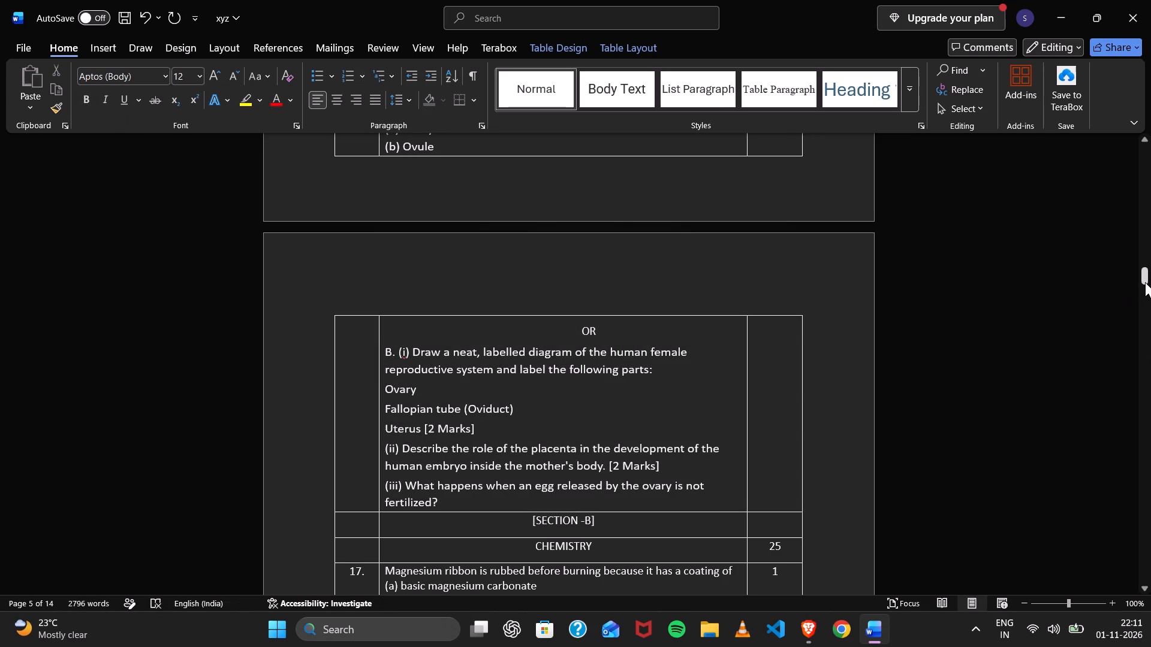
Delete the "[2 Marks]" notes after Uterus and after the placenta question in part B of question 16.
{"action": "left_click", "coordinate": [1145, 282]}
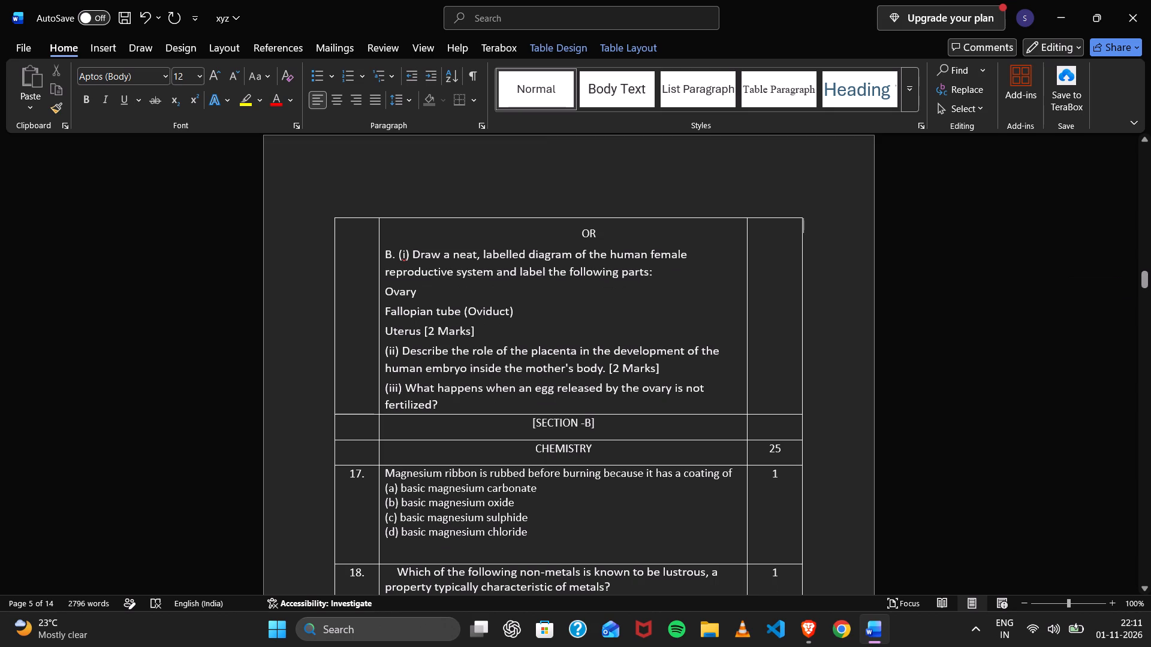
{"action": "left_click_drag", "start_coordinate": [487, 329], "coordinate": [419, 335]}
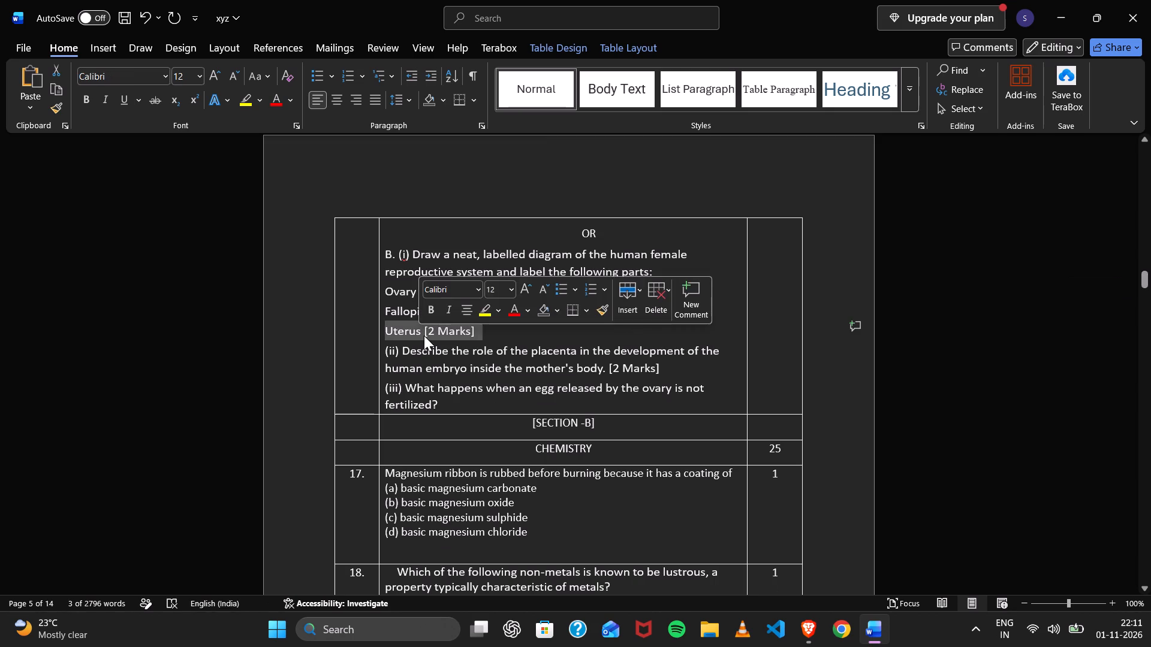
{"action": "left_click", "coordinate": [424, 335]}
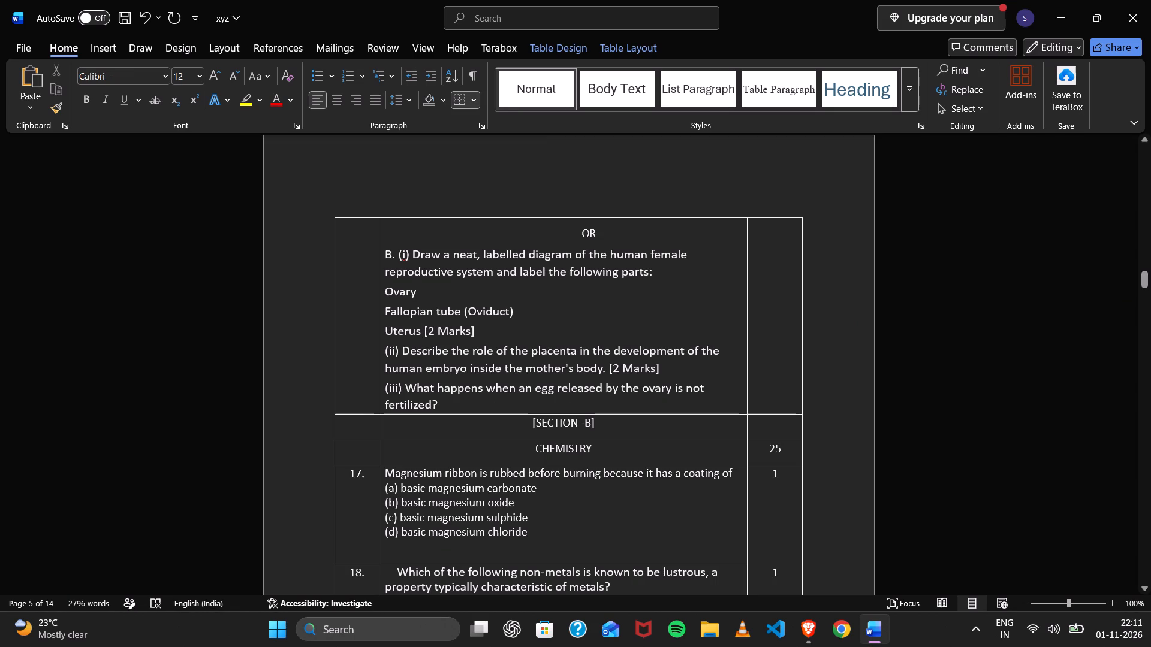
{"action": "left_click_drag", "start_coordinate": [481, 330], "coordinate": [433, 336]}
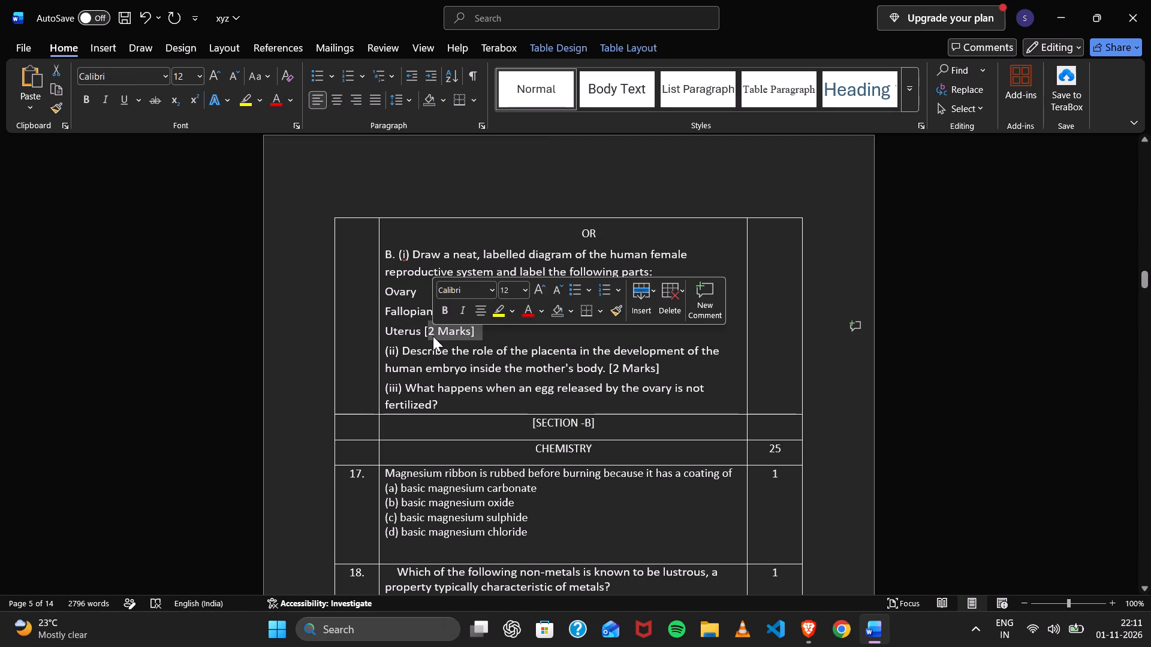
{"action": "key", "text": "BackSpace"}
{"action": "key", "text": "BackSpace"}
{"action": "left_click_drag", "start_coordinate": [669, 370], "coordinate": [664, 370]}
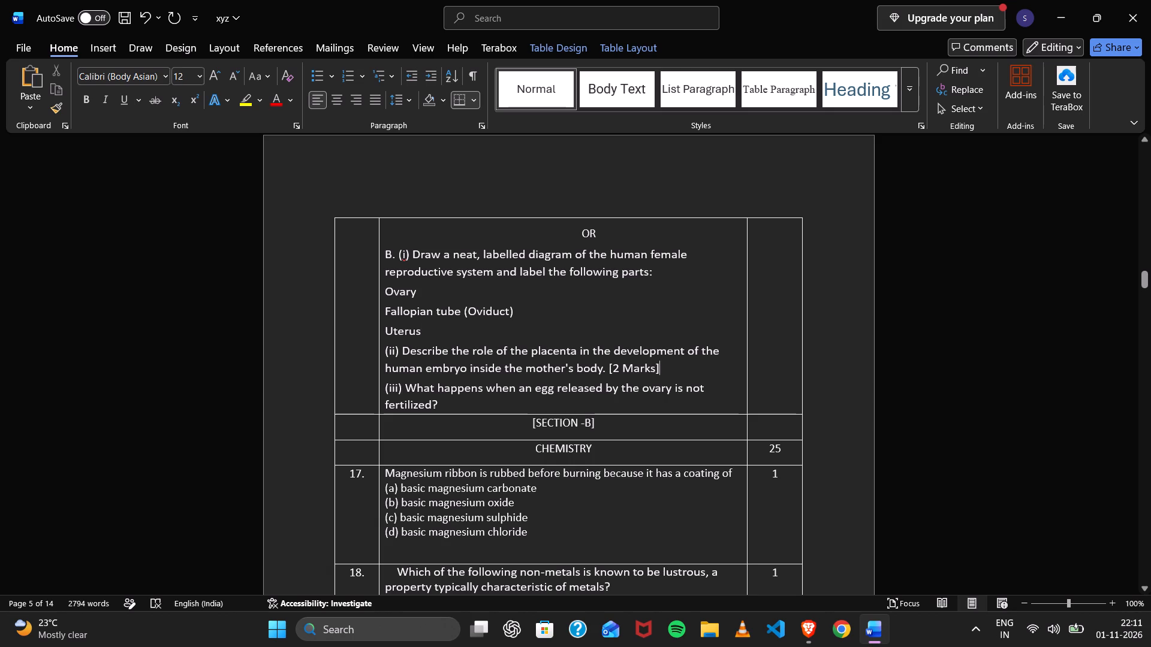
{"action": "left_click_drag", "start_coordinate": [664, 370], "coordinate": [607, 371]}
{"action": "key", "text": "BackSpace"}
{"action": "key", "text": "BackSpace"}
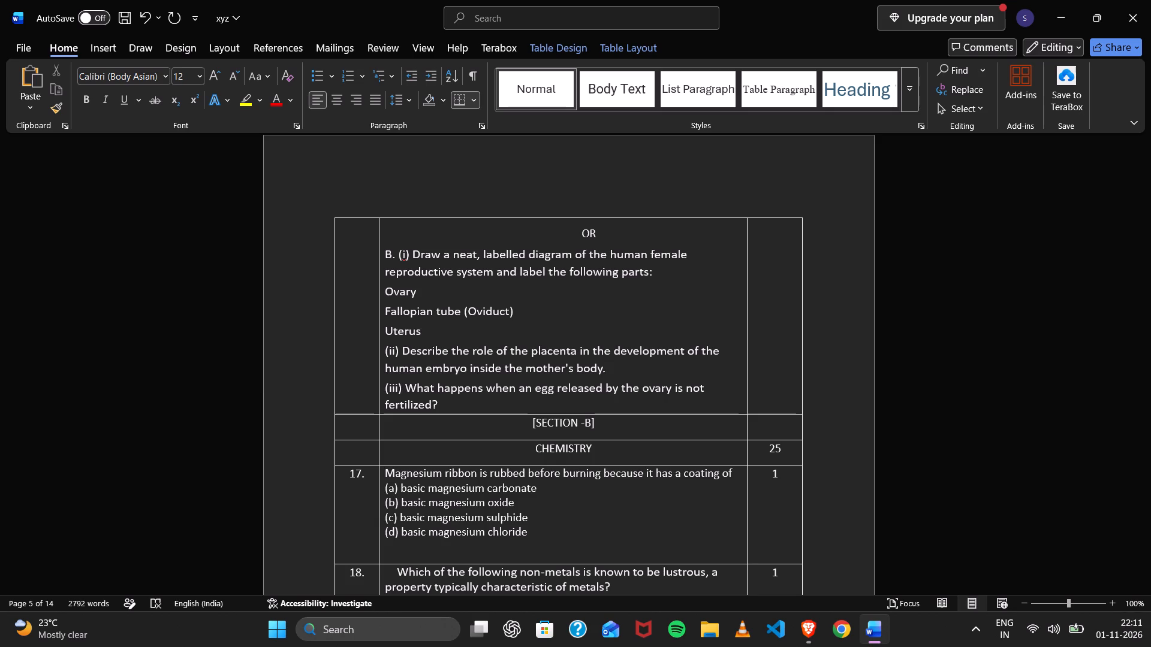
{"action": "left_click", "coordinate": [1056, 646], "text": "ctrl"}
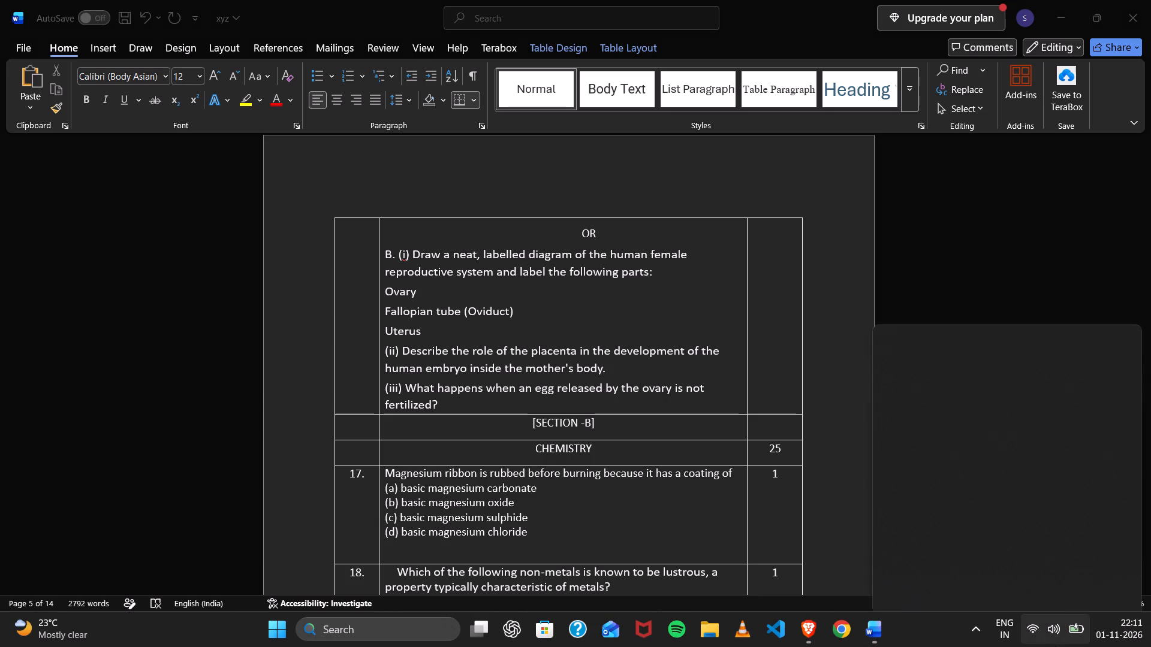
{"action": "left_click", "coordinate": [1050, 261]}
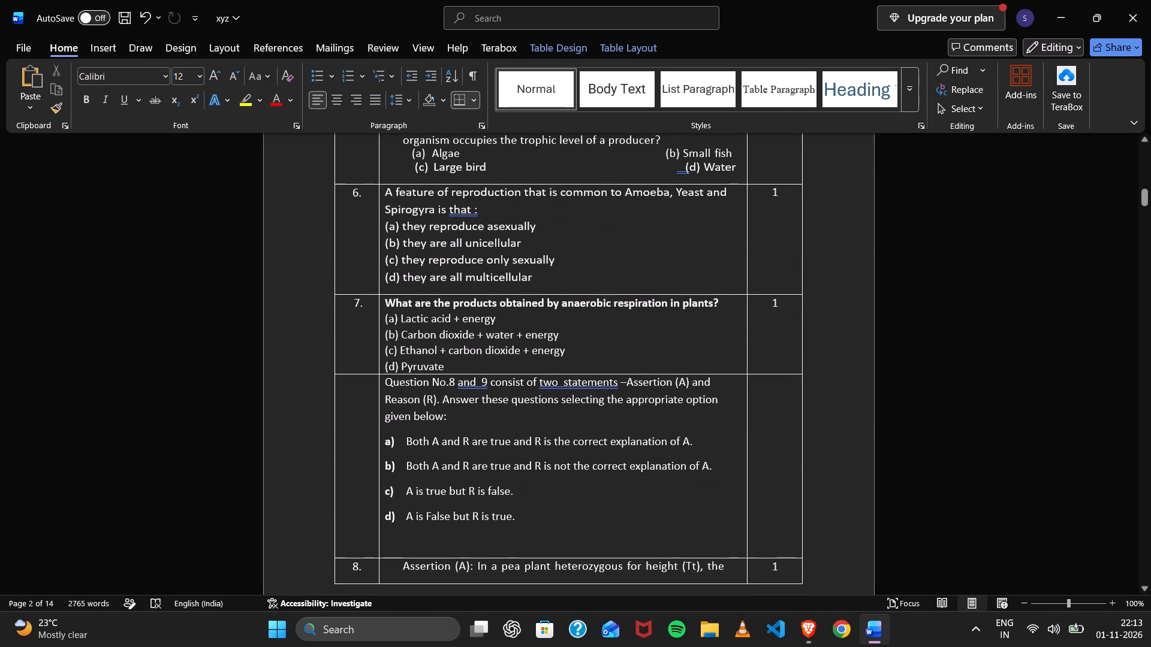
{"action": "scroll", "coordinate": [423, 431], "scroll_direction": "down", "scroll_amount": 2}
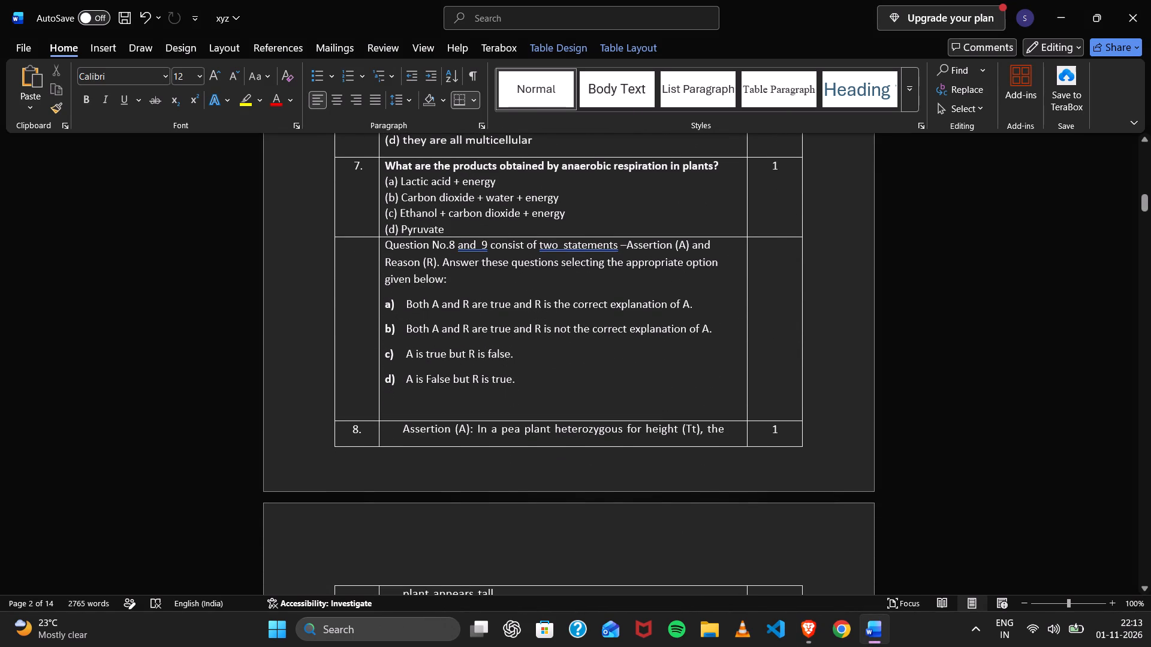
{"action": "left_click", "coordinate": [403, 430]}
{"action": "left_click_drag", "start_coordinate": [403, 430], "coordinate": [744, 431]}
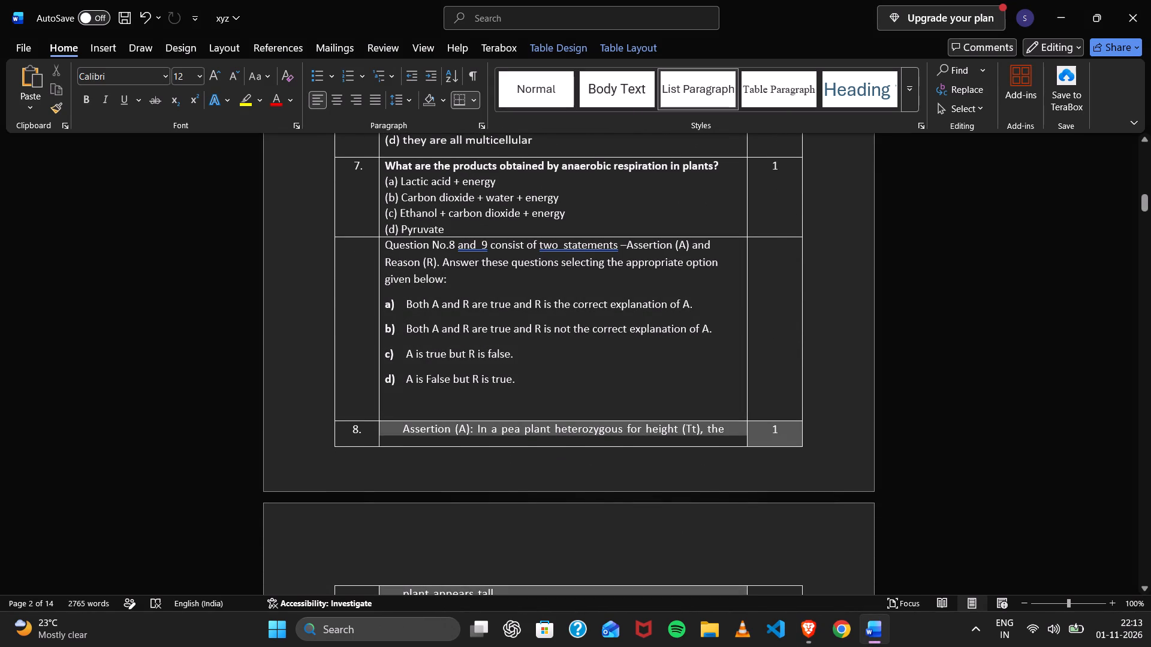
{"action": "left_click_drag", "start_coordinate": [744, 431], "coordinate": [739, 430]}
{"action": "key", "text": "ctrl+v"}
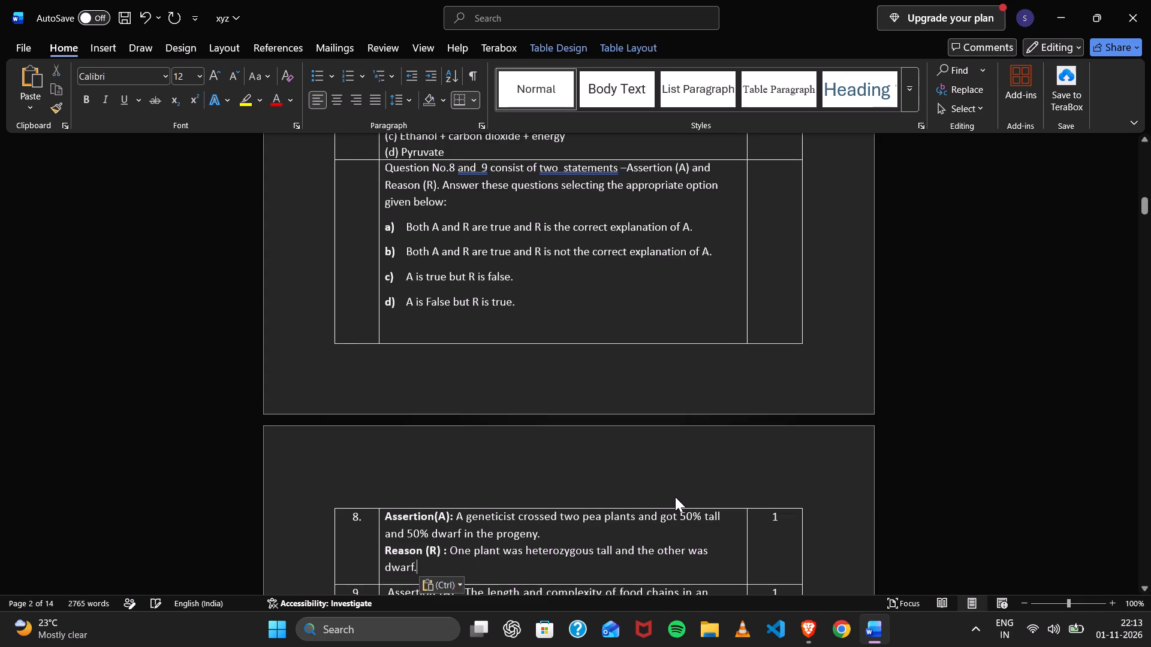
{"action": "scroll", "coordinate": [675, 497], "scroll_direction": "down", "scroll_amount": 2}
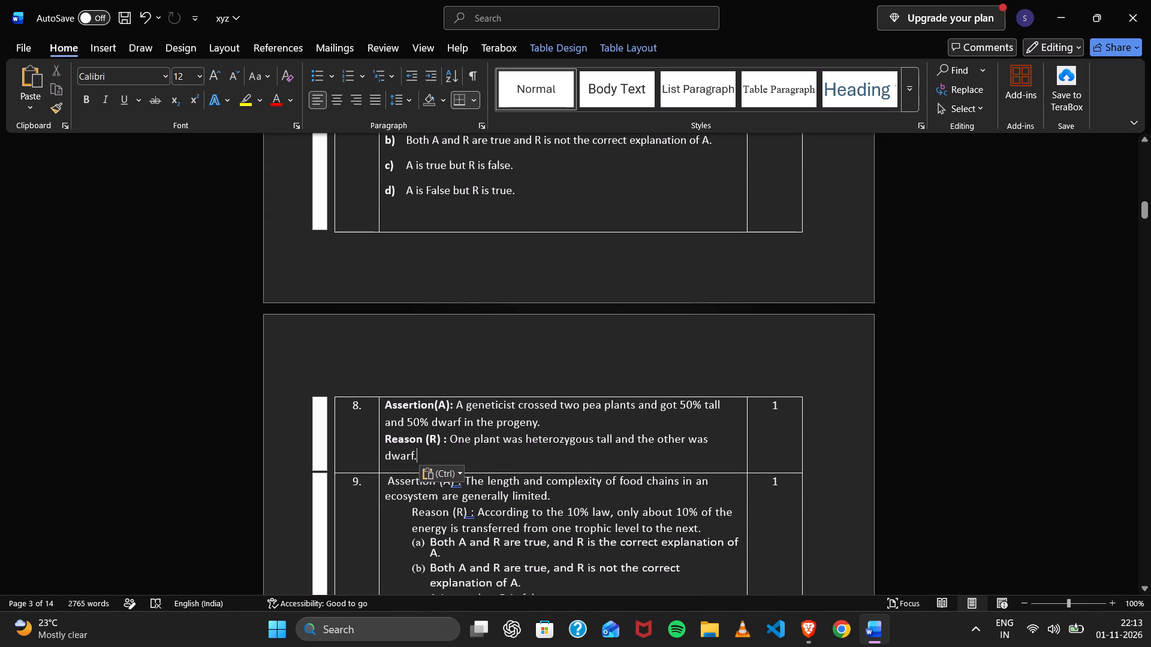
Review questions 8 to 12 of the Biology section to decide which question to replace.
{"action": "scroll", "coordinate": [579, 484], "scroll_direction": "down", "scroll_amount": 1}
{"action": "scroll", "coordinate": [798, 420], "scroll_direction": "right", "scroll_amount": 1}
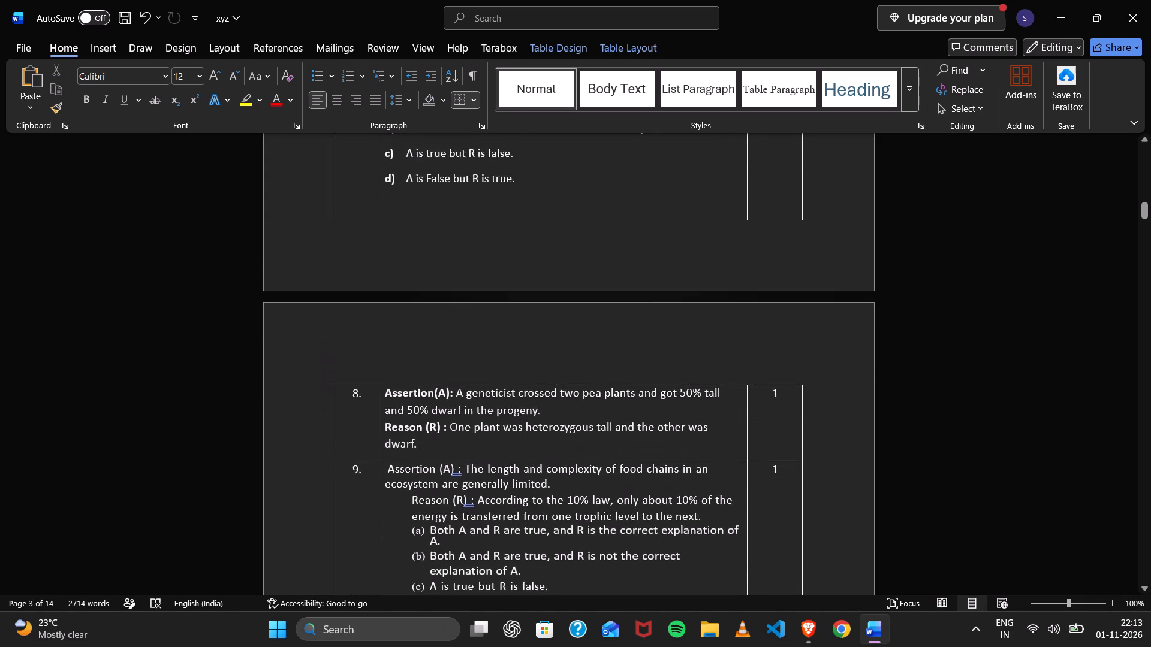
{"action": "scroll", "coordinate": [798, 420], "scroll_direction": "right", "scroll_amount": 1}
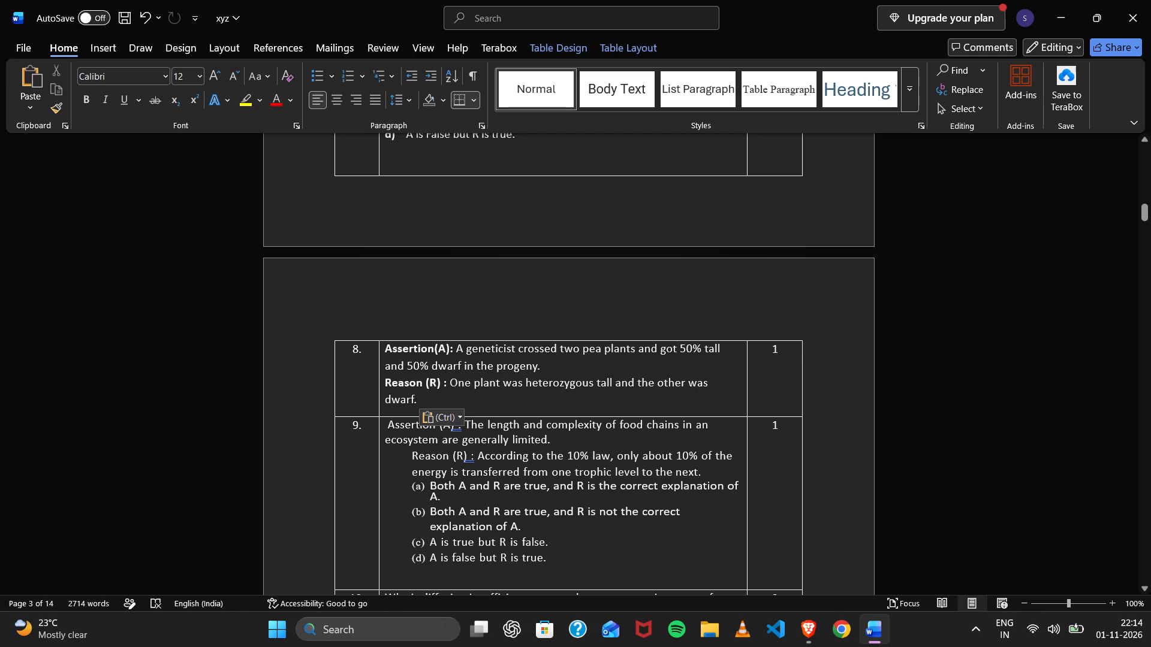
{"action": "scroll", "coordinate": [448, 485], "scroll_direction": "down", "scroll_amount": 2}
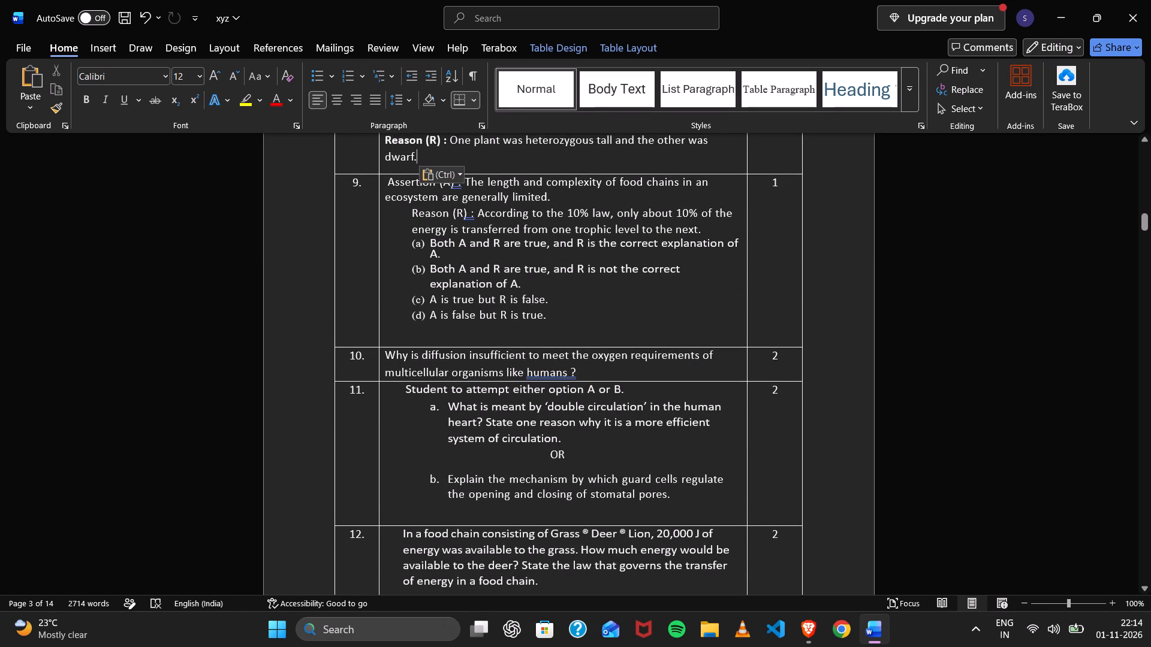
{"action": "scroll", "coordinate": [448, 485], "scroll_direction": "up", "scroll_amount": 3}
{"action": "scroll", "coordinate": [448, 485], "scroll_direction": "right", "scroll_amount": 2}
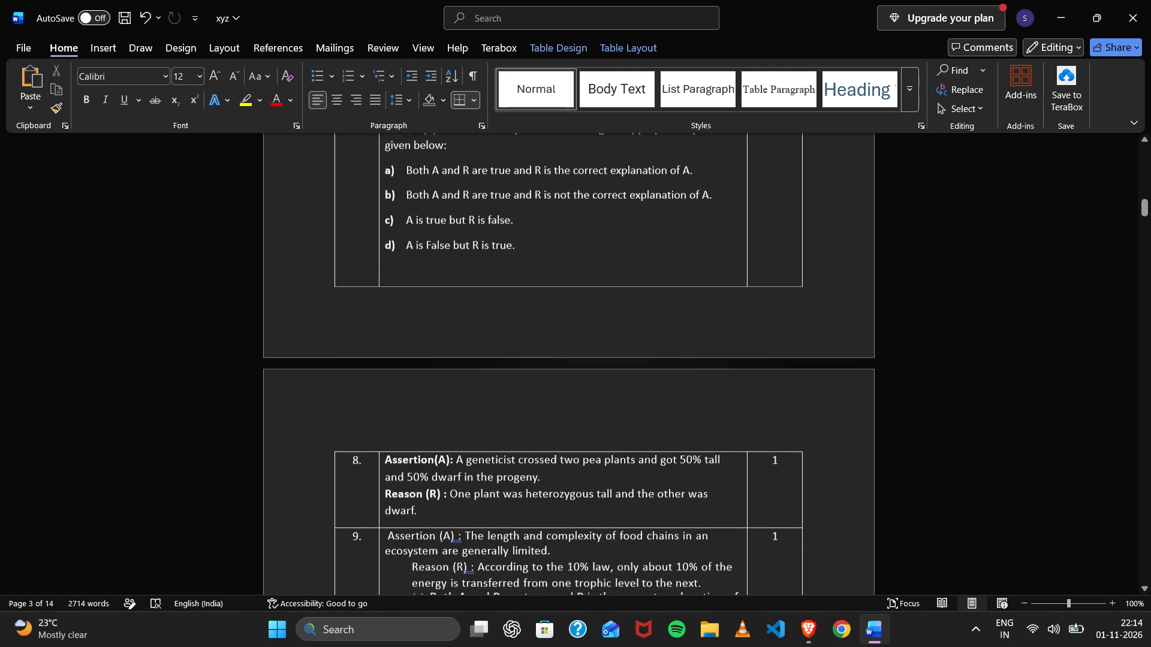
{"action": "scroll", "coordinate": [448, 485], "scroll_direction": "right", "scroll_amount": 2}
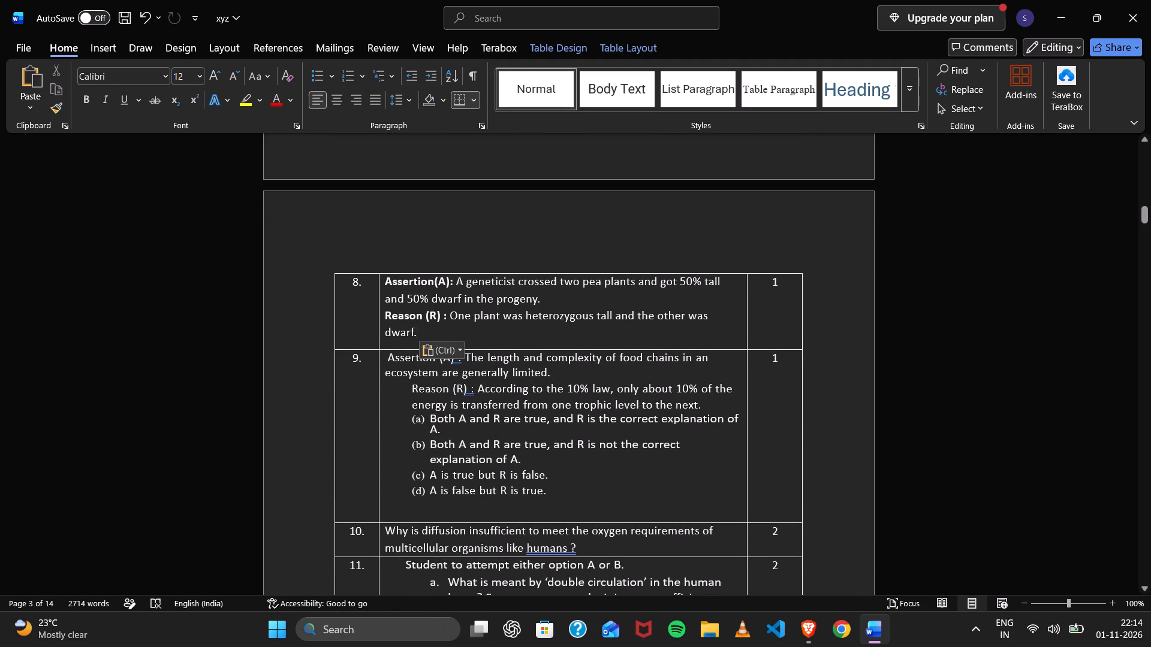
{"action": "left_click", "coordinate": [1036, 331]}
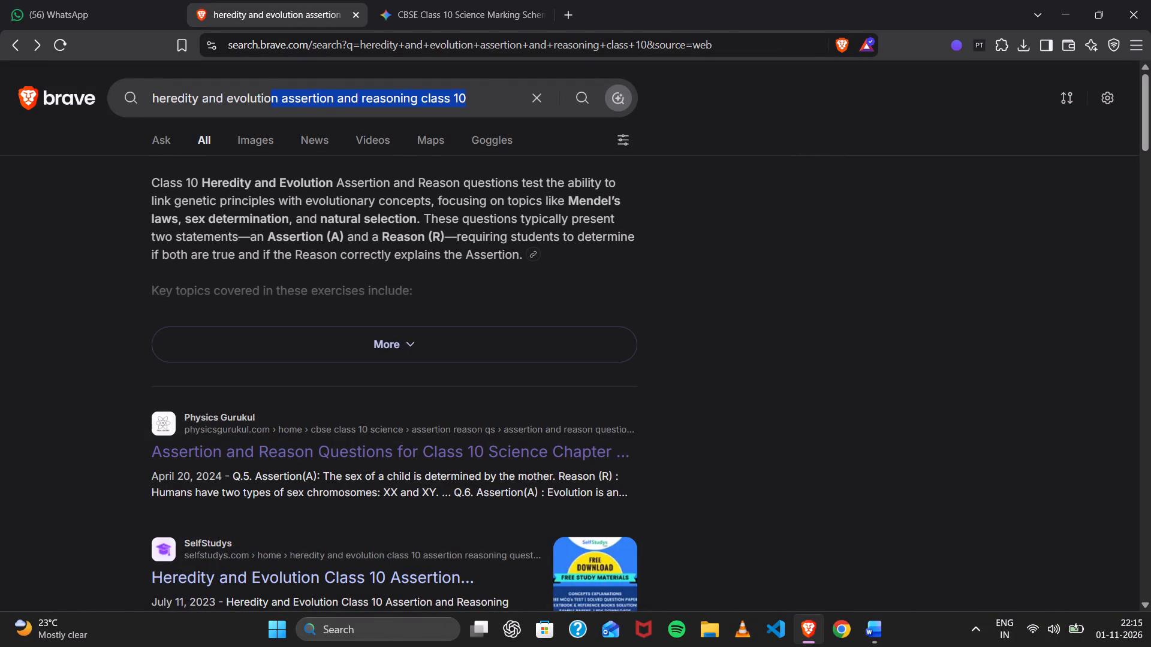
{"action": "left_click_drag", "start_coordinate": [271, 93], "coordinate": [280, 94]}
{"action": "type", "text": "mcq questions"}
{"action": "key", "text": "BackSpace"}
{"action": "key", "text": "BackSpace"}
{"action": "key", "text": "BackSpace"}
{"action": "key", "text": "BackSpace"}
{"action": "key", "text": "BackSpace"}
{"action": "key", "text": "BackSpace"}
{"action": "key", "text": "BackSpace"}
{"action": "key", "text": "BackSpace"}
{"action": "key", "text": "BackSpace"}
{"action": "key", "text": "BackSpace"}
{"action": "key", "text": "BackSpace"}
{"action": "key", "text": "BackSpace"}
{"action": "key", "text": "BackSpace"}
{"action": "key", "text": "BackSpace"}
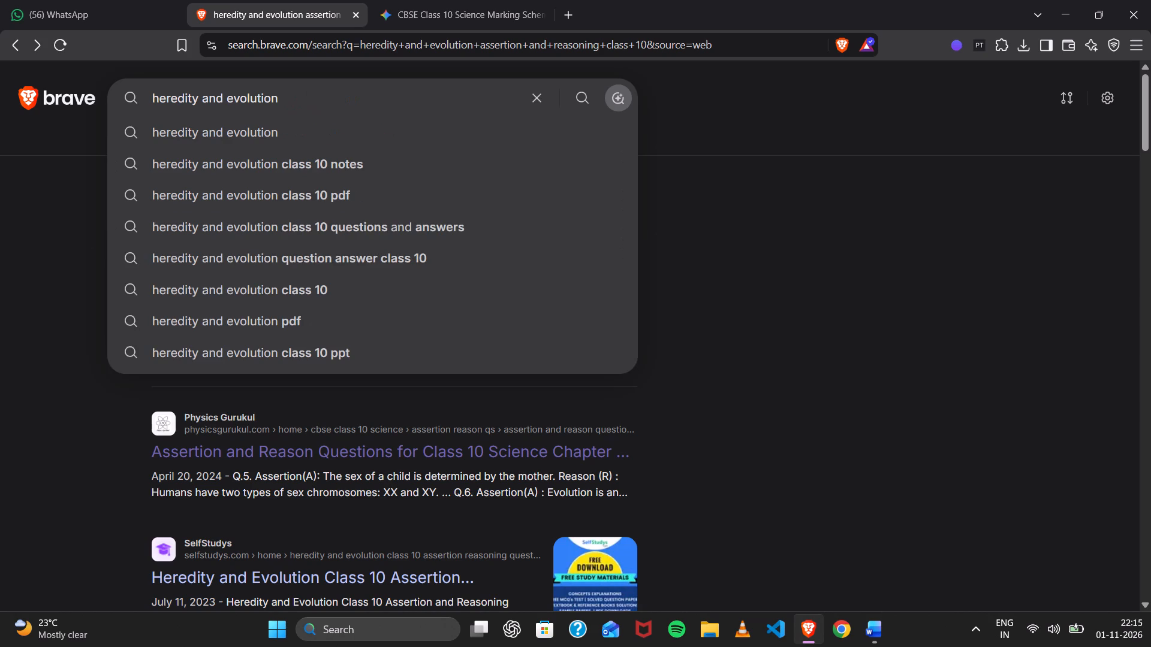
{"action": "key", "text": "space"}
{"action": "type", "text": "question answers"}
{"action": "key", "text": "Return"}
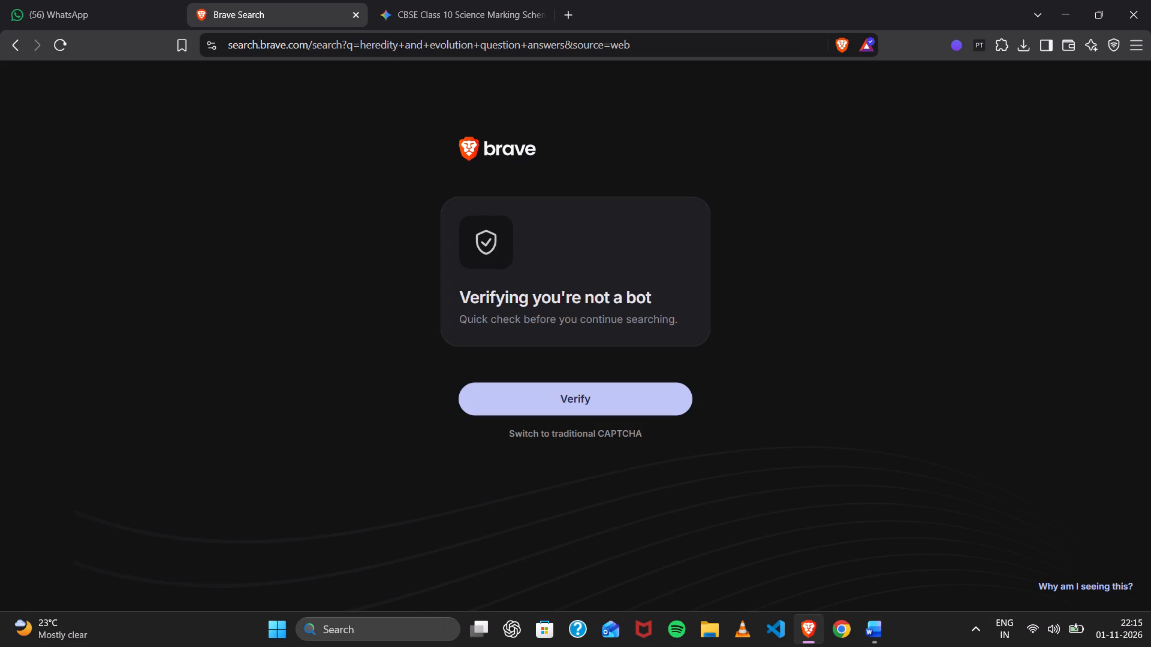
{"action": "left_click", "coordinate": [580, 402]}
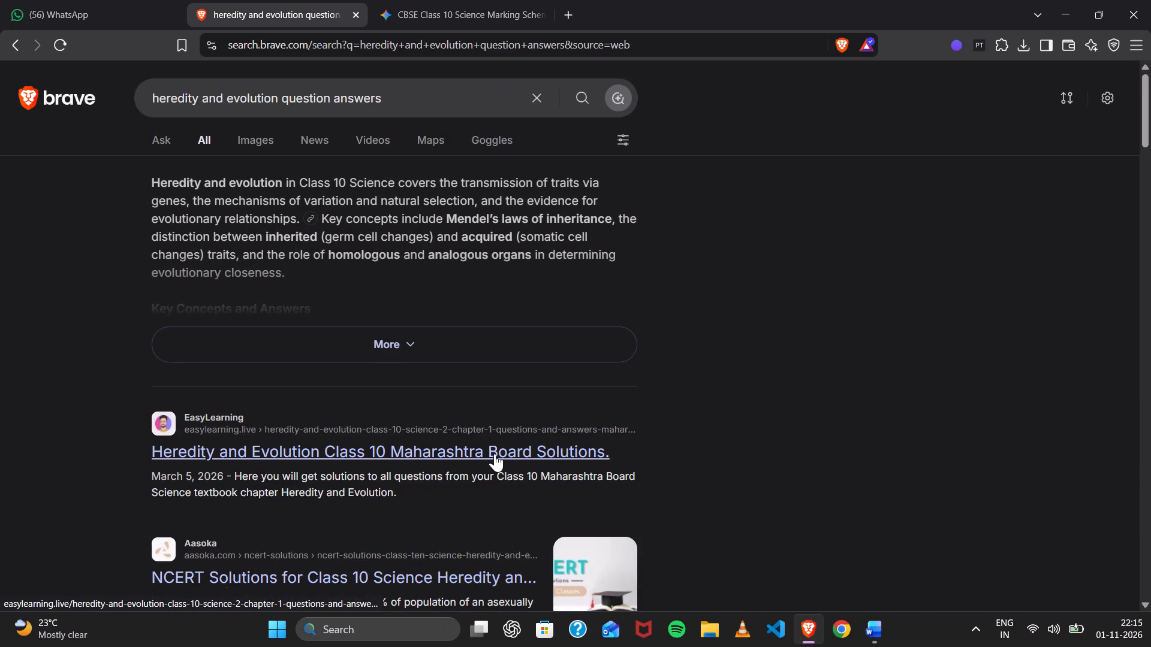
{"action": "scroll", "coordinate": [493, 461], "scroll_direction": "down", "scroll_amount": 2}
{"action": "left_click", "coordinate": [445, 433]}
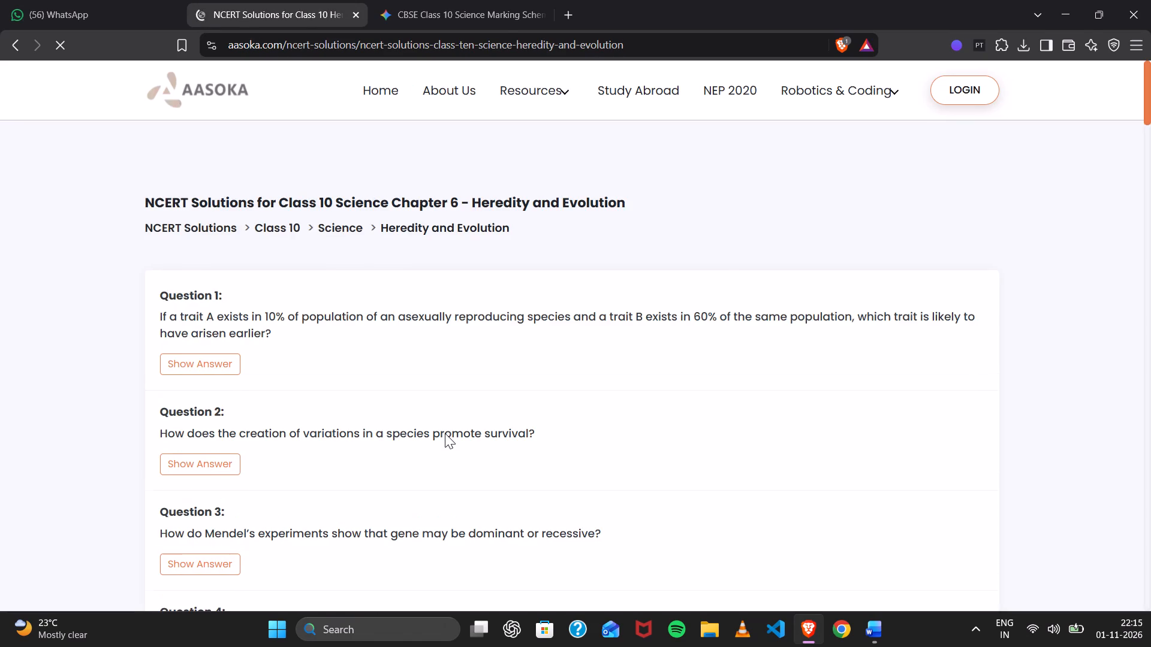
Examine the Heredity and Evolution questions on the Aasoka page, showing the answers to questions 1, 6 and 7.
{"action": "scroll", "coordinate": [445, 433], "scroll_direction": "down", "scroll_amount": 3}
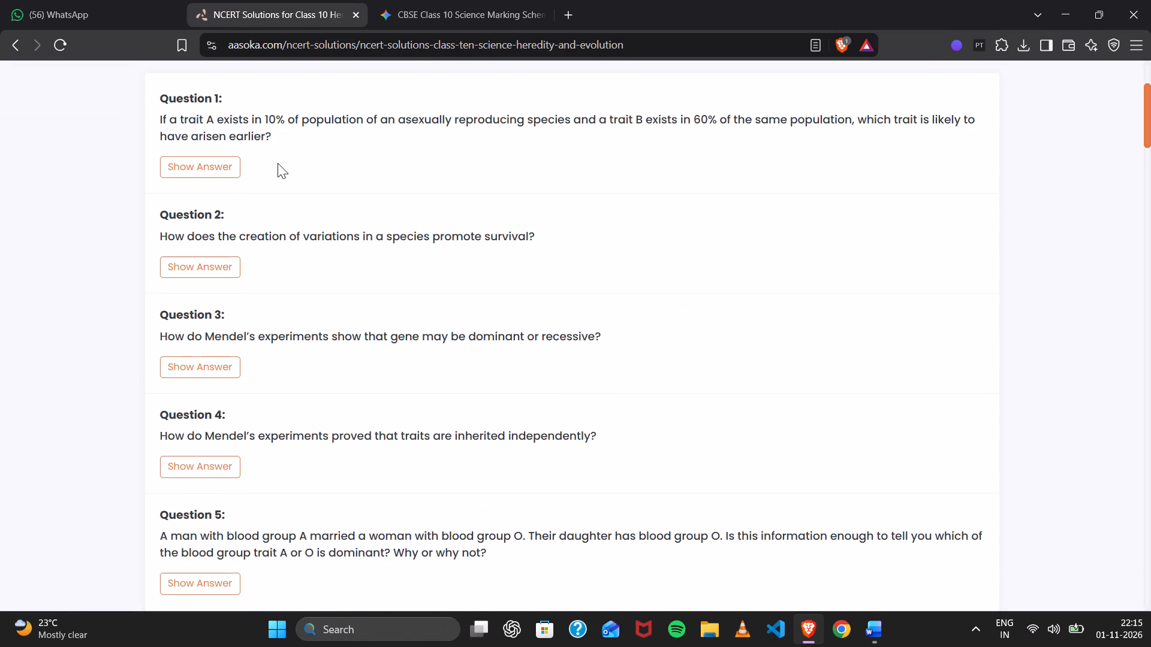
{"action": "left_click", "coordinate": [223, 161]}
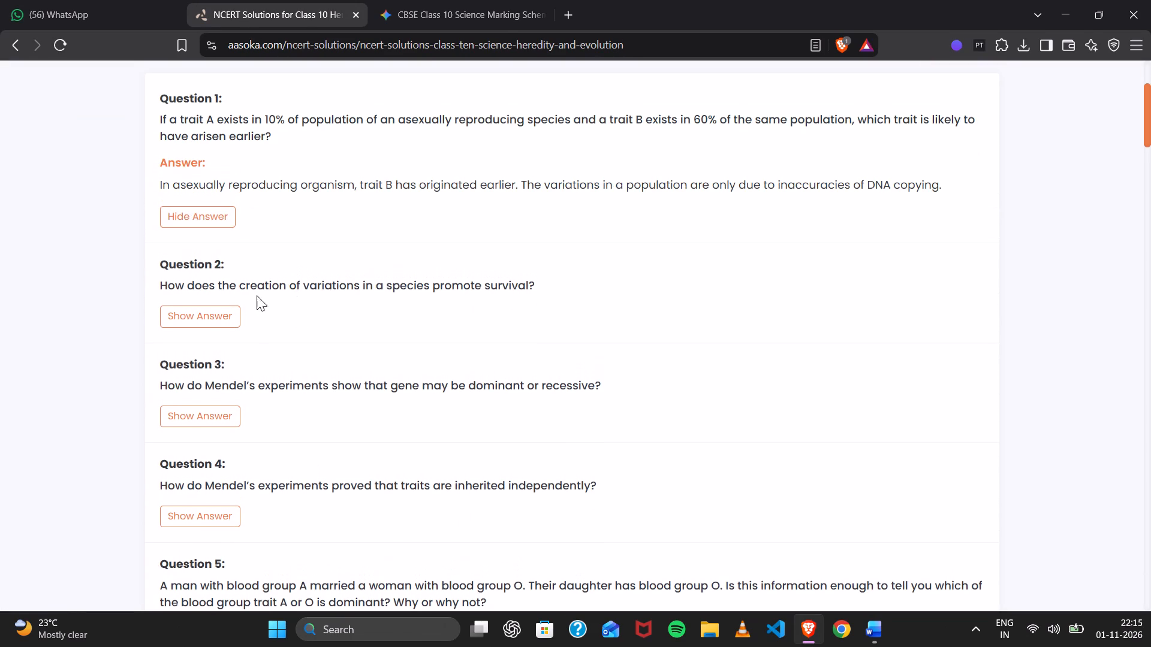
{"action": "scroll", "coordinate": [249, 323], "scroll_direction": "down", "scroll_amount": 4}
{"action": "left_click", "coordinate": [209, 244]}
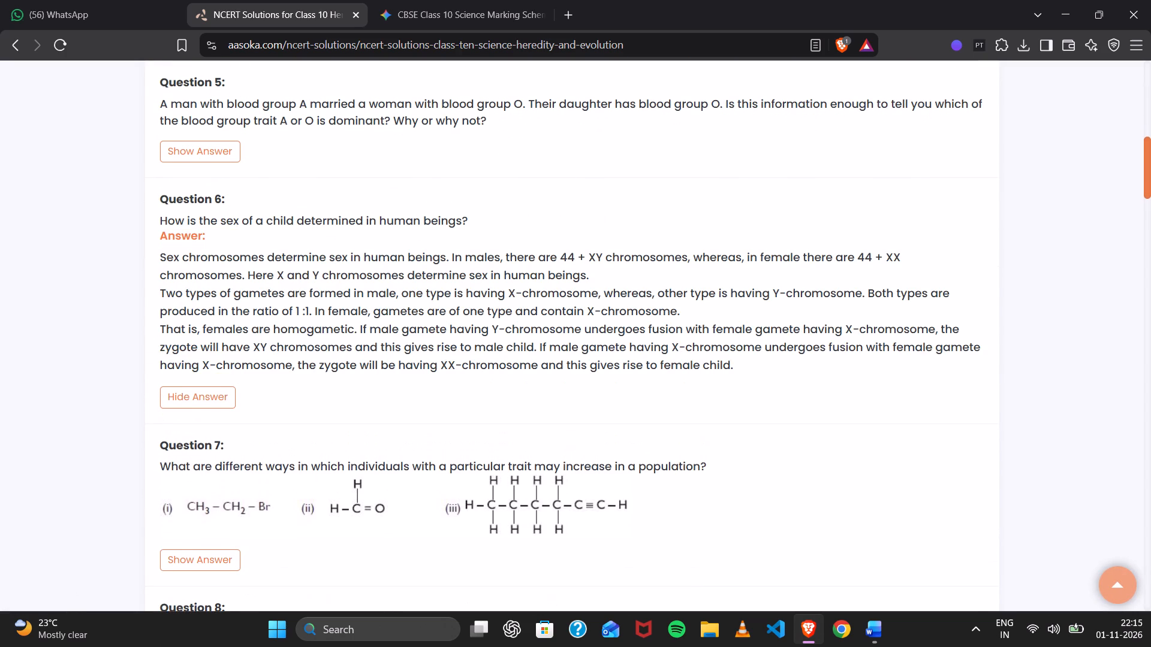
{"action": "scroll", "coordinate": [308, 349], "scroll_direction": "down", "scroll_amount": 2}
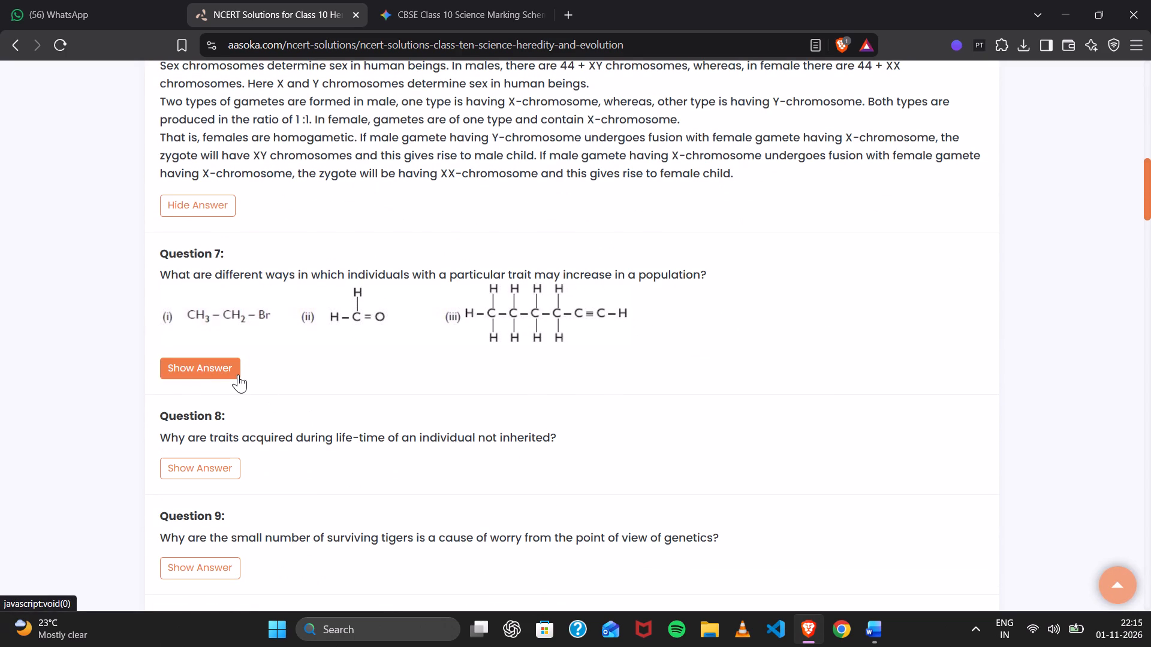
{"action": "left_click", "coordinate": [238, 374]}
{"action": "scroll", "coordinate": [333, 399], "scroll_direction": "down", "scroll_amount": 1}
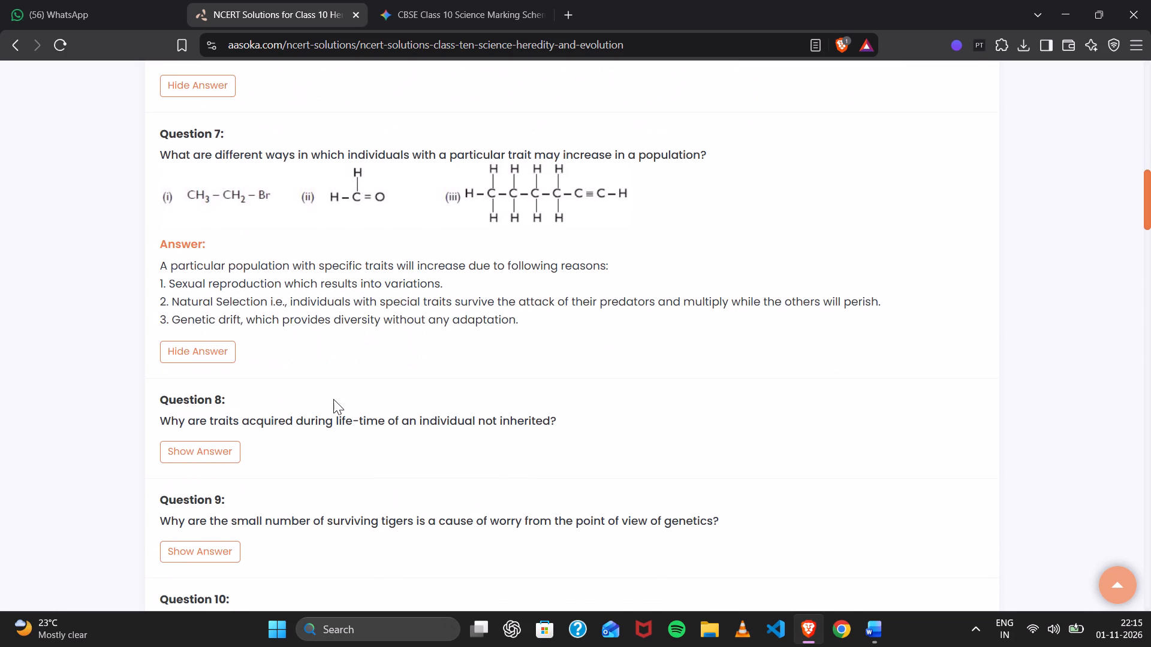
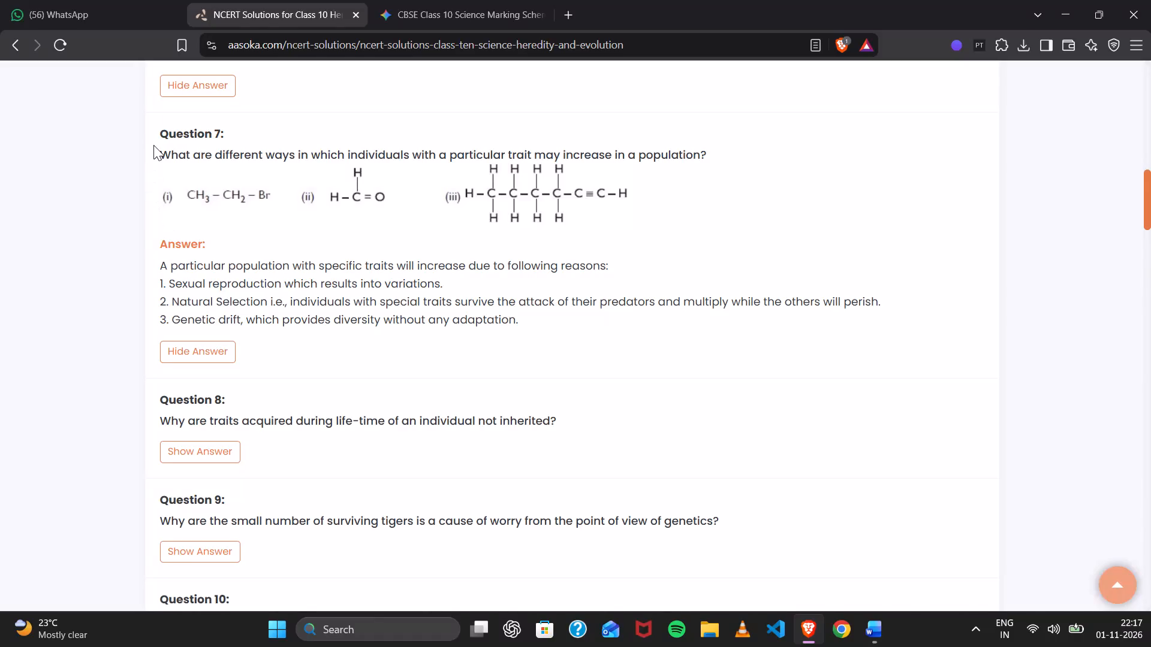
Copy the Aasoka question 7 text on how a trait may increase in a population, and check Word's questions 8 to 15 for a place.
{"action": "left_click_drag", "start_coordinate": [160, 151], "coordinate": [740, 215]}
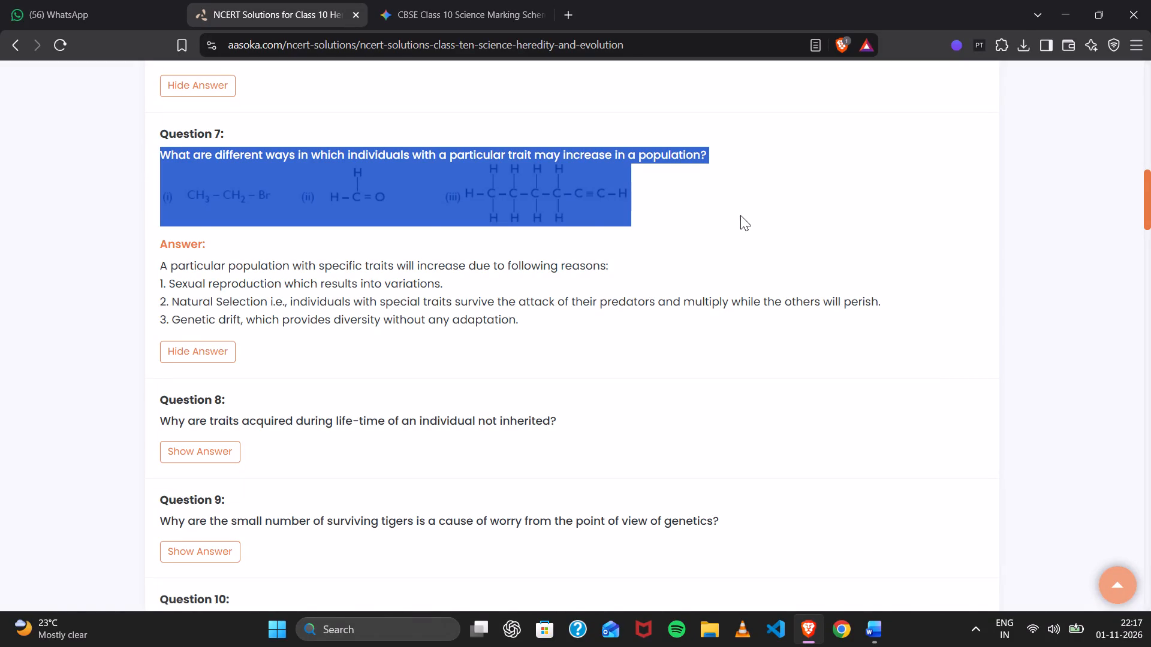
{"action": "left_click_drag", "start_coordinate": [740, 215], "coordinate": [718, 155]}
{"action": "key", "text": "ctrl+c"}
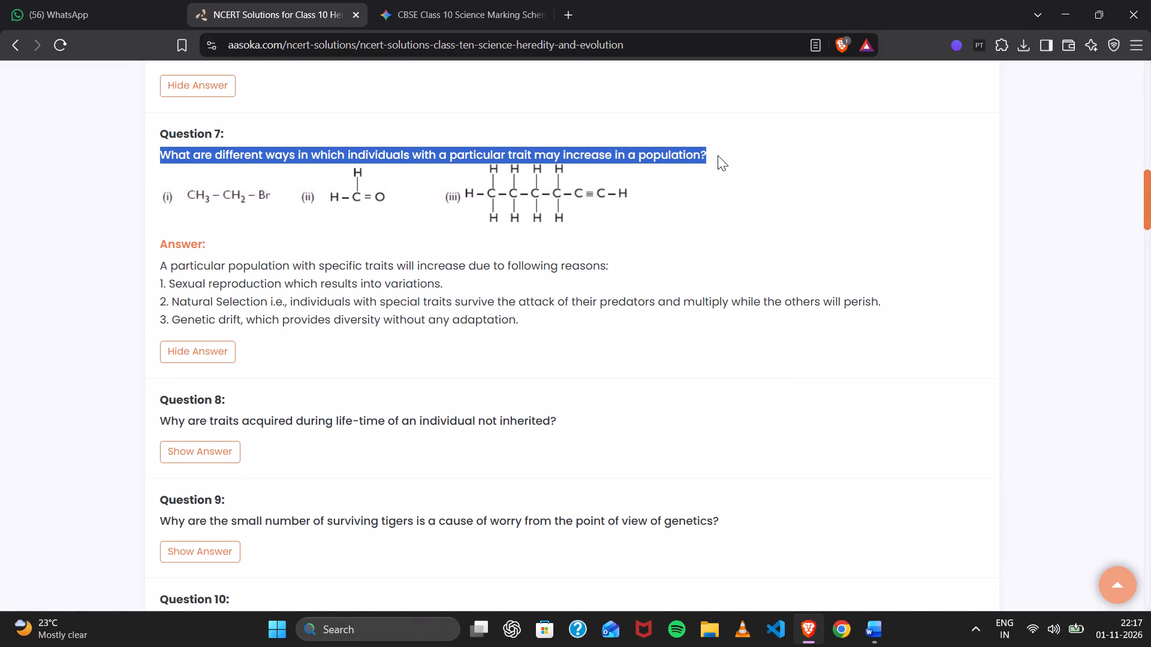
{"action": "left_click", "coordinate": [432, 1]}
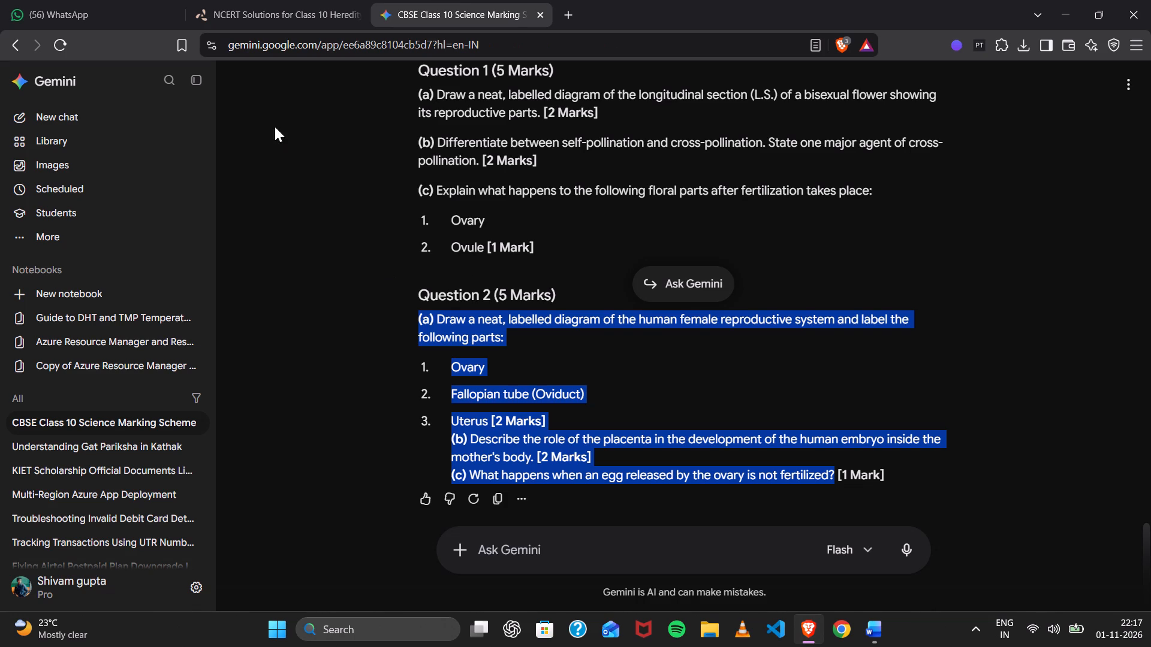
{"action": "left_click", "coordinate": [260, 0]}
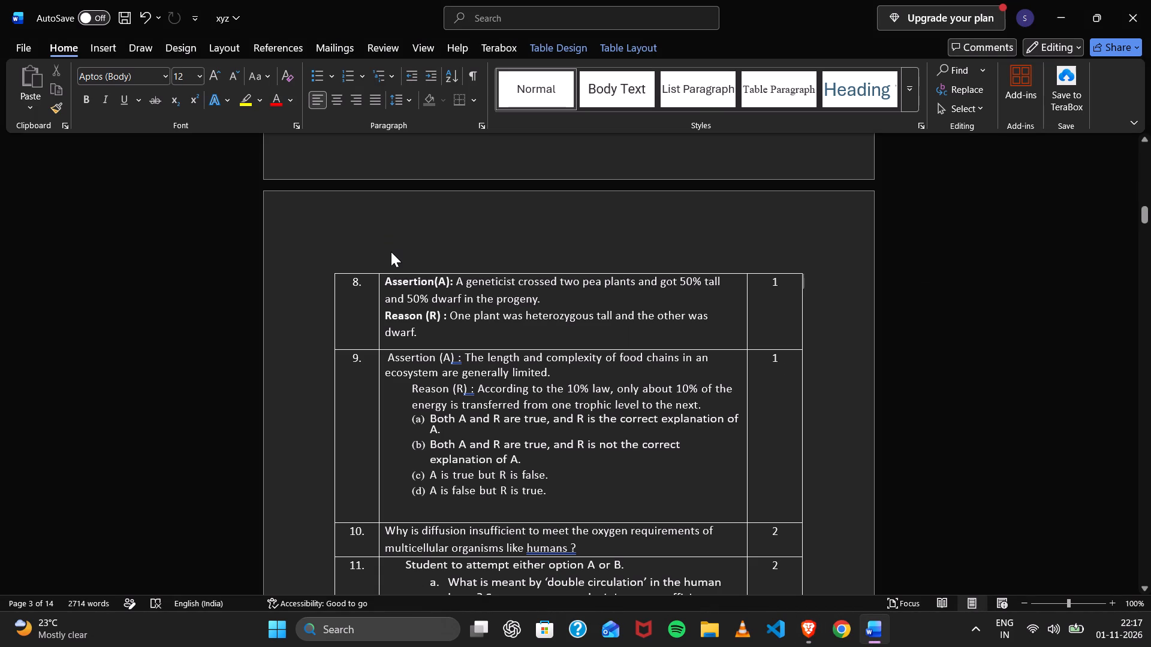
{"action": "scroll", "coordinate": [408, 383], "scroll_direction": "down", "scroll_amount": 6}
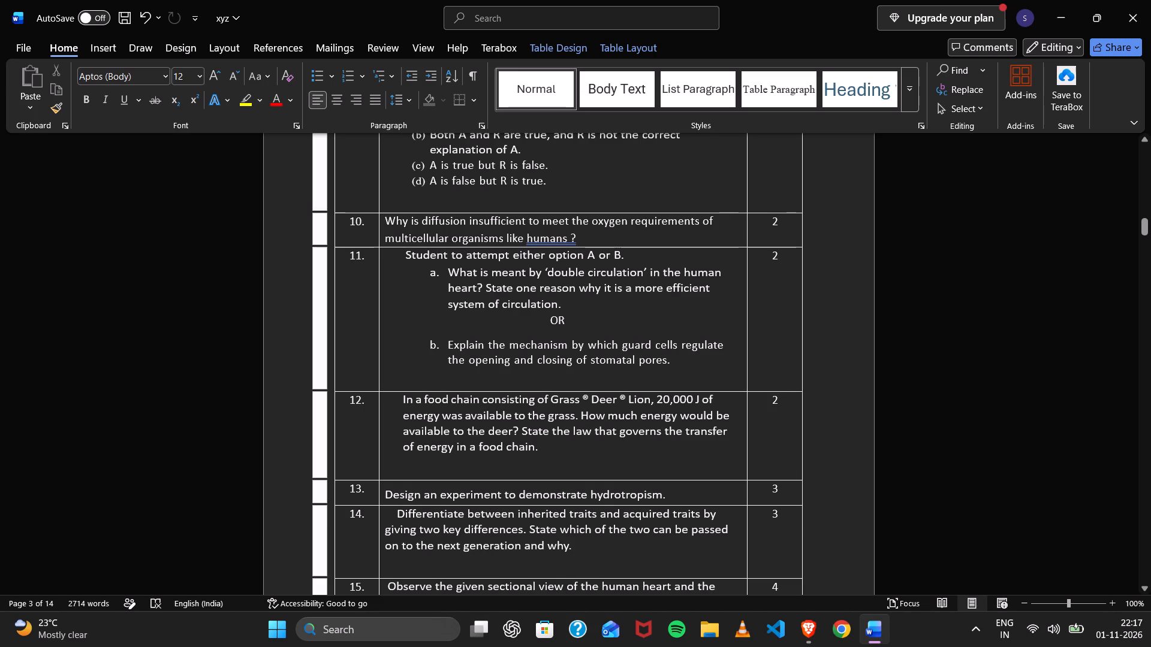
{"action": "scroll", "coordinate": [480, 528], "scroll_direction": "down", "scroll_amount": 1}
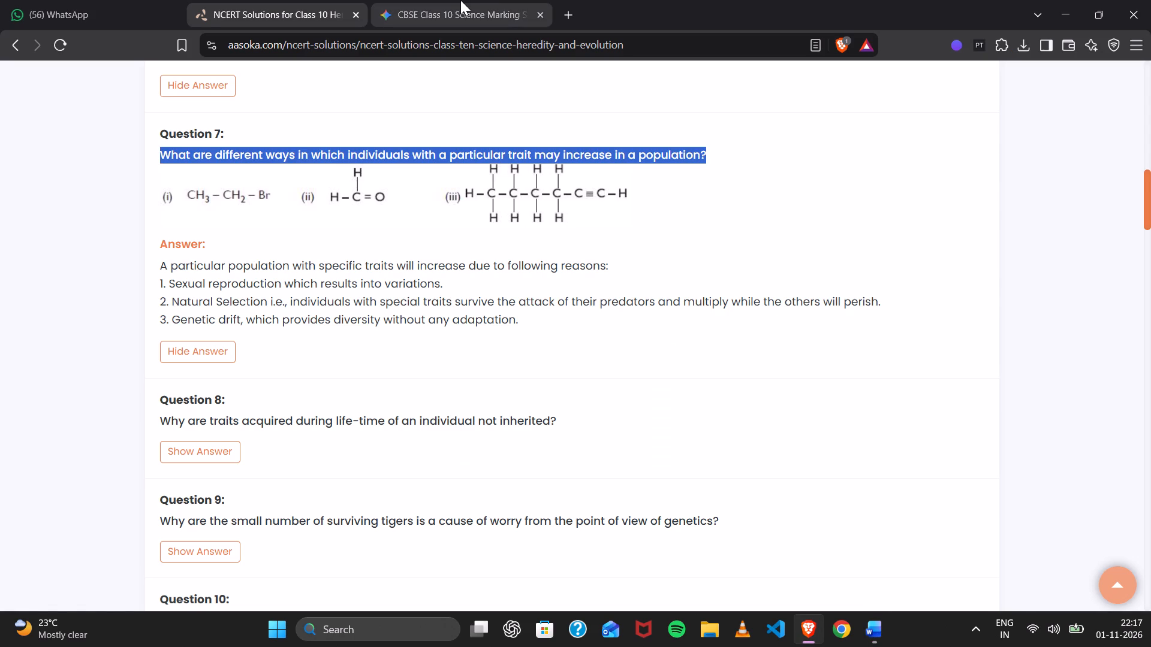
In the browser, search for "our environment mcq question answers" and open the MTG Class 10 Science MCQ result.
{"action": "scroll", "coordinate": [369, 162], "scroll_direction": "right", "scroll_amount": 16}
{"action": "scroll", "coordinate": [264, 164], "scroll_direction": "up", "scroll_amount": 17}
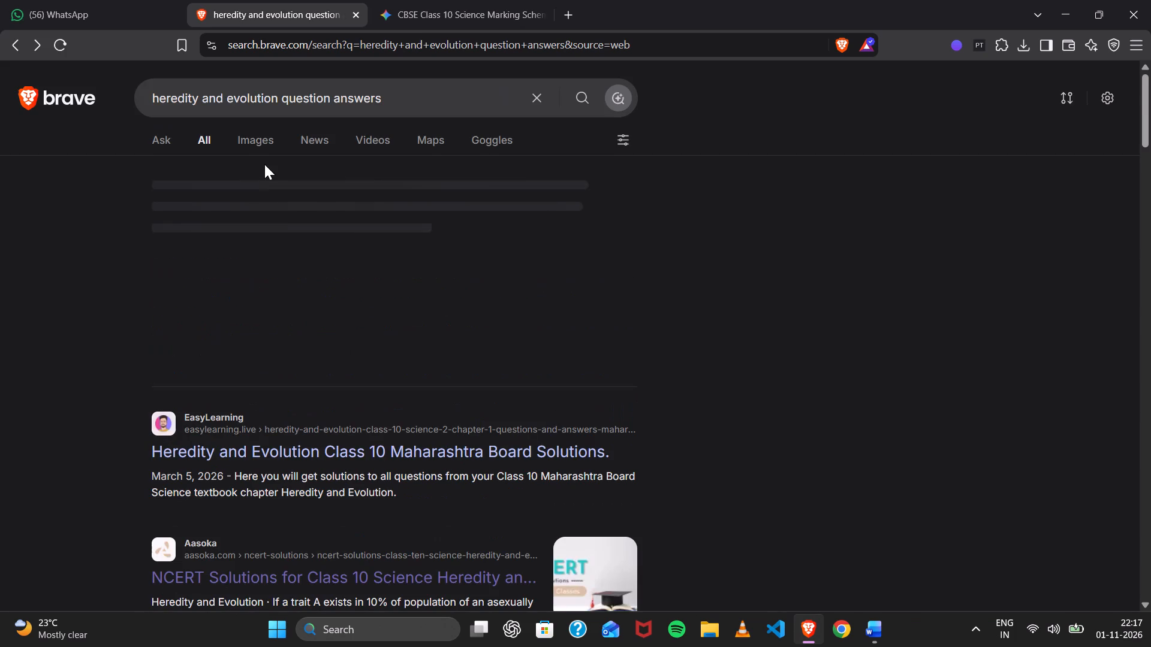
{"action": "left_click_drag", "start_coordinate": [282, 99], "coordinate": [122, 89]}
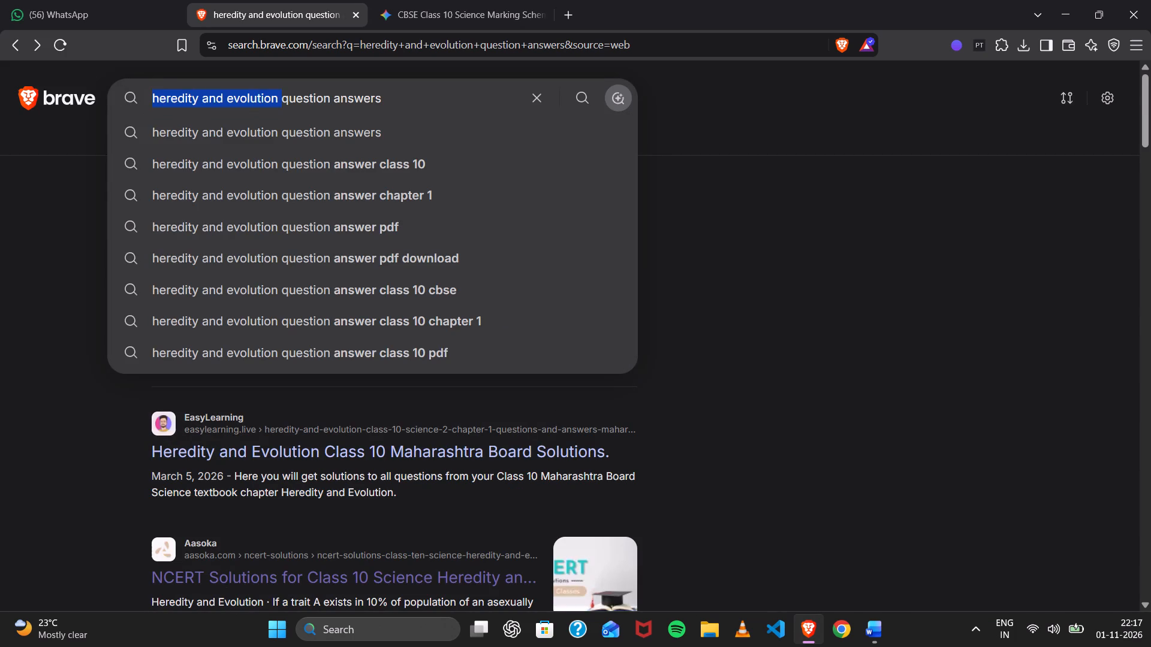
{"action": "type", "text": "our environment mcq"}
{"action": "key", "text": "space"}
{"action": "key", "text": "Return"}
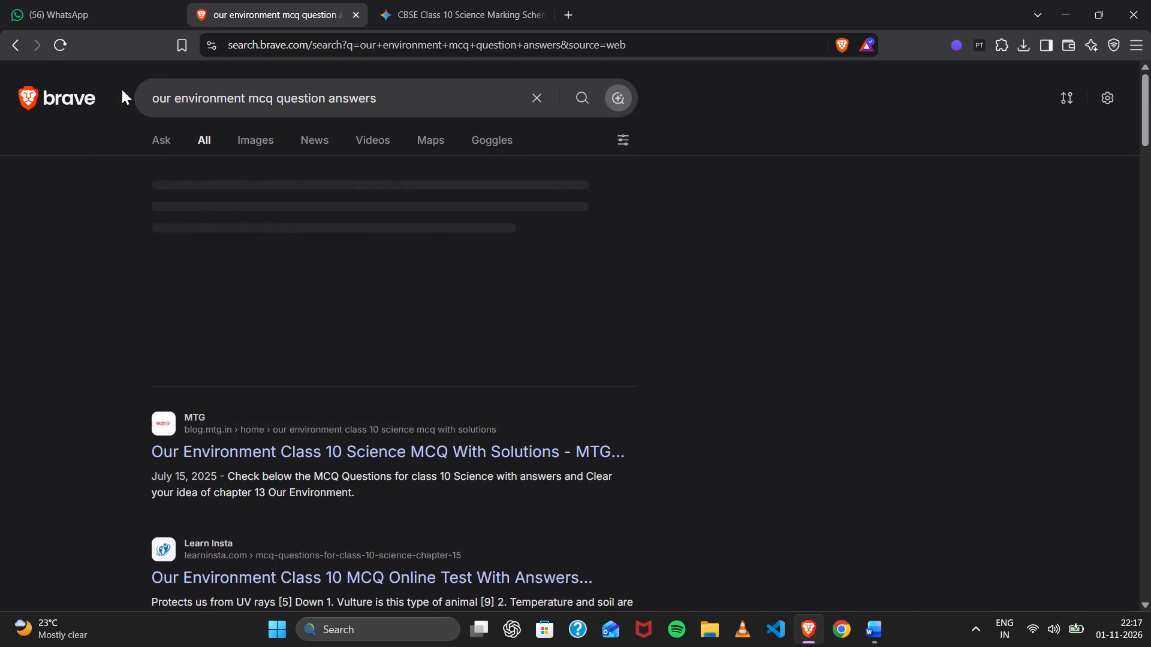
{"action": "left_click", "coordinate": [297, 452]}
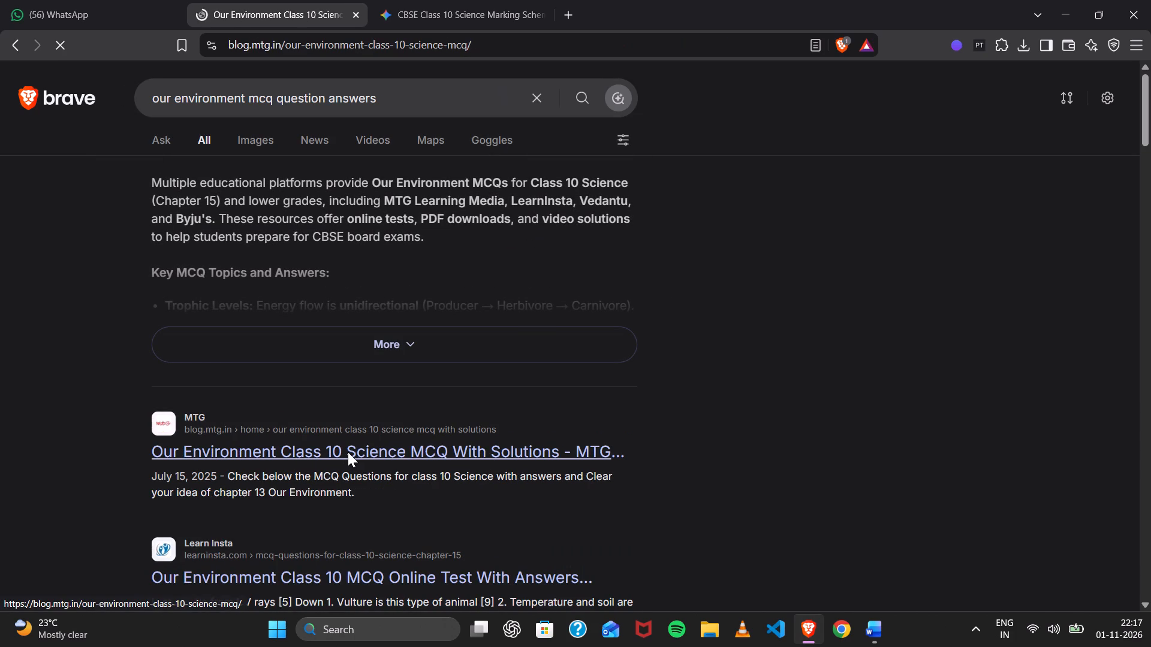
Look through the Our Environment MCQs and copy the Q.6 text on Minamata disease with its four options.
{"action": "scroll", "coordinate": [348, 452], "scroll_direction": "down", "scroll_amount": 5}
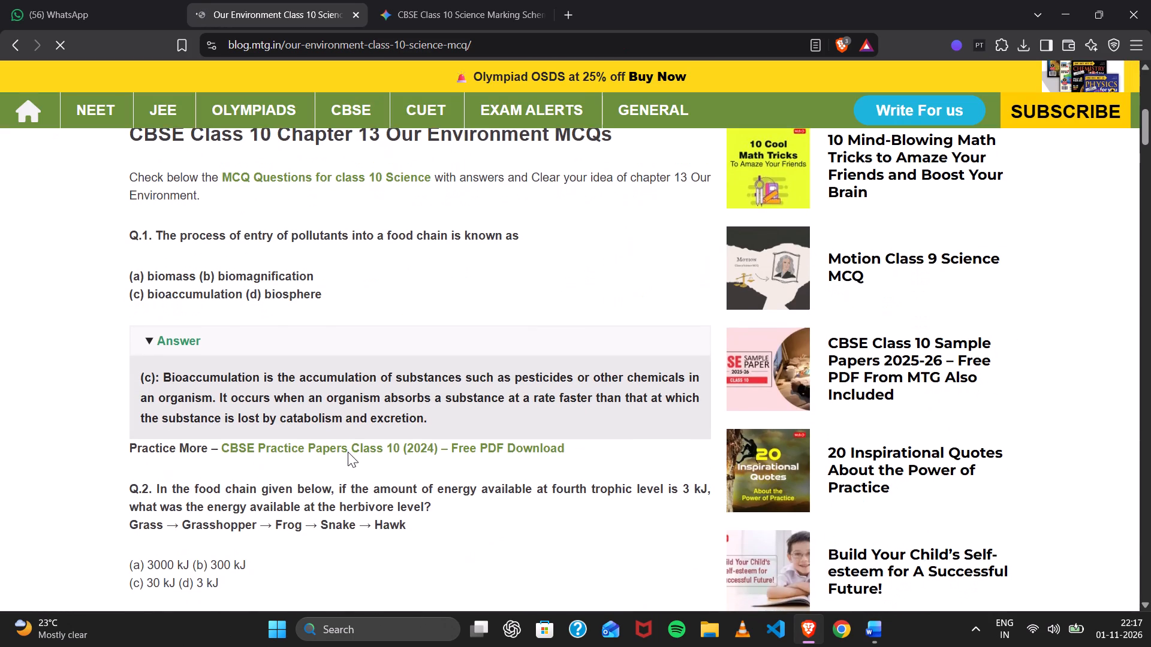
{"action": "scroll", "coordinate": [348, 452], "scroll_direction": "down", "scroll_amount": 5}
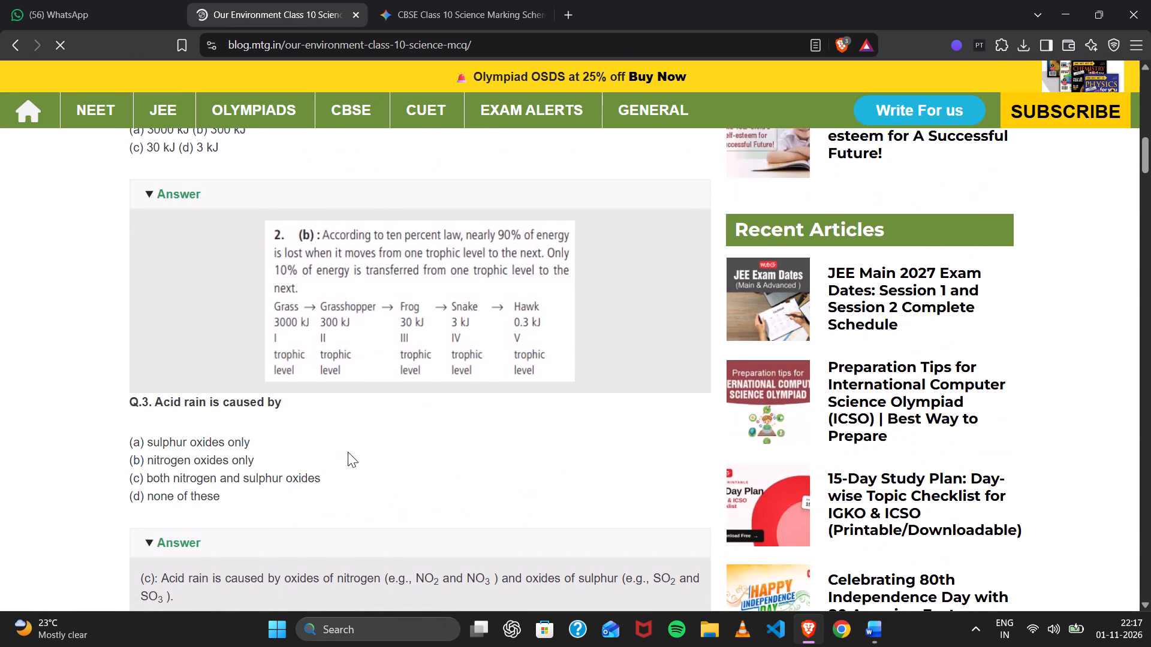
{"action": "scroll", "coordinate": [348, 452], "scroll_direction": "down", "scroll_amount": 3}
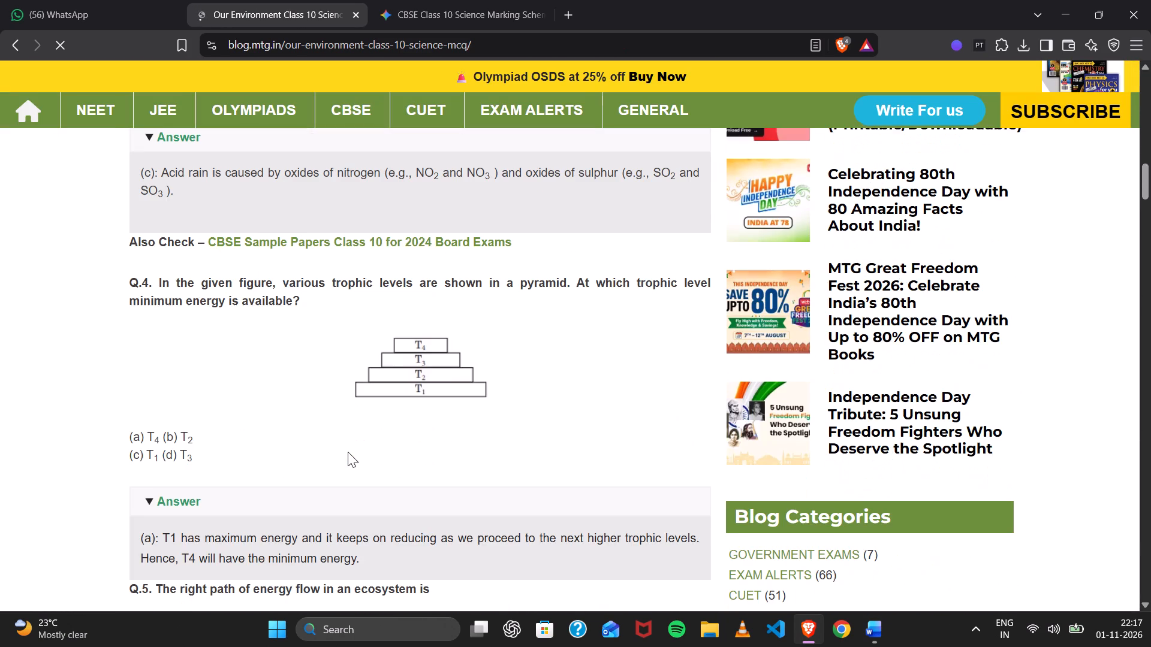
{"action": "scroll", "coordinate": [348, 452], "scroll_direction": "down", "scroll_amount": 1}
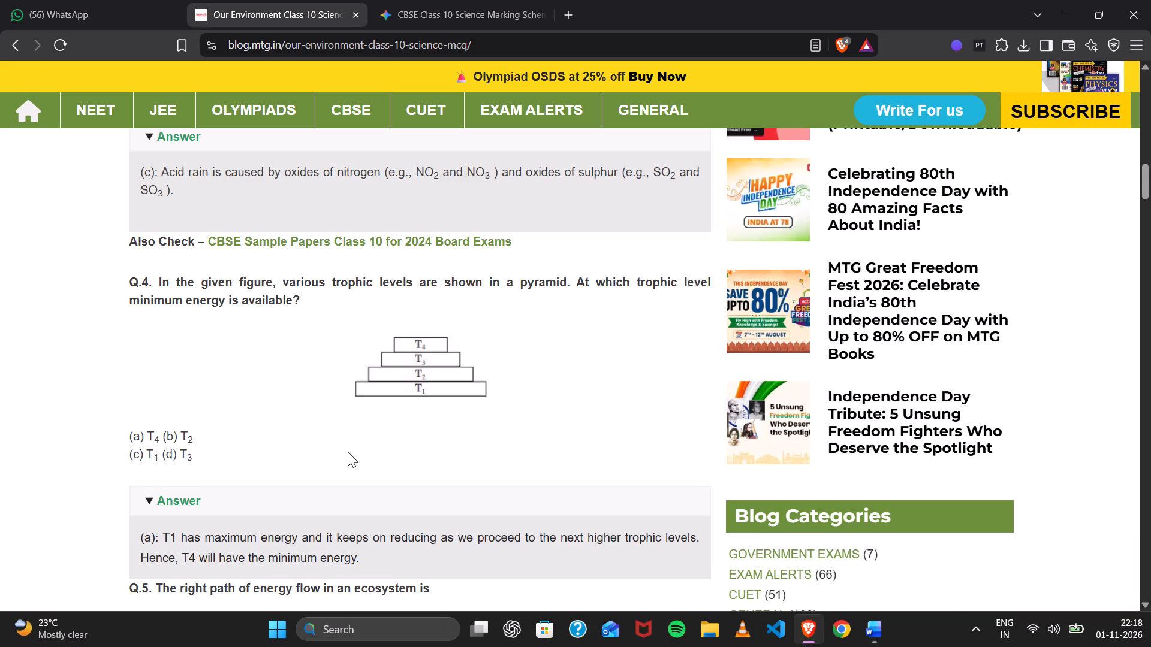
{"action": "scroll", "coordinate": [348, 452], "scroll_direction": "down", "scroll_amount": 2}
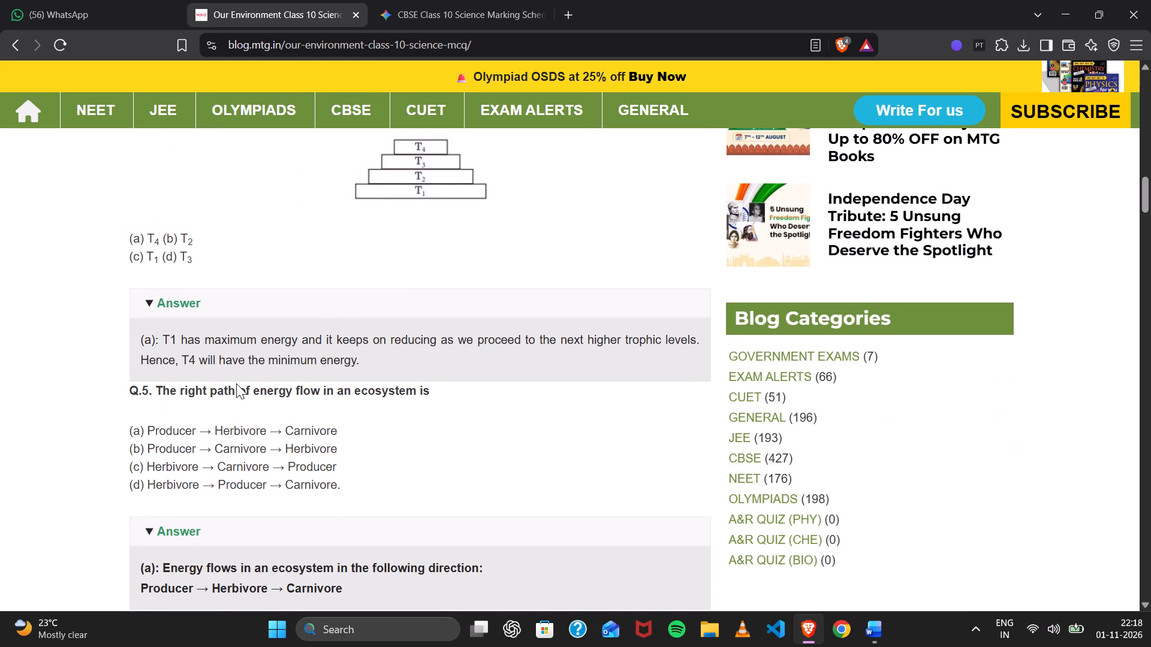
{"action": "scroll", "coordinate": [264, 396], "scroll_direction": "down", "scroll_amount": 4}
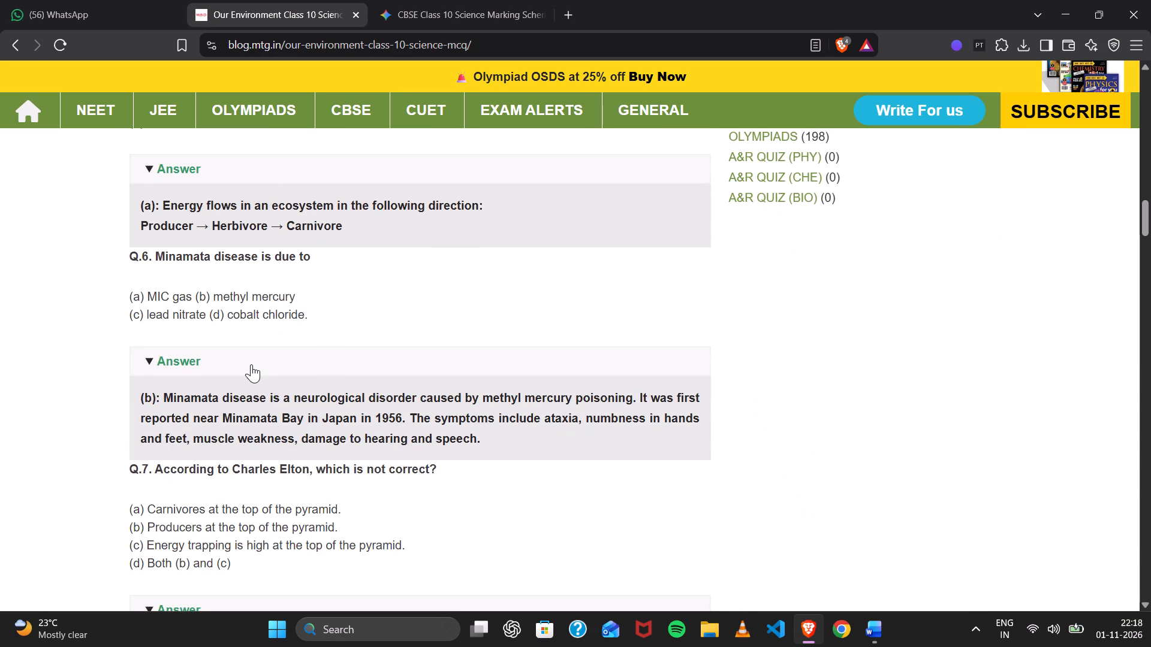
{"action": "scroll", "coordinate": [251, 364], "scroll_direction": "down", "scroll_amount": 1}
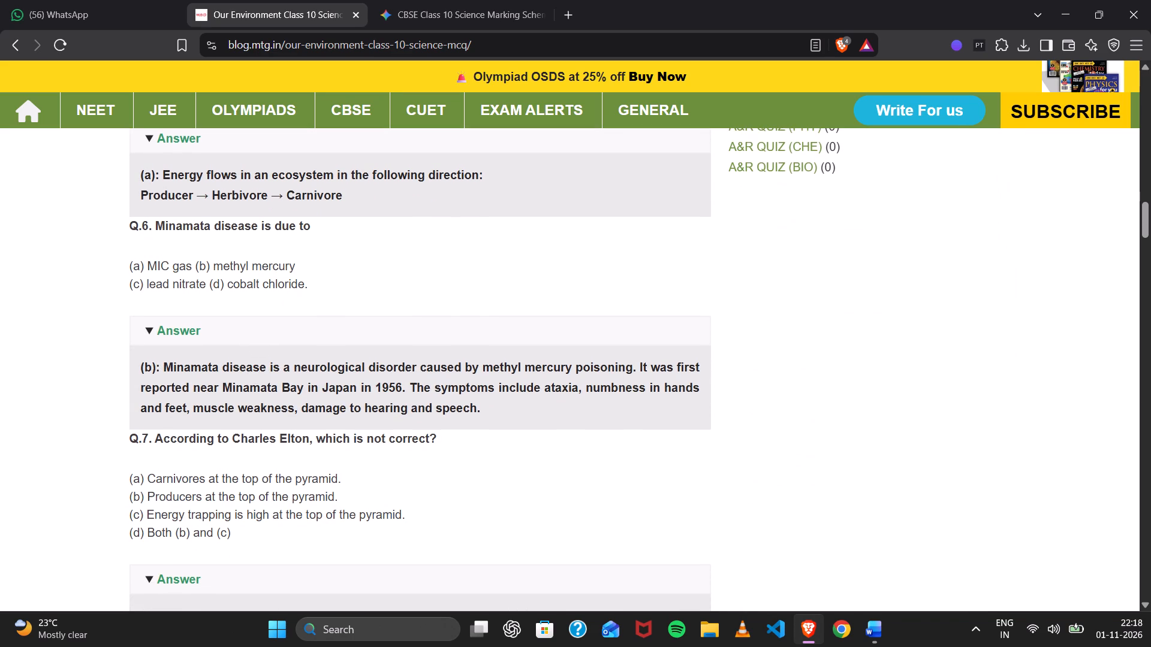
{"action": "left_click_drag", "start_coordinate": [151, 220], "coordinate": [321, 289]}
{"action": "key", "text": "ctrl+c"}
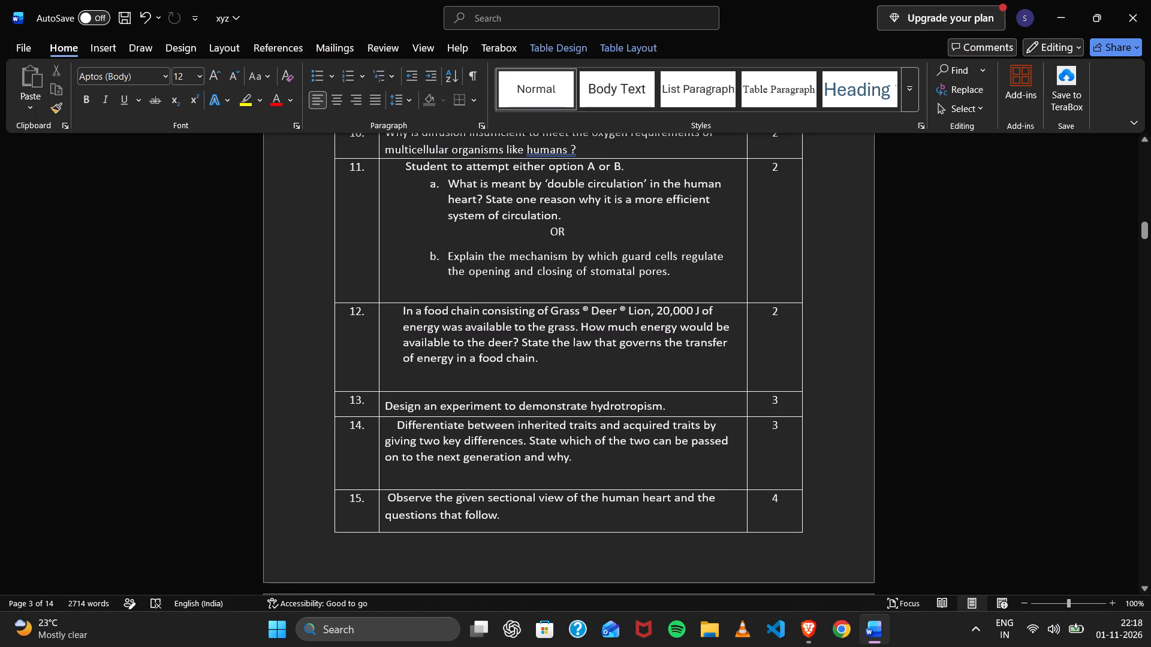
In Word, replace question 5's aquatic food chain text and options with the copied Minamata disease question.
{"action": "scroll", "coordinate": [444, 301], "scroll_direction": "up", "scroll_amount": 6}
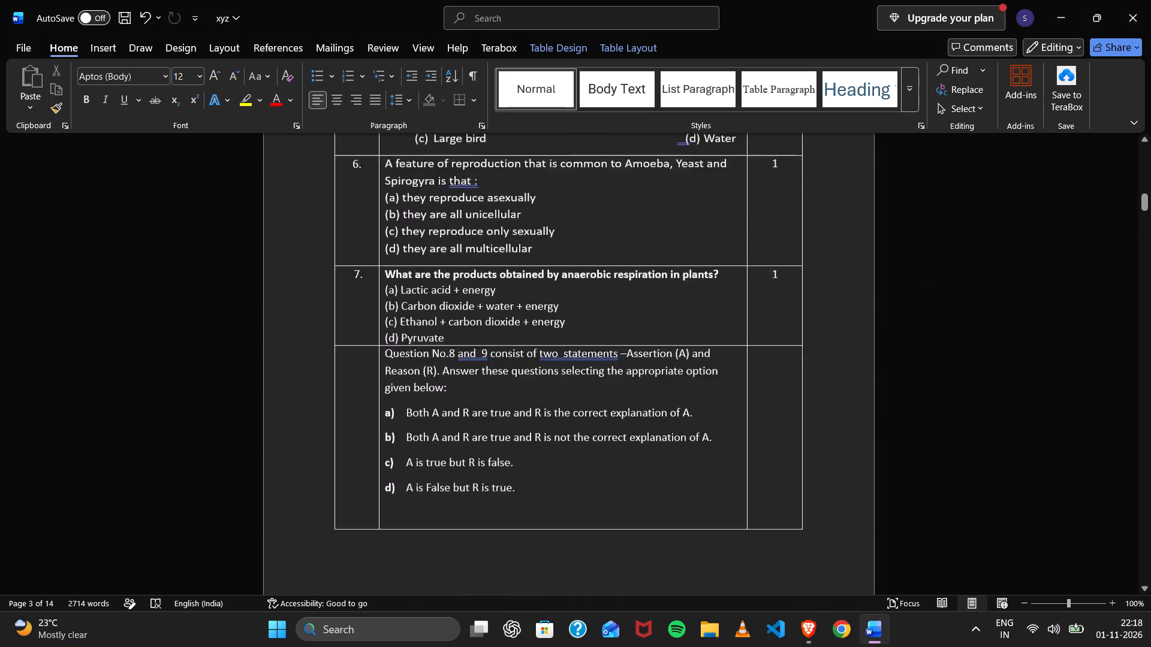
{"action": "scroll", "coordinate": [444, 301], "scroll_direction": "up", "scroll_amount": 2}
{"action": "scroll", "coordinate": [409, 255], "scroll_direction": "up", "scroll_amount": 2}
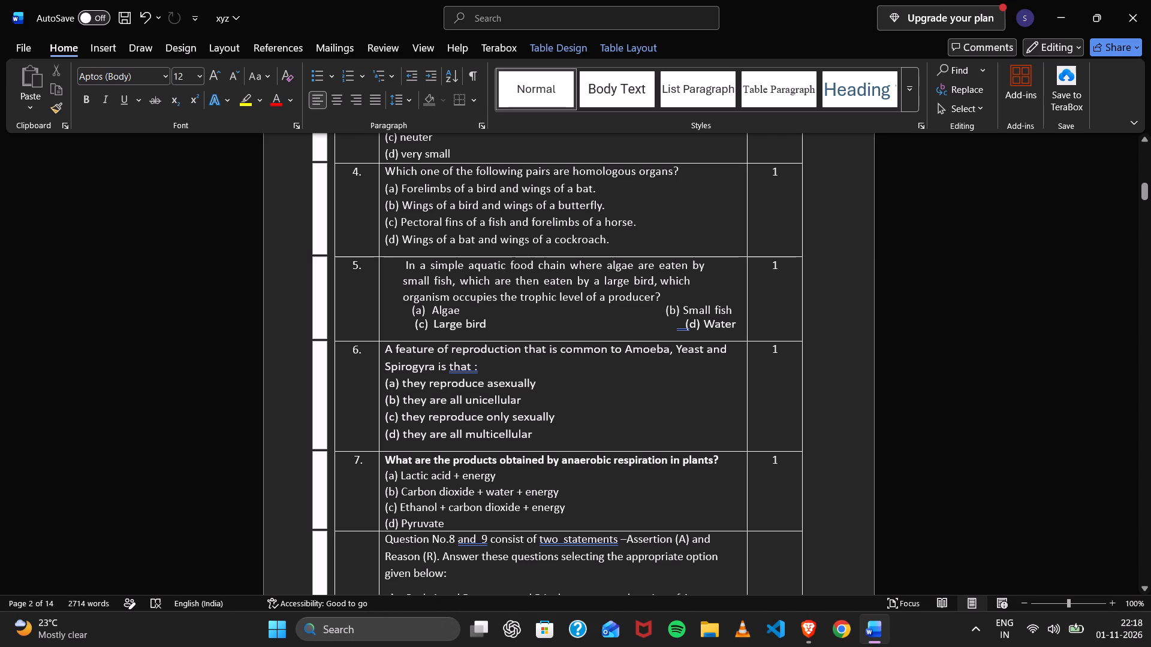
{"action": "left_click_drag", "start_coordinate": [382, 265], "coordinate": [593, 341]}
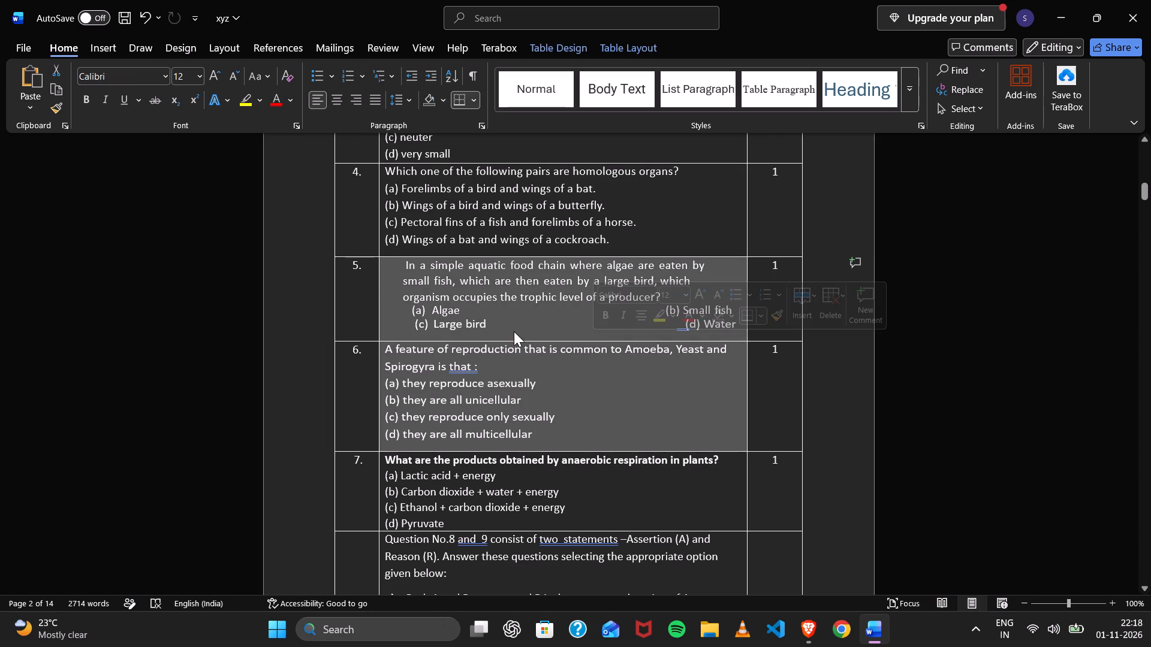
{"action": "left_click", "coordinate": [514, 331]}
{"action": "left_click_drag", "start_coordinate": [381, 262], "coordinate": [583, 322]}
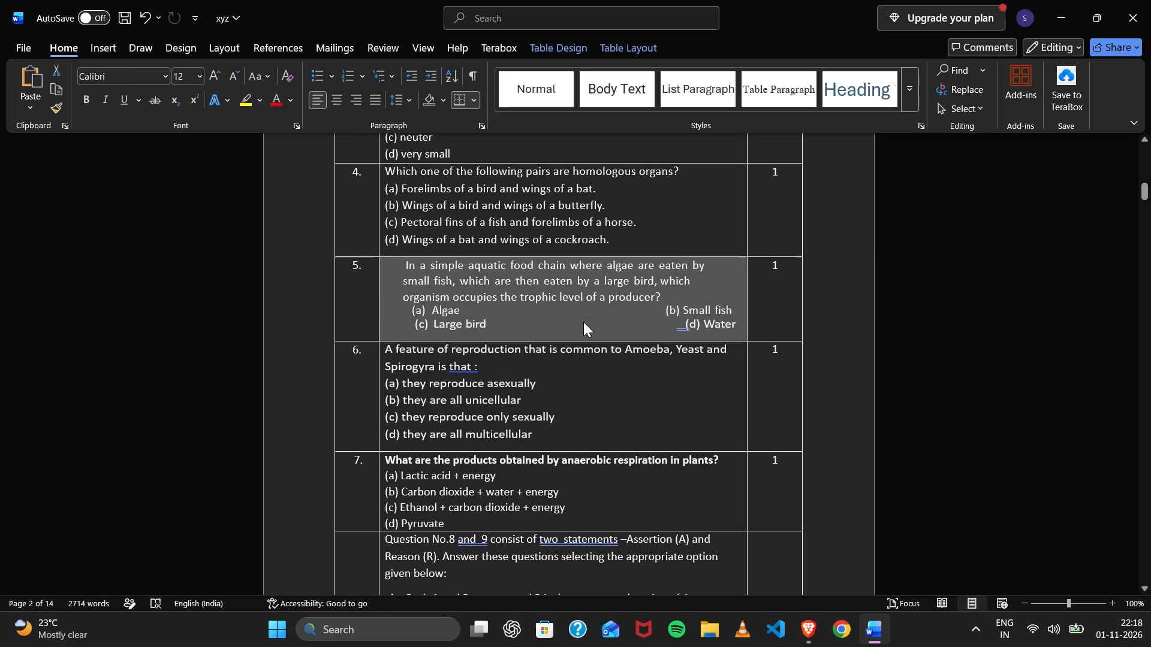
{"action": "key", "text": "ctrl+v"}
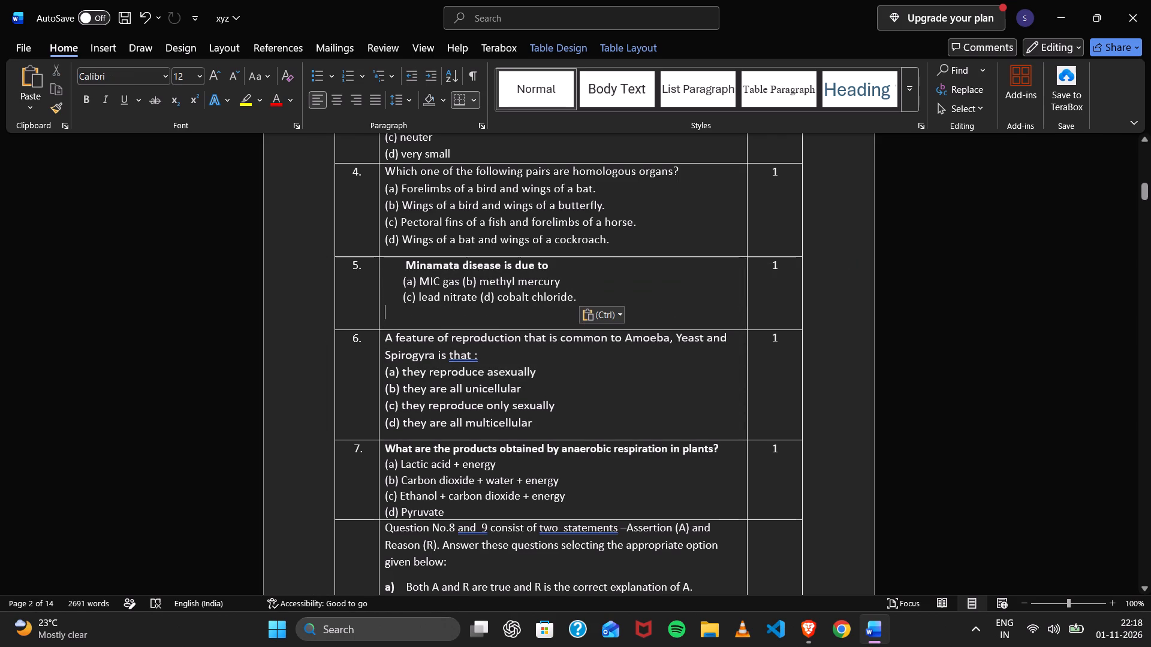
Remove the indents from question 5's text and options, the empty line below them, and the full stop after "cobalt chloride".
{"action": "left_click", "coordinate": [408, 271]}
{"action": "key", "text": "BackSpace"}
{"action": "key", "text": "BackSpace"}
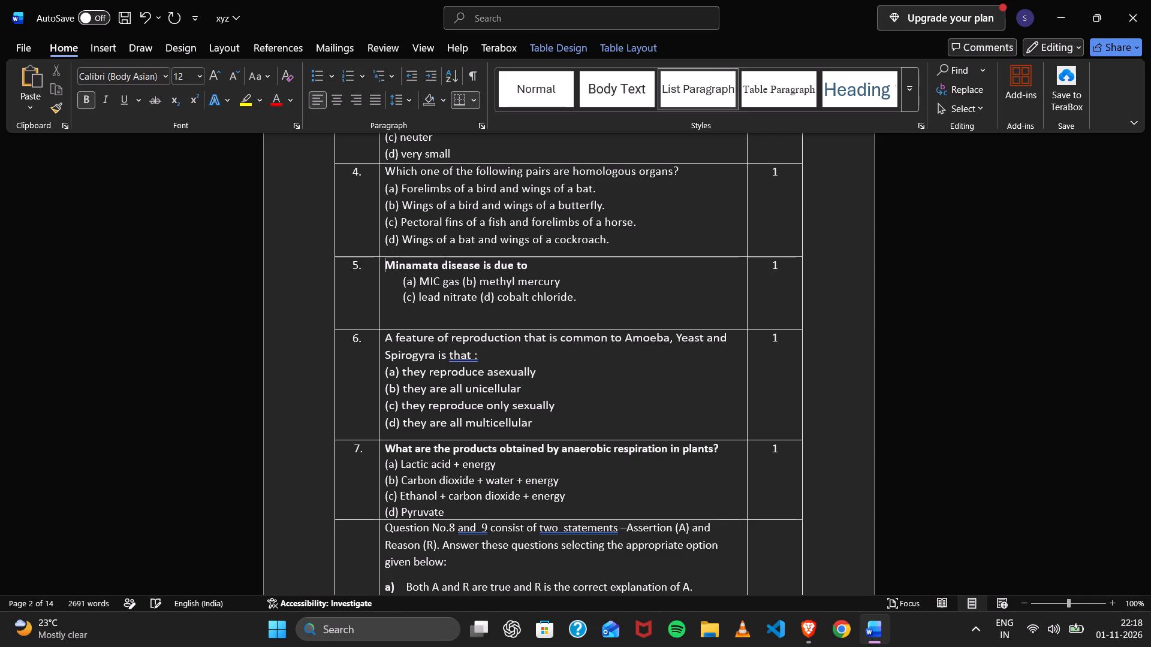
{"action": "key", "text": "Down"}
{"action": "key", "text": "BackSpace"}
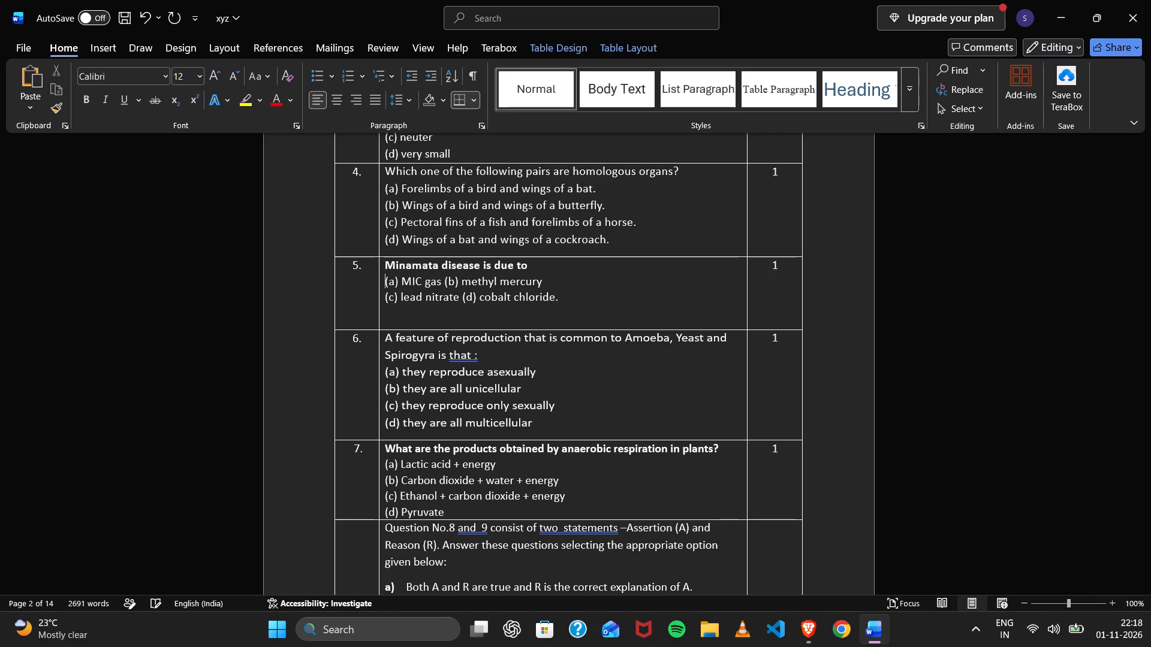
{"action": "left_click", "coordinate": [421, 312]}
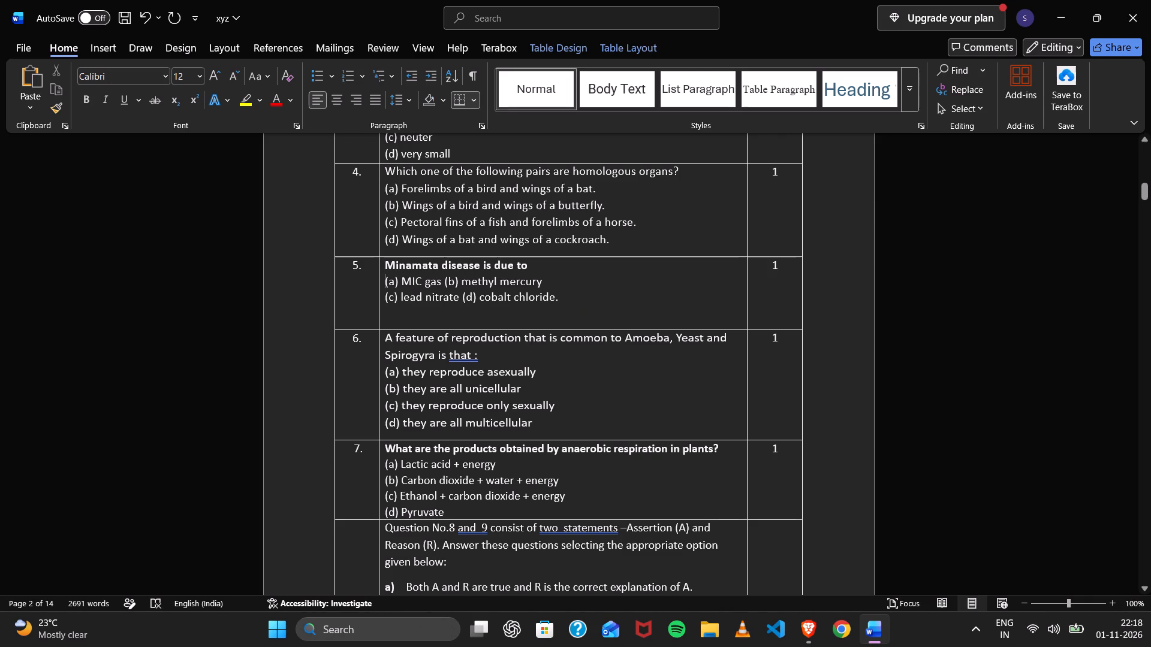
{"action": "key", "text": "BackSpace"}
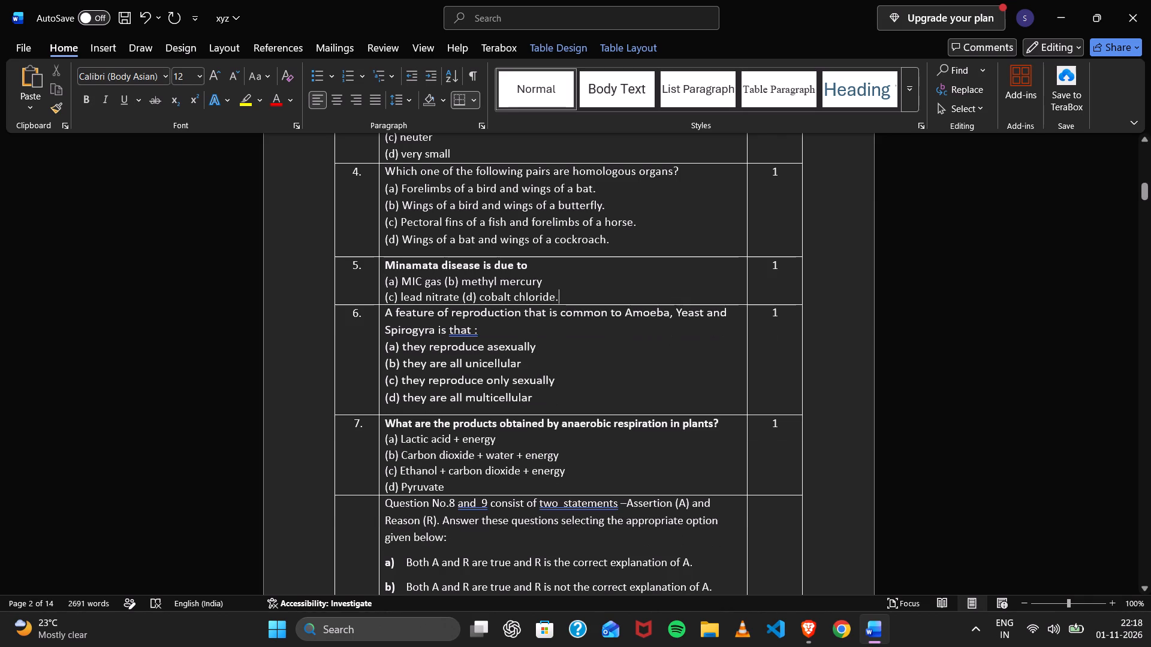
{"action": "key", "text": "BackSpace"}
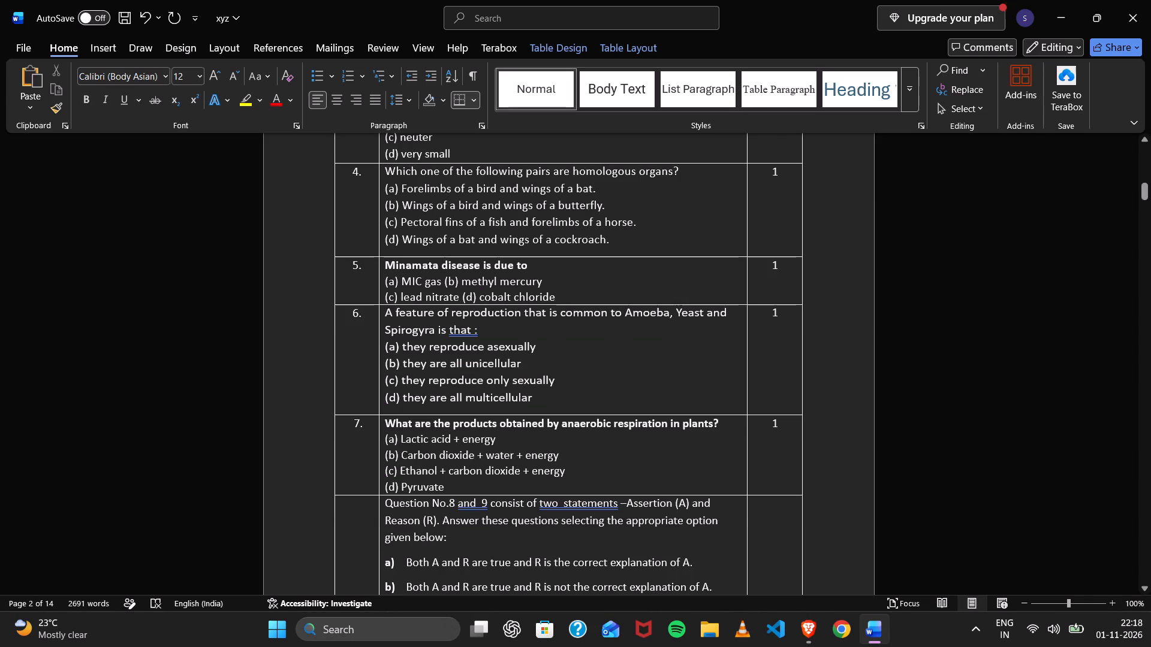
Put question 5's options (b) methyl mercury and (d) cobalt chloride on their own lines, so each option has a separate line.
{"action": "left_click", "coordinate": [444, 285]}
{"action": "key", "text": "BackSpace"}
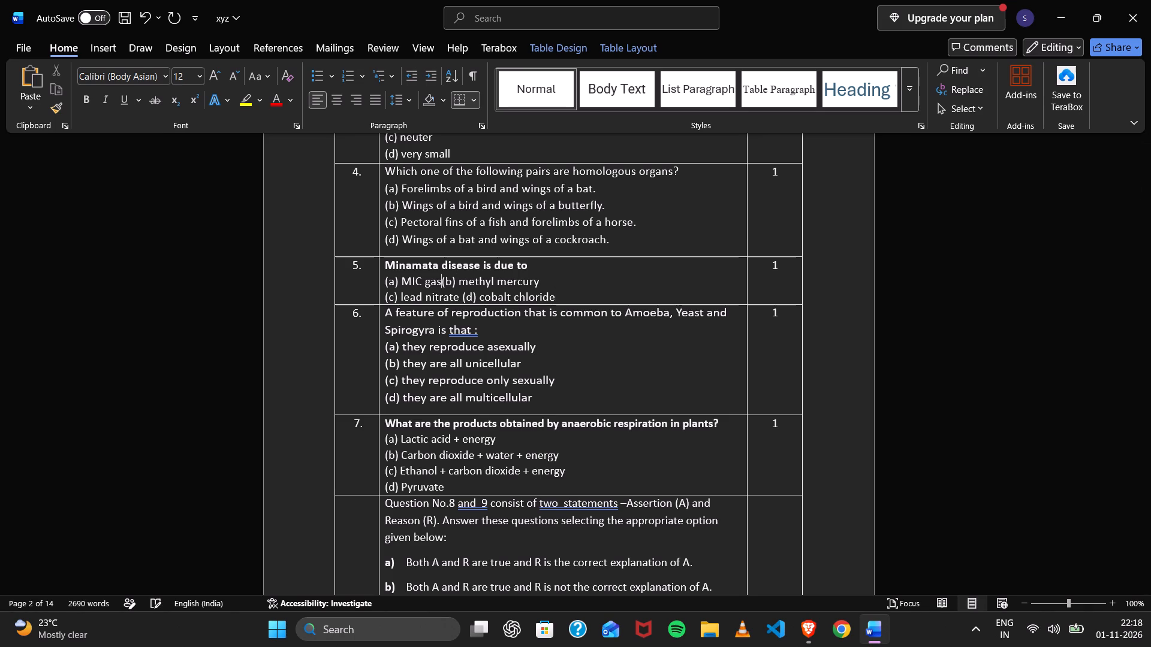
{"action": "key", "text": "Return"}
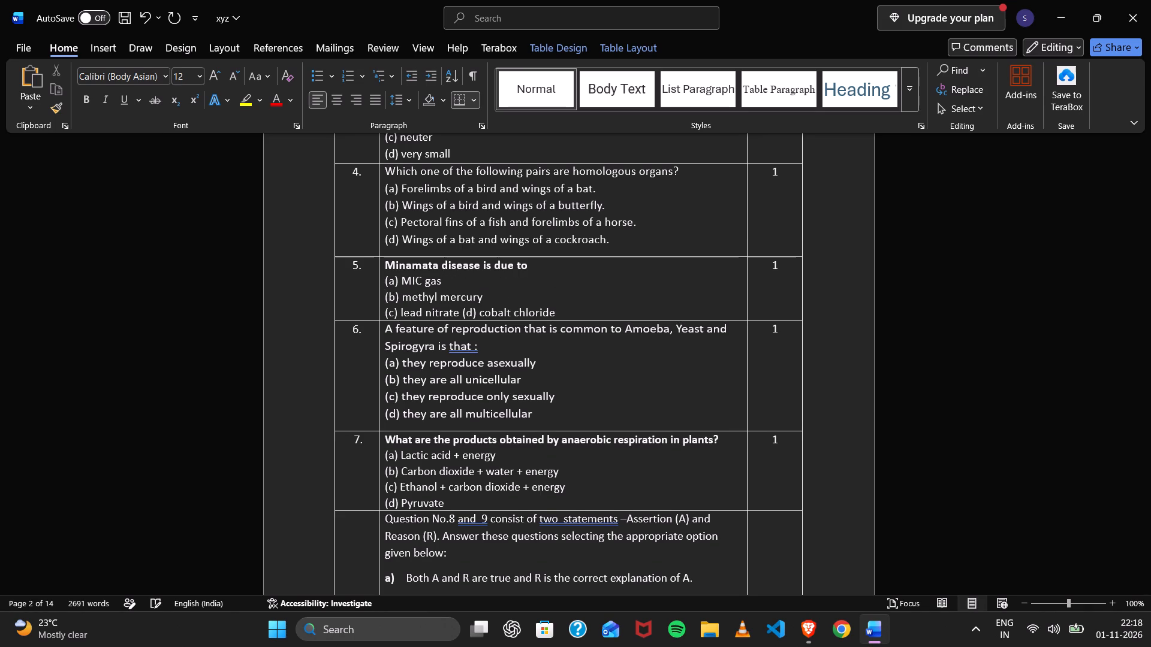
{"action": "key", "text": "Down"}
{"action": "key", "text": "Right"}
{"action": "key", "text": "Right"}
{"action": "key", "text": "Right"}
{"action": "key", "text": "Right"}
{"action": "key", "text": "Right"}
{"action": "key", "text": "Right"}
{"action": "key", "text": "Right"}
{"action": "key", "text": "Right"}
{"action": "key", "text": "Right"}
{"action": "key", "text": "Right"}
{"action": "key", "text": "Right"}
{"action": "key", "text": "Right"}
{"action": "key", "text": "Right"}
{"action": "key", "text": "Right"}
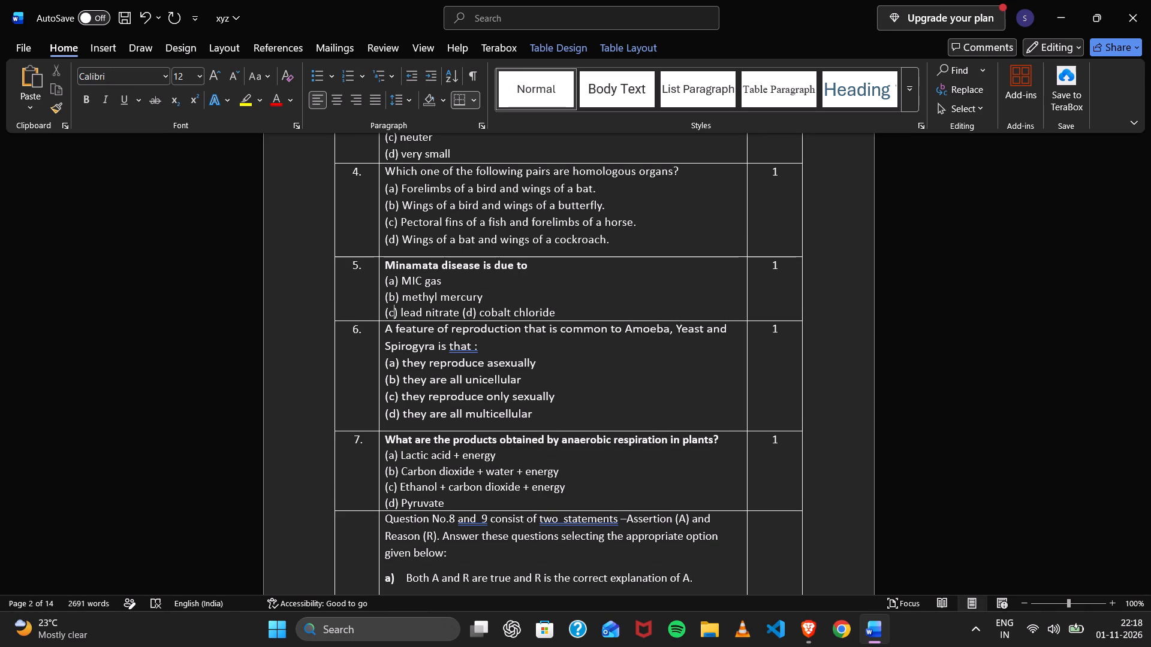
{"action": "key", "text": "Right"}
{"action": "key", "text": "Right"}
{"action": "key", "text": "Right"}
{"action": "key", "text": "Return"}
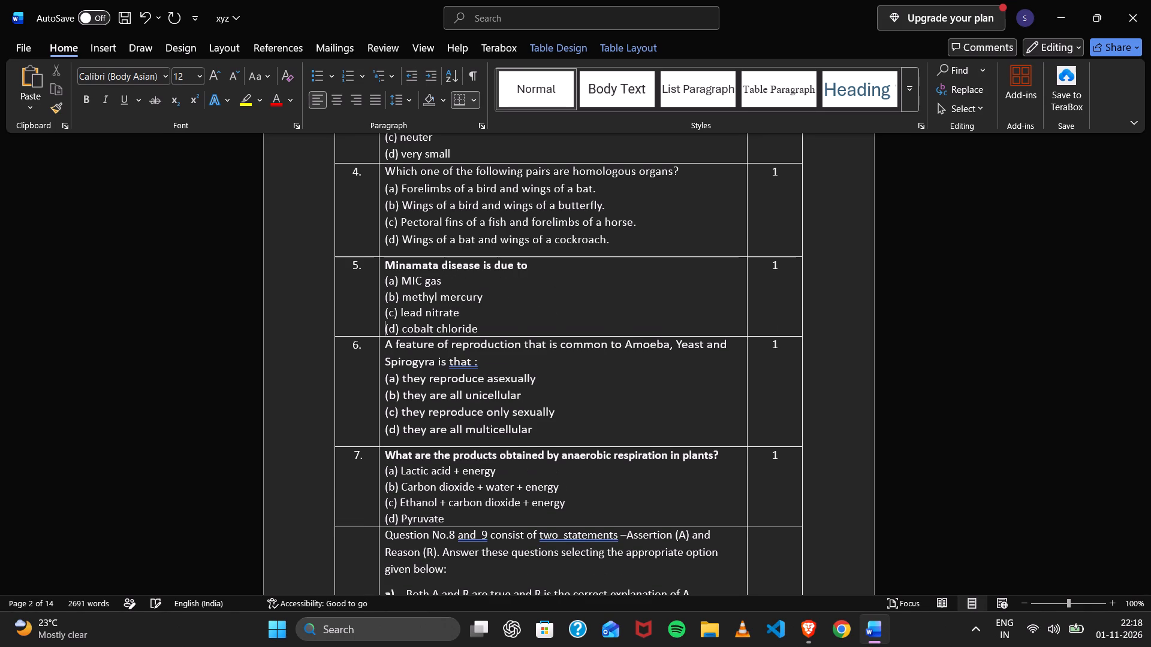
Remove the bold formatting from question 5's text and options.
{"action": "left_click", "coordinate": [382, 267]}
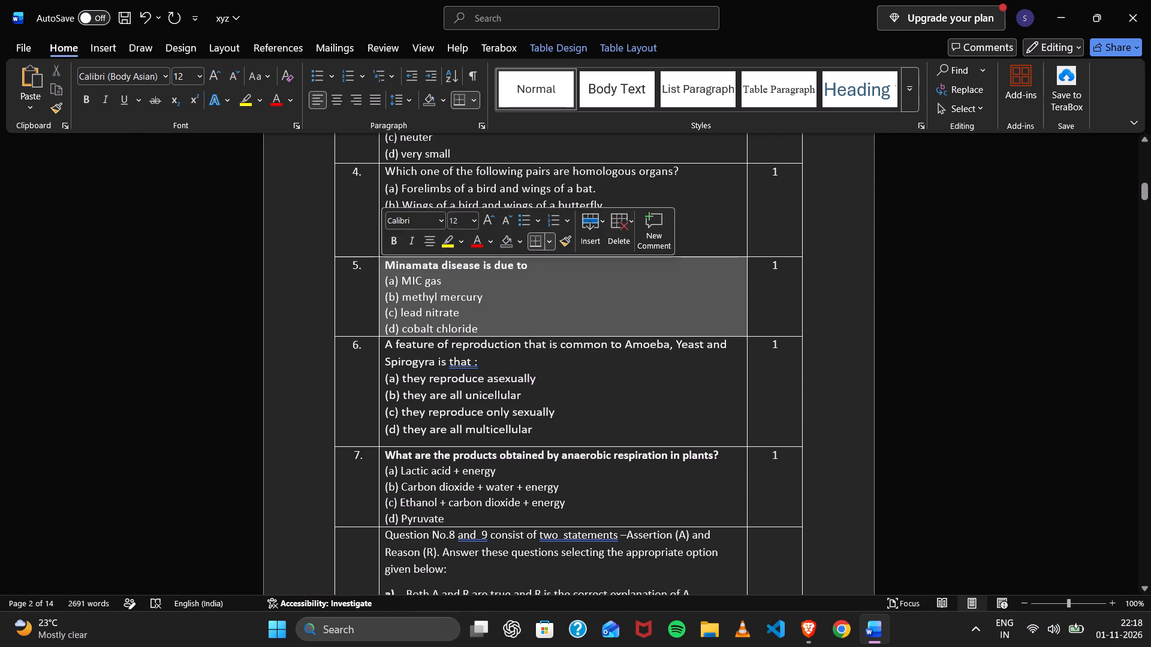
{"action": "left_click", "coordinate": [92, 107]}
{"action": "left_click", "coordinate": [92, 107]}
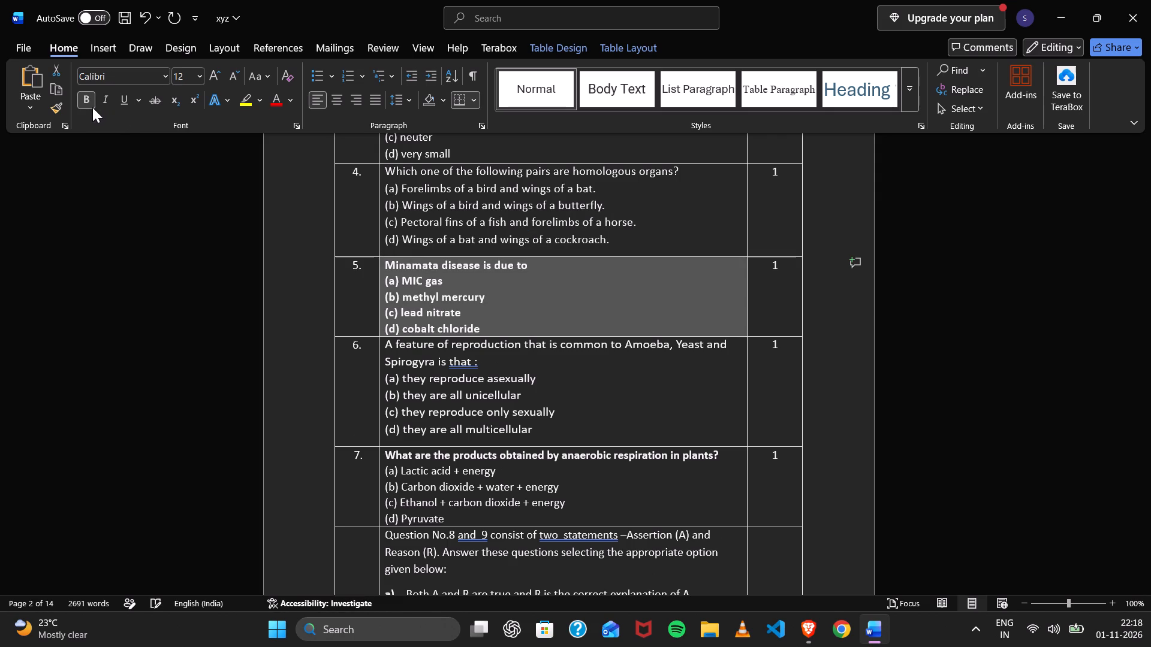
{"action": "left_click", "coordinate": [92, 107]}
{"action": "left_click", "coordinate": [999, 374]}
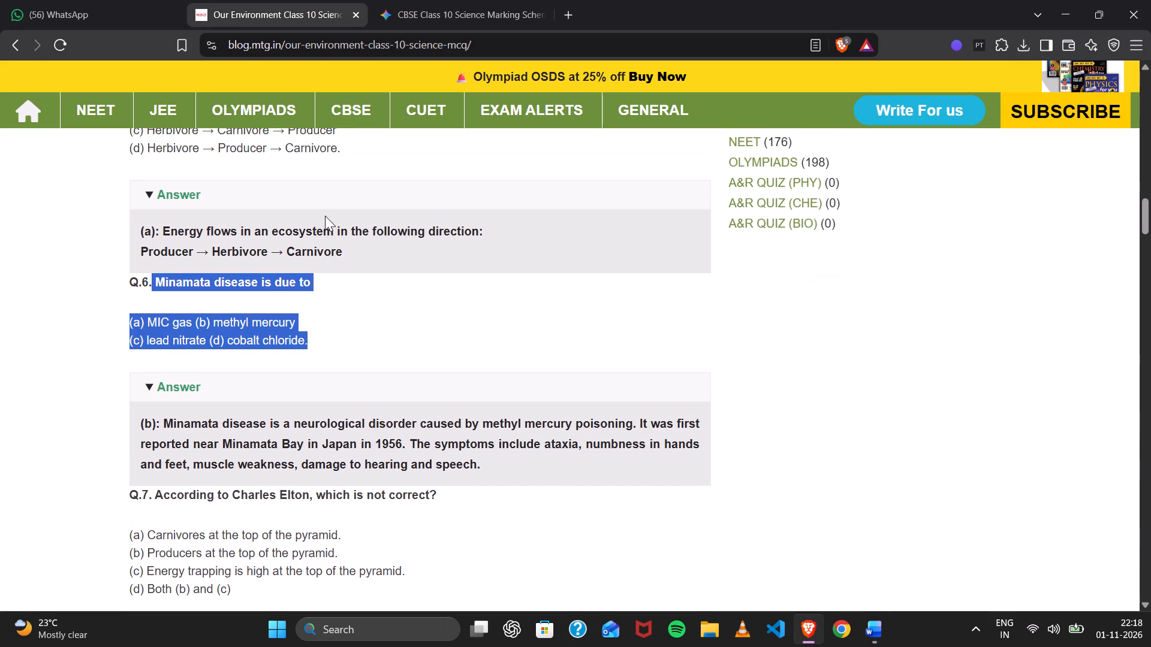
Search the web for "our environment assertion and reasoning" and open the Physics Gurukul Class 10 Science Chapter 15 page.
{"action": "scroll", "coordinate": [316, 267], "scroll_direction": "right", "scroll_amount": 10}
{"action": "scroll", "coordinate": [257, 264], "scroll_direction": "right", "scroll_amount": 15}
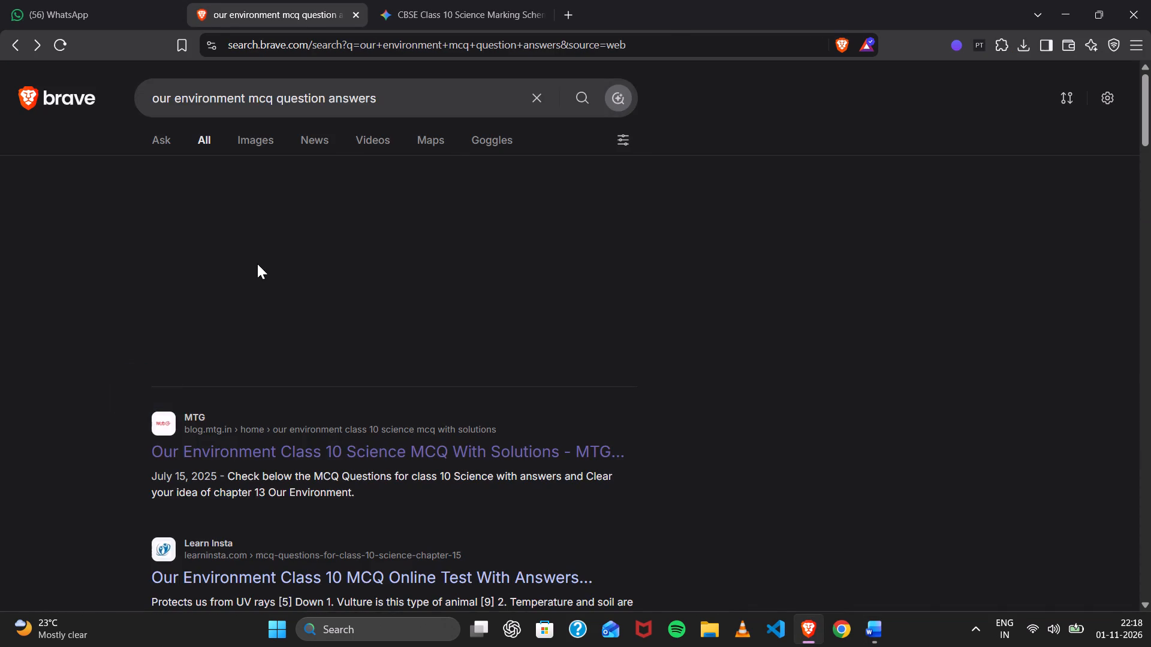
{"action": "left_click_drag", "start_coordinate": [253, 97], "coordinate": [460, 116]}
{"action": "type", "text": "assertion"}
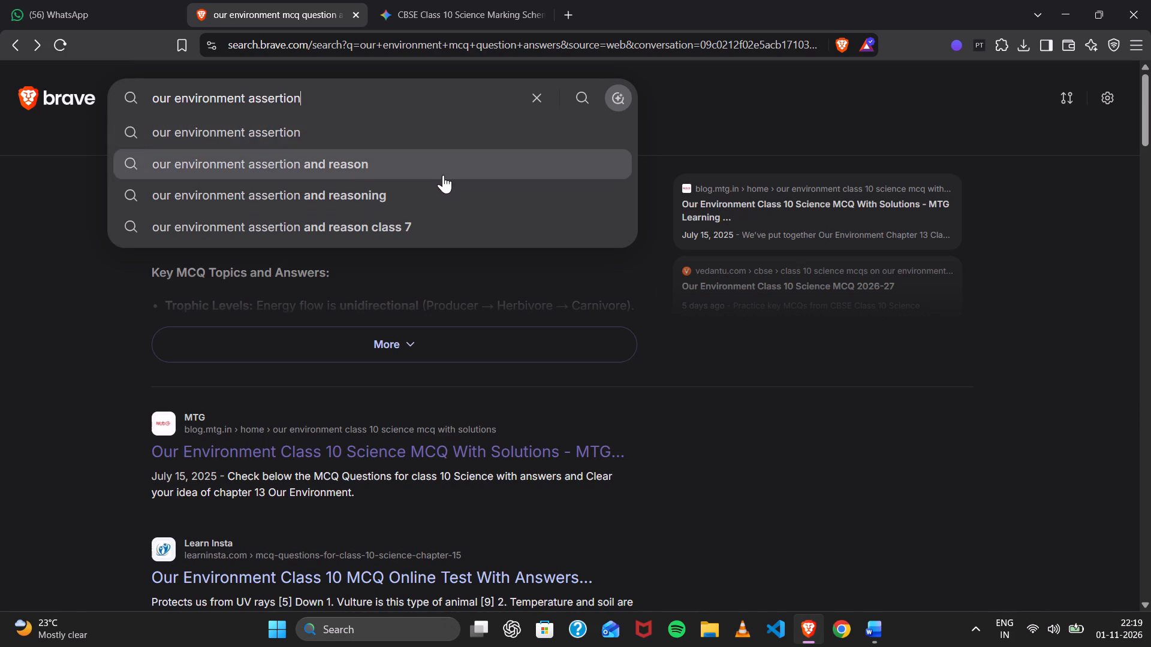
{"action": "left_click", "coordinate": [431, 196]}
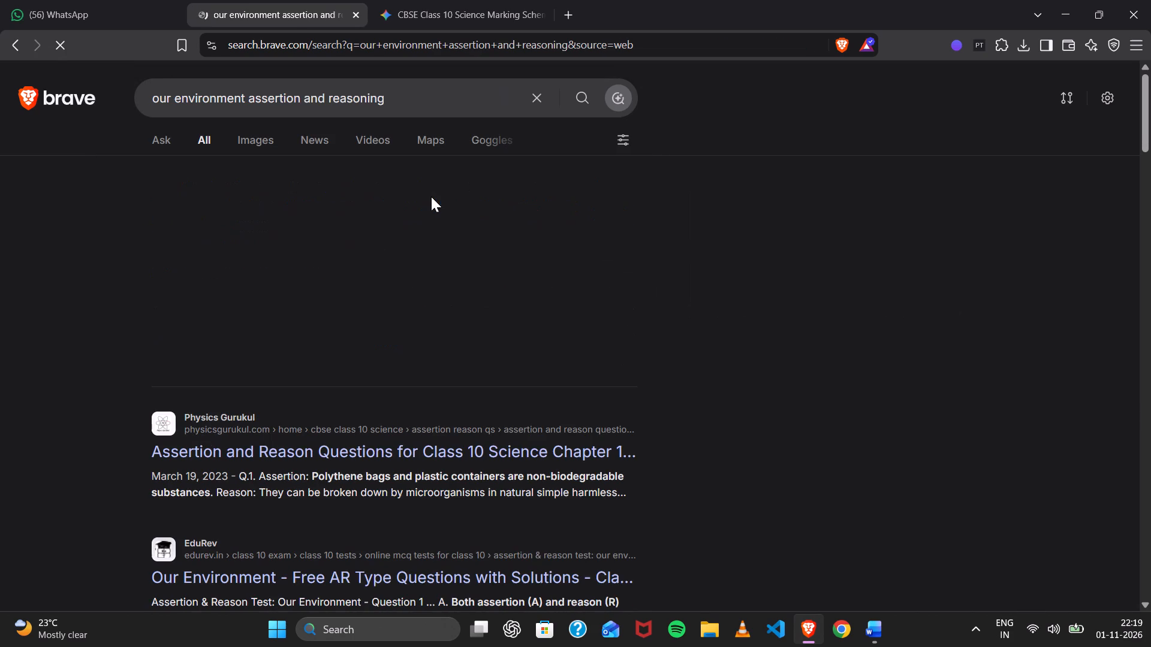
{"action": "left_click", "coordinate": [401, 439]}
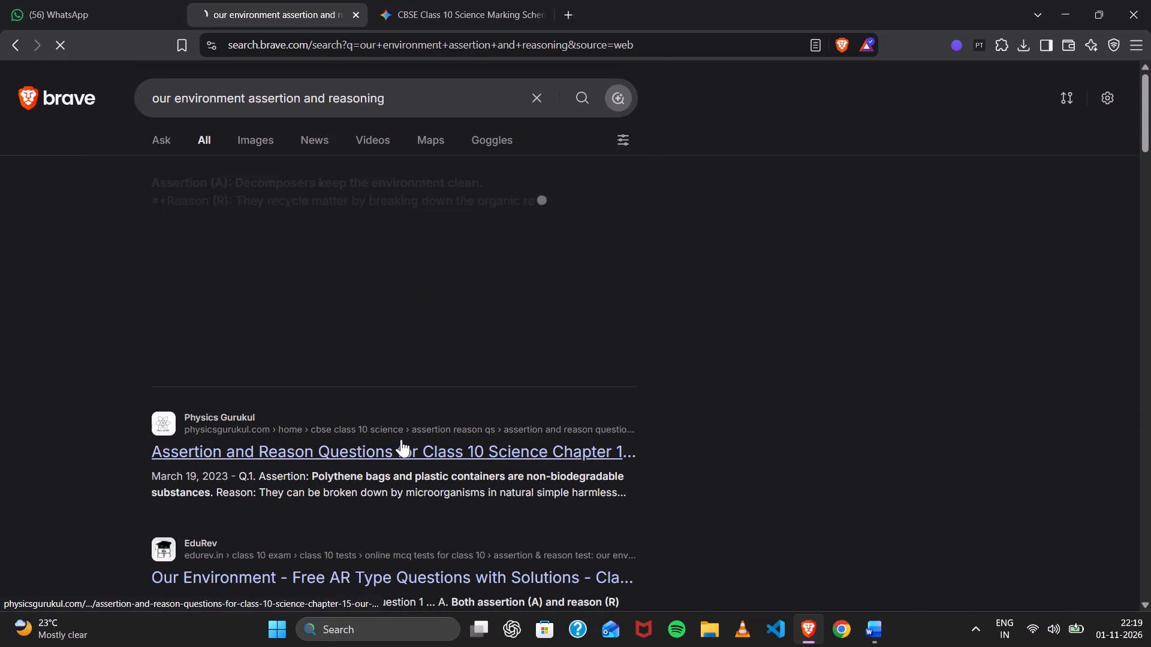
Copy the Q.1 Assertion and Reason about polythene bags and plastic containers, without the question number.
{"action": "scroll", "coordinate": [407, 442], "scroll_direction": "down", "scroll_amount": 3}
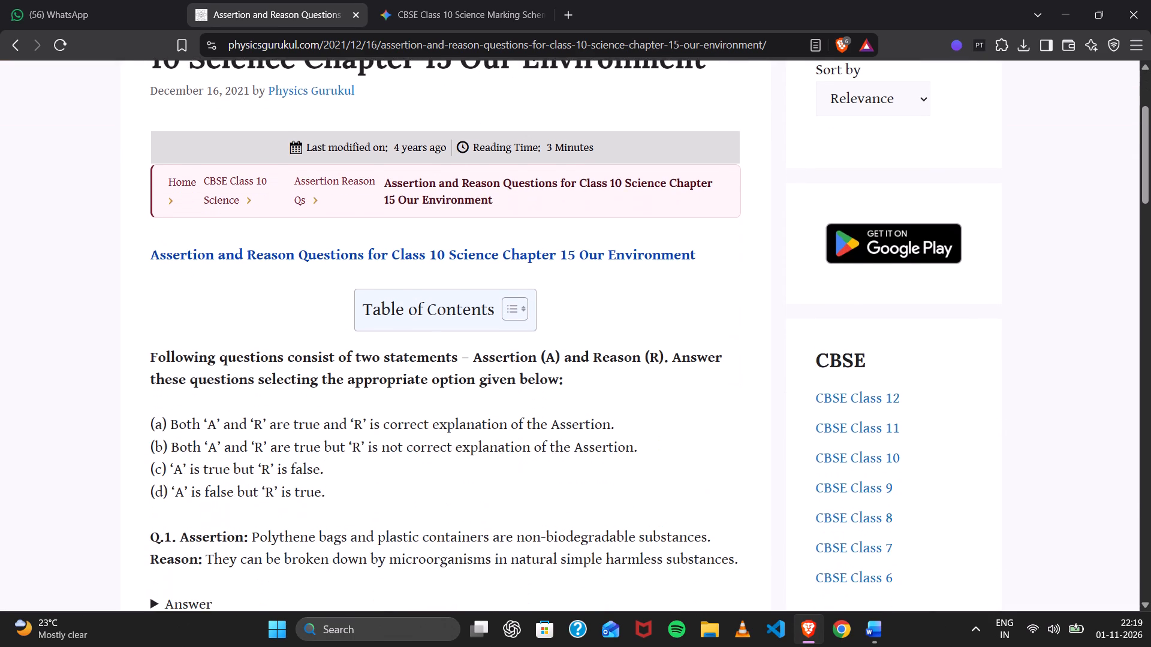
{"action": "scroll", "coordinate": [407, 442], "scroll_direction": "down", "scroll_amount": 1}
{"action": "scroll", "coordinate": [329, 449], "scroll_direction": "down", "scroll_amount": 2}
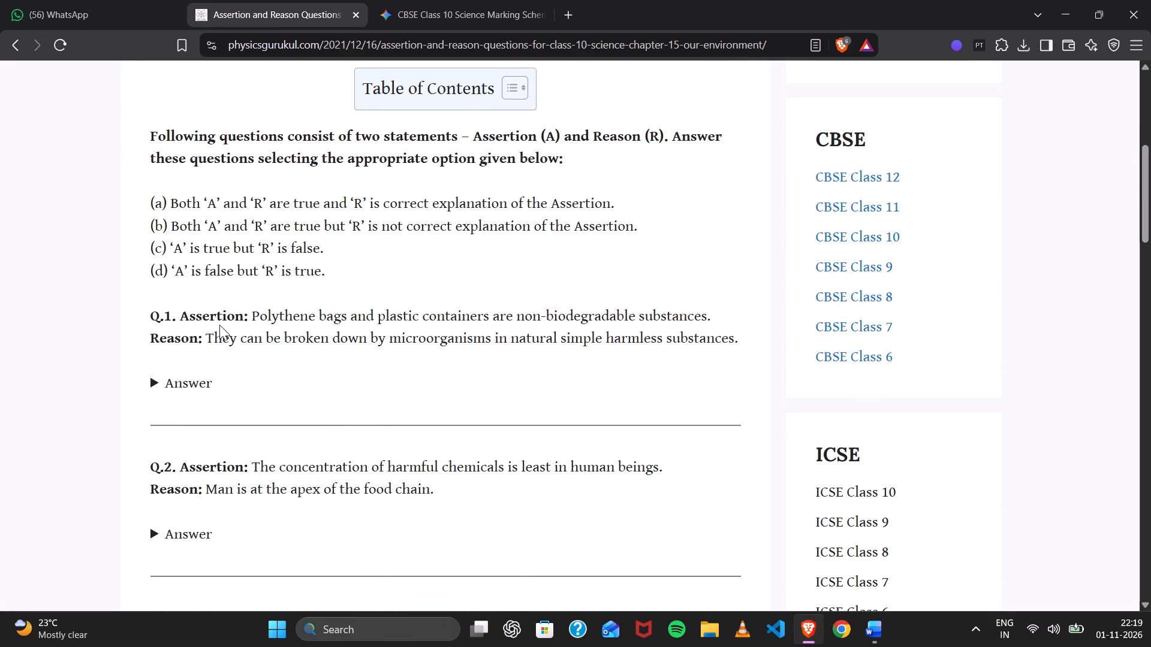
{"action": "left_click_drag", "start_coordinate": [180, 312], "coordinate": [745, 350]}
{"action": "left_click", "coordinate": [745, 350]}
{"action": "left_click_drag", "start_coordinate": [177, 310], "coordinate": [747, 336]}
{"action": "key", "text": "ctrl+c"}
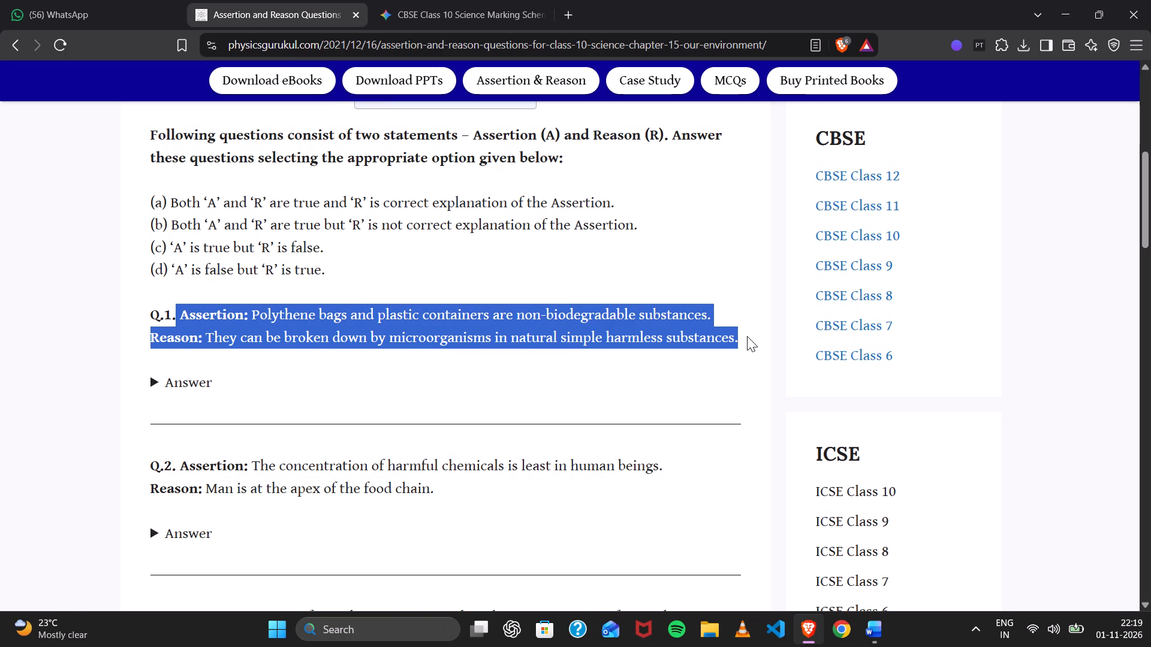
In Word, replace question 9's food chain Assertion and Reason with the copied polythene bags Assertion and Reason.
{"action": "scroll", "coordinate": [578, 384], "scroll_direction": "down", "scroll_amount": 5}
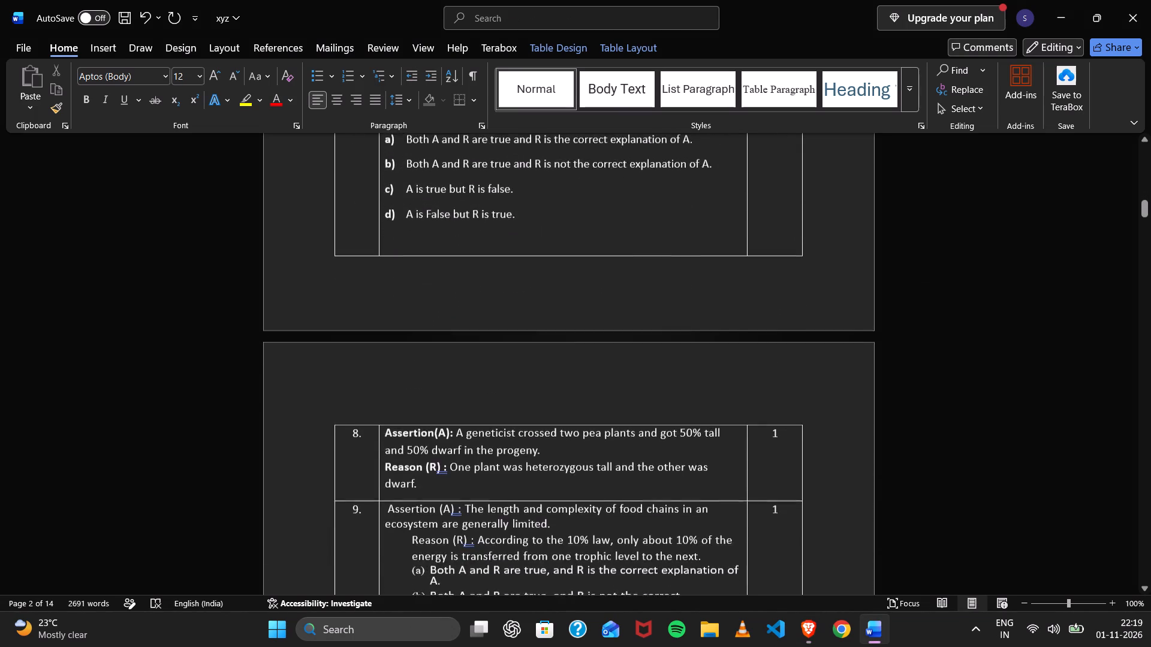
{"action": "scroll", "coordinate": [578, 384], "scroll_direction": "down", "scroll_amount": 2}
{"action": "scroll", "coordinate": [467, 441], "scroll_direction": "down", "scroll_amount": 1}
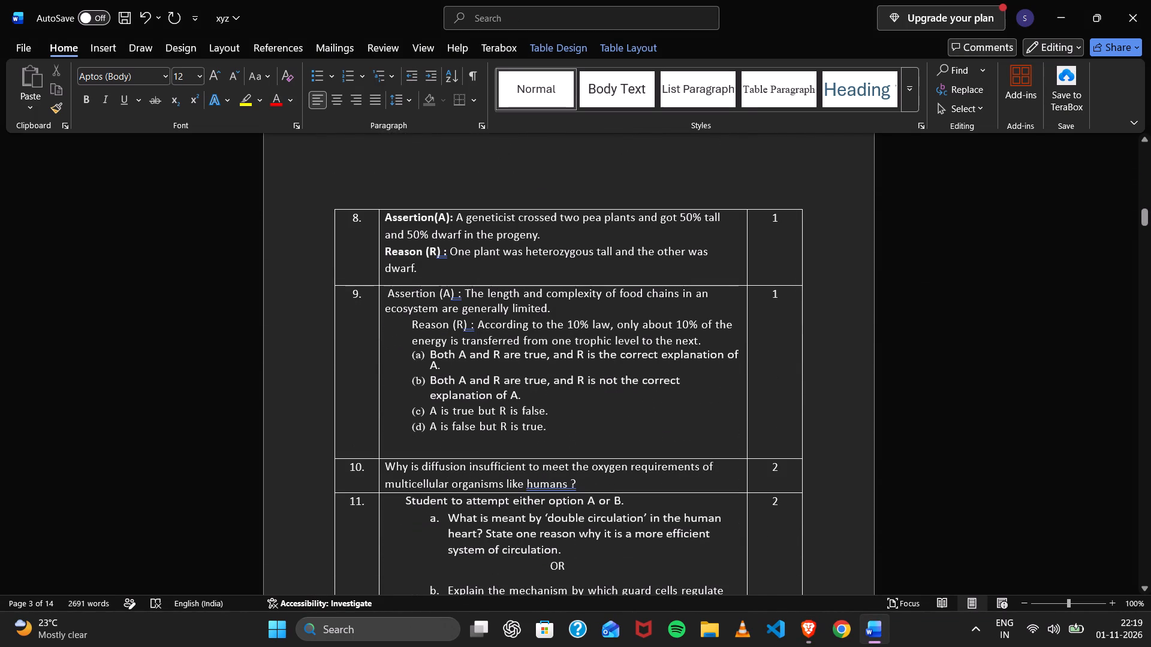
{"action": "left_click_drag", "start_coordinate": [405, 329], "coordinate": [585, 368]}
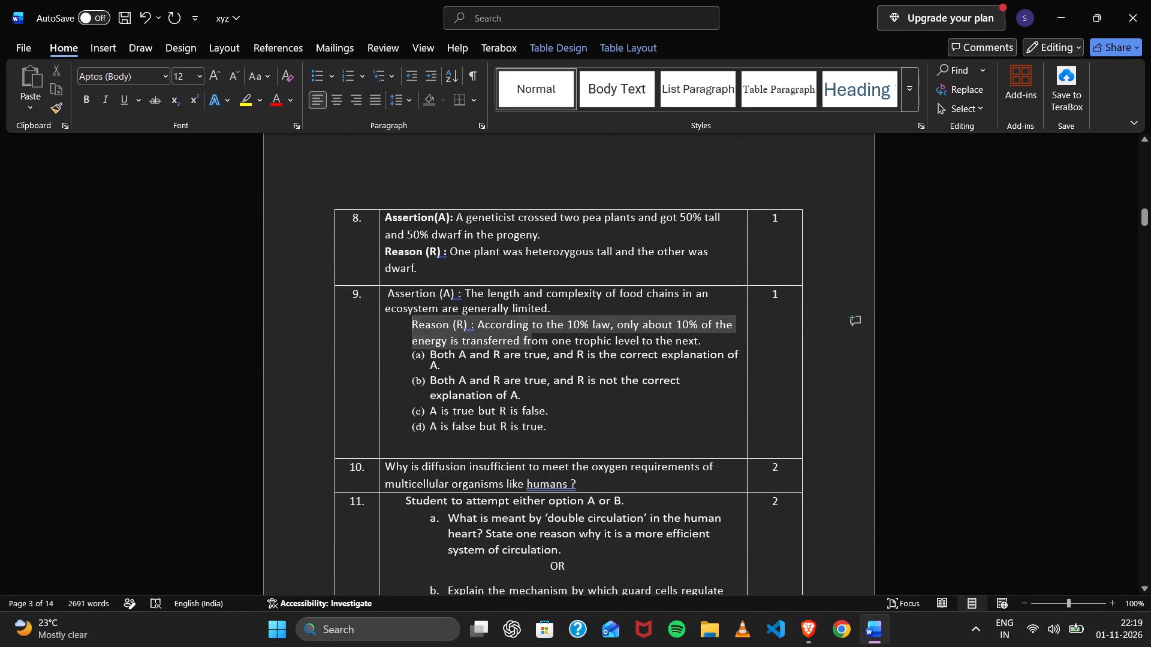
{"action": "left_click_drag", "start_coordinate": [585, 368], "coordinate": [683, 341]}
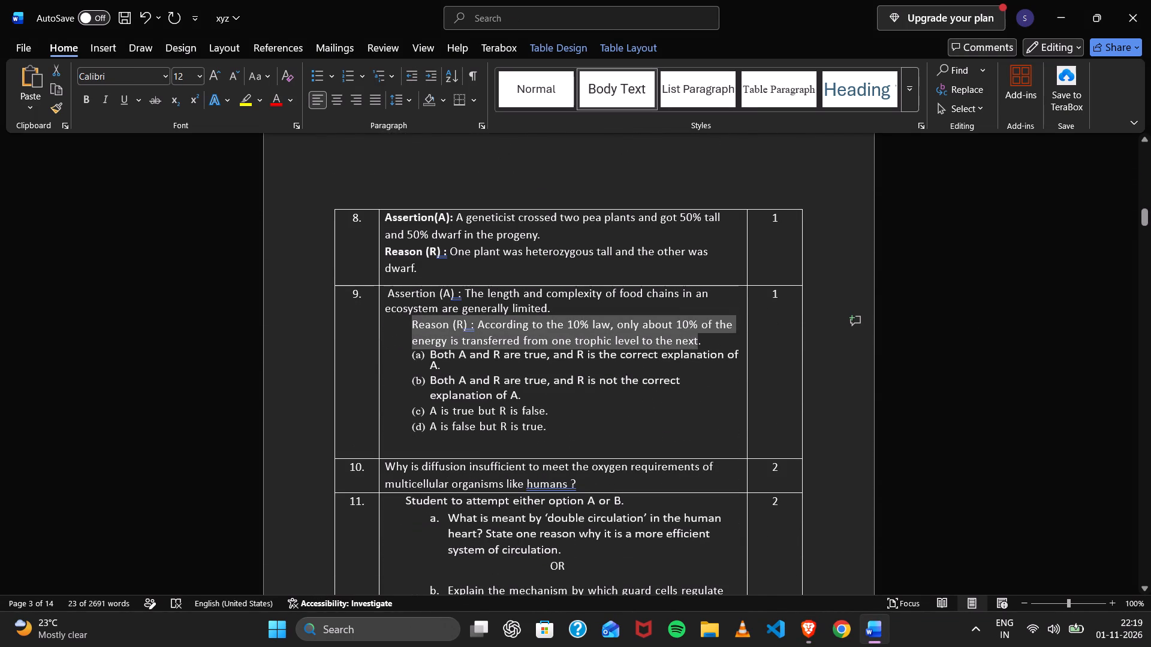
{"action": "left_click_drag", "start_coordinate": [386, 294], "coordinate": [701, 343]}
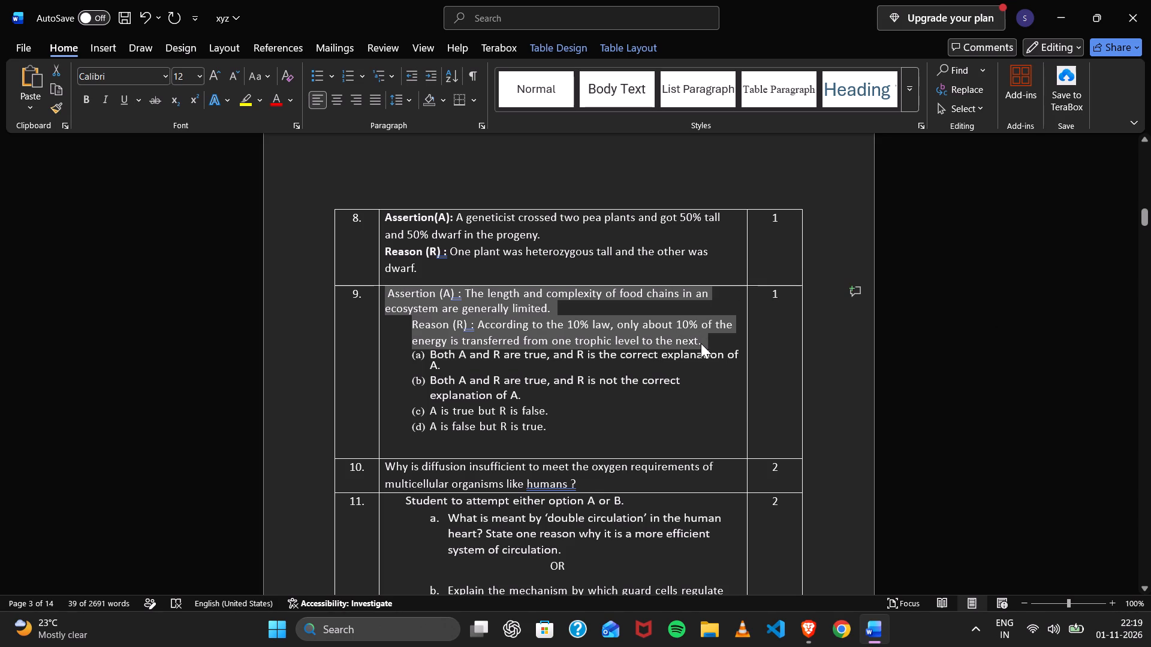
{"action": "key", "text": "ctrl+v"}
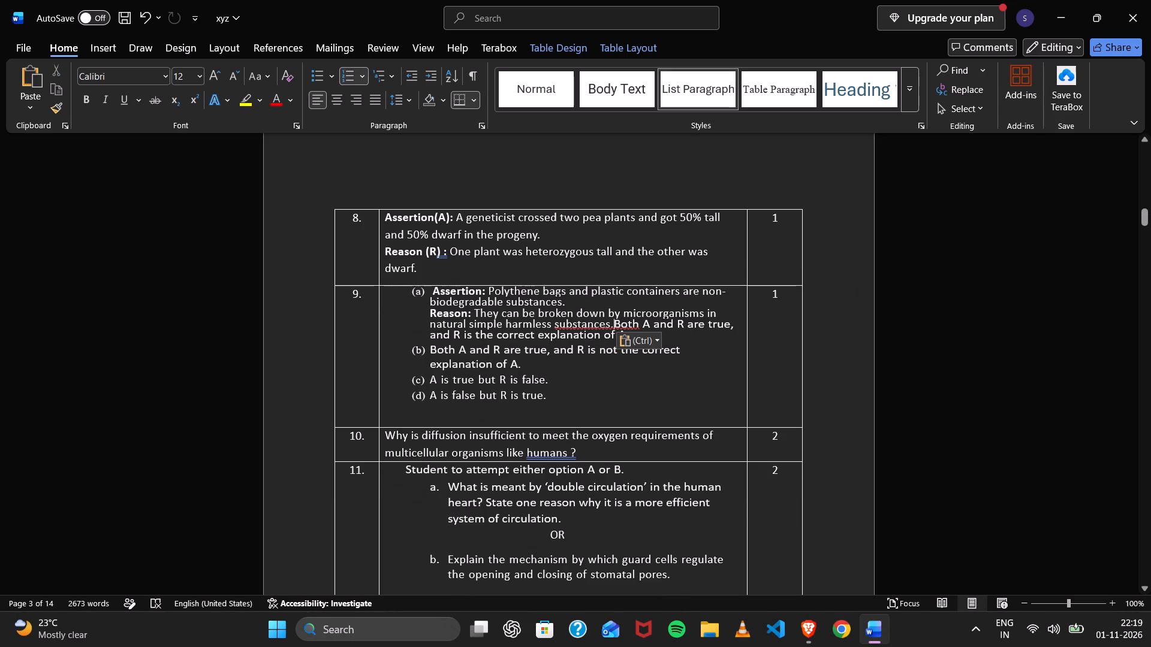
Remove the list label, the indent and the leading space before question 9's Assertion.
{"action": "left_click", "coordinate": [409, 294]}
{"action": "key", "text": "BackSpace"}
{"action": "key", "text": "BackSpace"}
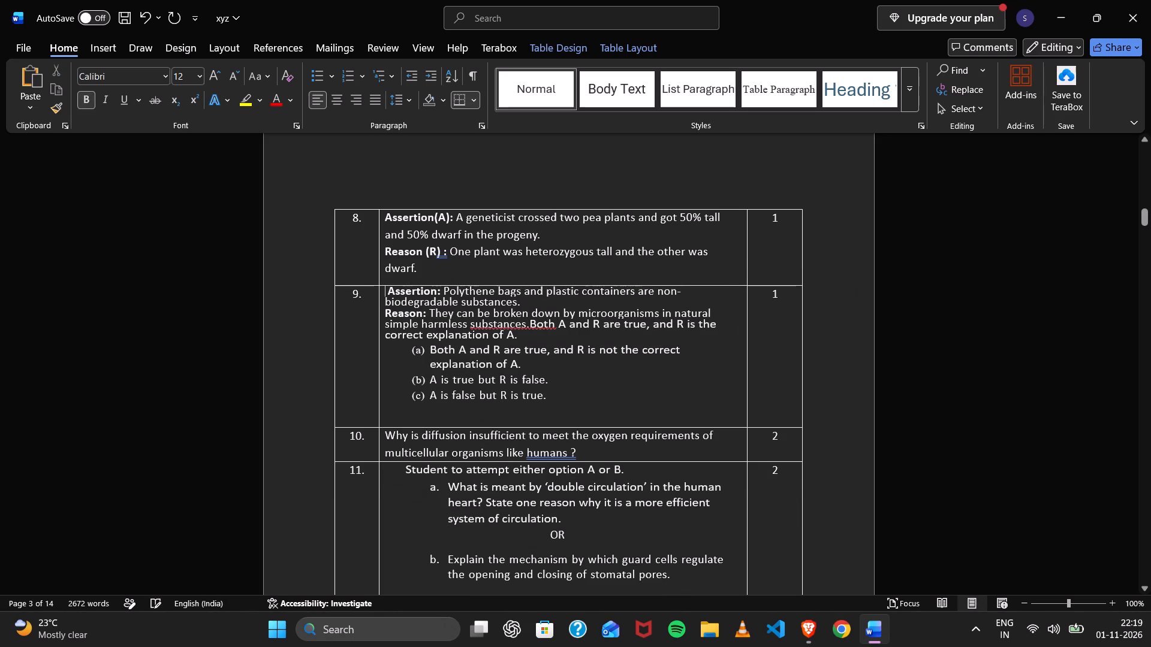
{"action": "key", "text": "BackSpace"}
{"action": "key", "text": "Right"}
{"action": "key", "text": "BackSpace"}
{"action": "key", "text": "Down"}
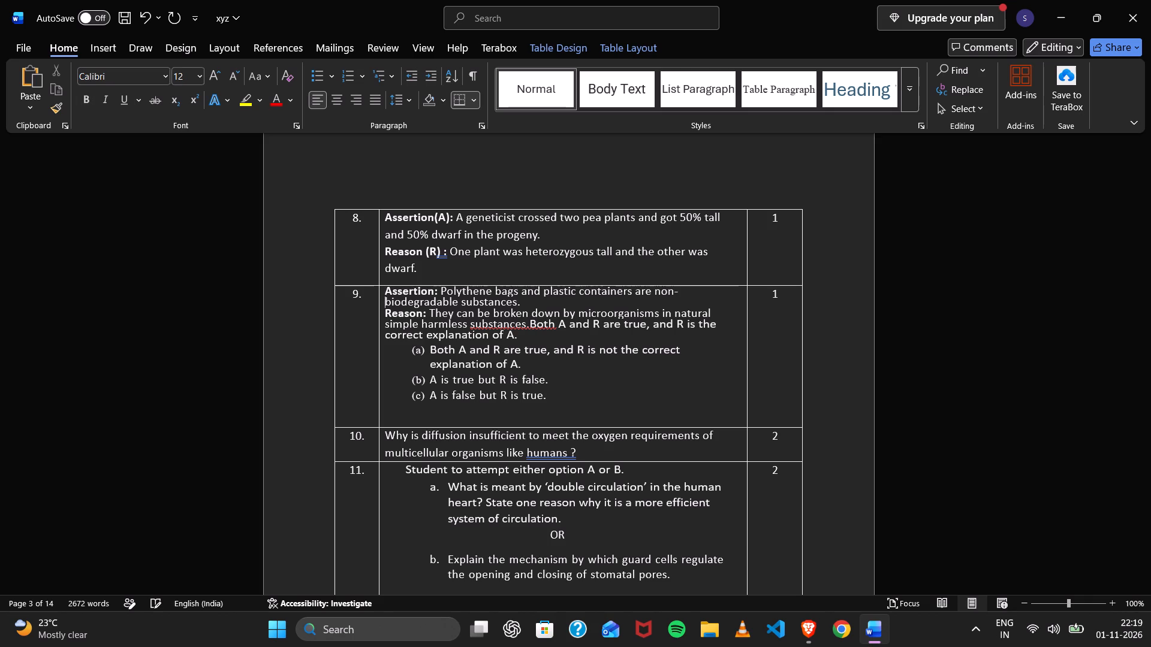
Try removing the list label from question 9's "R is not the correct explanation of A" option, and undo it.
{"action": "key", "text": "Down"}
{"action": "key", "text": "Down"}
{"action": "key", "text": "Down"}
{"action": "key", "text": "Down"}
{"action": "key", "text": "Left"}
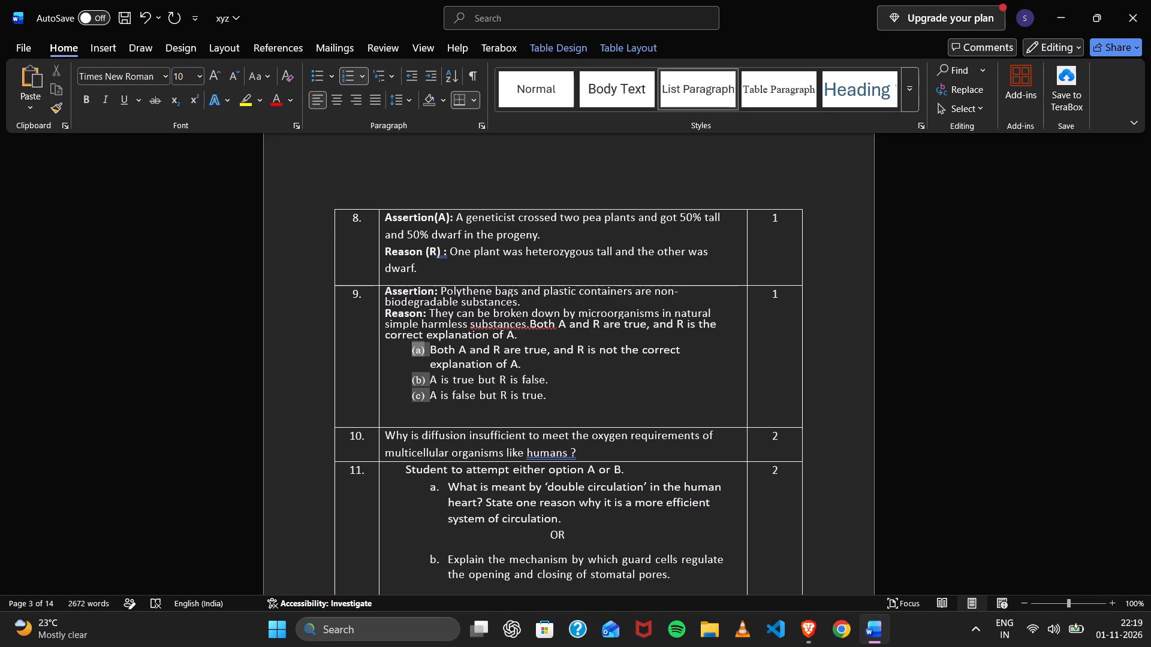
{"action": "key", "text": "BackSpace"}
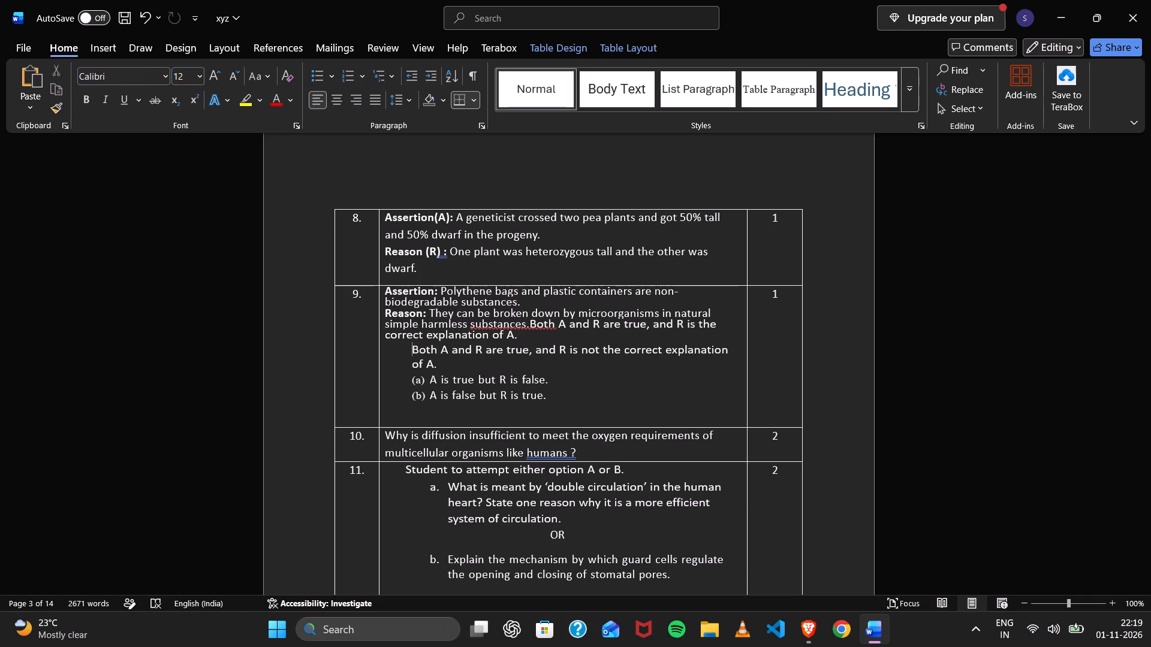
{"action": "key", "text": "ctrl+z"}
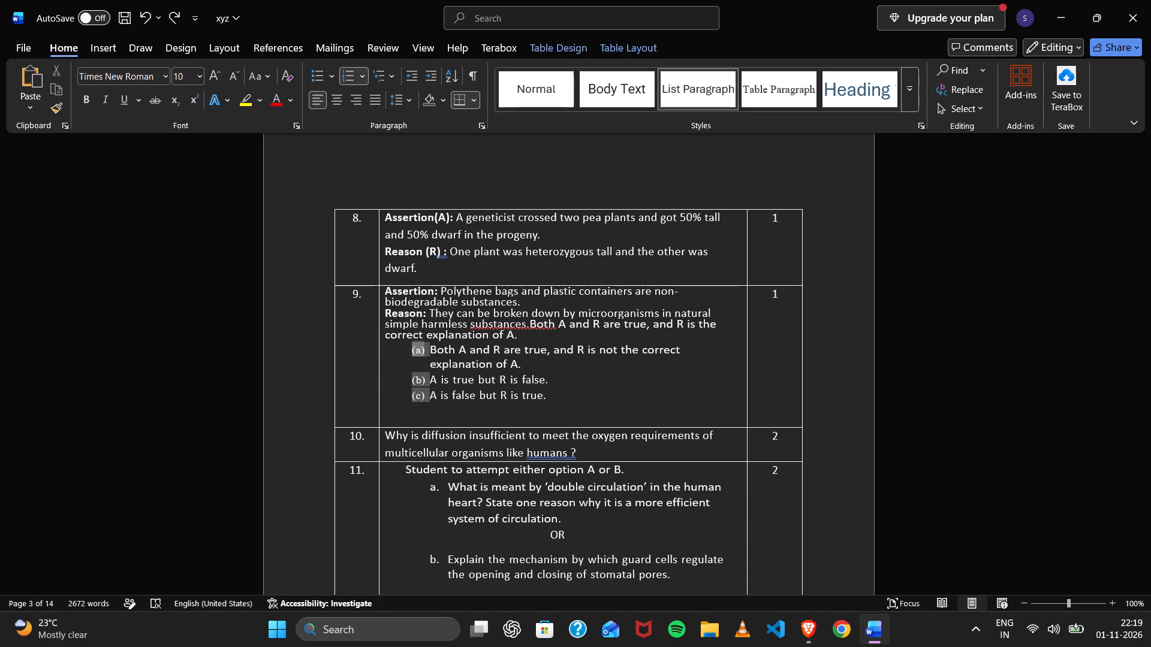
Put question 9's option "Both A and R are true, and R is the correct explanation of A." on its own line, indented with spaces.
{"action": "left_click", "coordinate": [504, 329]}
{"action": "left_click", "coordinate": [529, 328]}
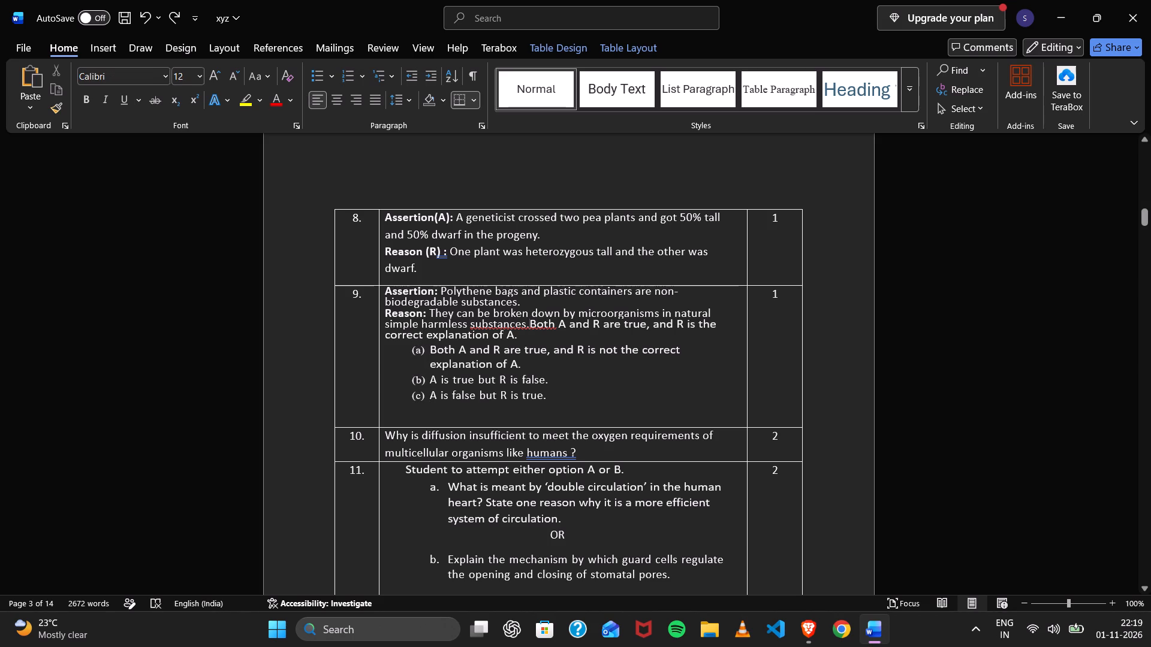
{"action": "key", "text": "Return"}
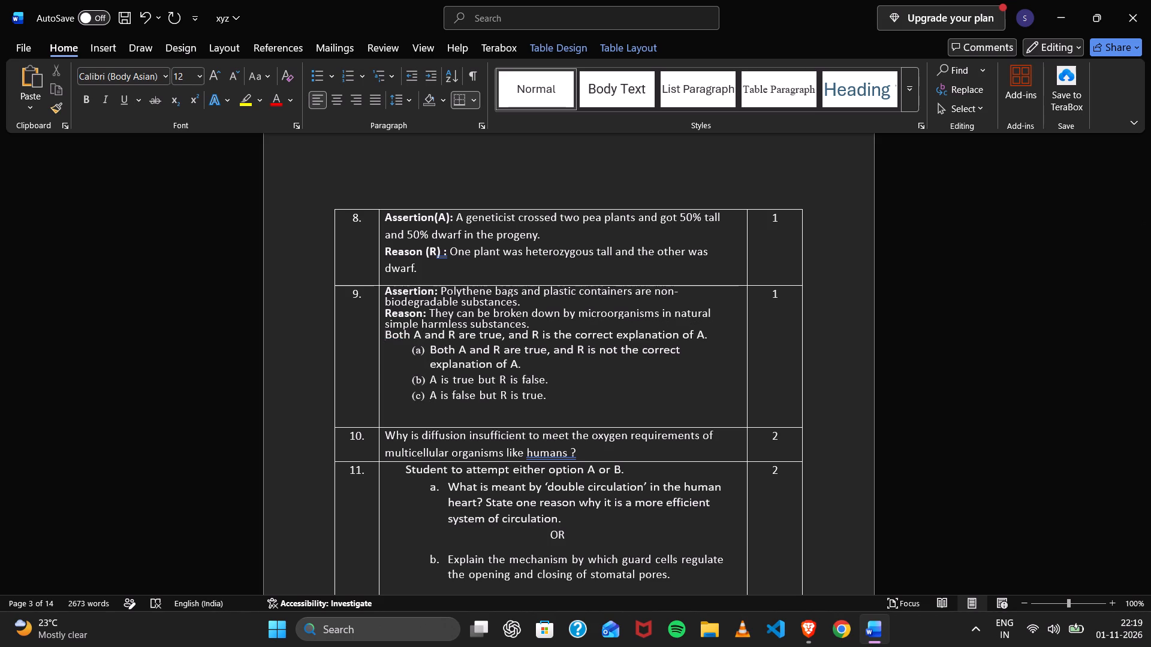
{"action": "key", "text": "space"}
{"action": "key", "text": "space"}
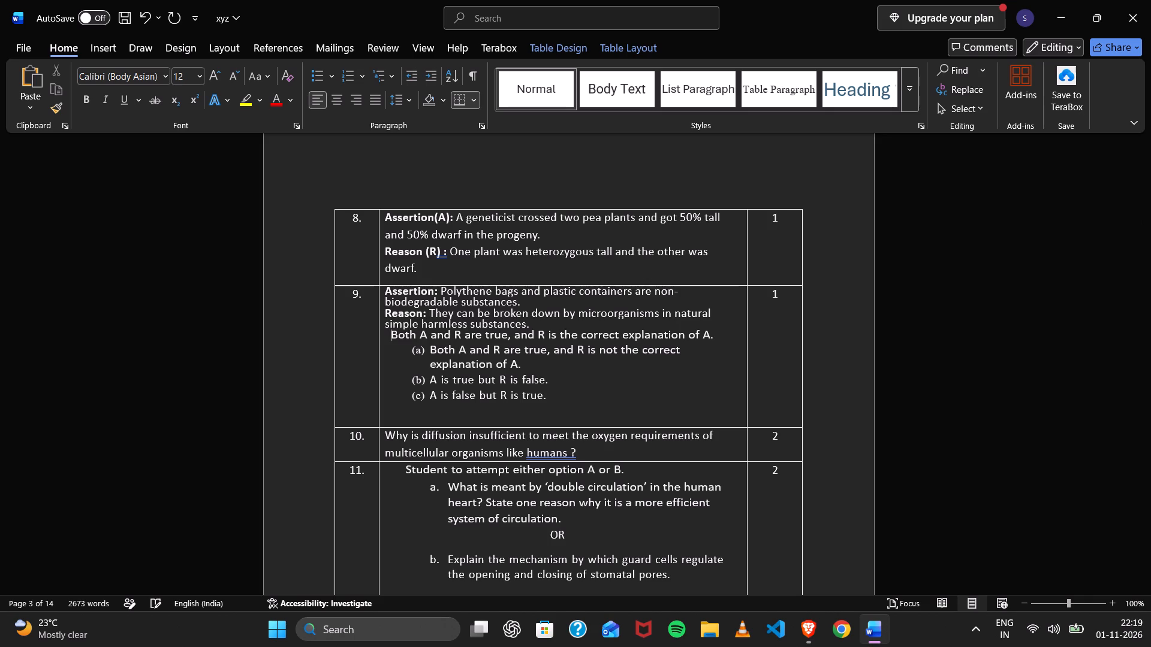
{"action": "key", "text": "space"}
{"action": "key", "text": "space"}
{"action": "key", "text": "space"}
{"action": "key", "text": "space"}
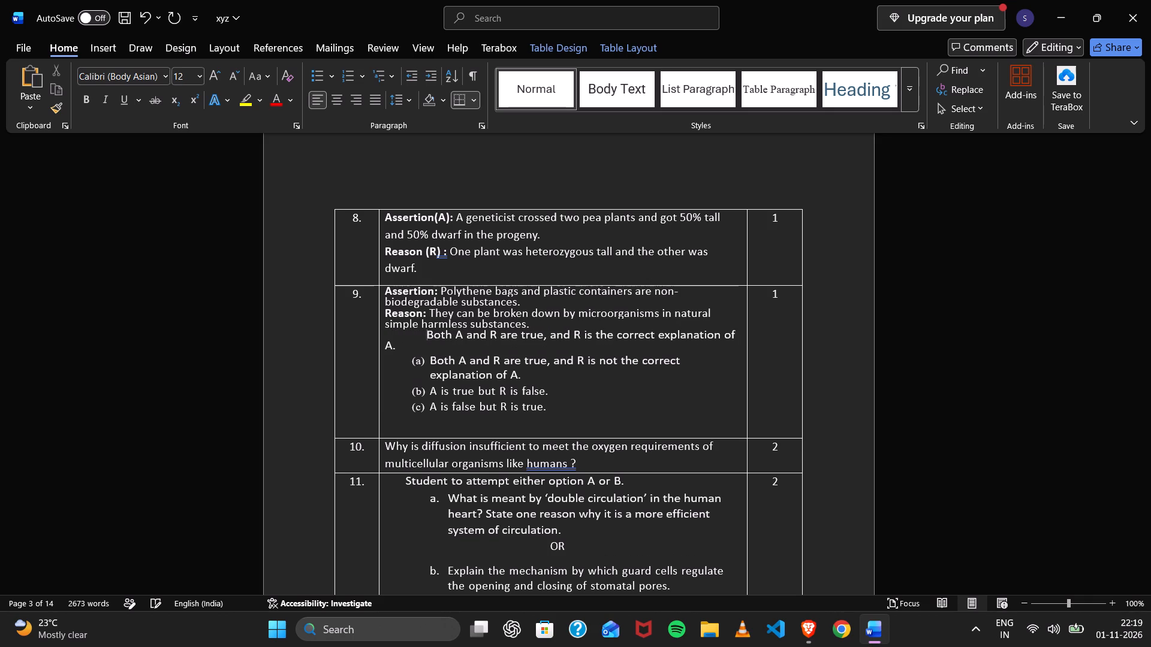
{"action": "key", "text": "space"}
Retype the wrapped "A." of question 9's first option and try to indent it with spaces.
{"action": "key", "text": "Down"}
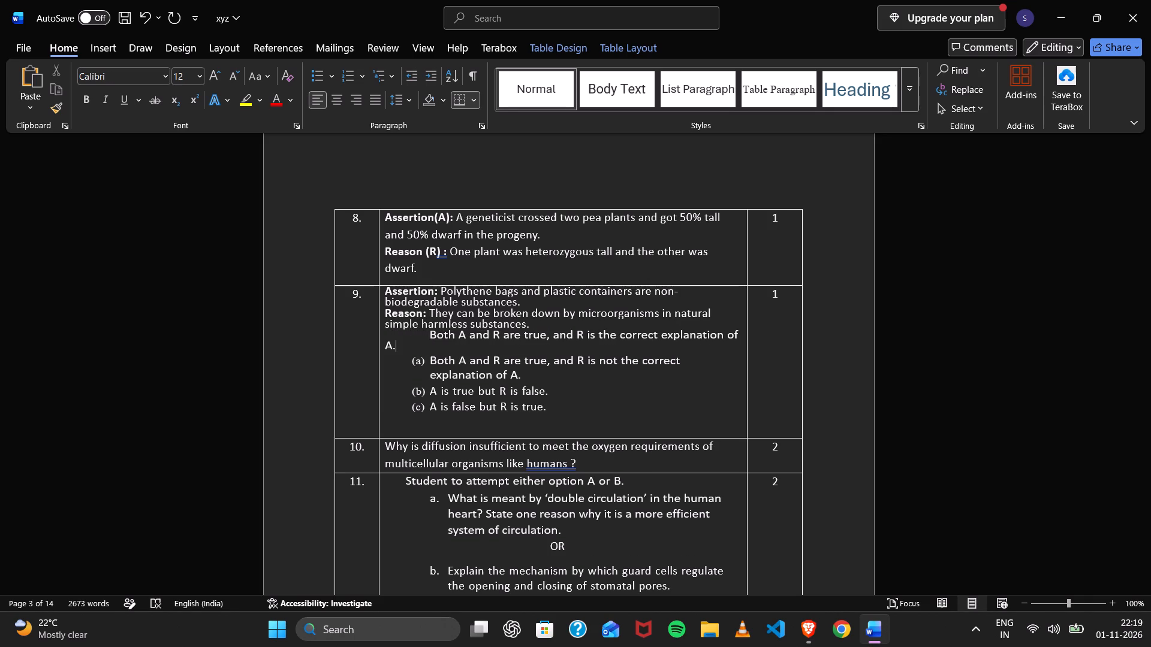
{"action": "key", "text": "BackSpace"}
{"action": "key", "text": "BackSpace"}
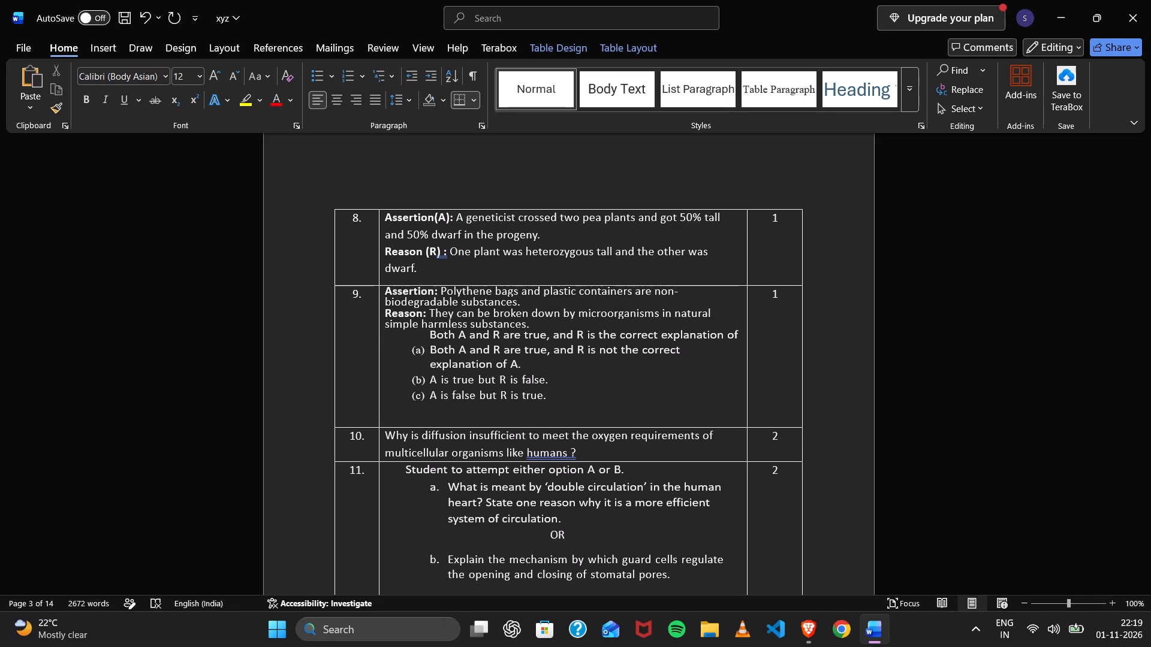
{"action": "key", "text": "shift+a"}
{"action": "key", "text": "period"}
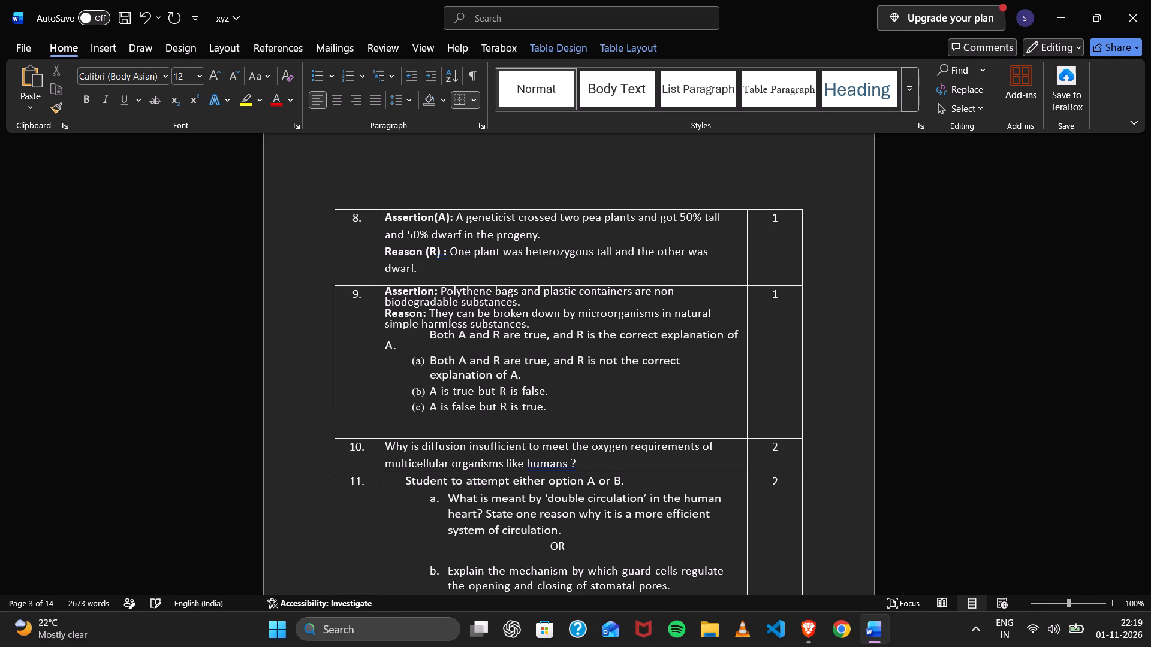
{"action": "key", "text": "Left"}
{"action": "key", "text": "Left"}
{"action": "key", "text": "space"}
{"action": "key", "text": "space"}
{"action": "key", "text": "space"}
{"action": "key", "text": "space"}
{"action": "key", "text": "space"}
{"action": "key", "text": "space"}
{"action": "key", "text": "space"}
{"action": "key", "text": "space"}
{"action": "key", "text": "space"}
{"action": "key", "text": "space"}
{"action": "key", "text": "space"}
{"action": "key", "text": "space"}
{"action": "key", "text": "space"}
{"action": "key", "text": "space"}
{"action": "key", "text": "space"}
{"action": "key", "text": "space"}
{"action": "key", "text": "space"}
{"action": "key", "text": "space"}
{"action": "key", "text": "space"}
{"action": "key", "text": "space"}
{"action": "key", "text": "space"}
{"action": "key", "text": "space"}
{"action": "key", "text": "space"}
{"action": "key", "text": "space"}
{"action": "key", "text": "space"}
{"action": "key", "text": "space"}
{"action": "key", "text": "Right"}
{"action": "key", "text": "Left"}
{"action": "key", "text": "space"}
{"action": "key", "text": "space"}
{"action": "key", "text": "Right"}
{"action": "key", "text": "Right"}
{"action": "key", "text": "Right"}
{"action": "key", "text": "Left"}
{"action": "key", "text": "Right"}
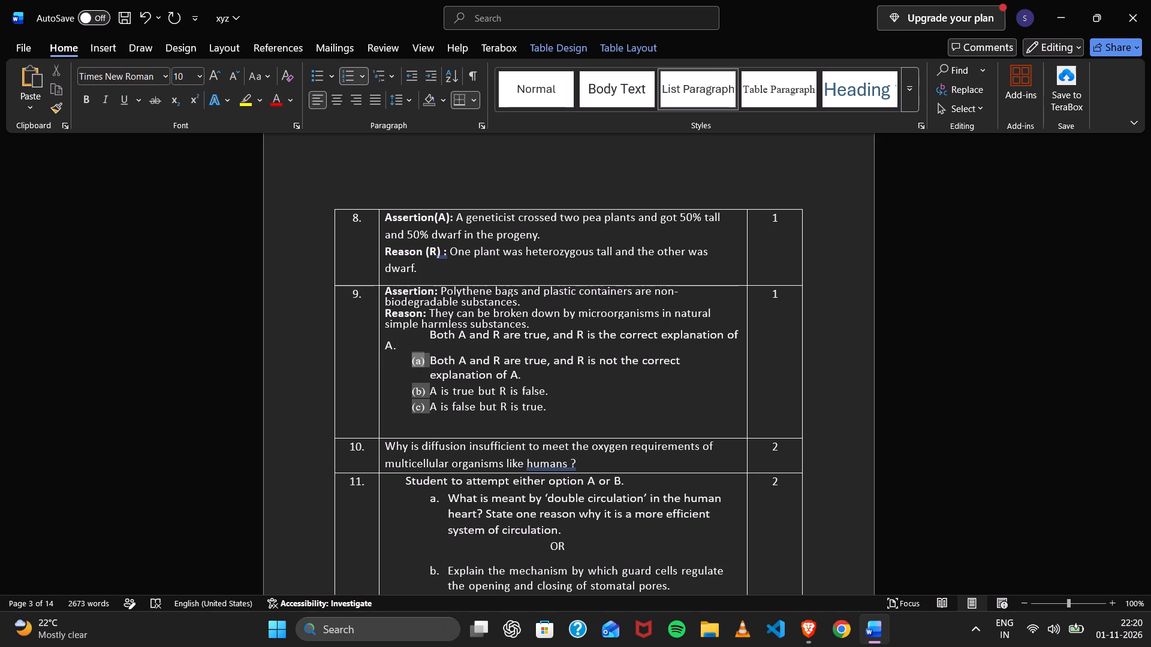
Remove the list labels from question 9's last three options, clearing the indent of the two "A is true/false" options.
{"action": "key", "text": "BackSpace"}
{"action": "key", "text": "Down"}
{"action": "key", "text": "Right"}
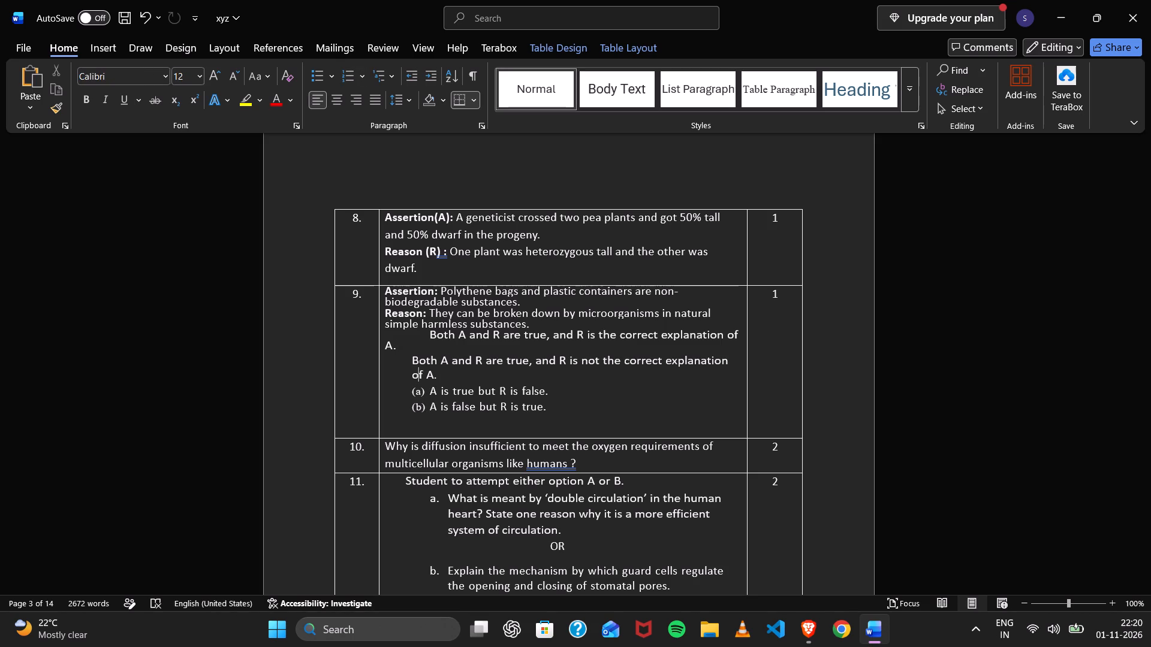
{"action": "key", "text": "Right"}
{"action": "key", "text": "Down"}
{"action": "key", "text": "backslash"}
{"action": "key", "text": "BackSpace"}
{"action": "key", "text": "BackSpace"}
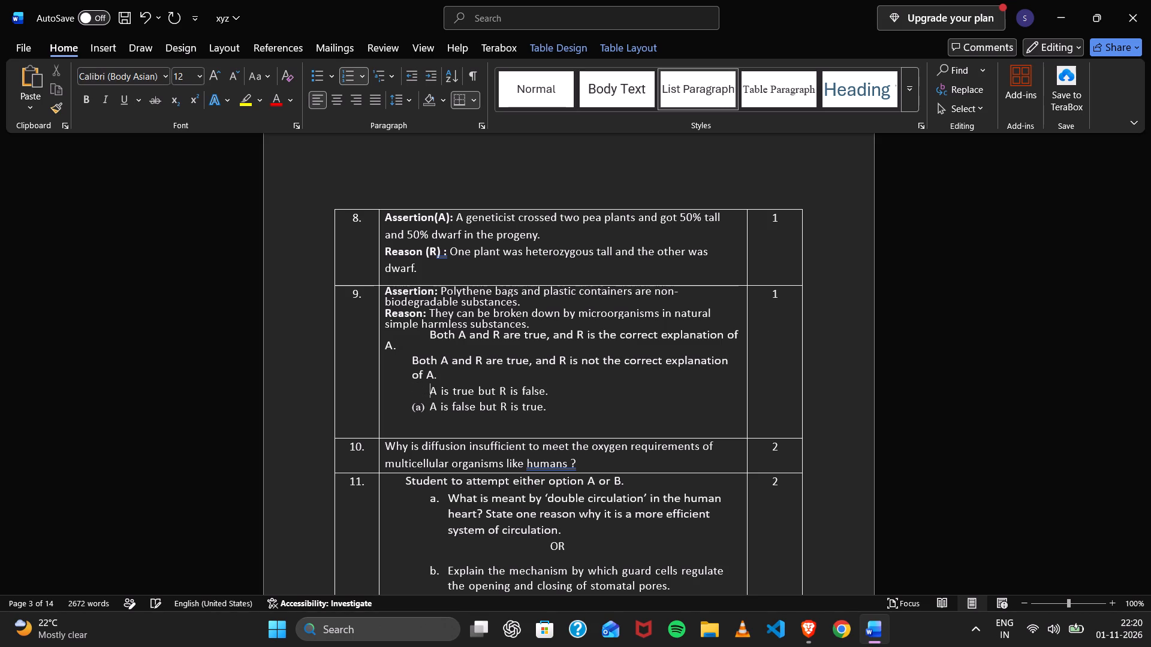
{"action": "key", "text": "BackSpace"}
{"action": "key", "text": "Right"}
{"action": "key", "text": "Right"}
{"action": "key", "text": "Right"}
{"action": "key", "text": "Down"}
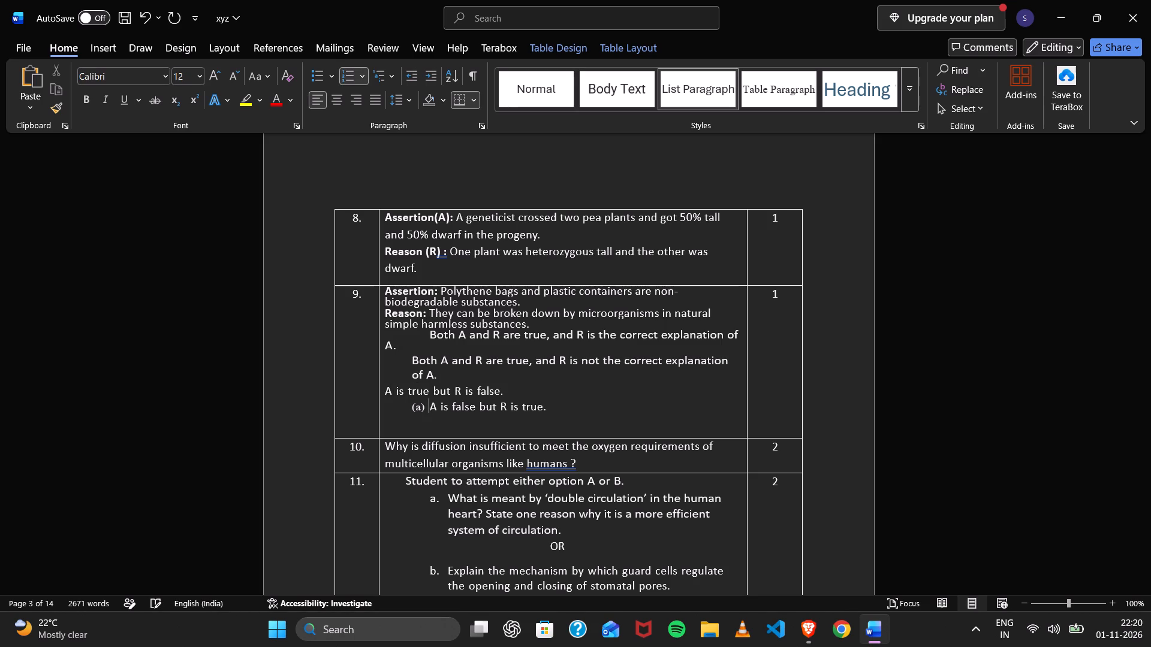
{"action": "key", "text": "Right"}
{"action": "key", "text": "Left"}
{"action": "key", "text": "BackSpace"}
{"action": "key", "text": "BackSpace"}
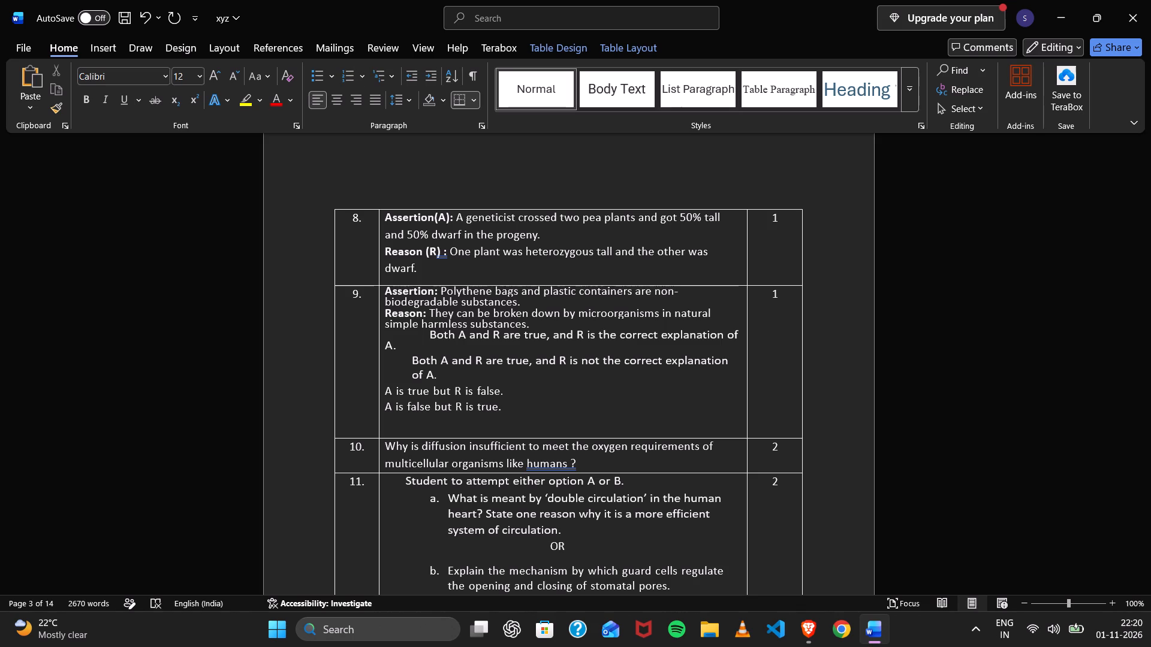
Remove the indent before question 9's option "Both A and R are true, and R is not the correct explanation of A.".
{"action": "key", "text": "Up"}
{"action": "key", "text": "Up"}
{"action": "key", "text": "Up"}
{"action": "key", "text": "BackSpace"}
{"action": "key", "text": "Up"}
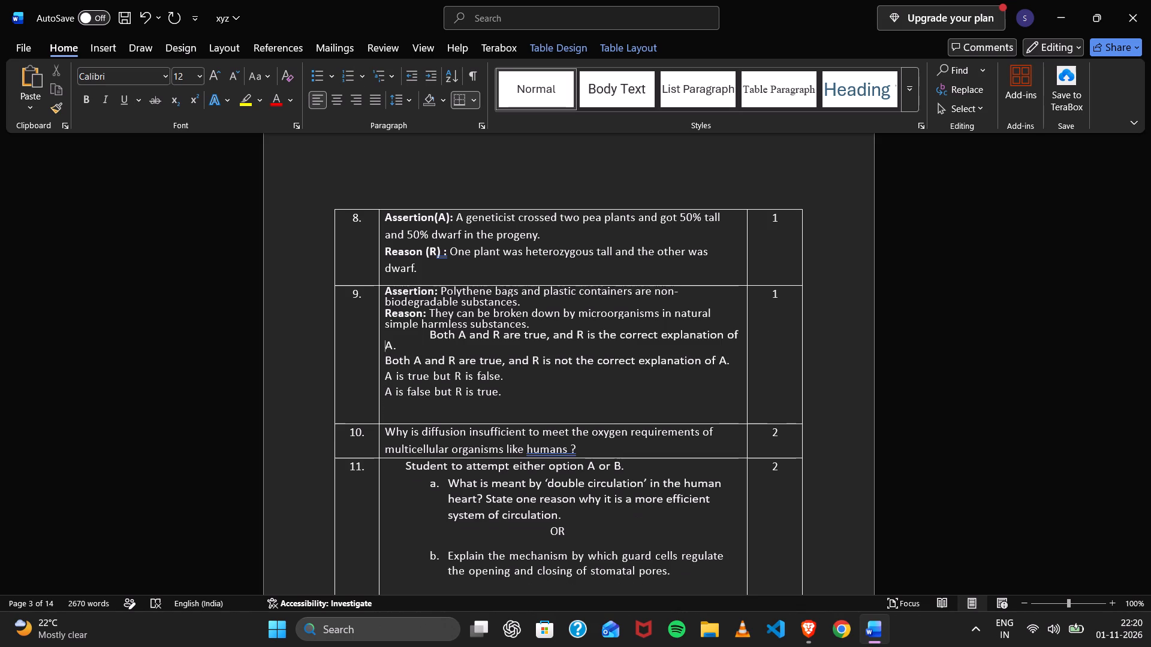
Copy the four answer options a) to d) from the instructions for questions 8 and 9.
{"action": "scroll", "coordinate": [640, 315], "scroll_direction": "up", "scroll_amount": 2}
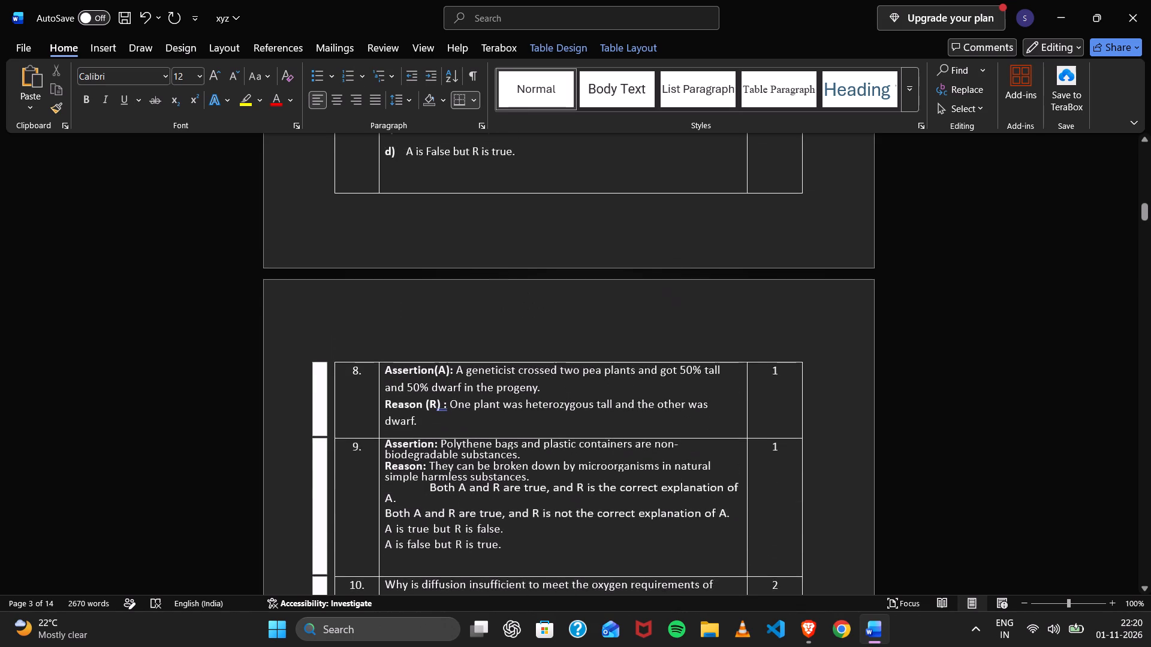
{"action": "scroll", "coordinate": [640, 315], "scroll_direction": "up", "scroll_amount": 3}
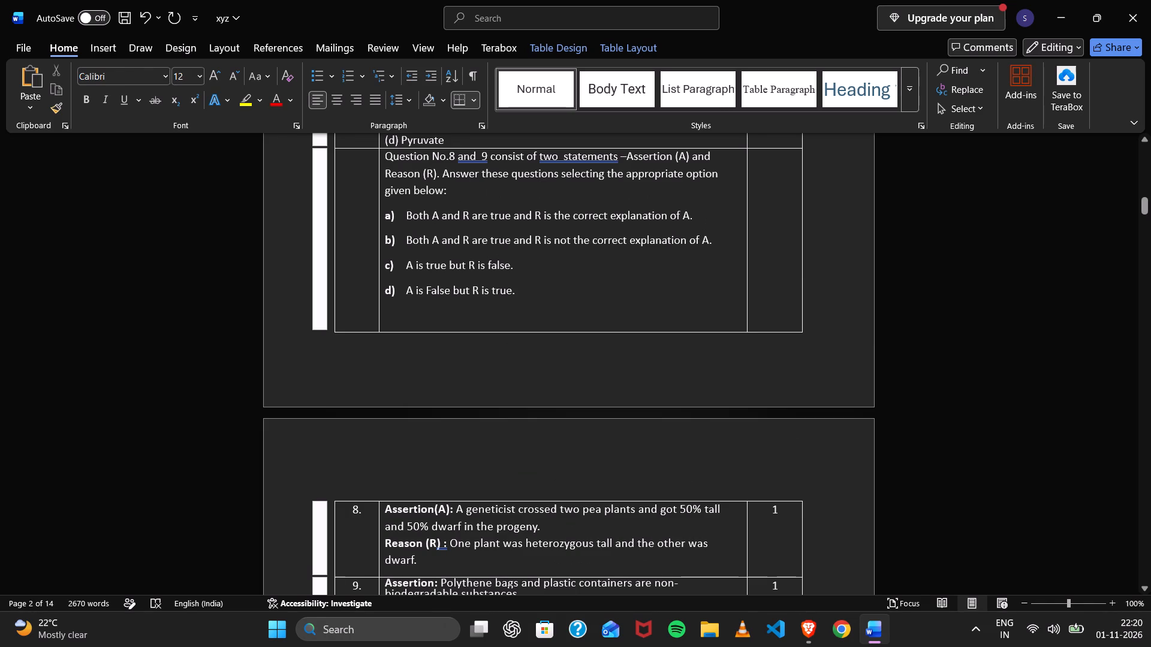
{"action": "left_click_drag", "start_coordinate": [386, 217], "coordinate": [555, 279]}
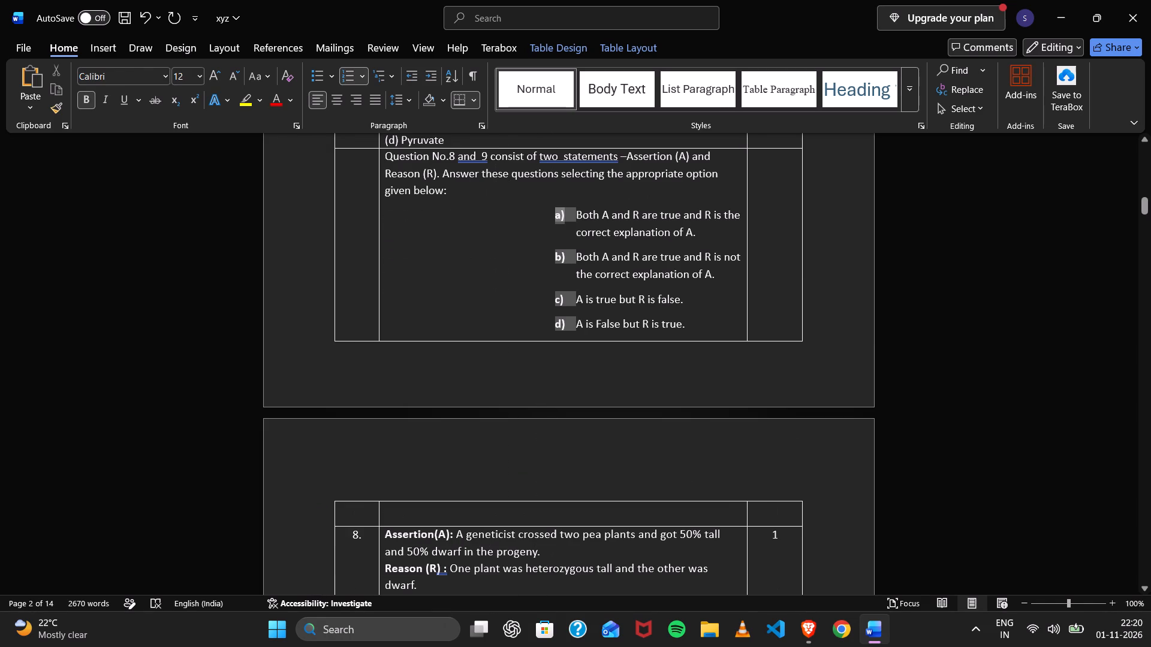
{"action": "key", "text": "ctrl+z"}
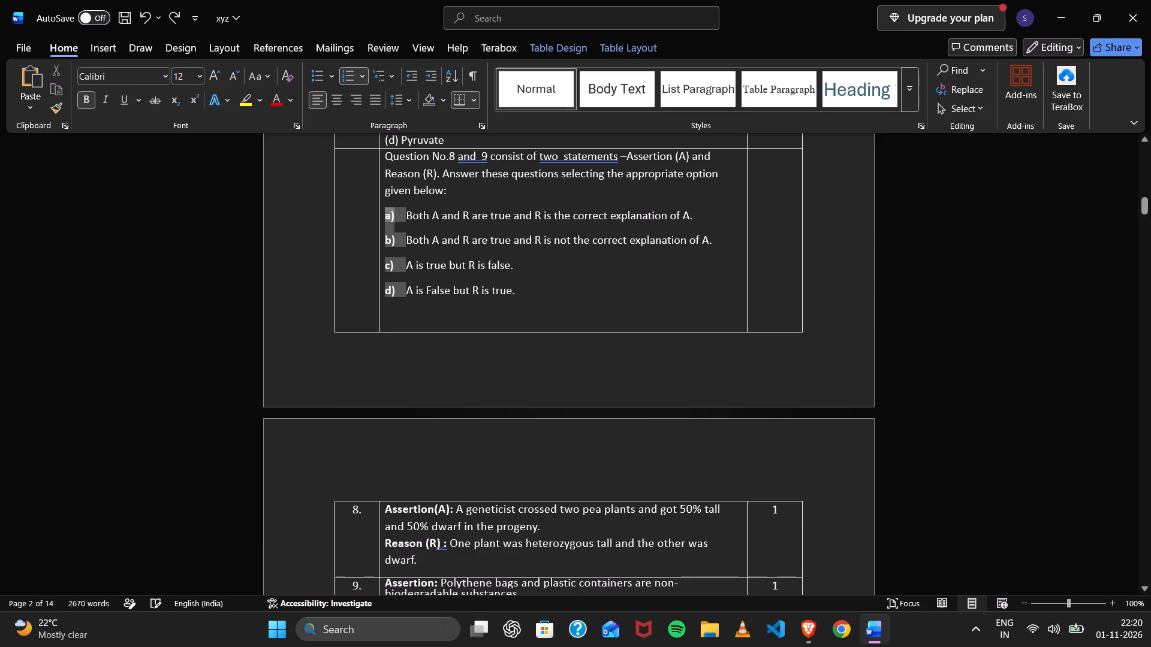
{"action": "left_click", "coordinate": [393, 217]}
{"action": "left_click_drag", "start_coordinate": [408, 215], "coordinate": [532, 322]}
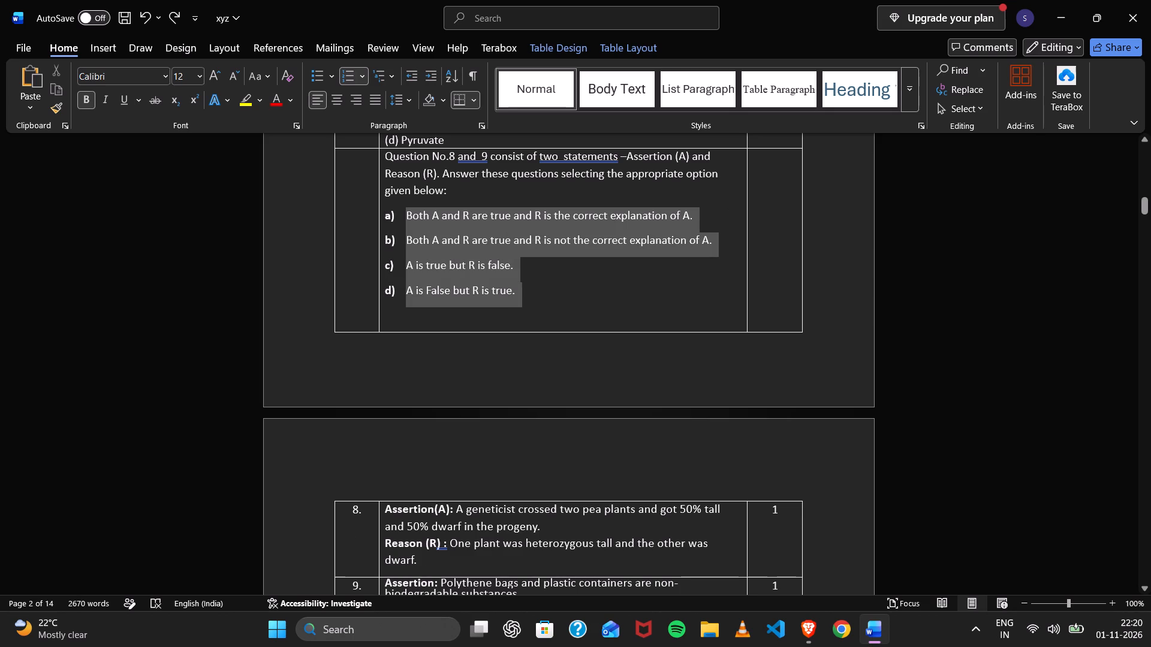
{"action": "left_click_drag", "start_coordinate": [532, 322], "coordinate": [546, 310]}
{"action": "key", "text": "ctrl+v"}
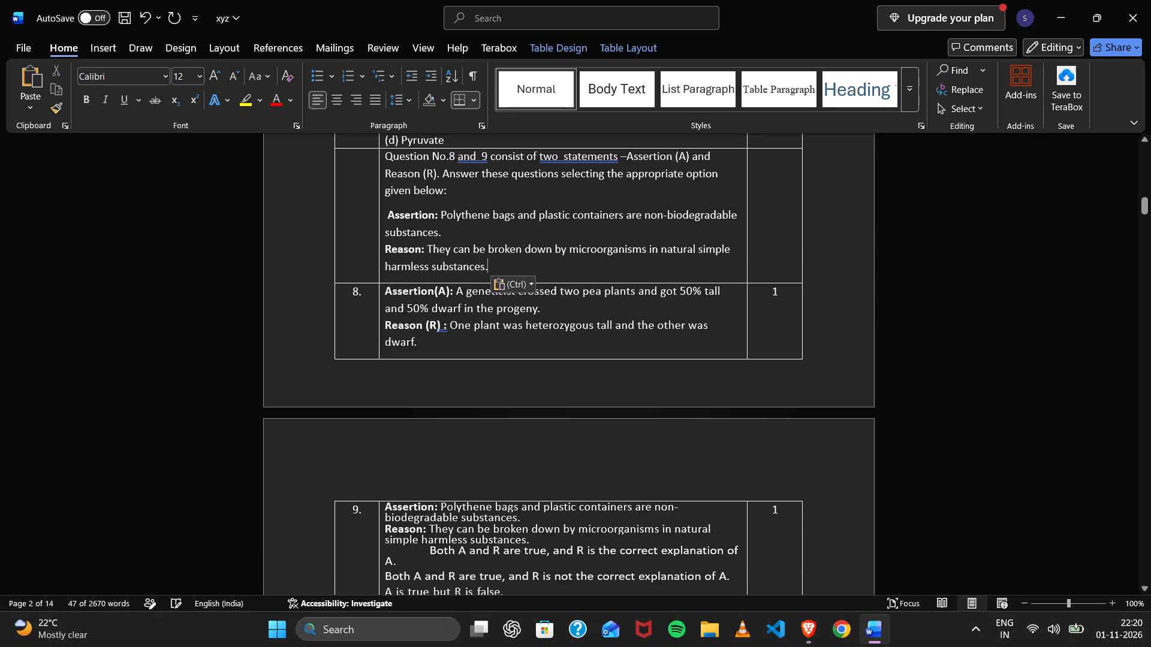
{"action": "key", "text": "ctrl+z"}
{"action": "key", "text": "ctrl+c"}
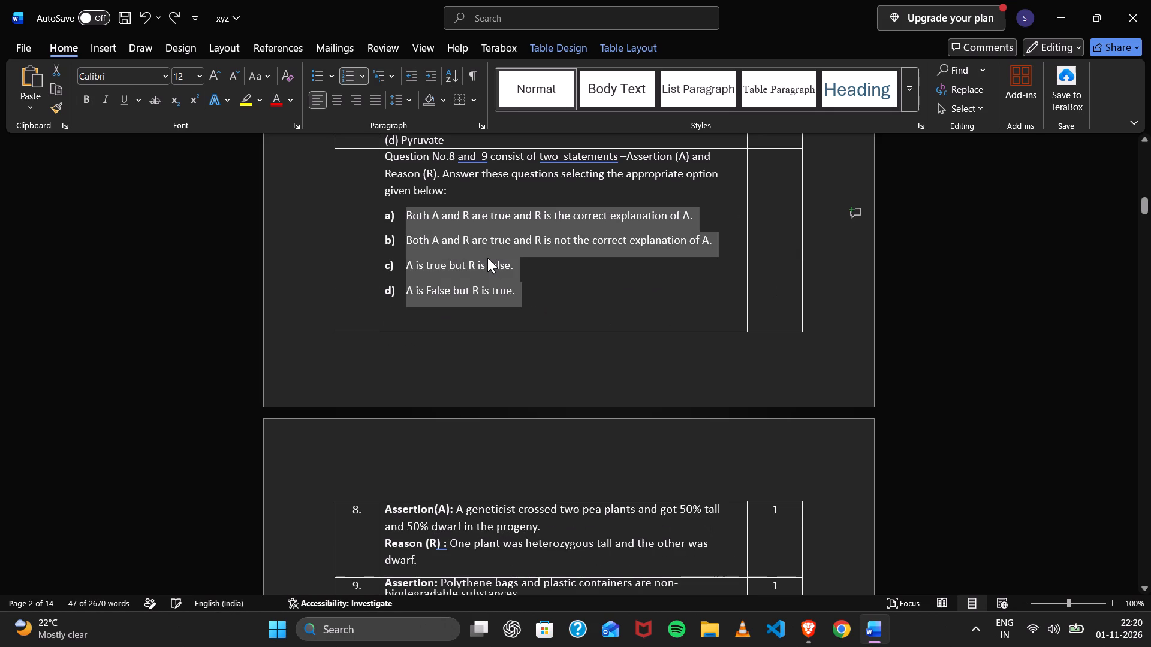
Replace question 9's four answer options with the copied ones.
{"action": "scroll", "coordinate": [514, 414], "scroll_direction": "down", "scroll_amount": 6}
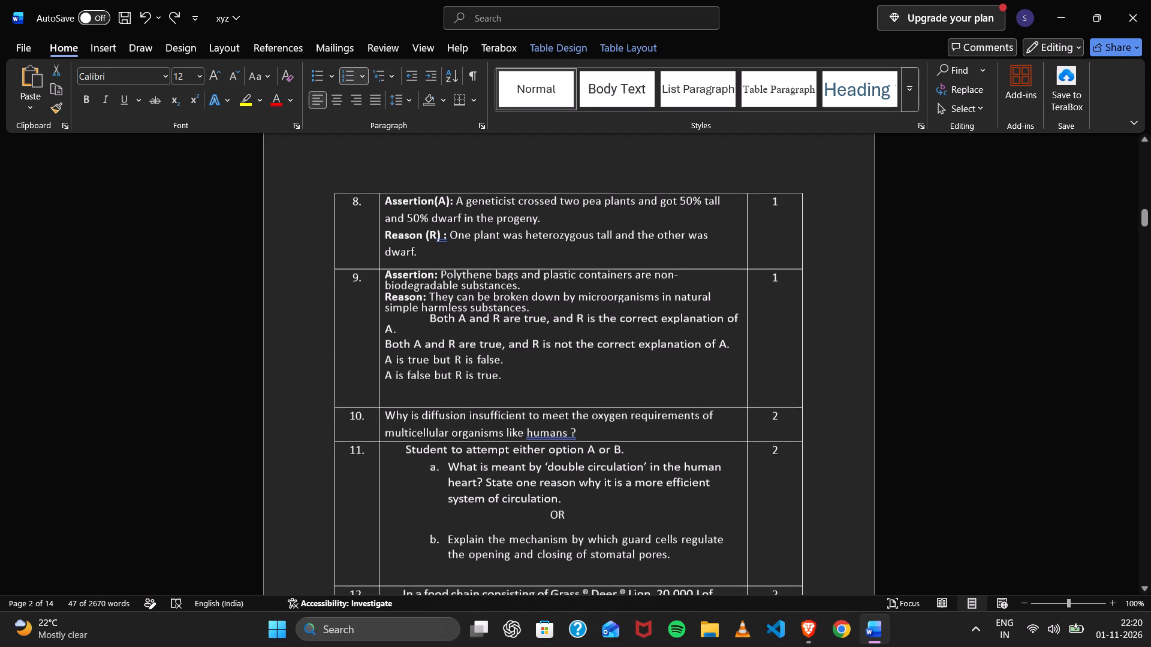
{"action": "left_click_drag", "start_coordinate": [430, 322], "coordinate": [513, 386]}
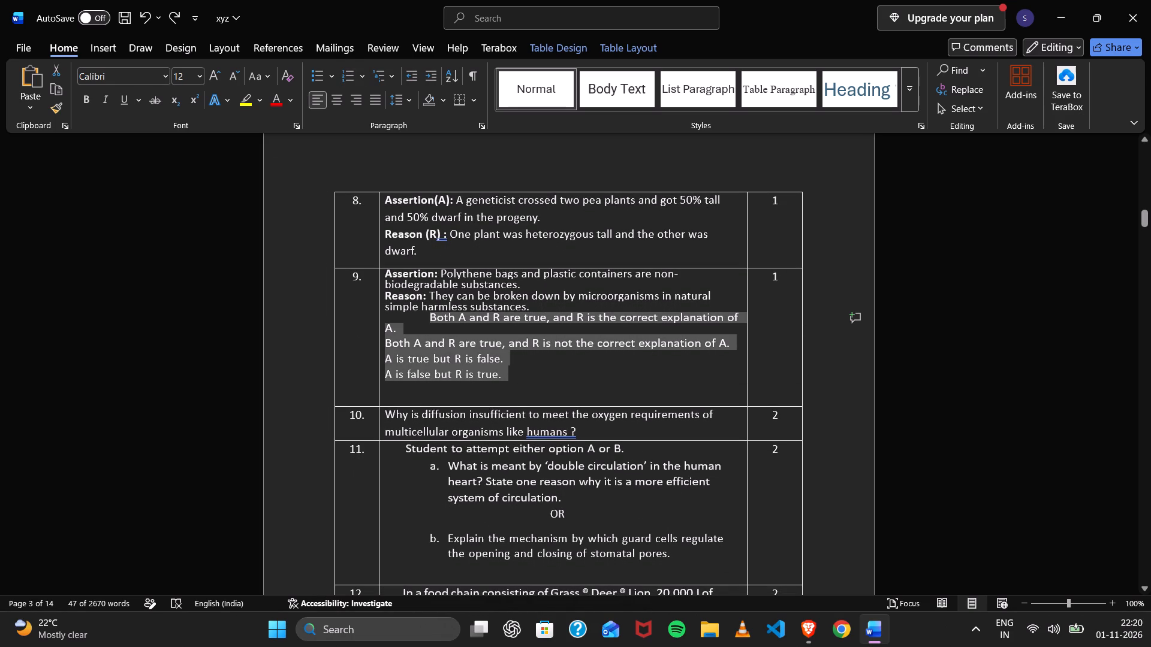
{"action": "key", "text": "ctrl+v"}
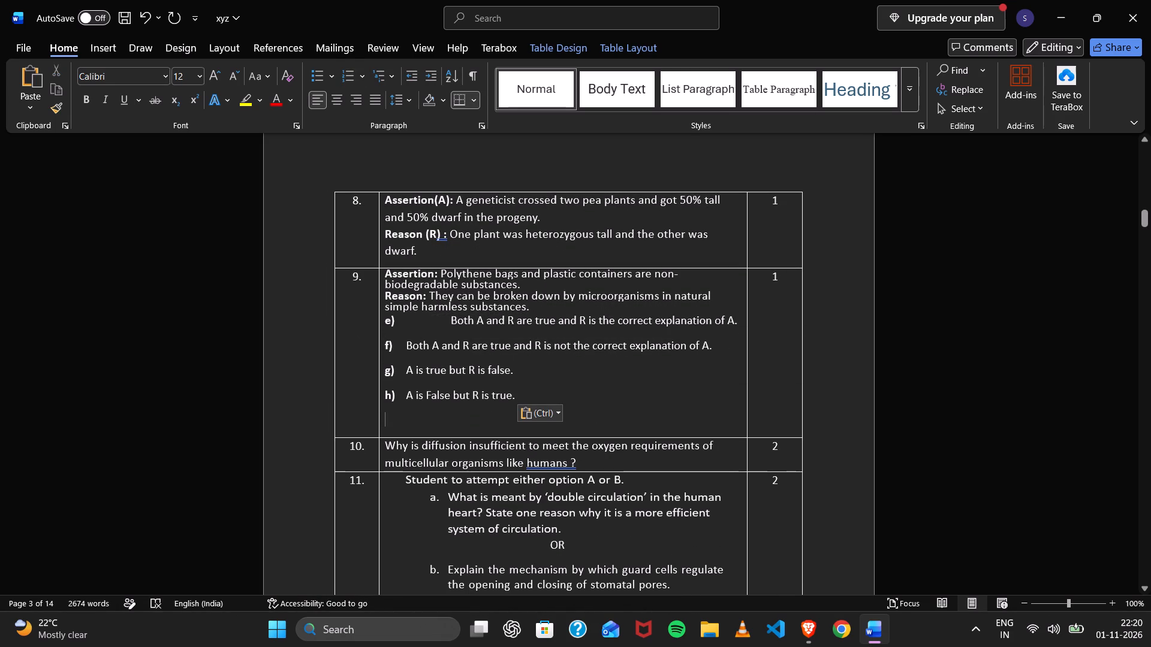
Delete the extra spaces before the first pasted option in question 9 so it aligns with the others.
{"action": "left_click", "coordinate": [450, 321]}
{"action": "key", "text": "BackSpace"}
{"action": "key", "text": "BackSpace"}
{"action": "key", "text": "BackSpace"}
{"action": "key", "text": "BackSpace"}
{"action": "key", "text": "BackSpace"}
{"action": "key", "text": "BackSpace"}
{"action": "key", "text": "BackSpace"}
{"action": "key", "text": "BackSpace"}
{"action": "key", "text": "BackSpace"}
{"action": "key", "text": "BackSpace"}
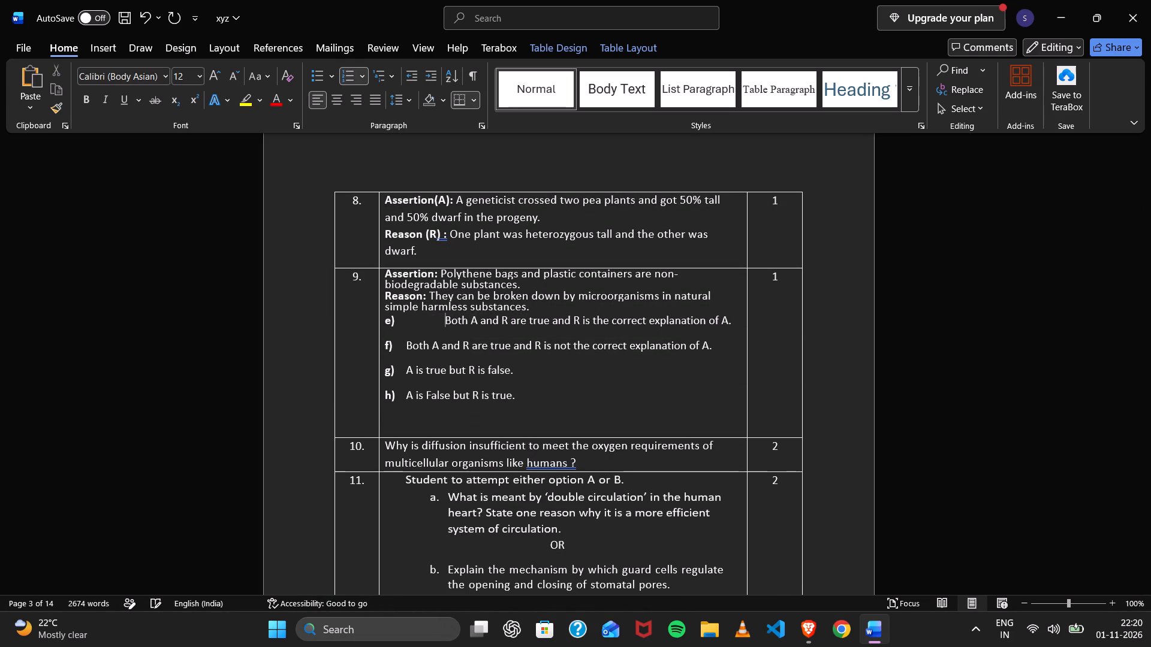
{"action": "key", "text": "BackSpace"}
{"action": "key", "text": "BackSpace"}
{"action": "key", "text": "BackSpace"}
{"action": "key", "text": "BackSpace"}
{"action": "key", "text": "BackSpace"}
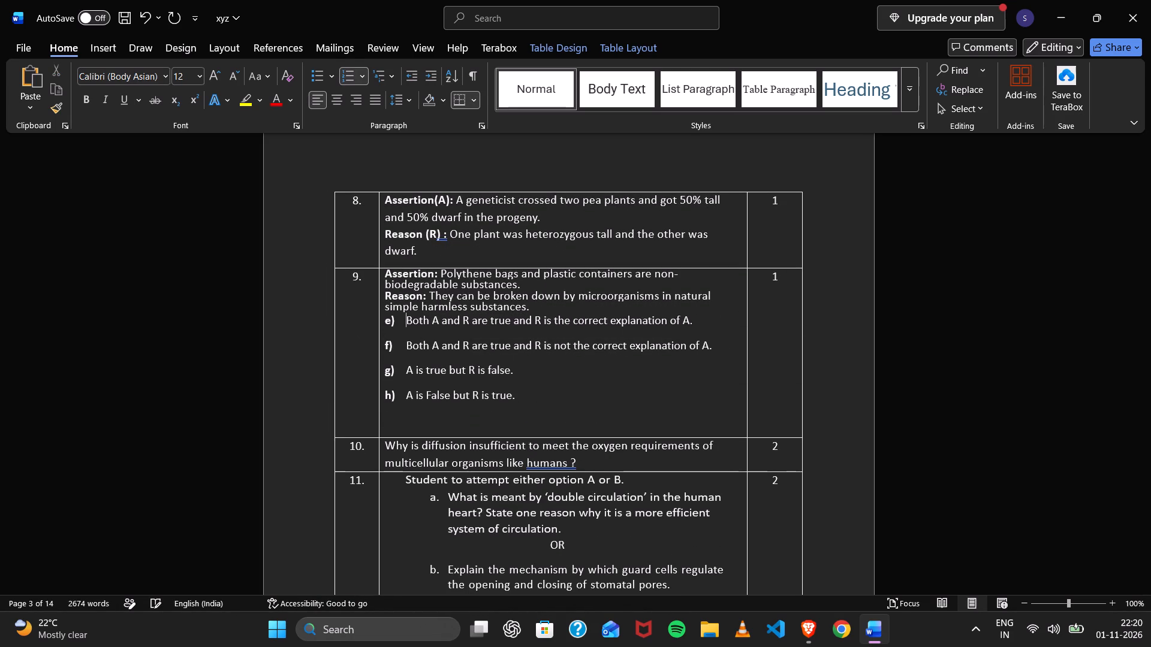
Insert a blank line between question 9's Reason and its first option.
{"action": "left_click", "coordinate": [541, 302]}
{"action": "key", "text": "Return"}
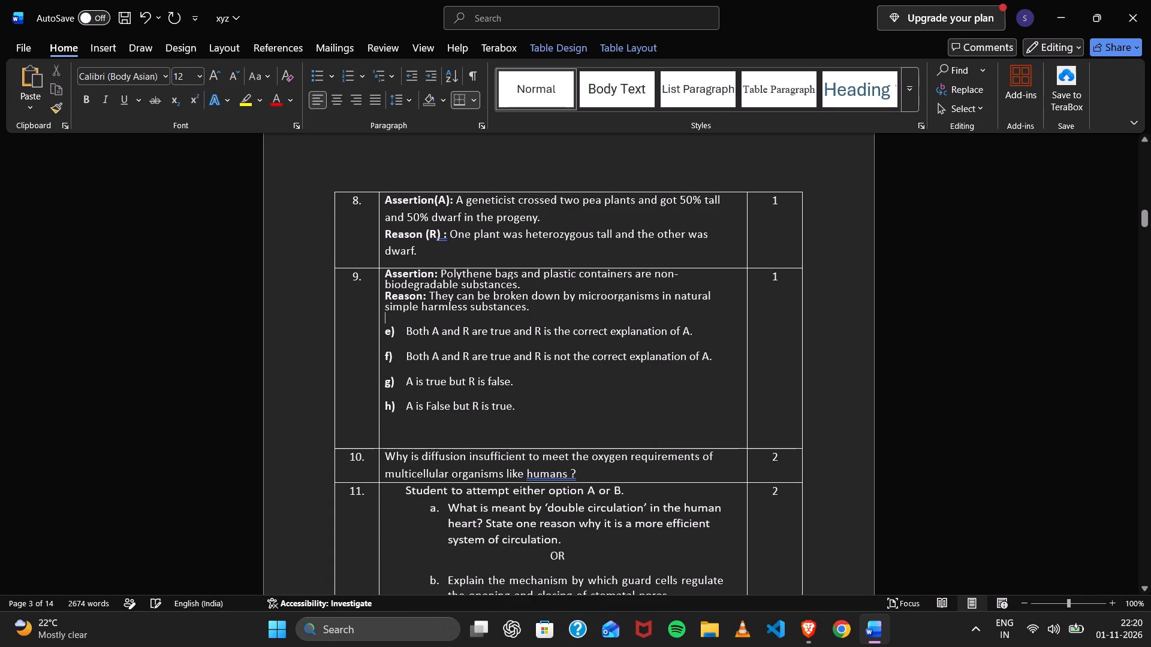
Replace the automatic list label of question 9's first option with a typed "a) ".
{"action": "left_click", "coordinate": [390, 331]}
{"action": "key", "text": "a"}
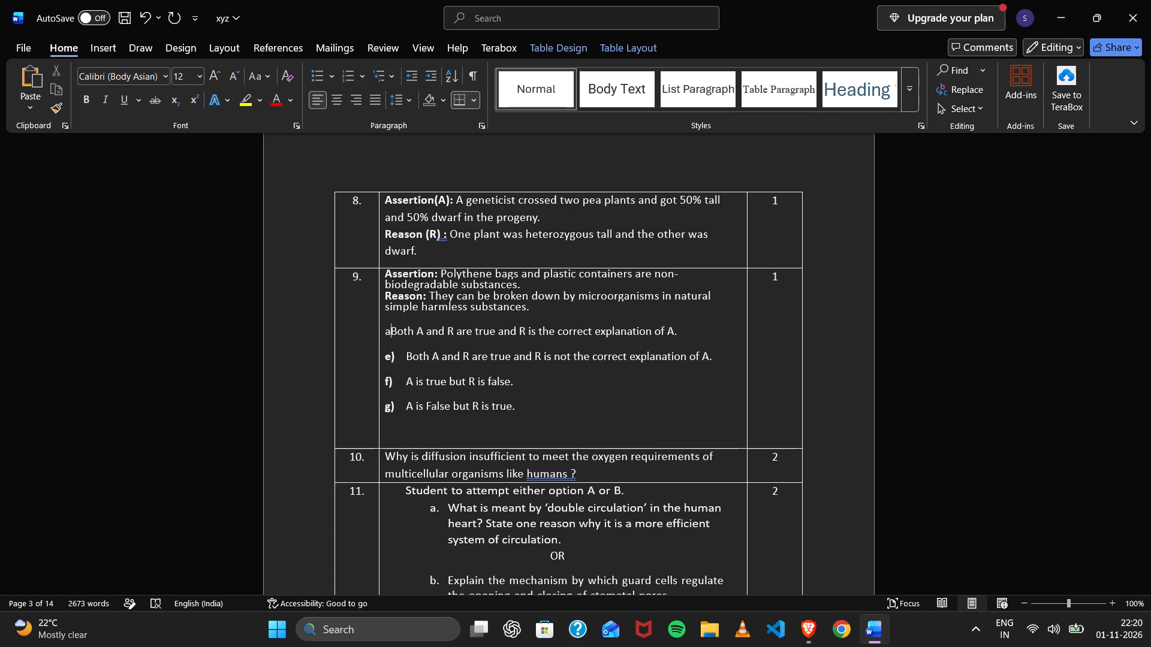
{"action": "type", "text": ")"}
{"action": "key", "text": "space"}
Replace the automatic list label of question 9's second option with a typed "b) ".
{"action": "key", "text": "Down"}
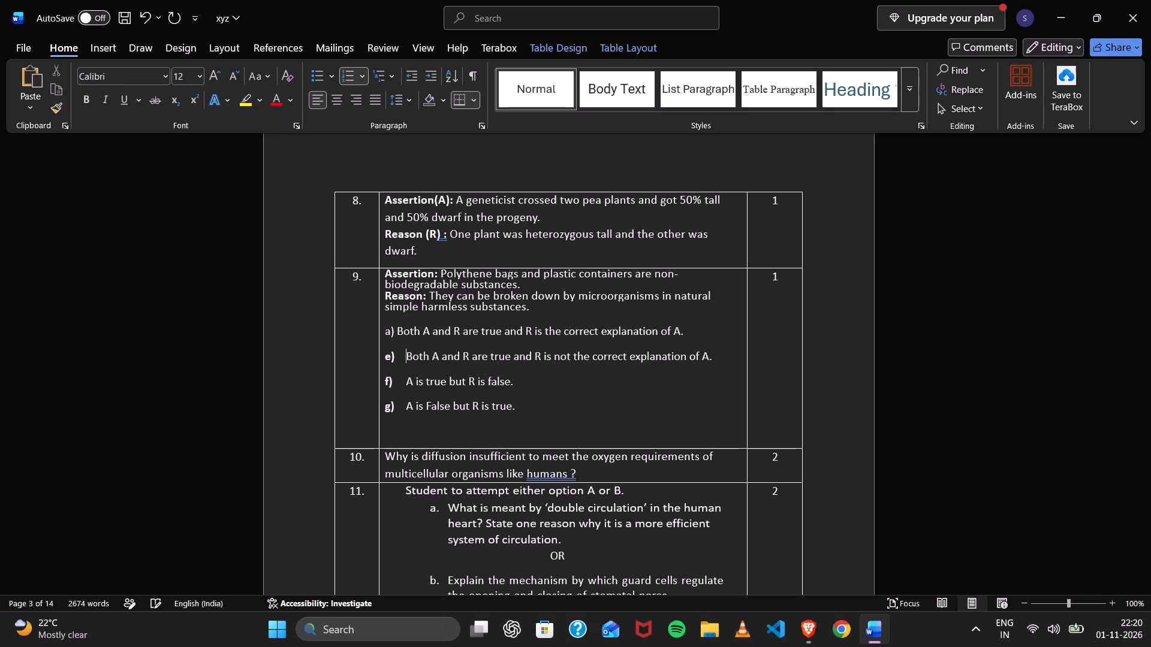
{"action": "key", "text": "Left"}
{"action": "key", "text": "Left"}
{"action": "key", "text": "Down"}
{"action": "key", "text": "Left"}
{"action": "key", "text": "Left"}
{"action": "key", "text": "Left"}
{"action": "key", "text": "Left"}
{"action": "key", "text": "Left"}
{"action": "key", "text": "Left"}
{"action": "key", "text": "Left"}
{"action": "key", "text": "Left"}
{"action": "key", "text": "Left"}
{"action": "key", "text": "Left"}
{"action": "key", "text": "Left"}
{"action": "key", "text": "Left"}
{"action": "key", "text": "Left"}
{"action": "key", "text": "Left"}
{"action": "key", "text": "Left"}
{"action": "key", "text": "Left"}
{"action": "key", "text": "Left"}
{"action": "key", "text": "Left"}
{"action": "key", "text": "Left"}
{"action": "key", "text": "Left"}
{"action": "key", "text": "Left"}
{"action": "key", "text": "Left"}
{"action": "key", "text": "Left"}
{"action": "key", "text": "Left"}
{"action": "key", "text": "b"}
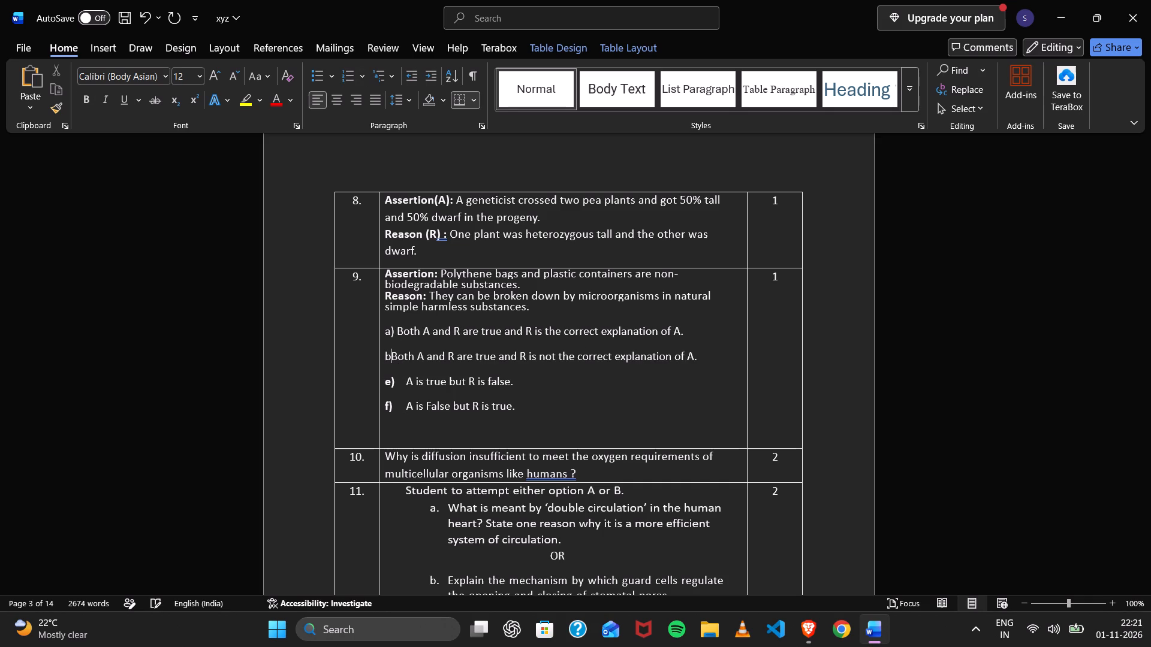
{"action": "type", "text": ")"}
{"action": "key", "text": "space"}
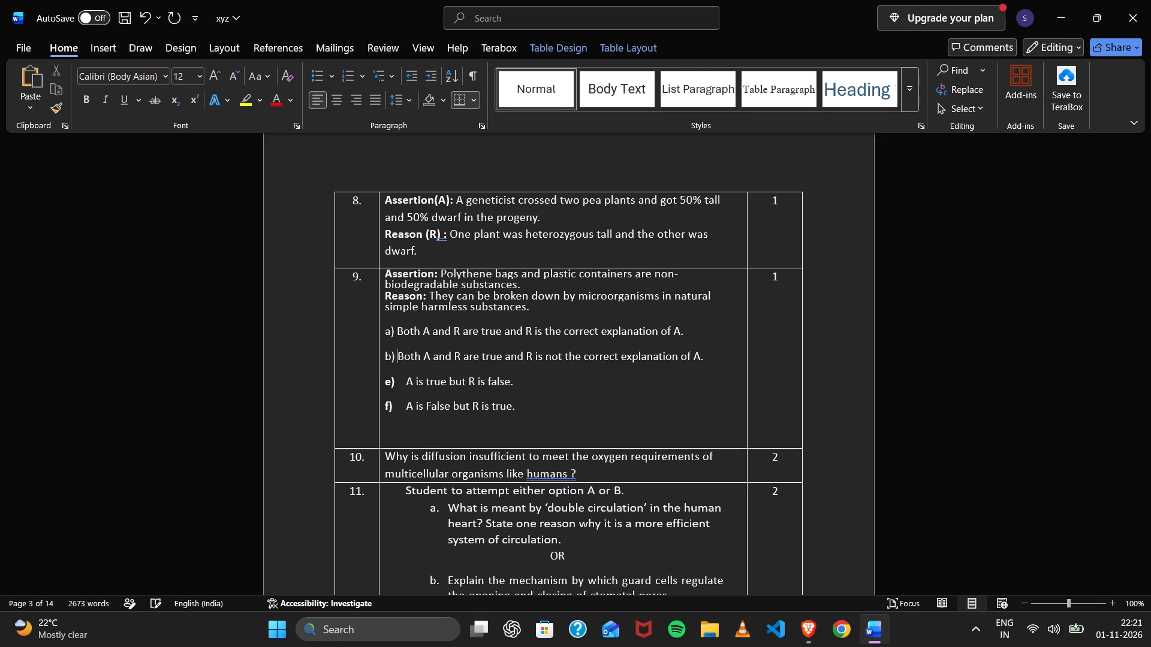
Replace the automatic list labels of question 9's last two options with typed "c) " and "d) ".
{"action": "key", "text": "Down"}
{"action": "key", "text": "Left"}
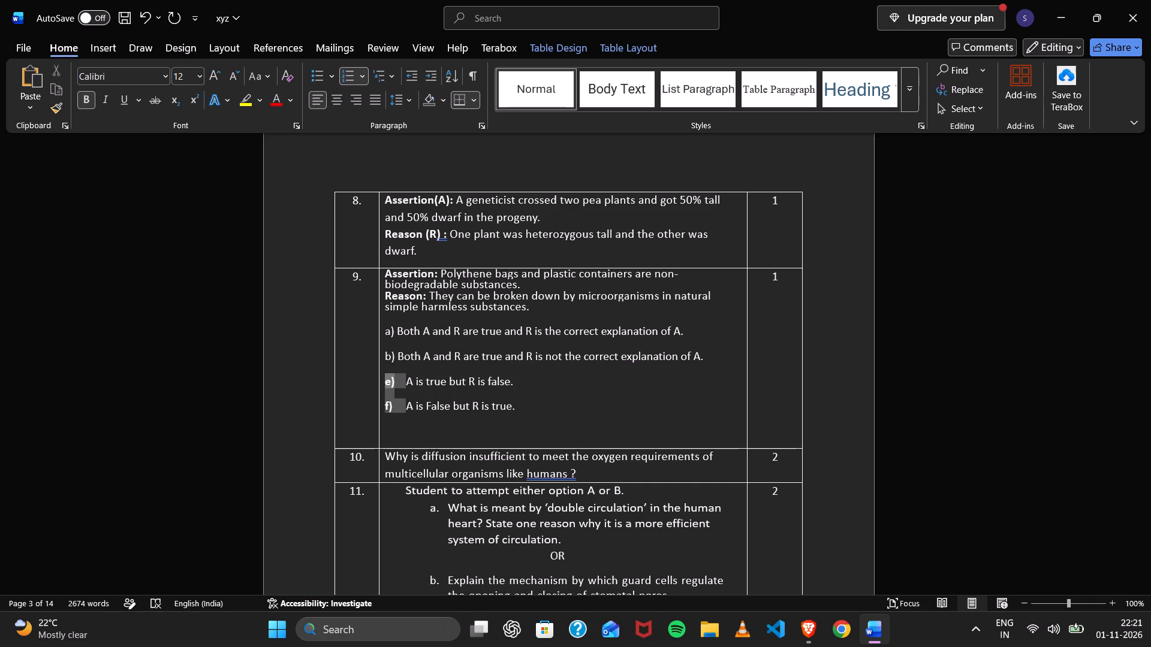
{"action": "type", "text": "c)"}
{"action": "key", "text": "space"}
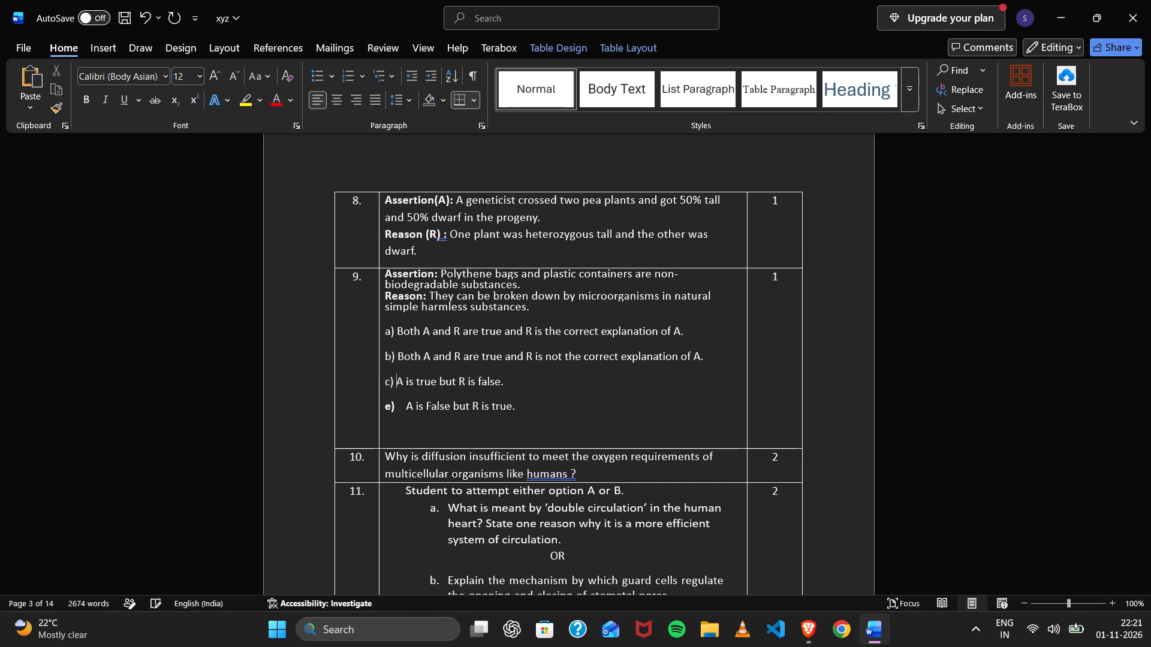
{"action": "key", "text": "Down"}
{"action": "key", "text": "Left"}
{"action": "type", "text": "d_"}
{"action": "key", "text": "BackSpace"}
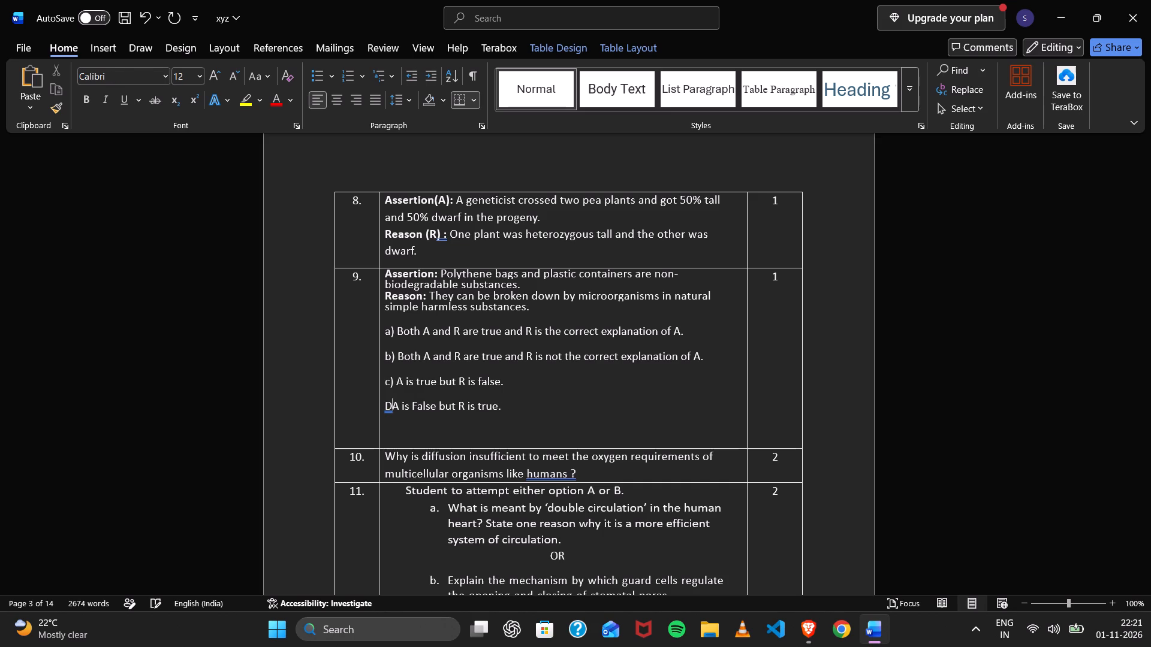
{"action": "type", "text": ")"}
{"action": "key", "text": "space"}
{"action": "key", "text": "BackSpace"}
{"action": "key", "text": "BackSpace"}
{"action": "key", "text": "BackSpace"}
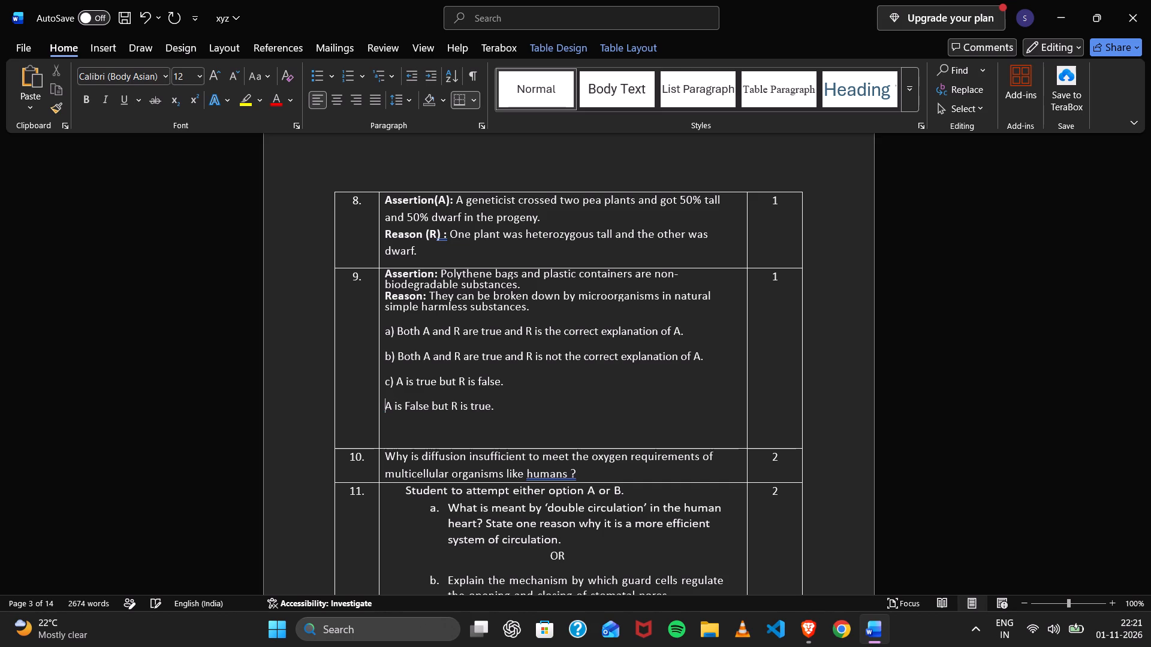
{"action": "type", "text": "d)"}
{"action": "key", "text": "space"}
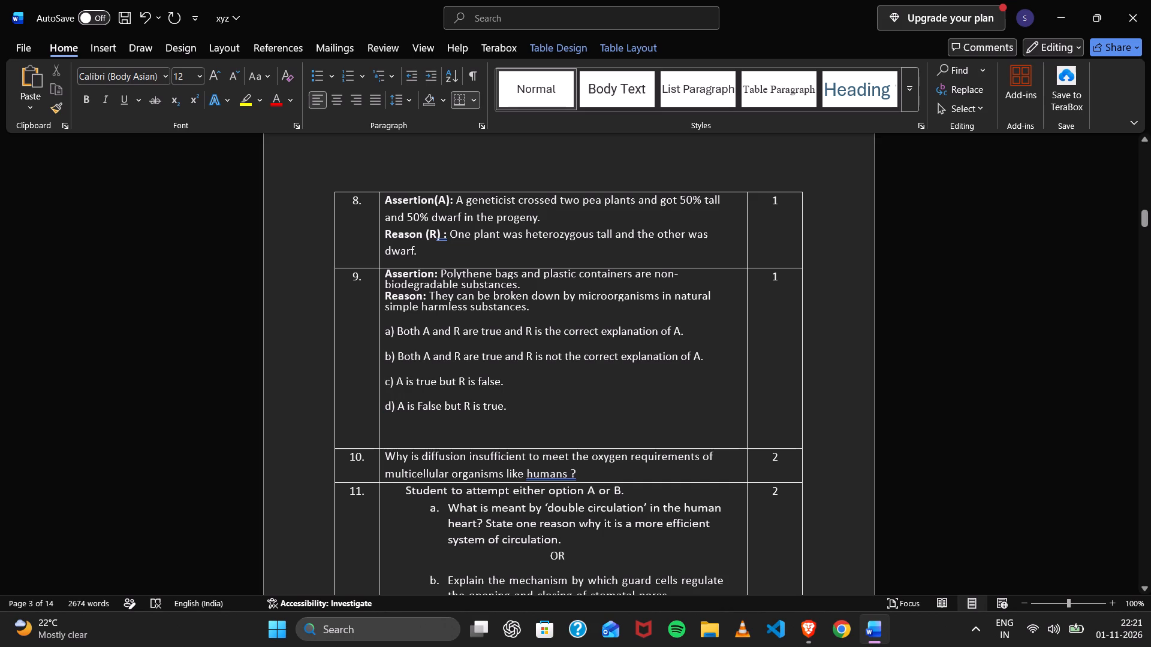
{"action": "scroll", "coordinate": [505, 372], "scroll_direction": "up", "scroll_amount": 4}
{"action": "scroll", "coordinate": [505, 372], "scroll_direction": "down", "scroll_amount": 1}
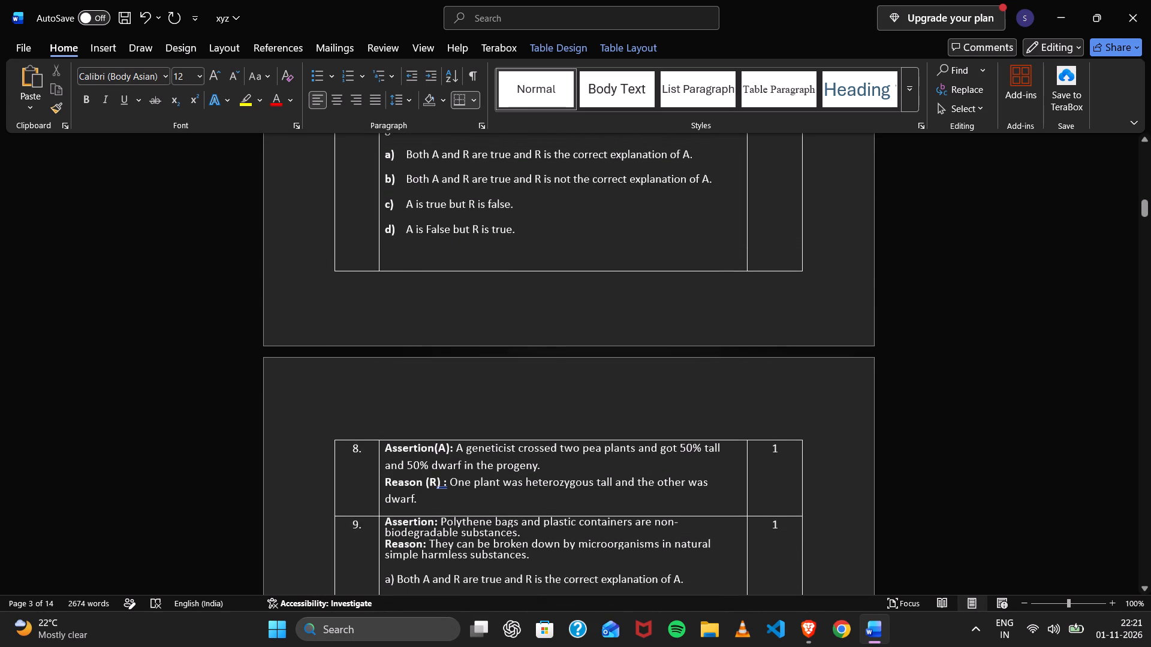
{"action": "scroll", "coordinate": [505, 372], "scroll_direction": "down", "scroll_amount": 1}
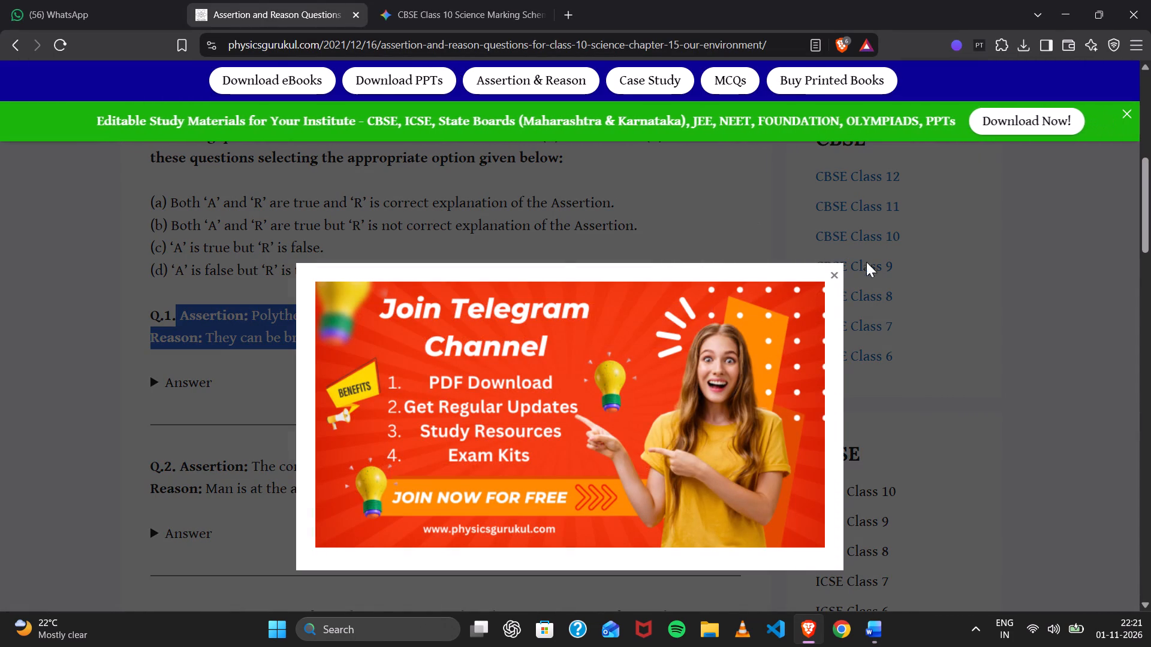
Switch to the Brave browser, go back from the assertion-reason page to the search results, and search for "our environmentquestion answers".
{"action": "left_click", "coordinate": [842, 276]}
{"action": "scroll", "coordinate": [464, 208], "scroll_direction": "right", "scroll_amount": 7}
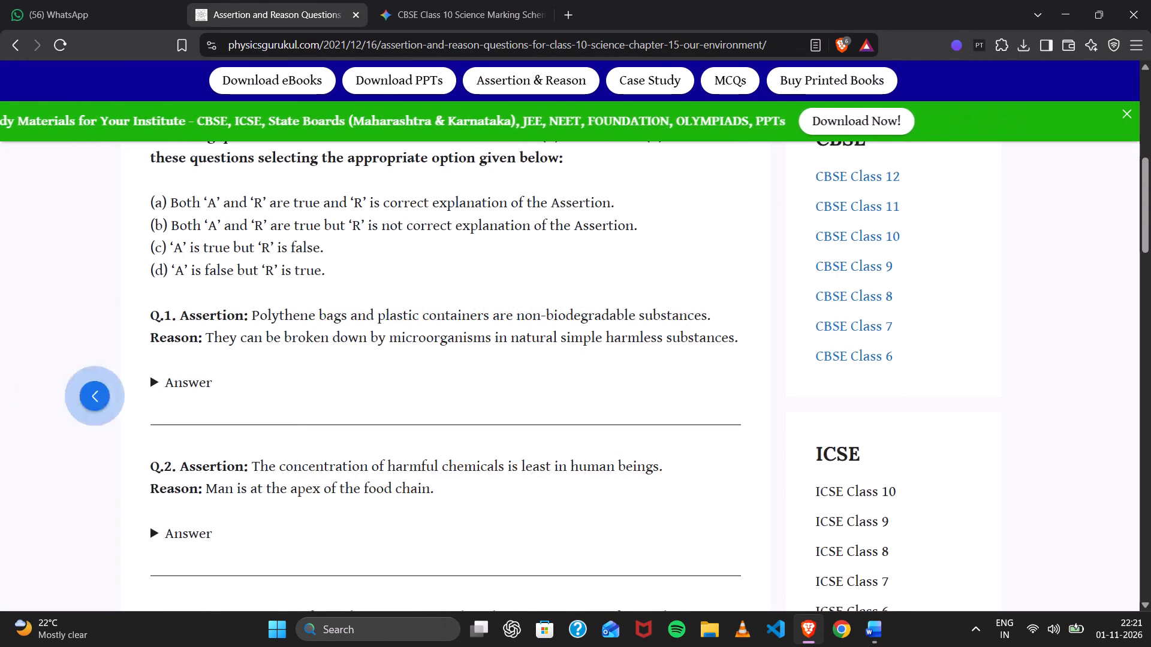
{"action": "scroll", "coordinate": [464, 208], "scroll_direction": "right", "scroll_amount": 4}
{"action": "left_click_drag", "start_coordinate": [243, 104], "coordinate": [474, 113]}
{"action": "type", "text": "question answers"}
{"action": "key", "text": "Return"}
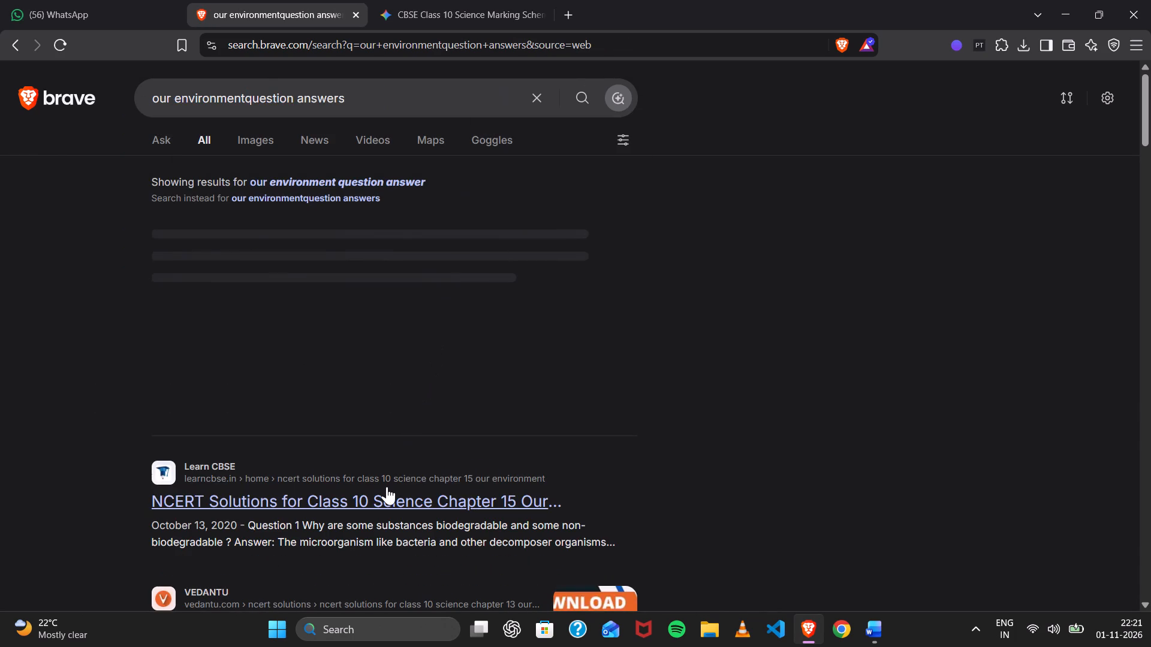
Open the Learn CBSE NCERT Solutions page for Class 10 Science Chapter 15 and examine its questions for a suitable replacement.
{"action": "left_click", "coordinate": [387, 486]}
{"action": "scroll", "coordinate": [387, 486], "scroll_direction": "right", "scroll_amount": 3}
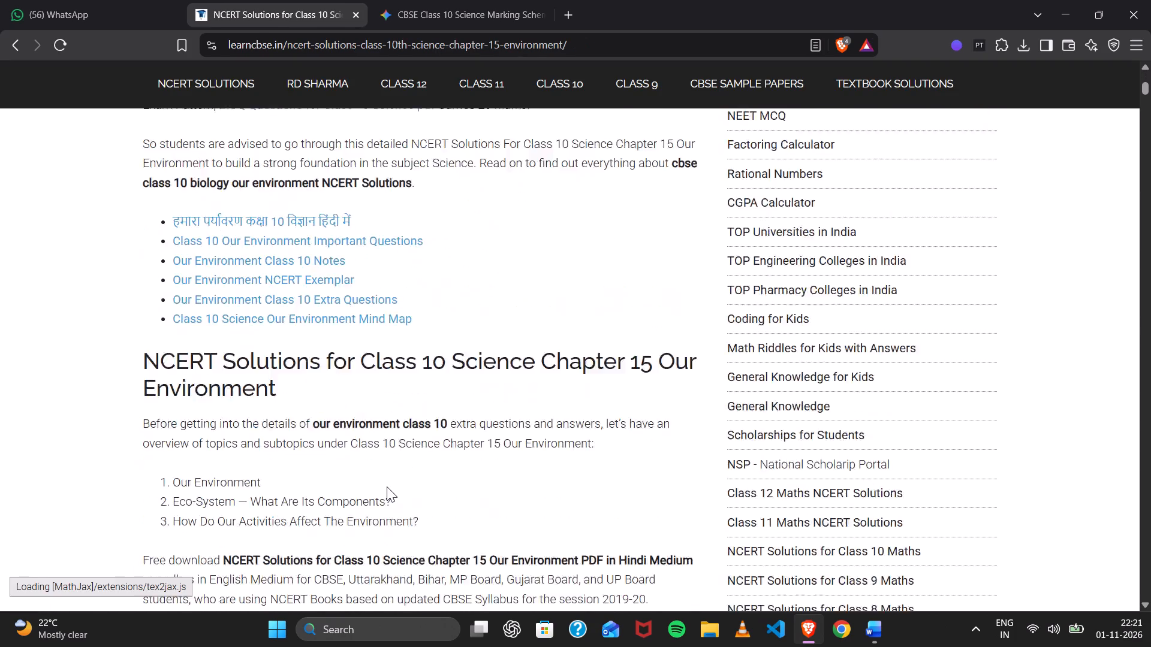
{"action": "scroll", "coordinate": [387, 486], "scroll_direction": "right", "scroll_amount": 12}
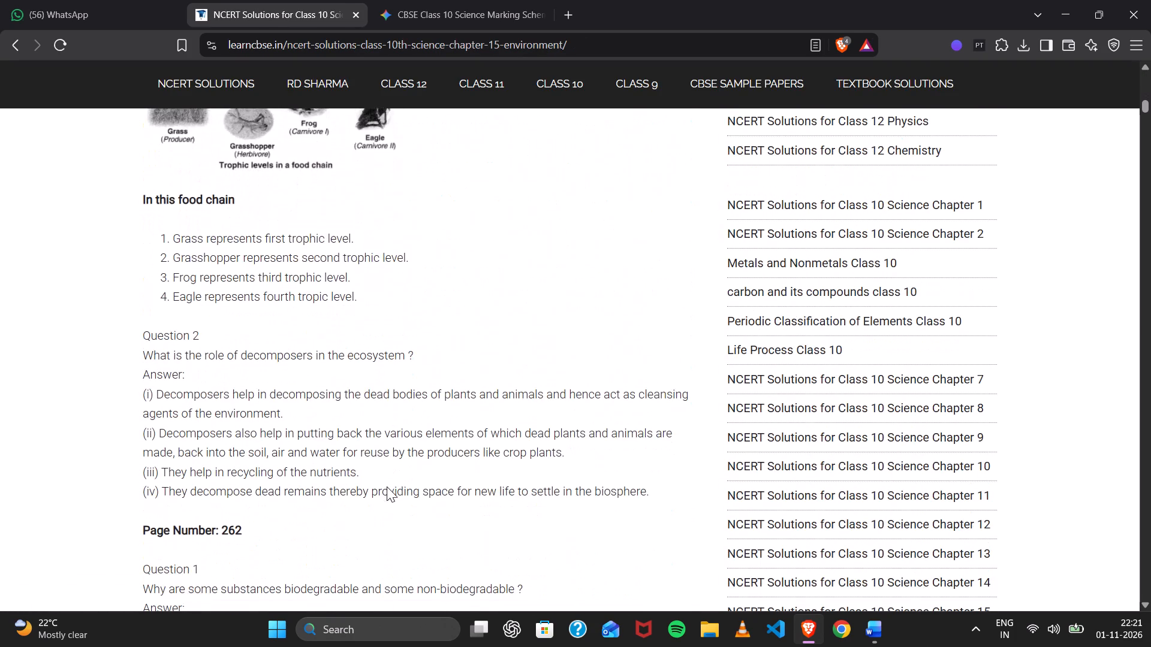
{"action": "scroll", "coordinate": [327, 427], "scroll_direction": "right", "scroll_amount": 1}
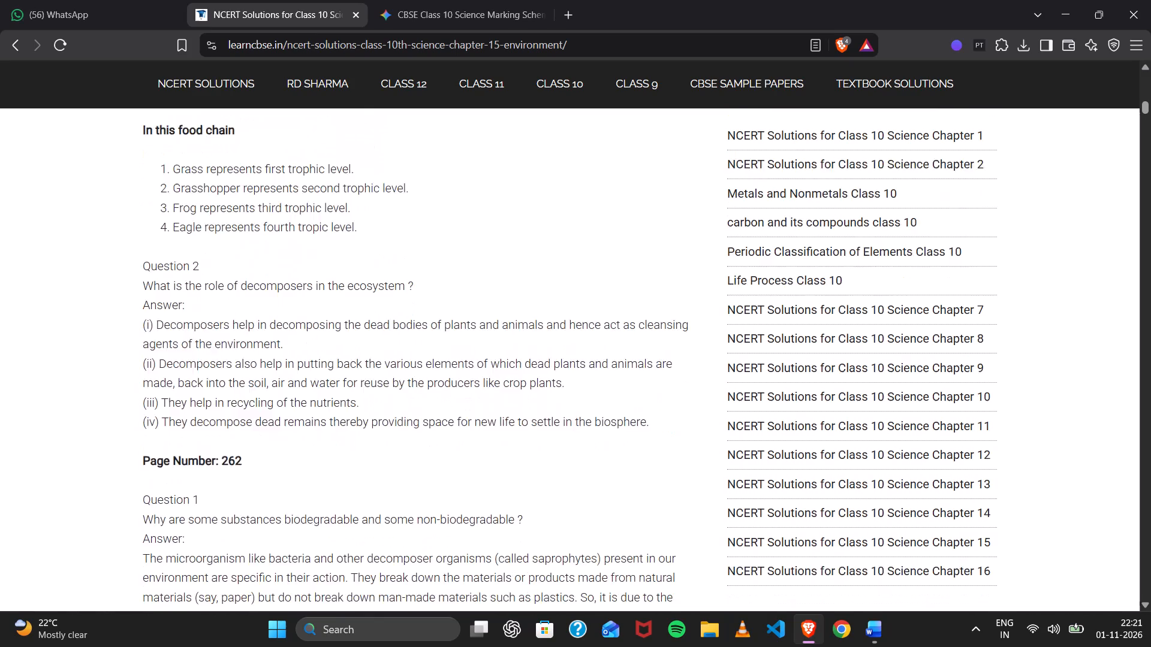
{"action": "scroll", "coordinate": [327, 427], "scroll_direction": "right", "scroll_amount": 5}
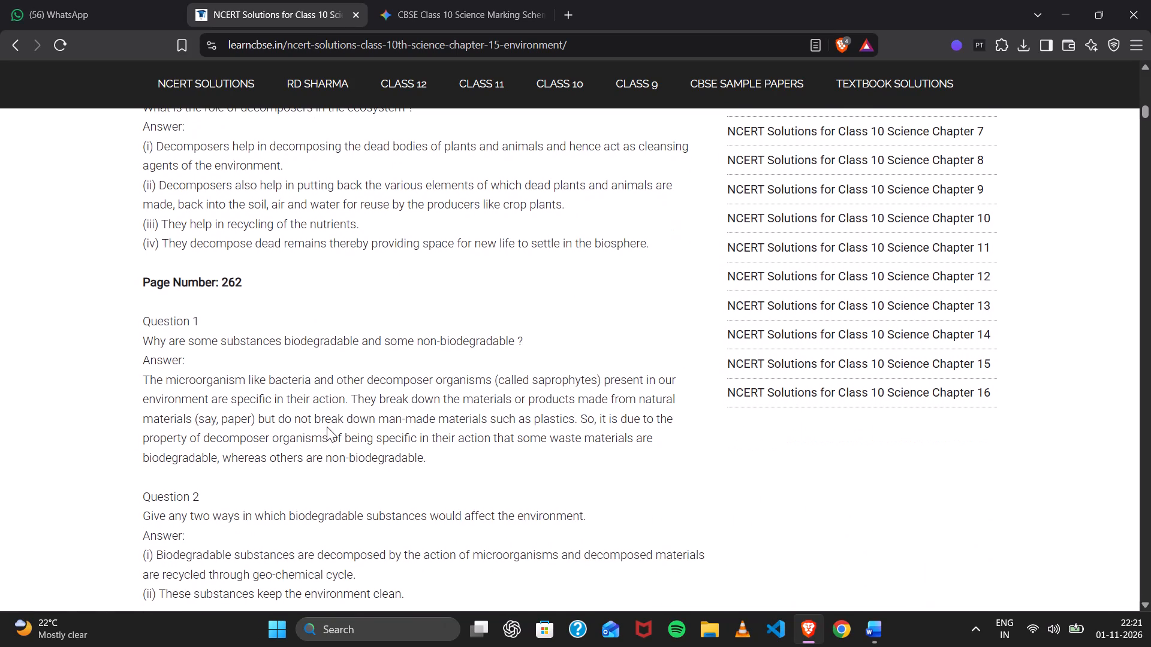
{"action": "scroll", "coordinate": [327, 427], "scroll_direction": "down", "scroll_amount": 3}
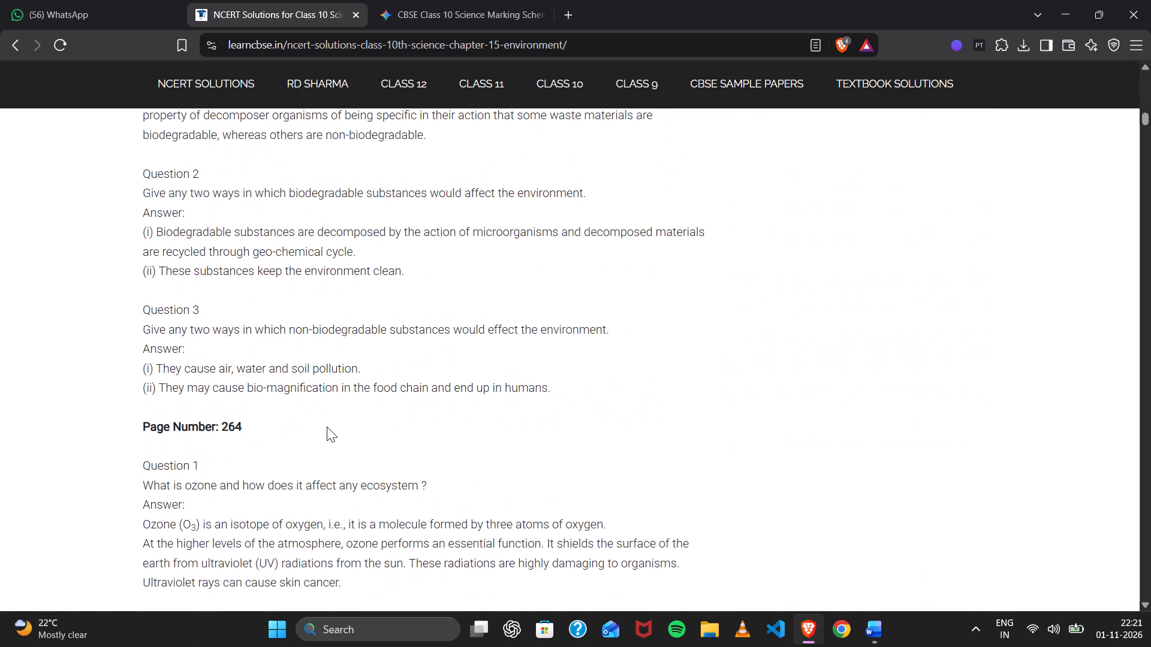
{"action": "scroll", "coordinate": [327, 427], "scroll_direction": "right", "scroll_amount": 2}
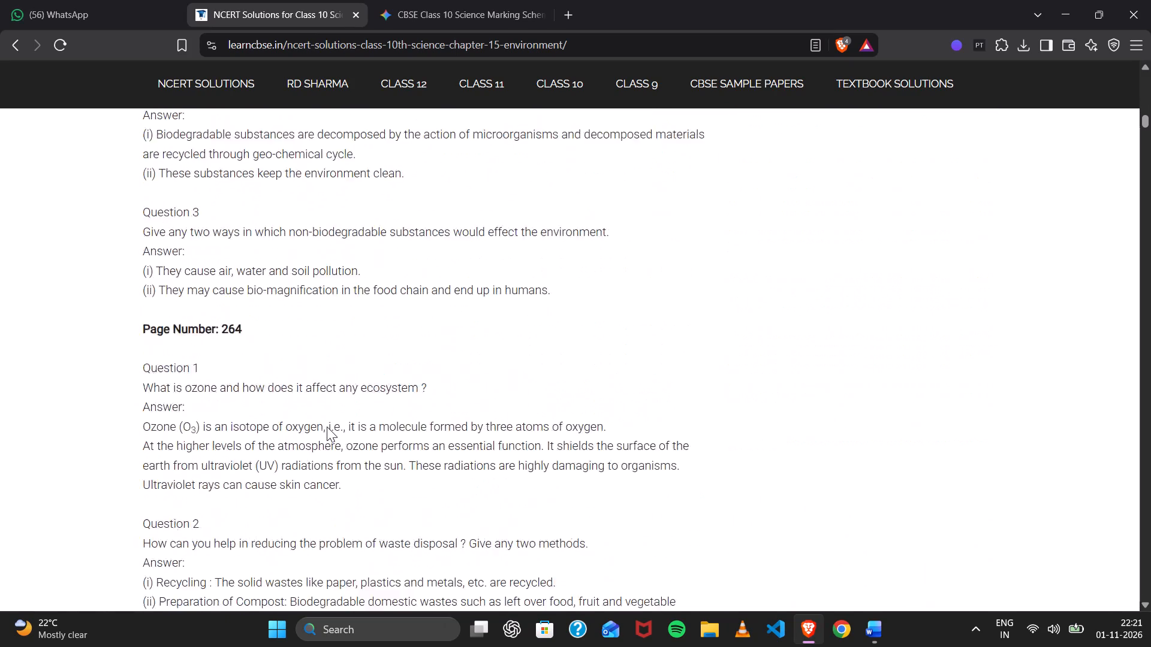
{"action": "scroll", "coordinate": [327, 427], "scroll_direction": "right", "scroll_amount": 2}
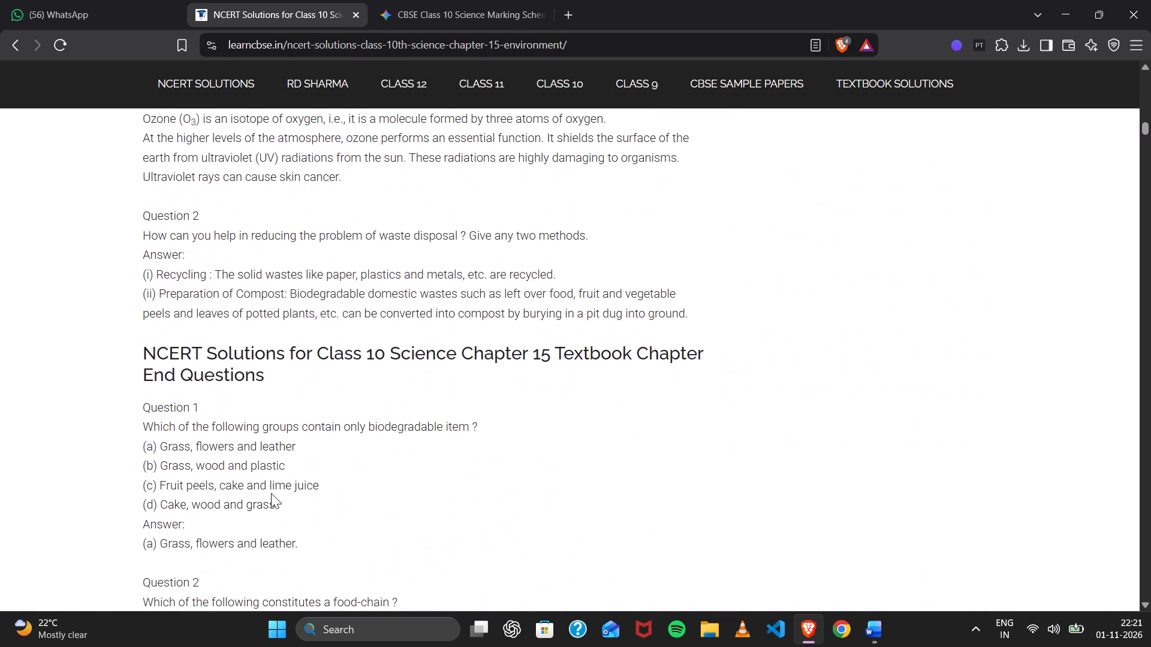
{"action": "scroll", "coordinate": [271, 493], "scroll_direction": "right", "scroll_amount": 4}
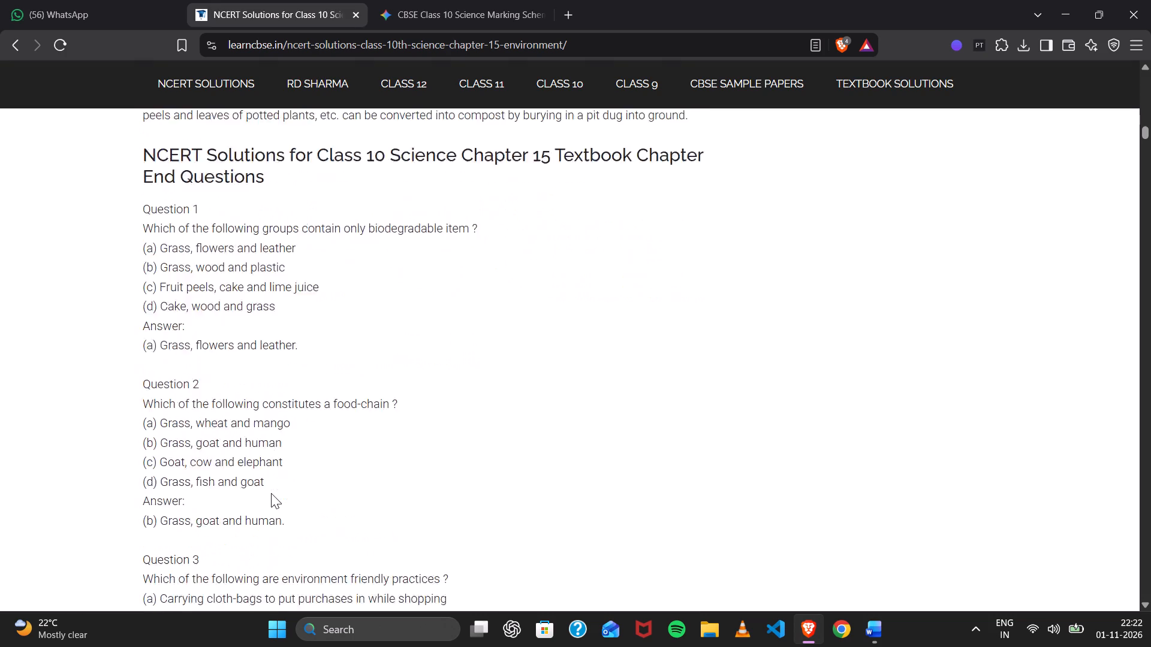
{"action": "scroll", "coordinate": [271, 493], "scroll_direction": "right", "scroll_amount": 7}
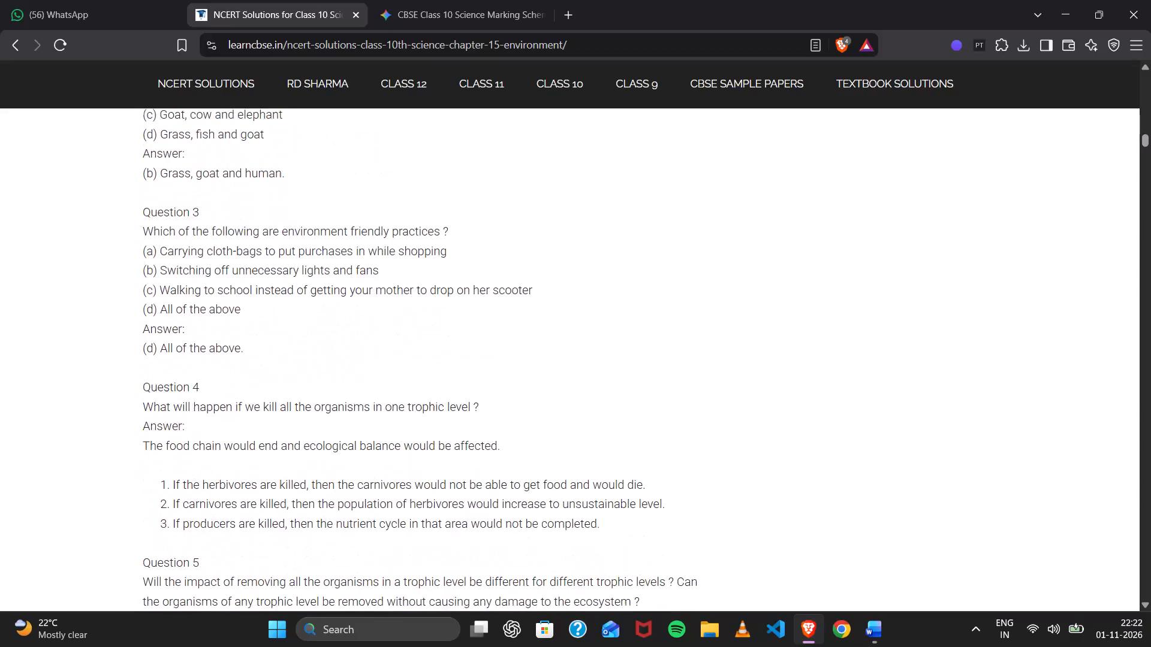
{"action": "scroll", "coordinate": [271, 493], "scroll_direction": "right", "scroll_amount": 2}
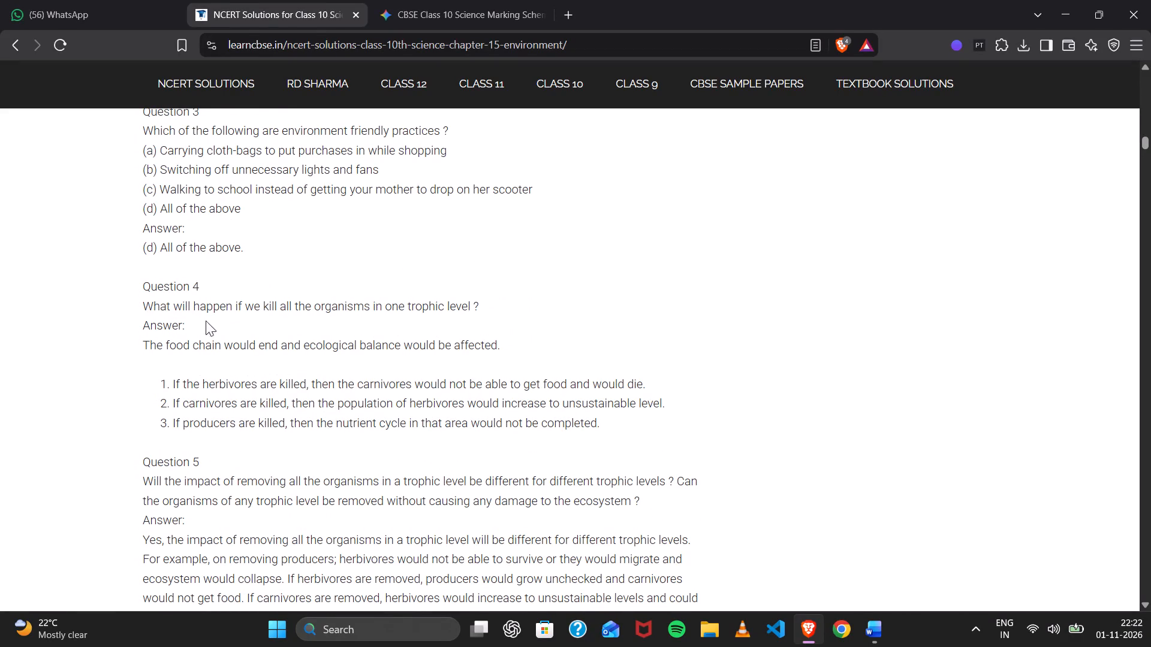
Copy "What will happen if we kill all the organisms in one trophic level ?" and replace question 12's food-chain text with it in Word.
{"action": "left_click_drag", "start_coordinate": [144, 302], "coordinate": [460, 323]}
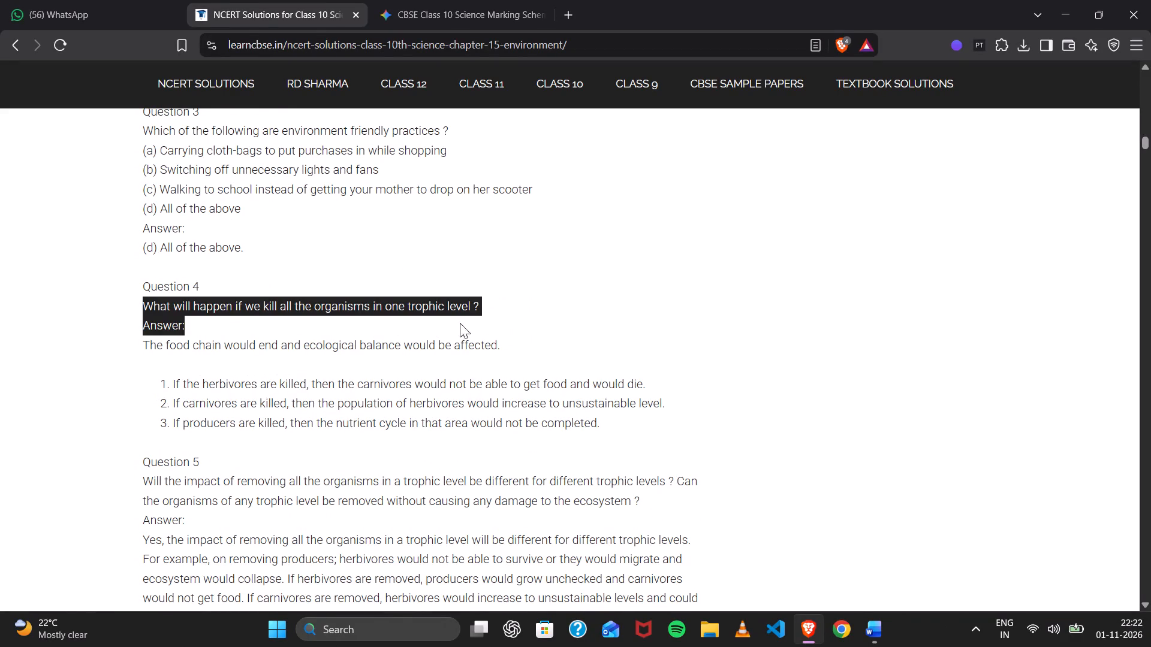
{"action": "left_click_drag", "start_coordinate": [460, 323], "coordinate": [494, 310]}
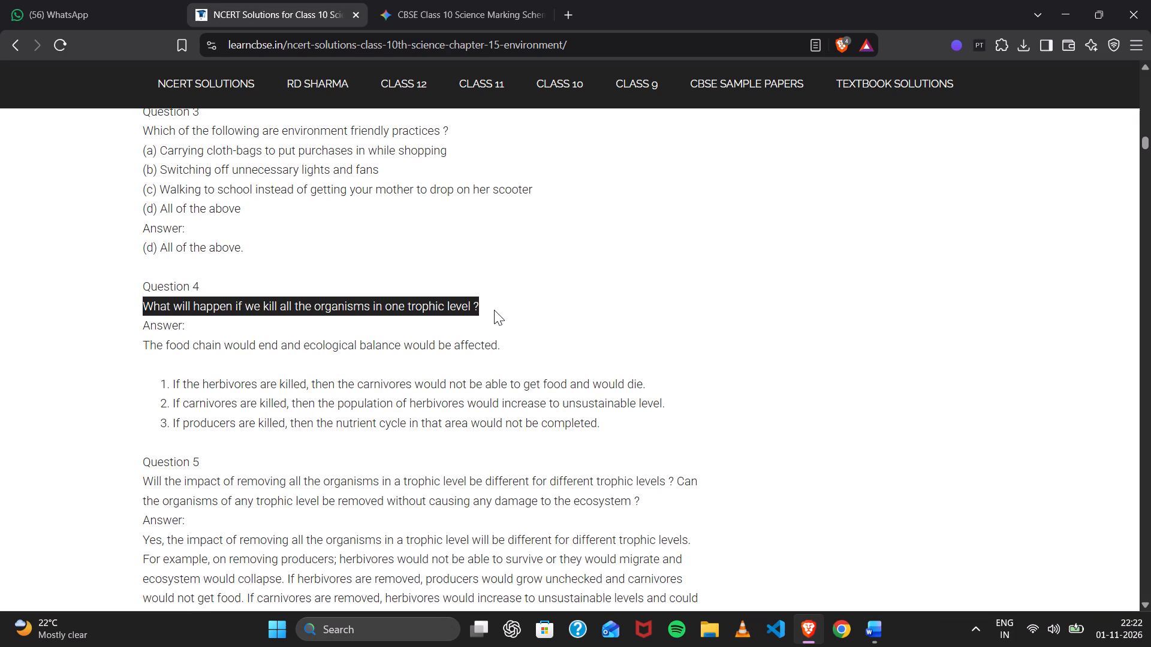
{"action": "key", "text": "ctrl+c"}
{"action": "scroll", "coordinate": [453, 413], "scroll_direction": "down", "scroll_amount": 1}
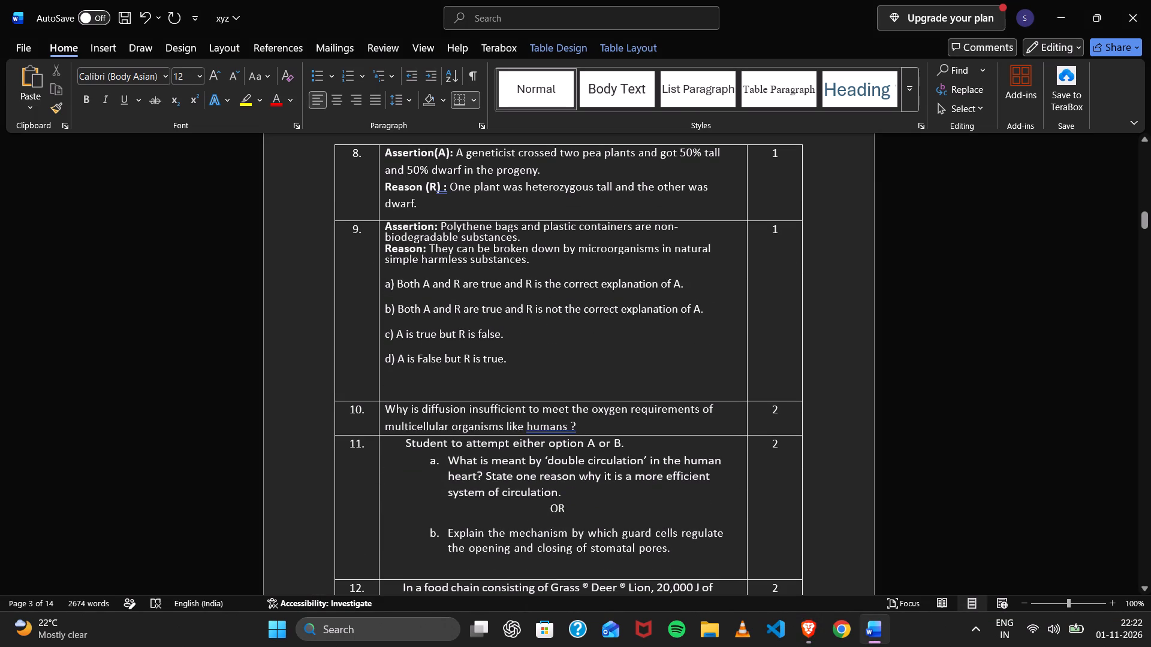
{"action": "scroll", "coordinate": [369, 381], "scroll_direction": "right", "scroll_amount": 2}
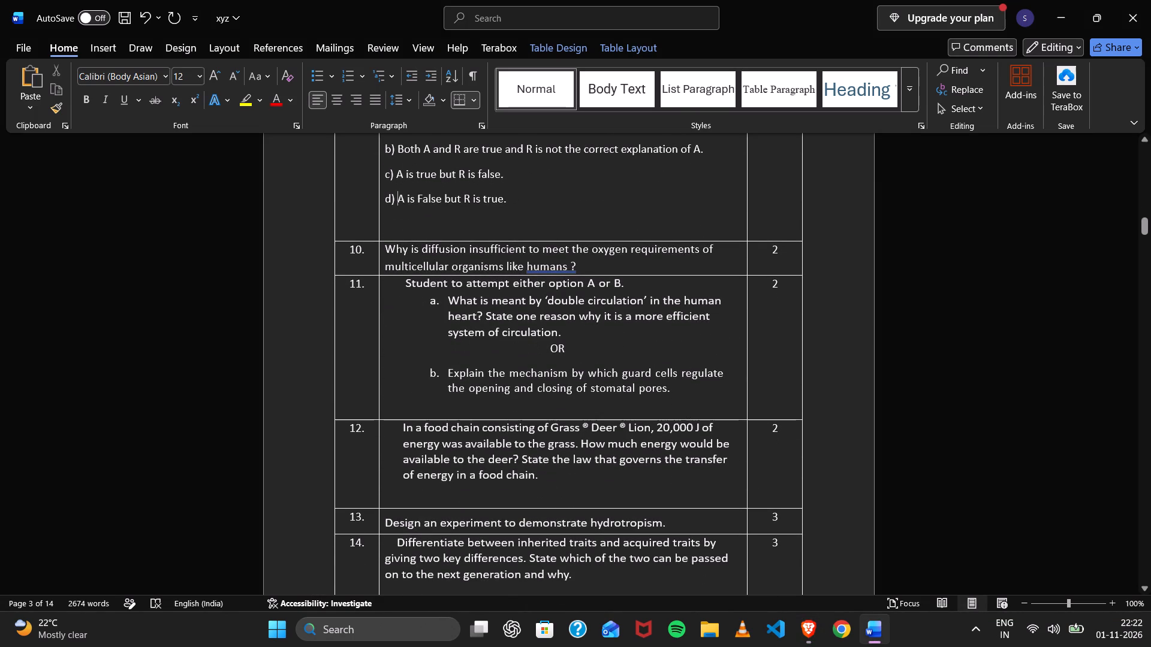
{"action": "left_click", "coordinate": [382, 431]}
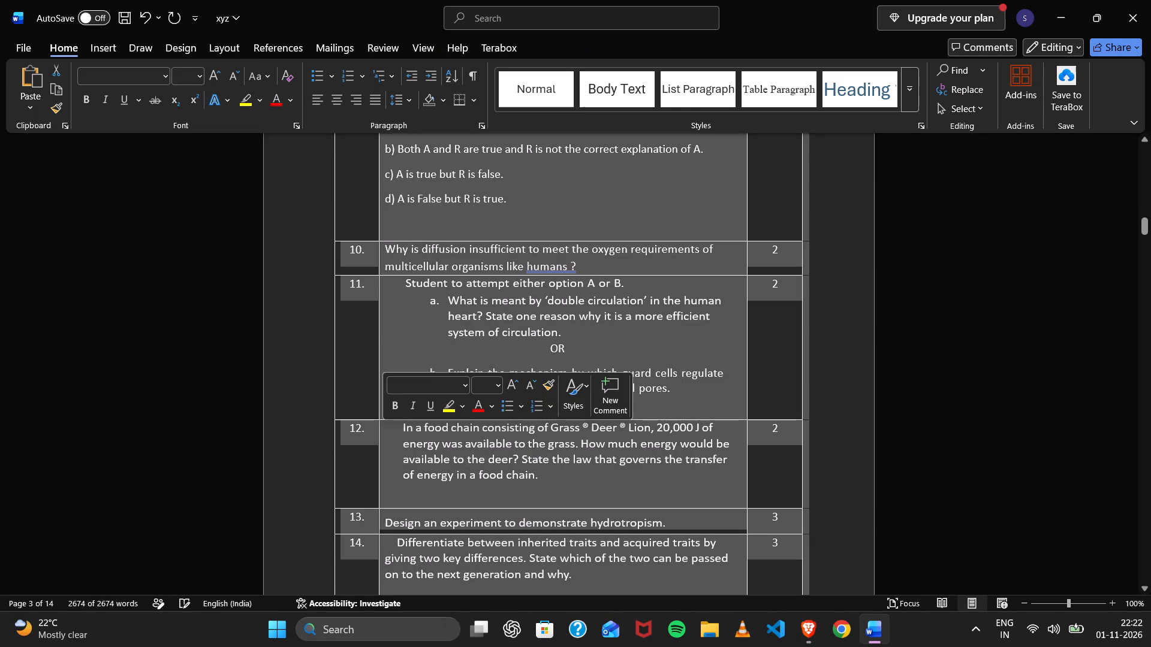
{"action": "left_click", "coordinate": [382, 431]}
{"action": "key", "text": "ctrl+v"}
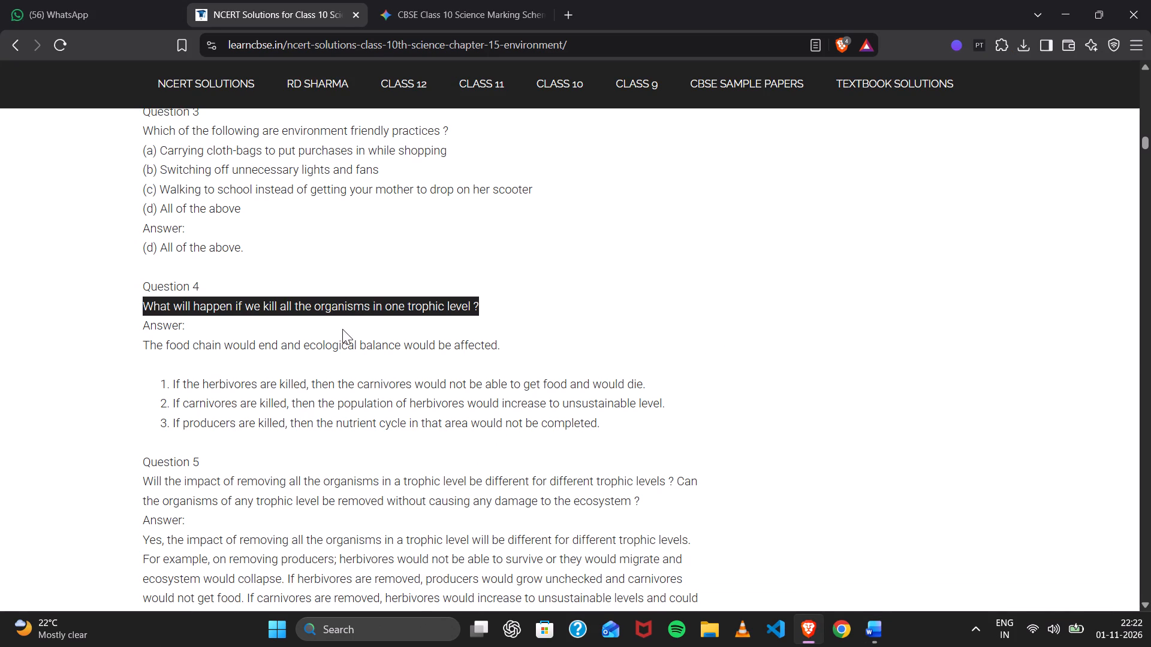
Switch to Brave, return to the search results, and search for "chemical reactions and equations mcq question answers".
{"action": "scroll", "coordinate": [246, 204], "scroll_direction": "right", "scroll_amount": 12}
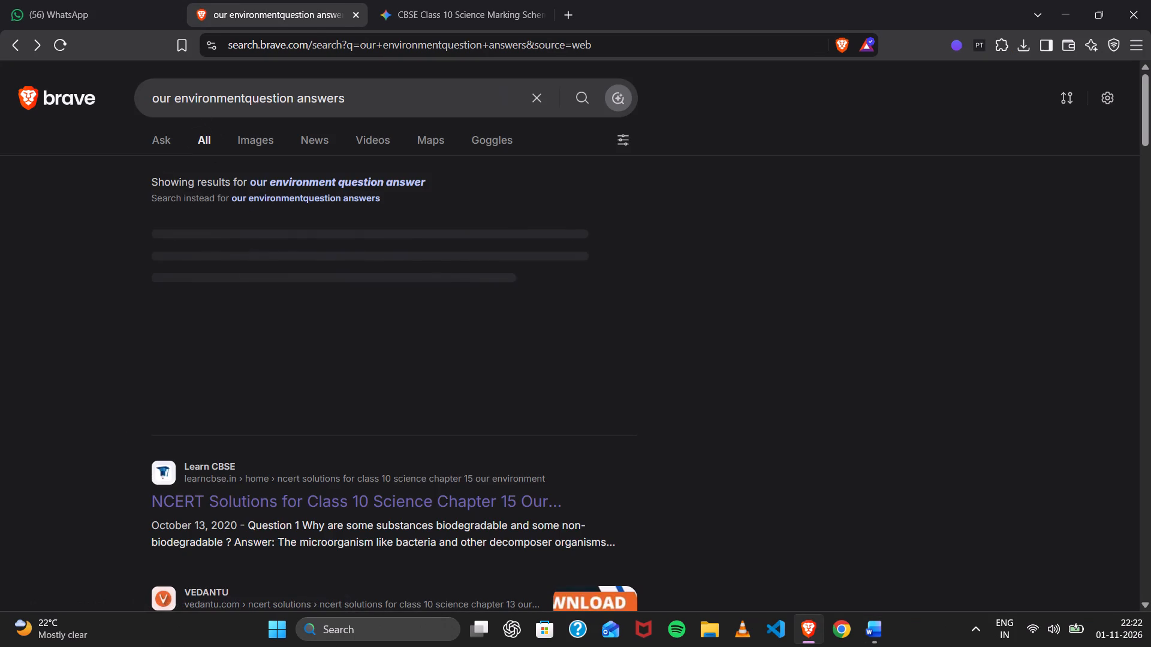
{"action": "left_click_drag", "start_coordinate": [244, 97], "coordinate": [83, 77]}
{"action": "type", "text": "chemical rw"}
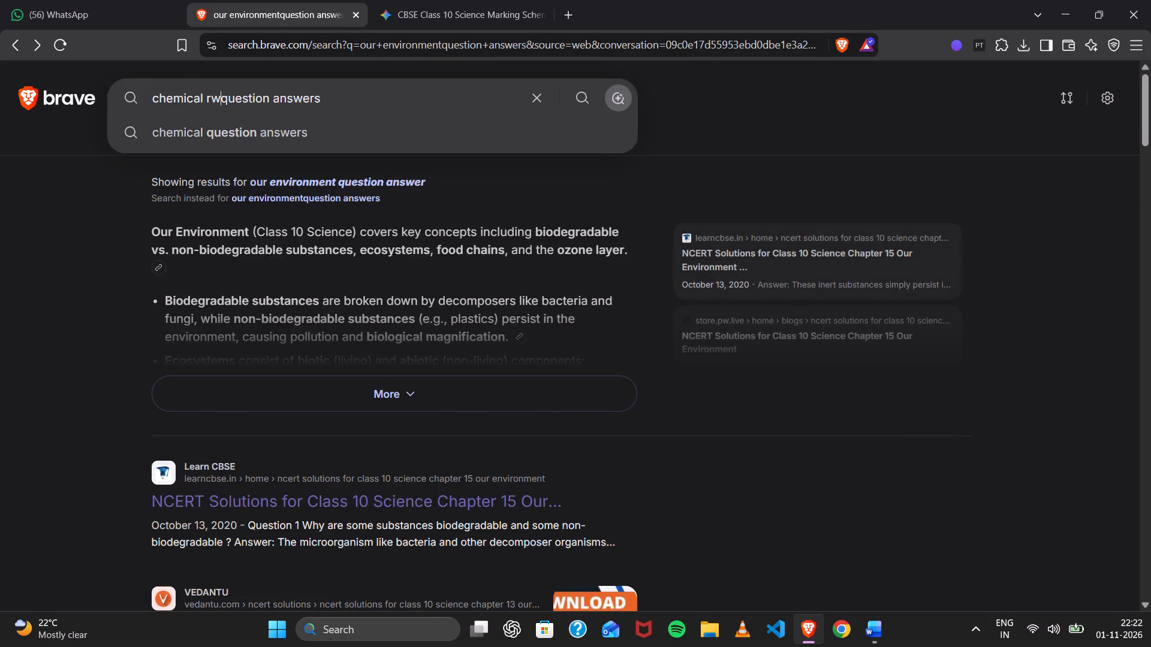
{"action": "key", "text": "BackSpace"}
{"action": "type", "text": "eactions and"}
{"action": "key", "text": "space"}
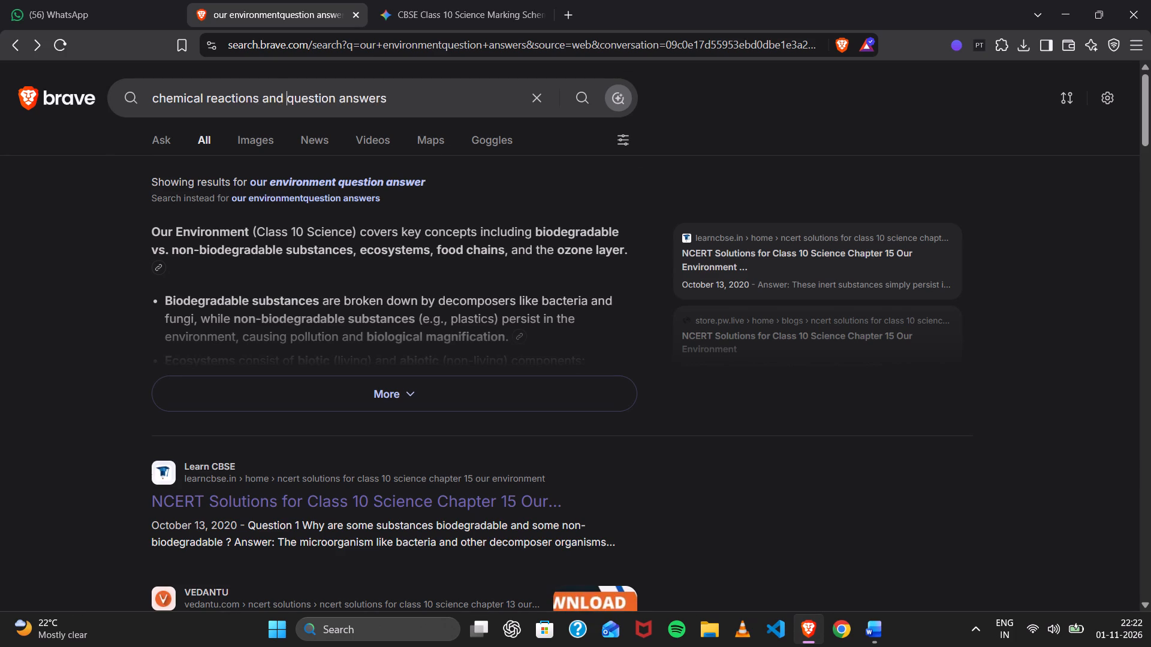
{"action": "type", "text": "equations"}
{"action": "key", "text": "space"}
{"action": "type", "text": "mcq"}
{"action": "key", "text": "space"}
{"action": "key", "text": "Return"}
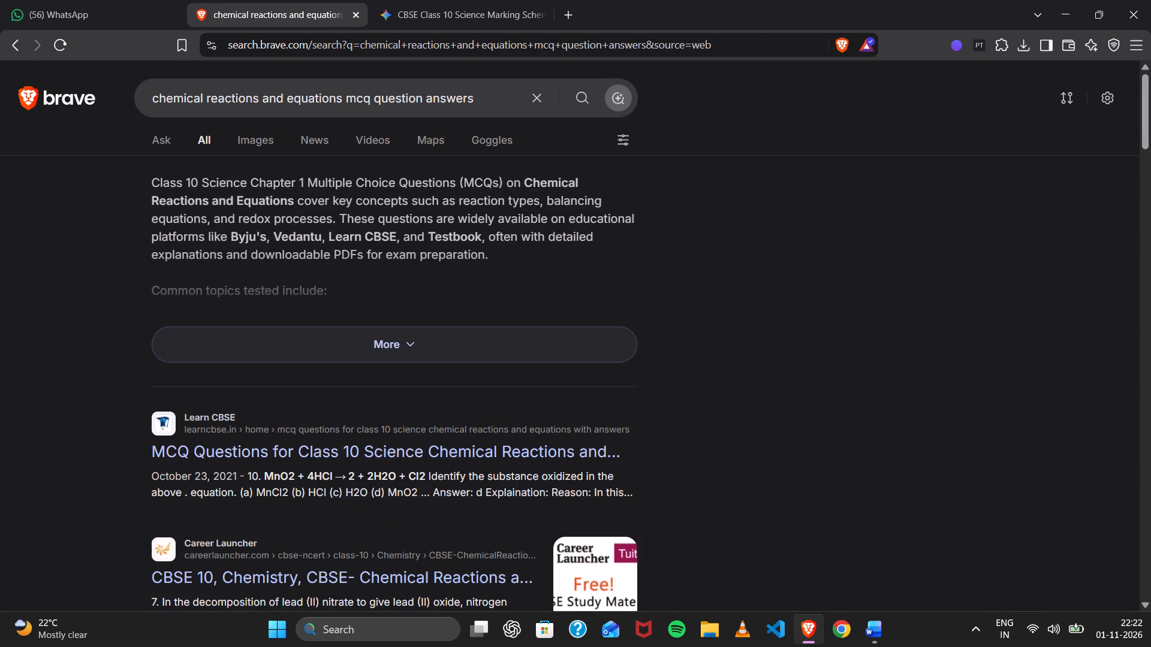
Open the Learn CBSE MCQ page on chemical reactions and equations and copy question 3 with its statements and options, without its number.
{"action": "left_click", "coordinate": [270, 442]}
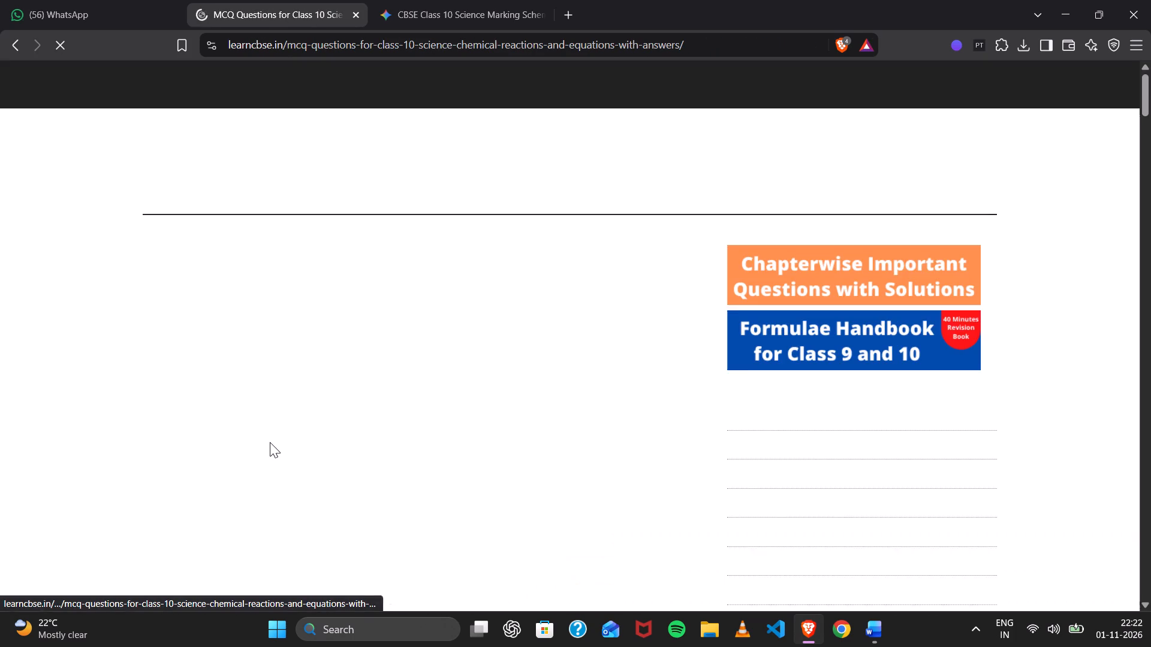
{"action": "scroll", "coordinate": [270, 442], "scroll_direction": "down", "scroll_amount": 4}
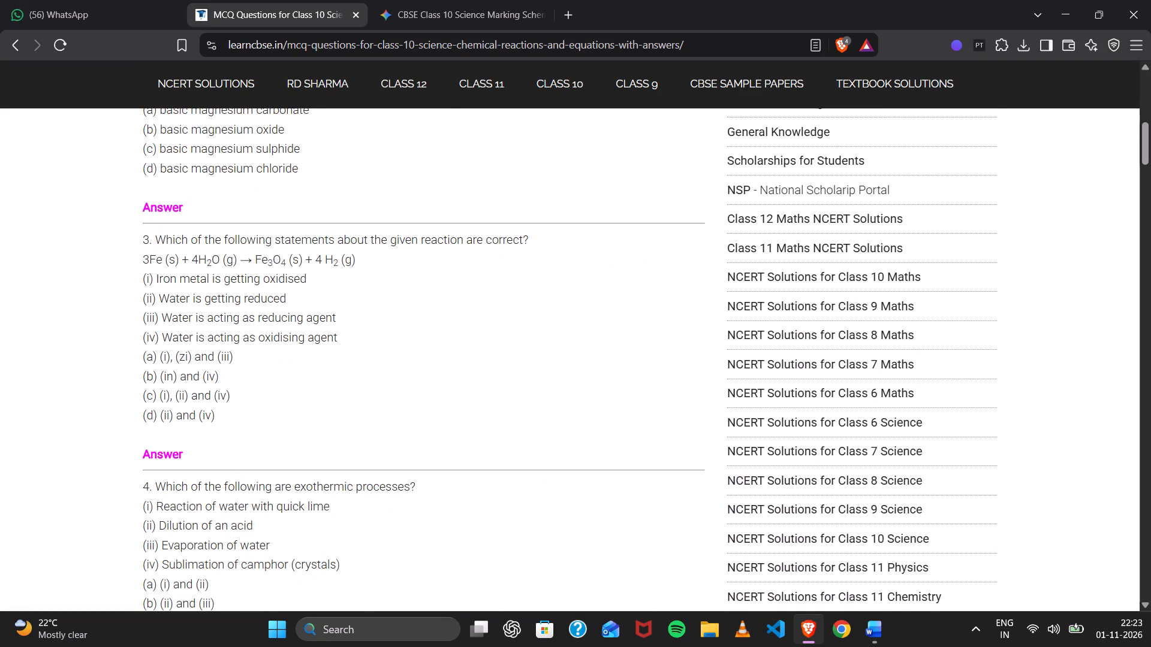
{"action": "left_click_drag", "start_coordinate": [155, 237], "coordinate": [223, 425]}
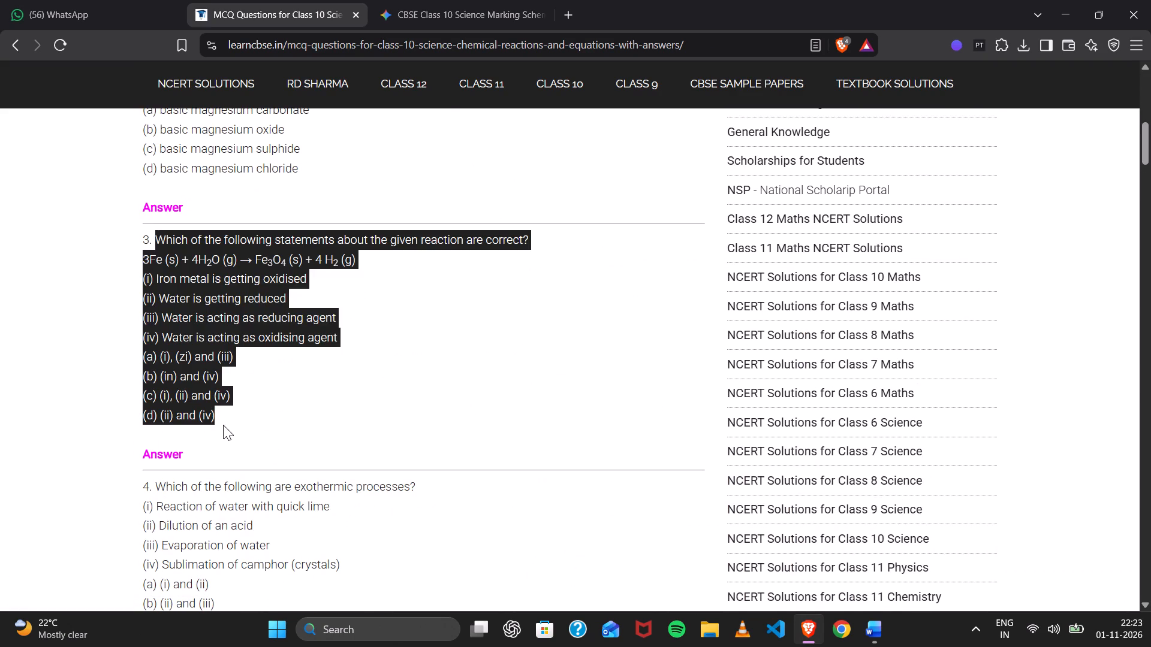
{"action": "left_click_drag", "start_coordinate": [223, 425], "coordinate": [230, 410]}
{"action": "key", "text": "ctrl+c"}
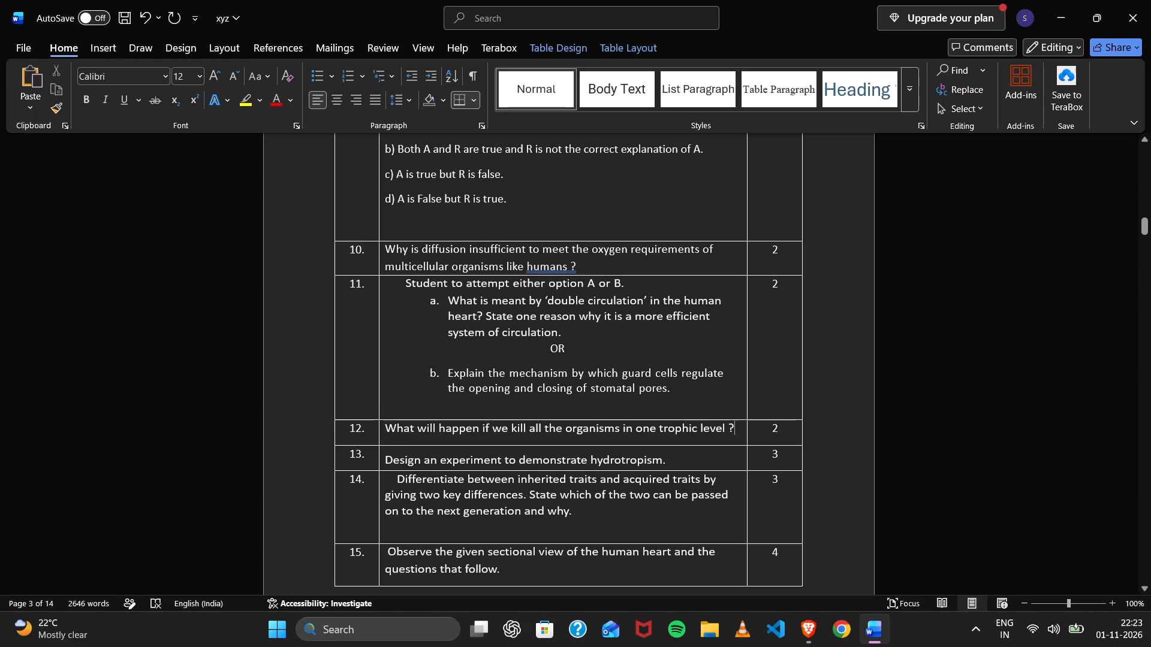
Switch to Word and replace question 17, the magnesium ribbon question in the Chemistry section, with the copied MCQ and its options.
{"action": "scroll", "coordinate": [408, 444], "scroll_direction": "right", "scroll_amount": 1}
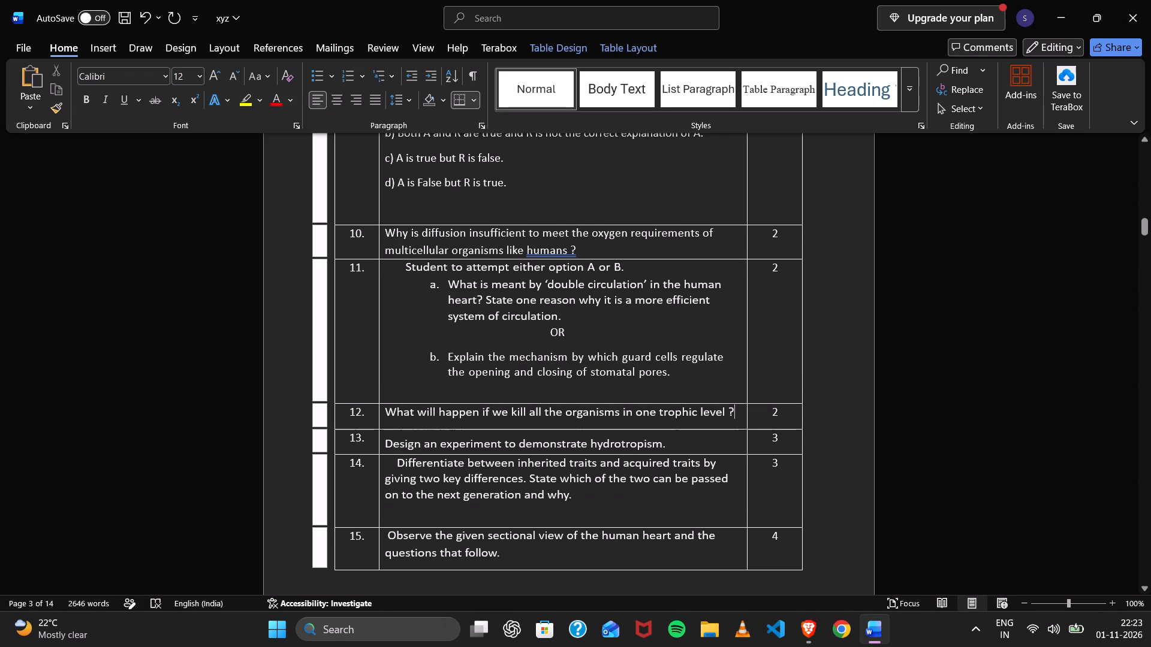
{"action": "scroll", "coordinate": [408, 444], "scroll_direction": "down", "scroll_amount": 3}
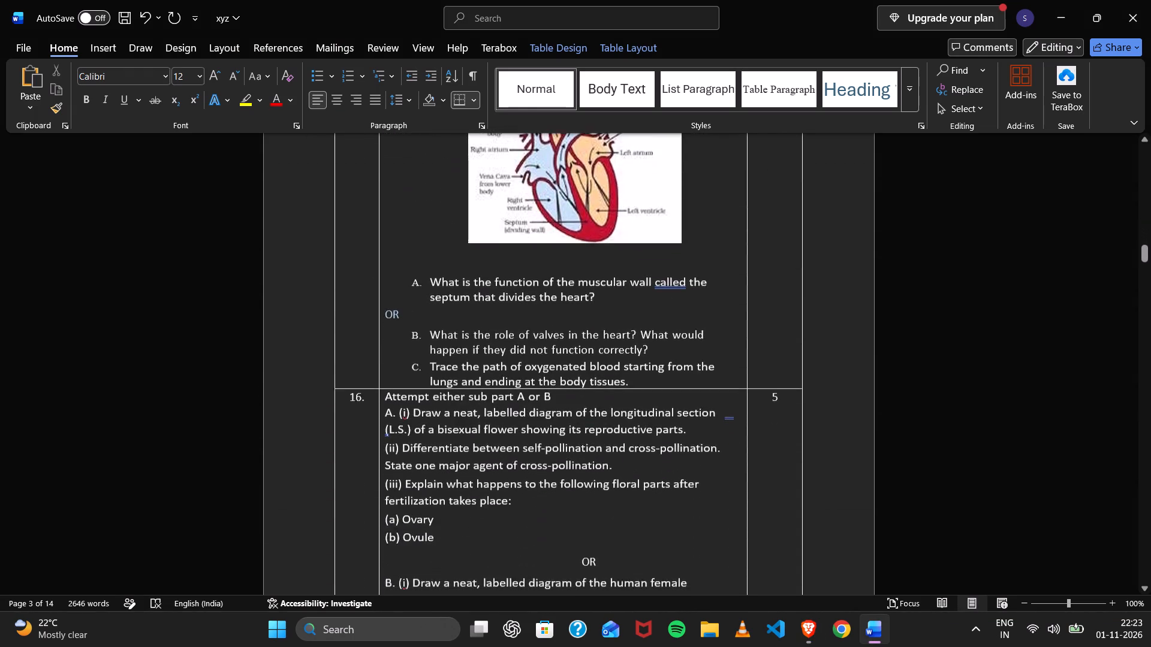
{"action": "scroll", "coordinate": [408, 444], "scroll_direction": "down", "scroll_amount": 1}
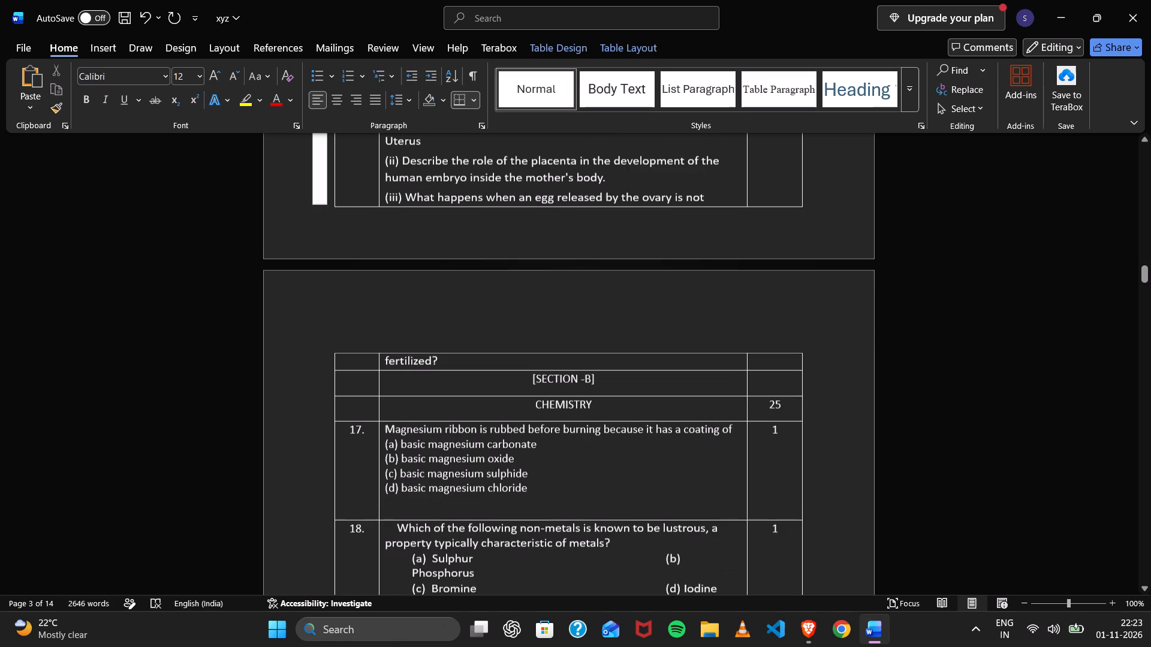
{"action": "scroll", "coordinate": [408, 444], "scroll_direction": "down", "scroll_amount": 1}
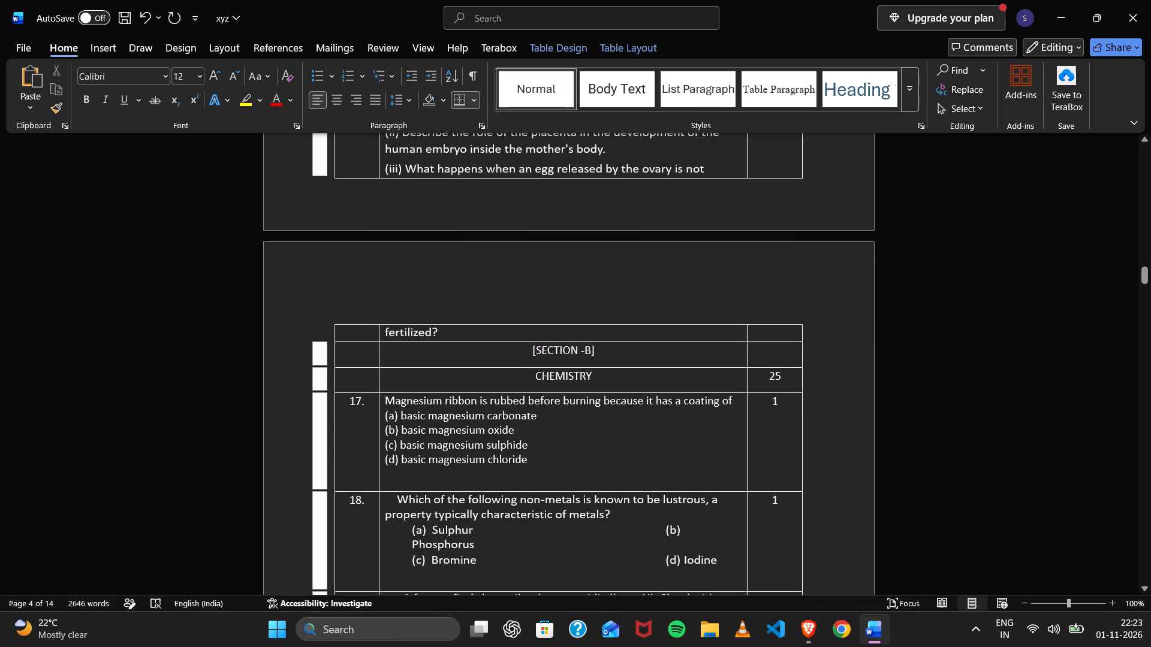
{"action": "left_click_drag", "start_coordinate": [382, 403], "coordinate": [496, 451]}
{"action": "key", "text": "ctrl+v"}
{"action": "scroll", "coordinate": [475, 462], "scroll_direction": "down", "scroll_amount": 1}
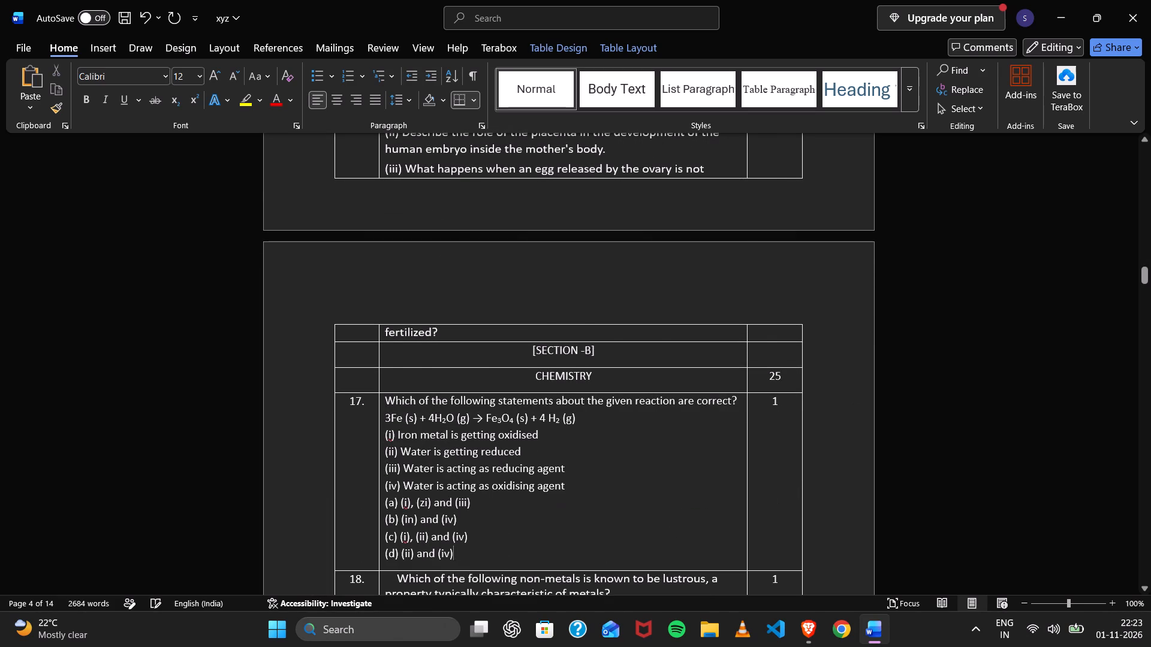
{"action": "scroll", "coordinate": [475, 462], "scroll_direction": "down", "scroll_amount": 1}
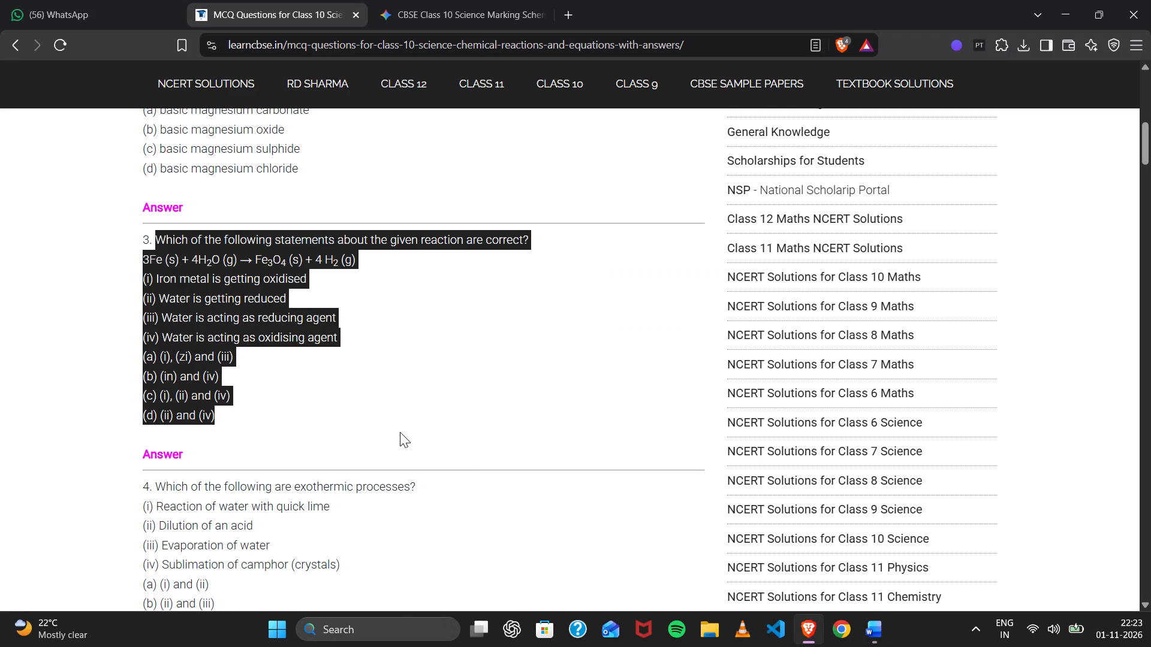
Copy question 7 about the three beakers A, B and C, with its statements and options but without its number.
{"action": "scroll", "coordinate": [400, 432], "scroll_direction": "down", "scroll_amount": 4}
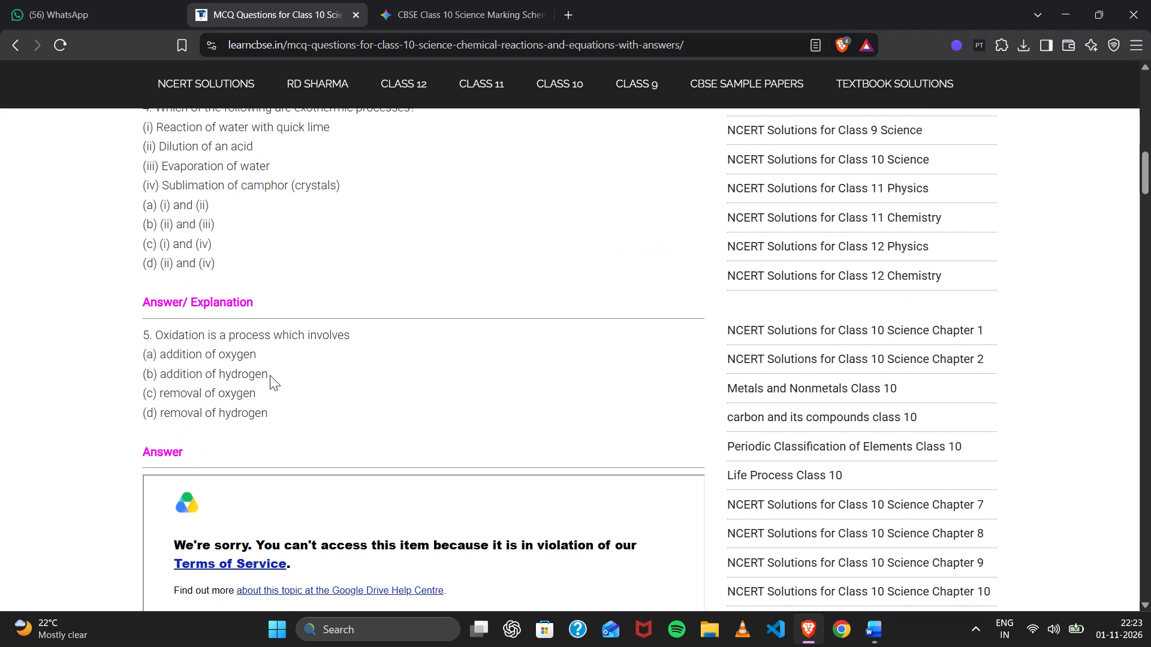
{"action": "scroll", "coordinate": [208, 352], "scroll_direction": "down", "scroll_amount": 3}
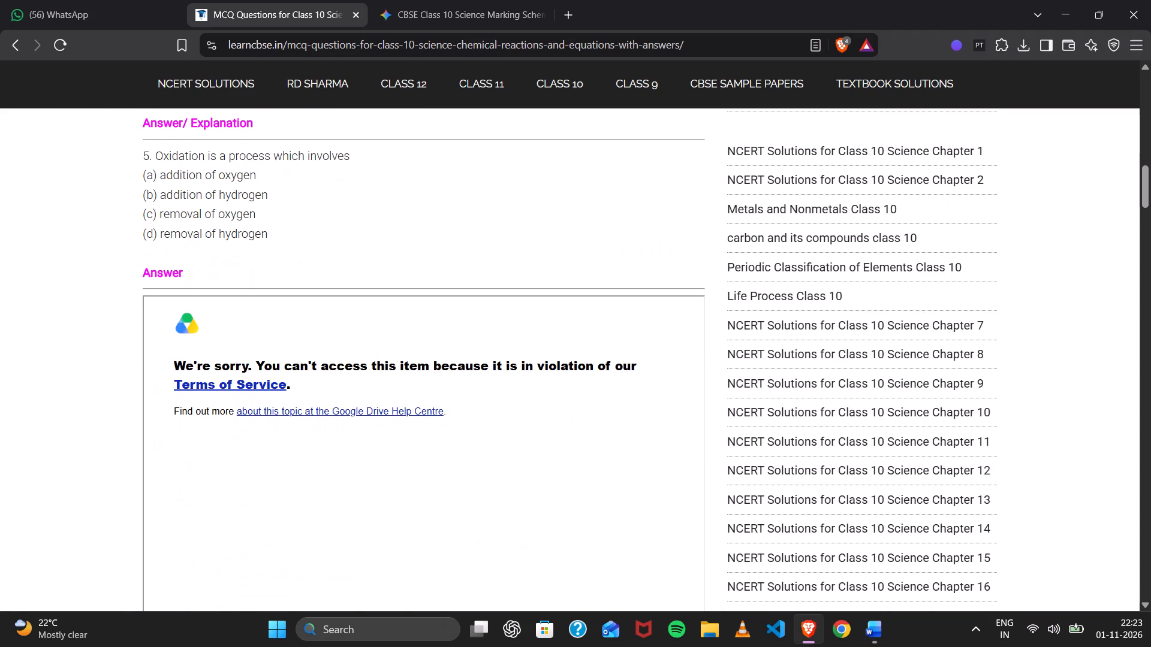
{"action": "scroll", "coordinate": [208, 352], "scroll_direction": "right", "scroll_amount": 5}
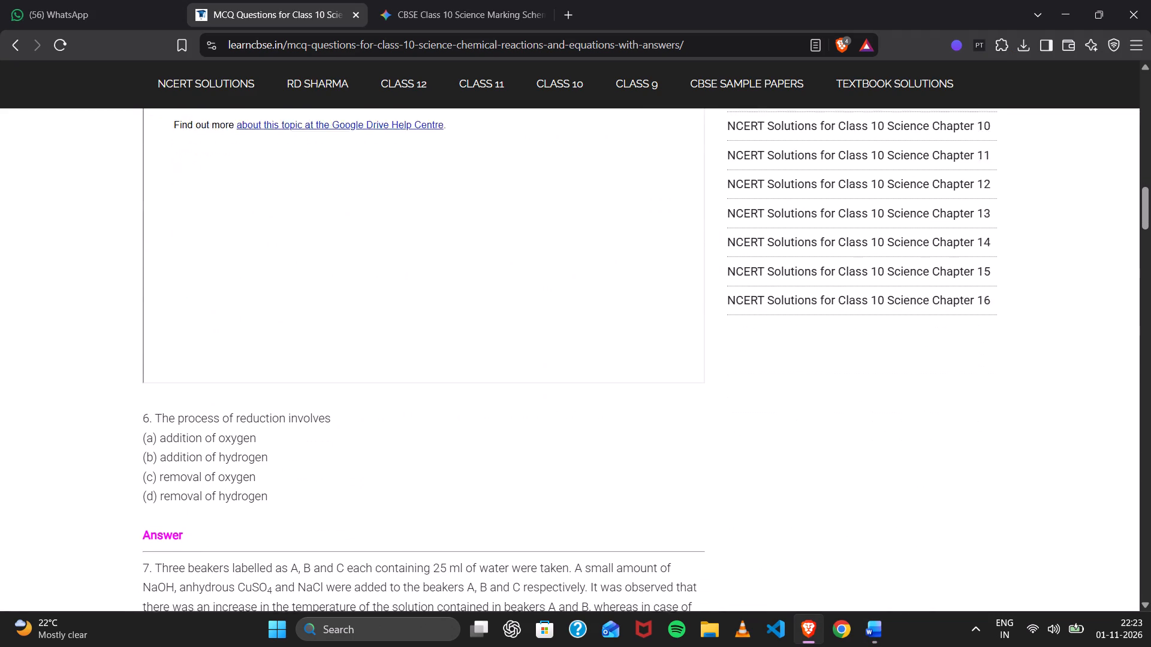
{"action": "scroll", "coordinate": [208, 352], "scroll_direction": "right", "scroll_amount": 2}
{"action": "scroll", "coordinate": [201, 435], "scroll_direction": "right", "scroll_amount": 3}
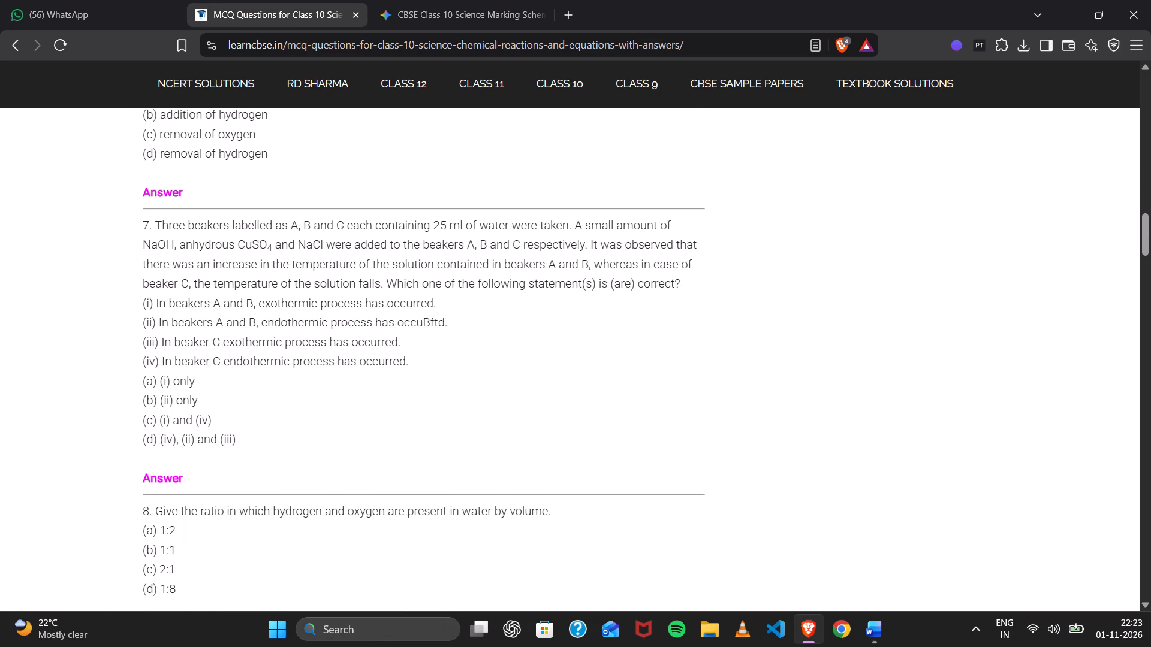
{"action": "scroll", "coordinate": [201, 435], "scroll_direction": "right", "scroll_amount": 2}
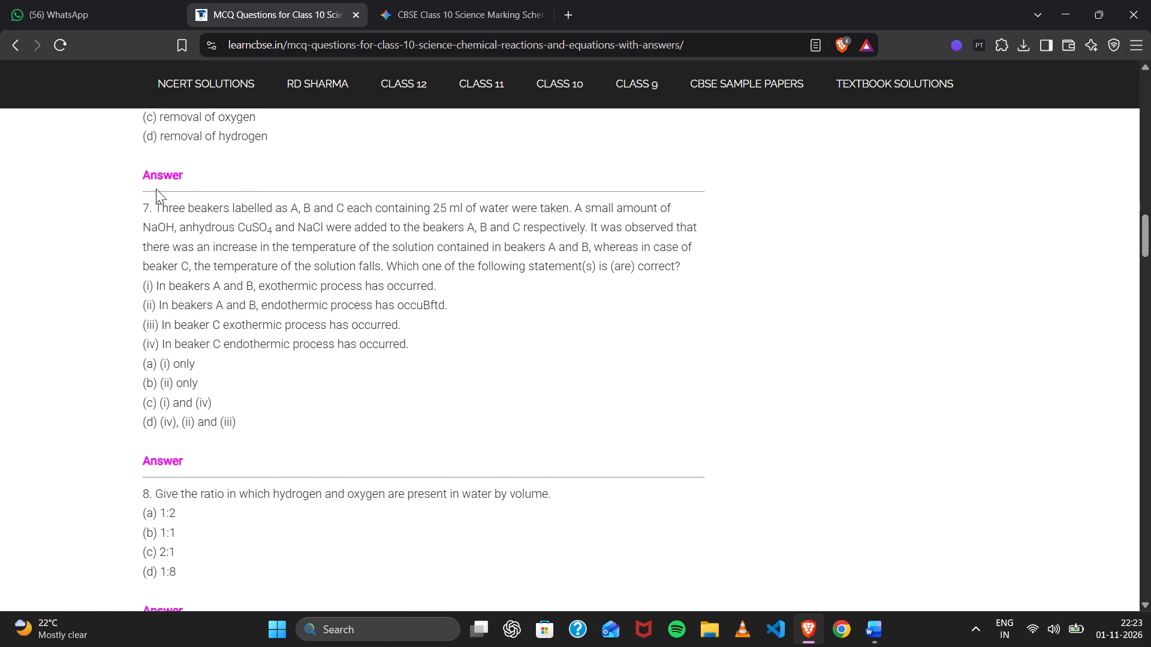
{"action": "left_click_drag", "start_coordinate": [156, 203], "coordinate": [254, 418]}
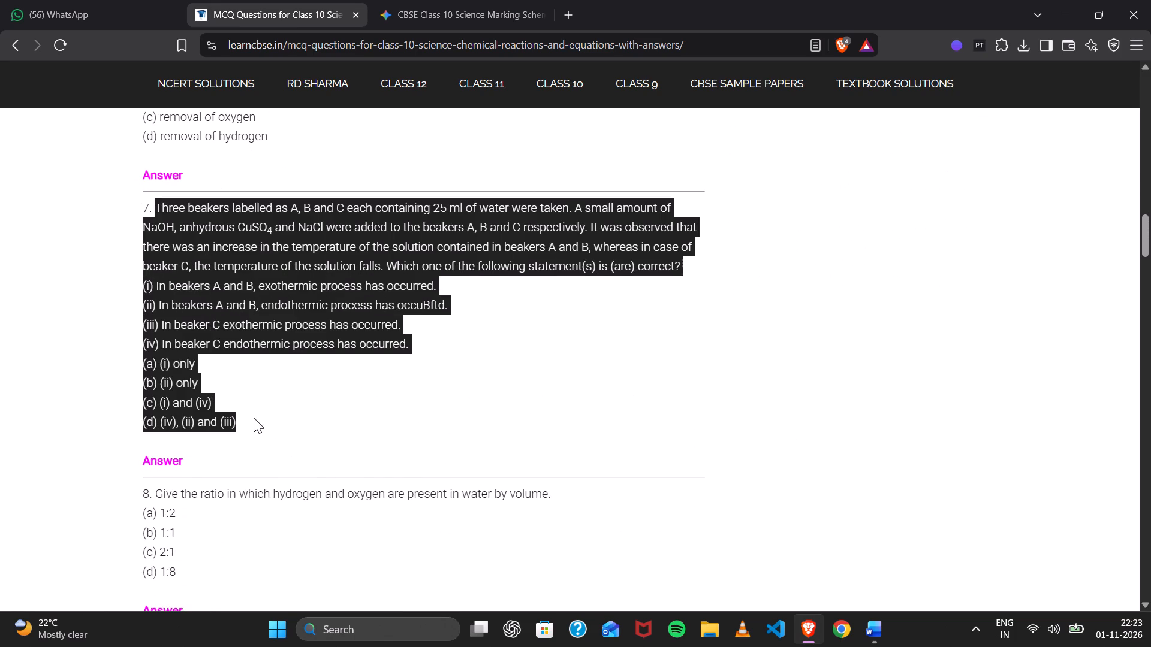
{"action": "left_click_drag", "start_coordinate": [254, 418], "coordinate": [255, 421]}
{"action": "key", "text": "ctrl+c"}
Switch to Word and replace question 22, the hydrochloric acid and sodium sulphide question, with the copied three-beakers MCQ and its options.
{"action": "scroll", "coordinate": [381, 497], "scroll_direction": "down", "scroll_amount": 1}
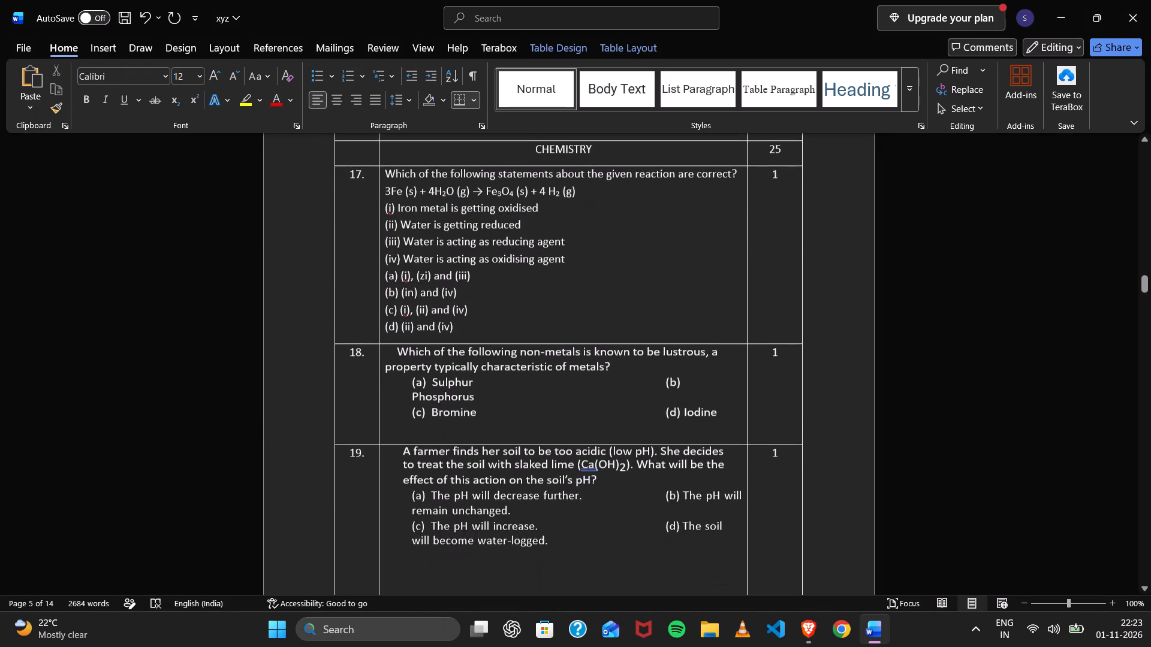
{"action": "scroll", "coordinate": [381, 497], "scroll_direction": "down", "scroll_amount": 1}
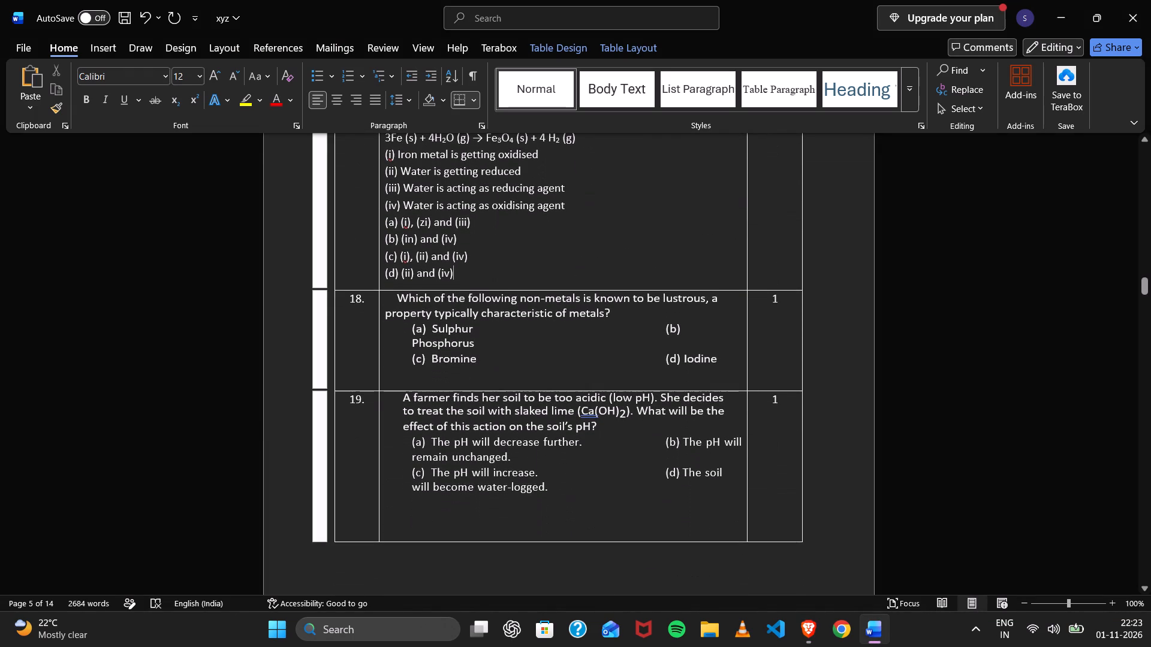
{"action": "scroll", "coordinate": [379, 498], "scroll_direction": "down", "scroll_amount": 3}
{"action": "scroll", "coordinate": [379, 498], "scroll_direction": "right", "scroll_amount": 1}
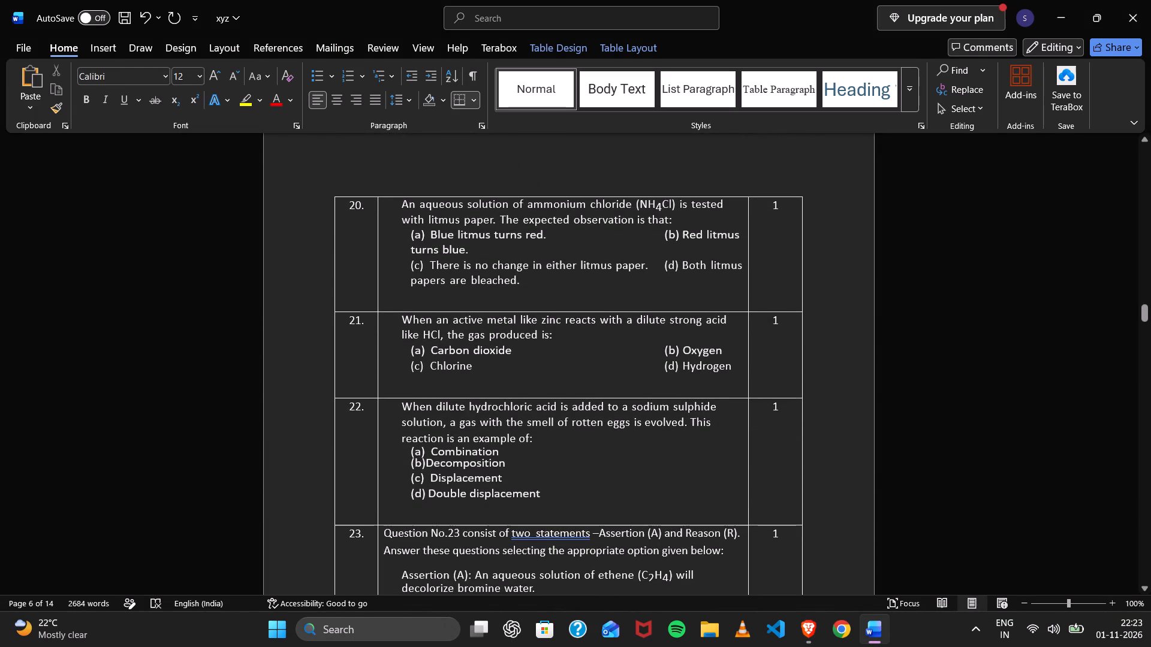
{"action": "left_click_drag", "start_coordinate": [390, 410], "coordinate": [659, 554]}
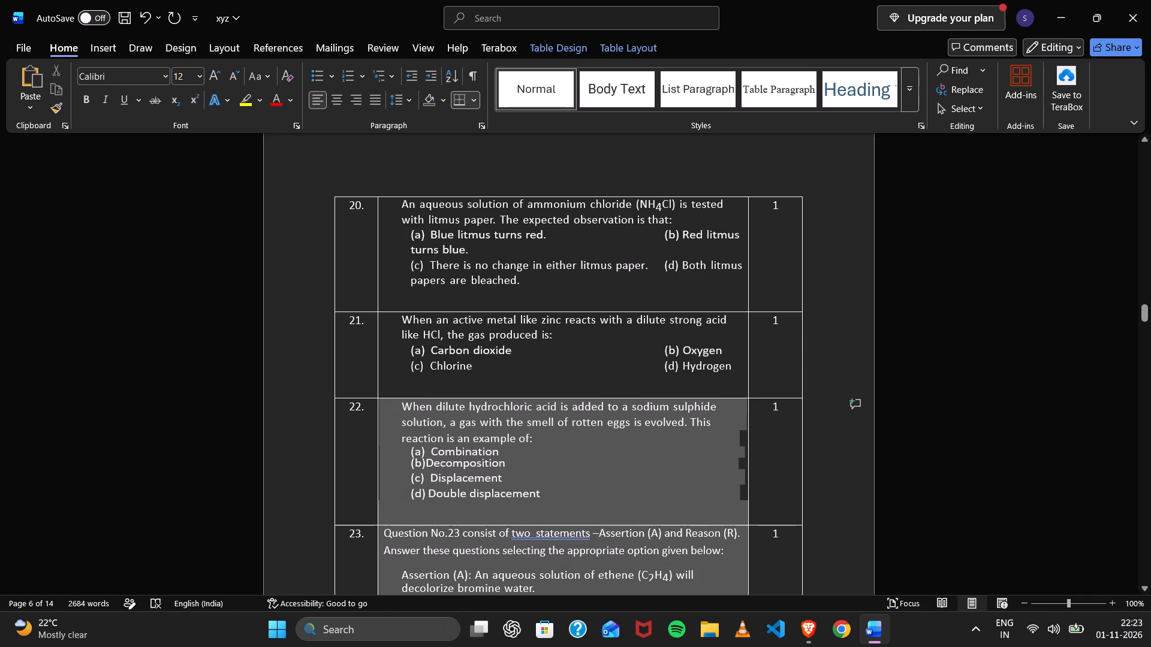
{"action": "left_click_drag", "start_coordinate": [659, 554], "coordinate": [698, 509]}
{"action": "key", "text": "ctrl+v"}
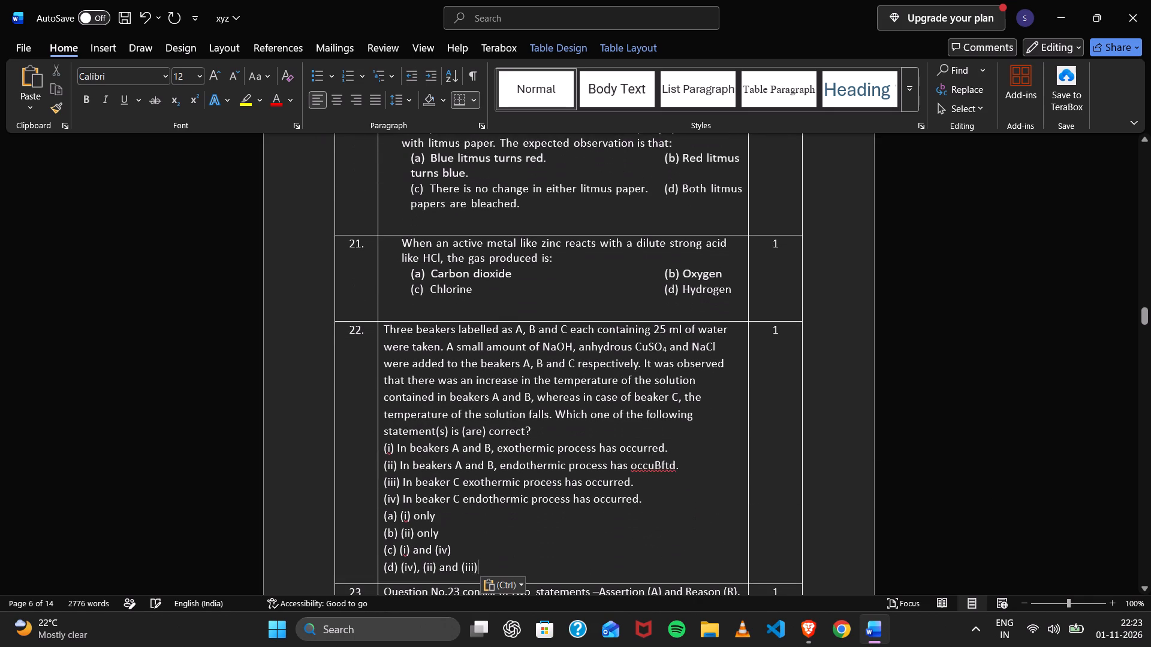
{"action": "scroll", "coordinate": [498, 470], "scroll_direction": "right", "scroll_amount": 1}
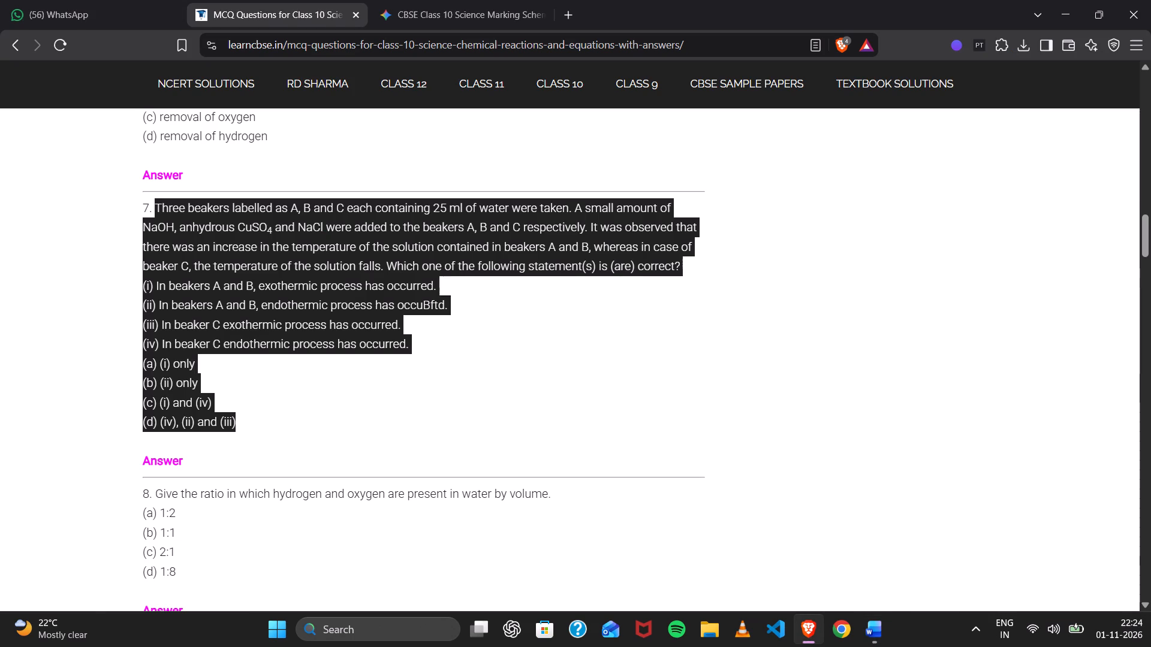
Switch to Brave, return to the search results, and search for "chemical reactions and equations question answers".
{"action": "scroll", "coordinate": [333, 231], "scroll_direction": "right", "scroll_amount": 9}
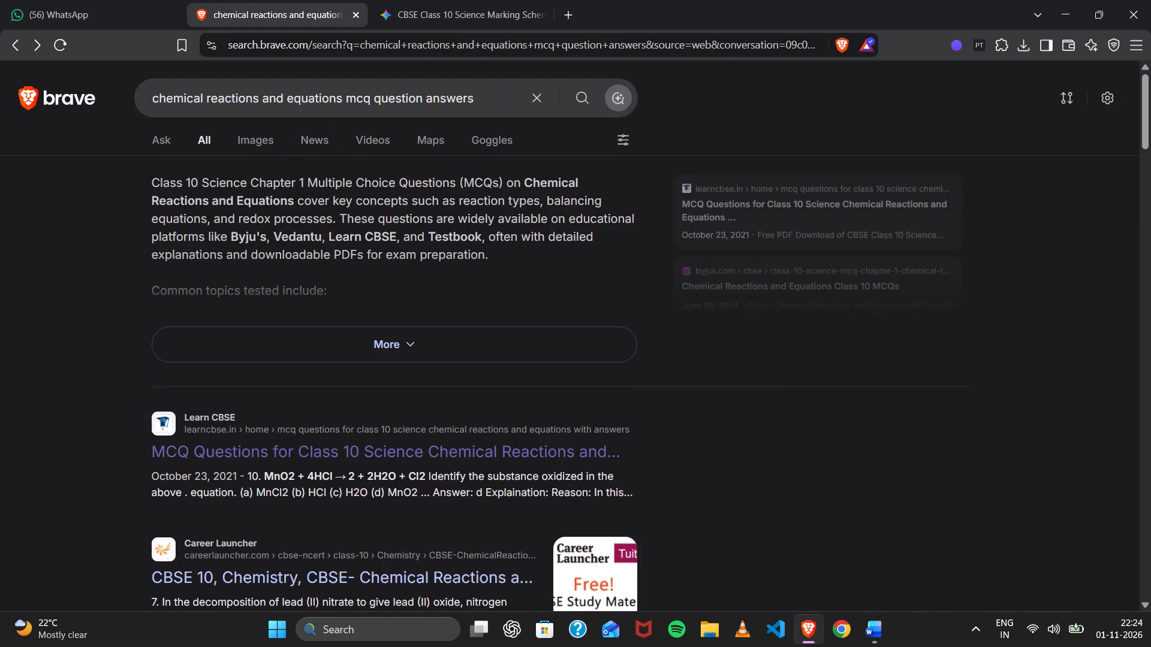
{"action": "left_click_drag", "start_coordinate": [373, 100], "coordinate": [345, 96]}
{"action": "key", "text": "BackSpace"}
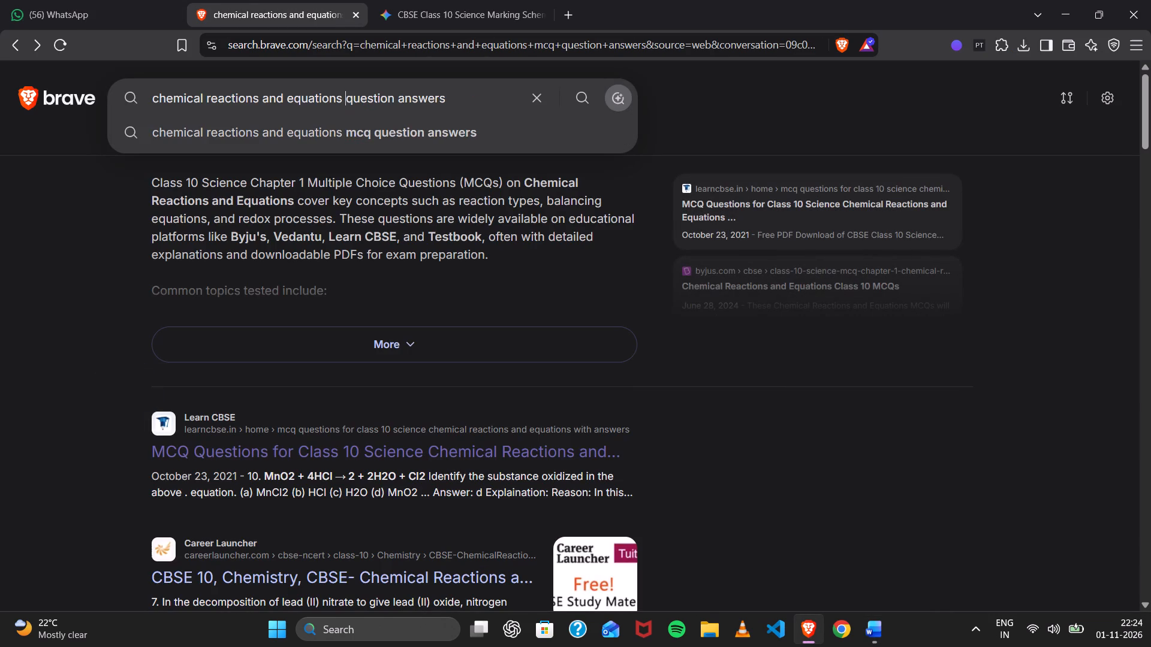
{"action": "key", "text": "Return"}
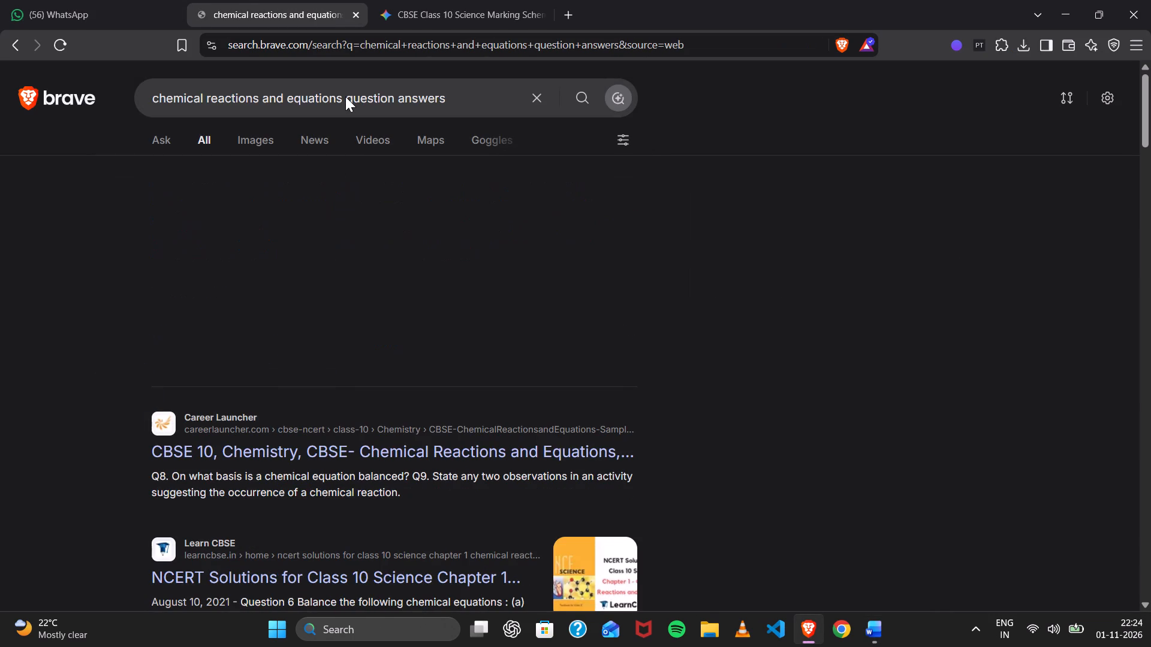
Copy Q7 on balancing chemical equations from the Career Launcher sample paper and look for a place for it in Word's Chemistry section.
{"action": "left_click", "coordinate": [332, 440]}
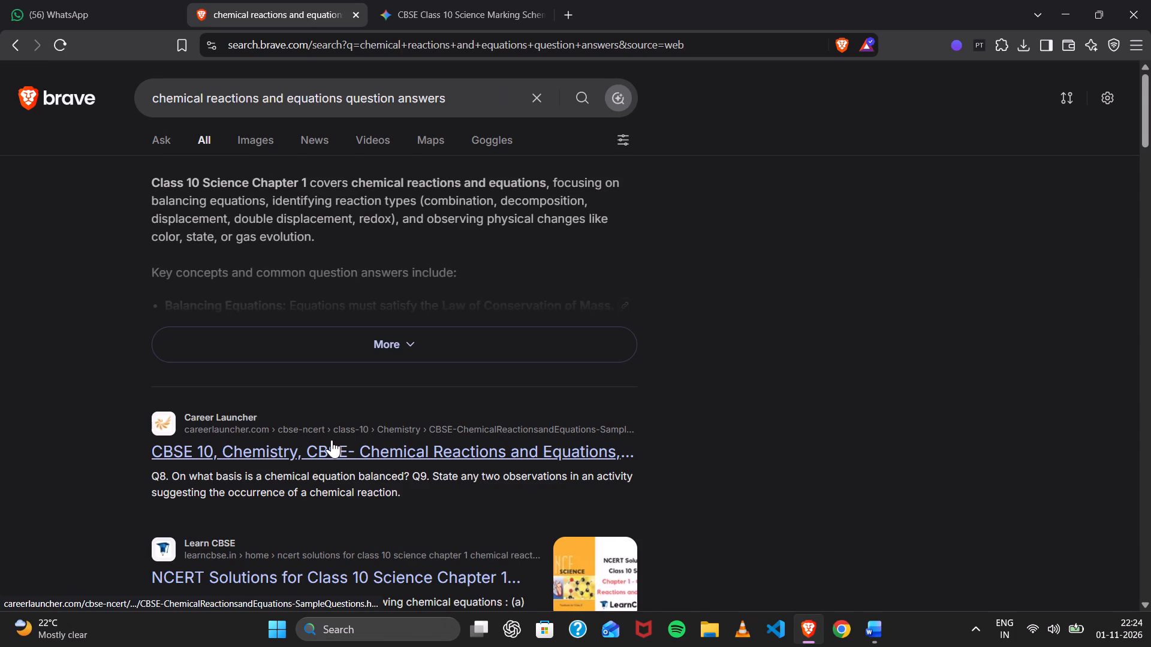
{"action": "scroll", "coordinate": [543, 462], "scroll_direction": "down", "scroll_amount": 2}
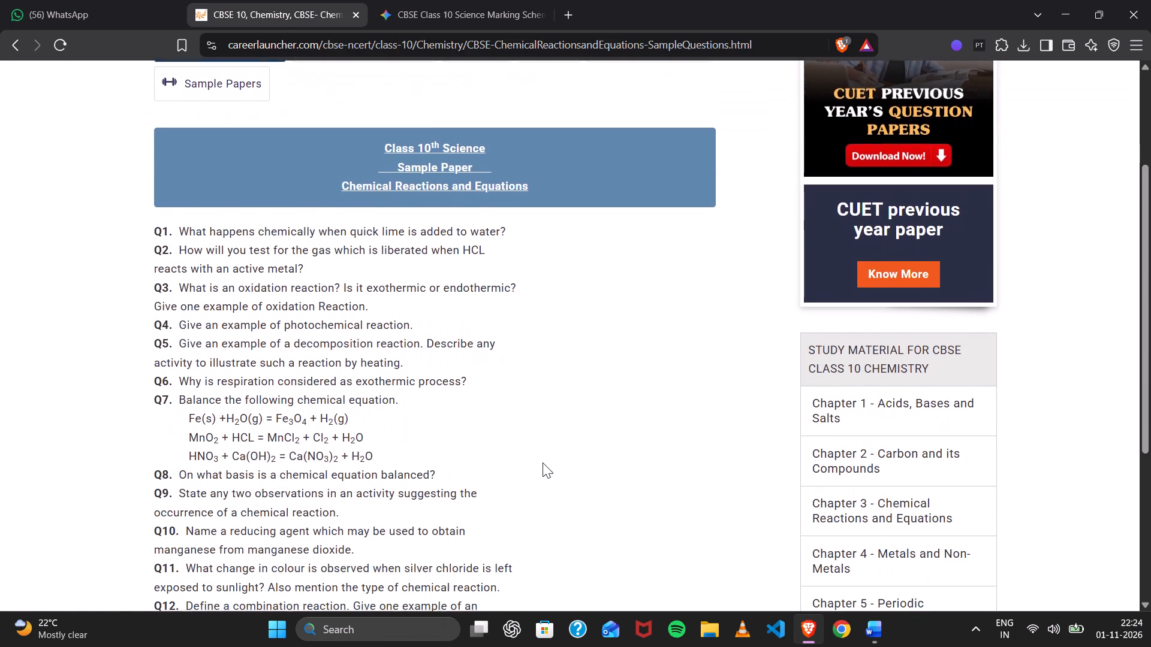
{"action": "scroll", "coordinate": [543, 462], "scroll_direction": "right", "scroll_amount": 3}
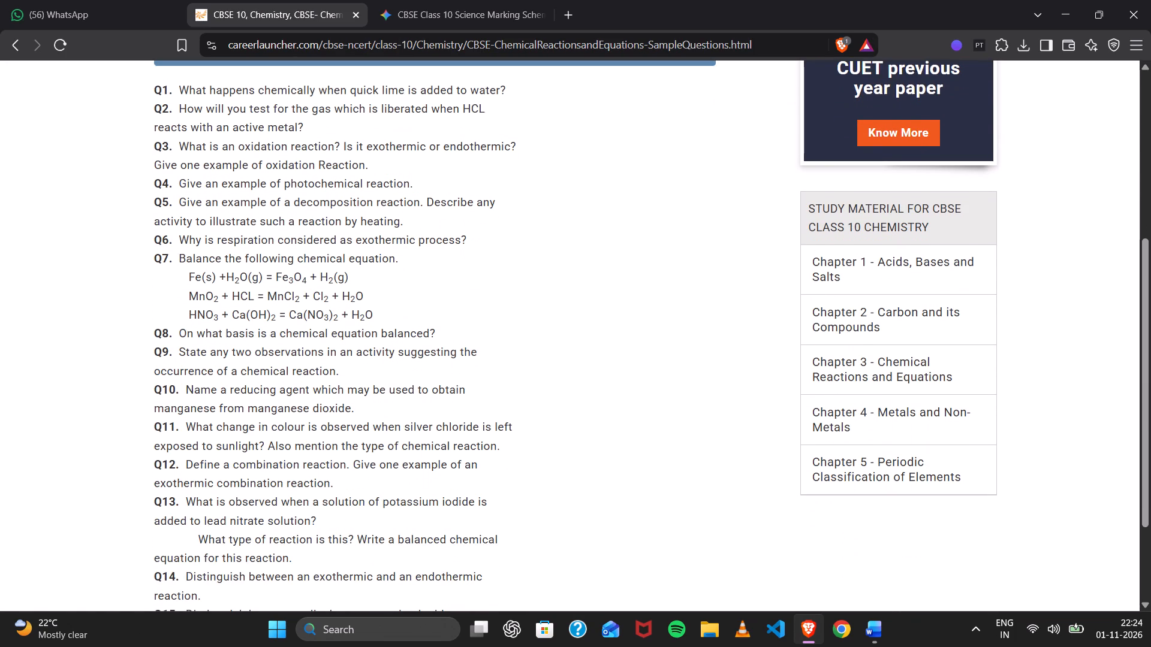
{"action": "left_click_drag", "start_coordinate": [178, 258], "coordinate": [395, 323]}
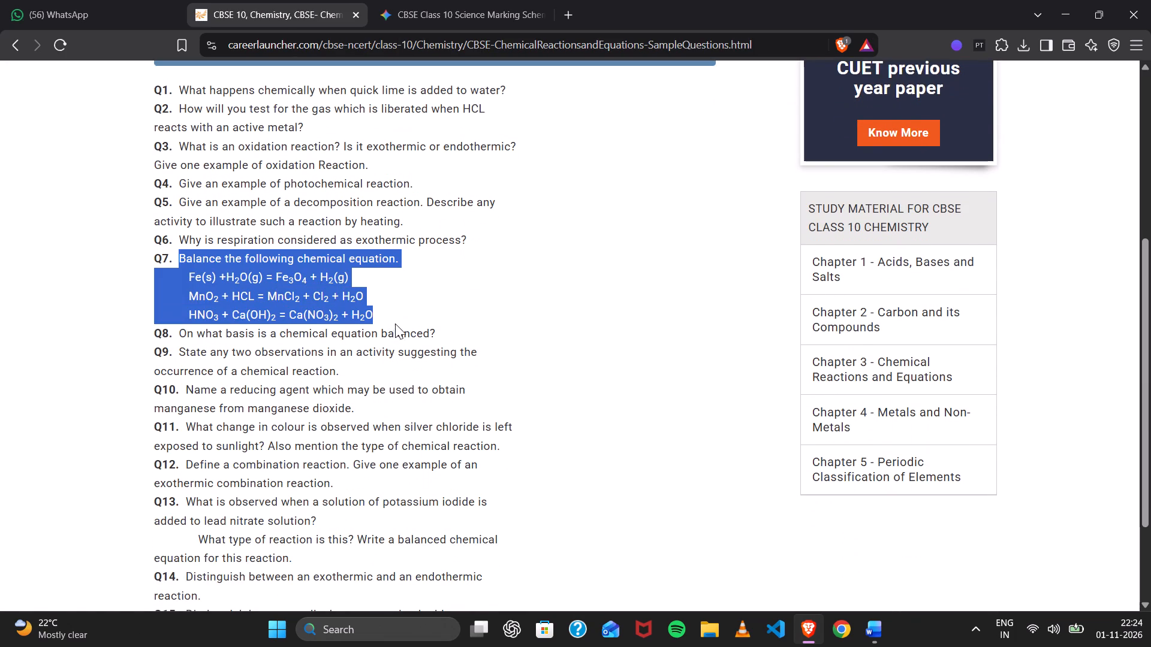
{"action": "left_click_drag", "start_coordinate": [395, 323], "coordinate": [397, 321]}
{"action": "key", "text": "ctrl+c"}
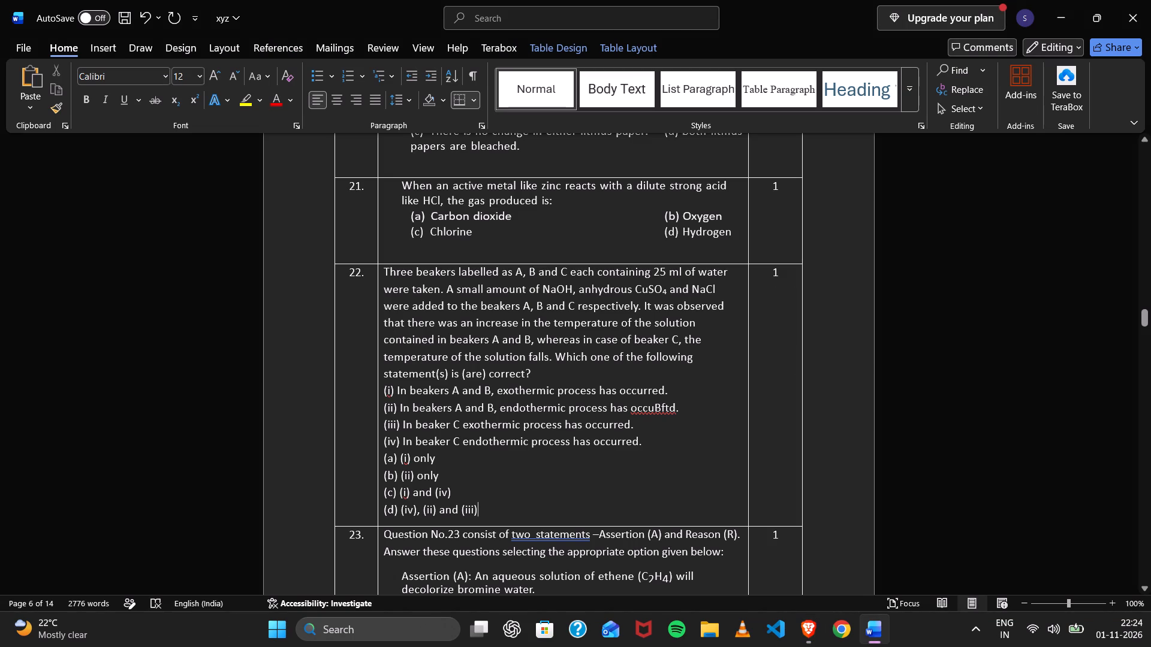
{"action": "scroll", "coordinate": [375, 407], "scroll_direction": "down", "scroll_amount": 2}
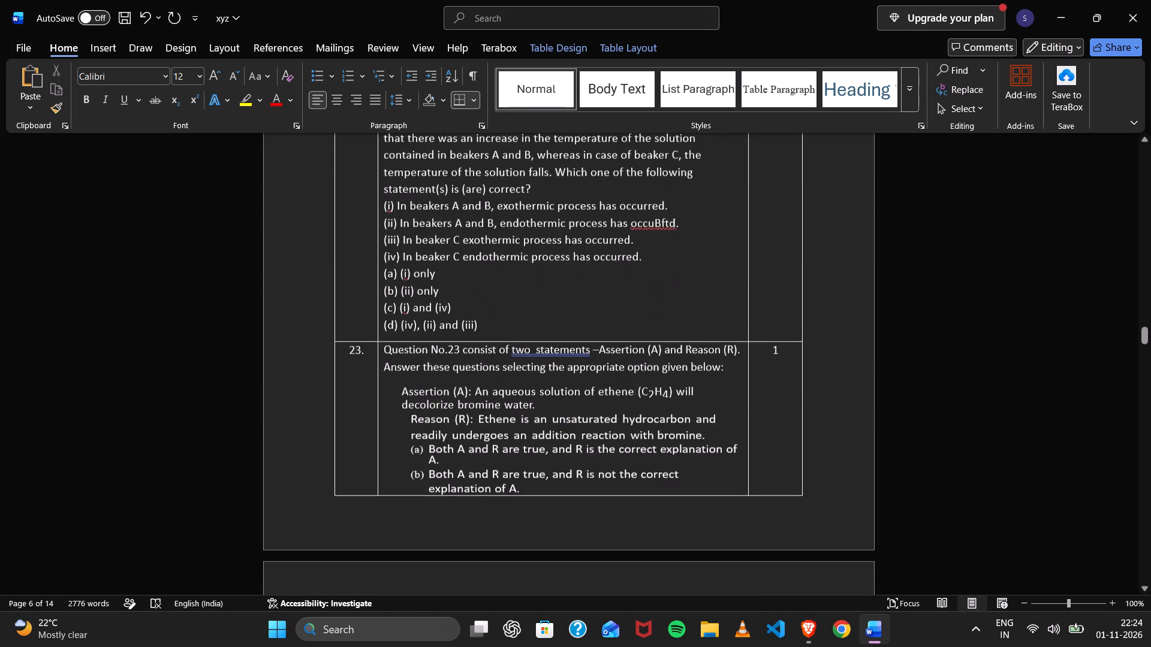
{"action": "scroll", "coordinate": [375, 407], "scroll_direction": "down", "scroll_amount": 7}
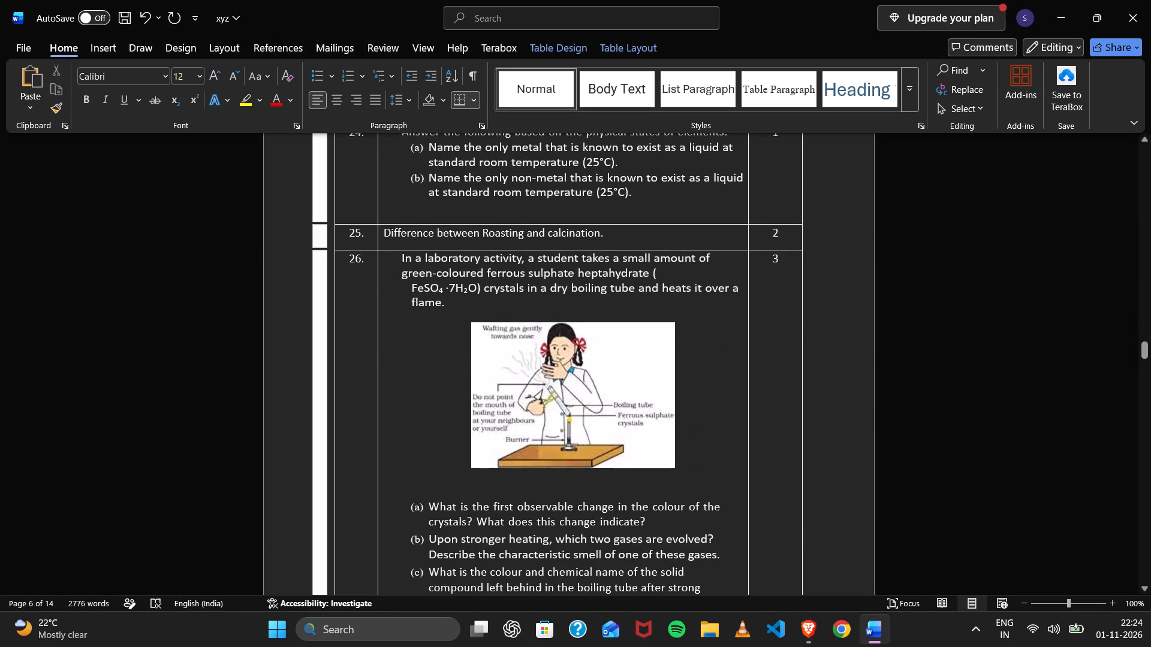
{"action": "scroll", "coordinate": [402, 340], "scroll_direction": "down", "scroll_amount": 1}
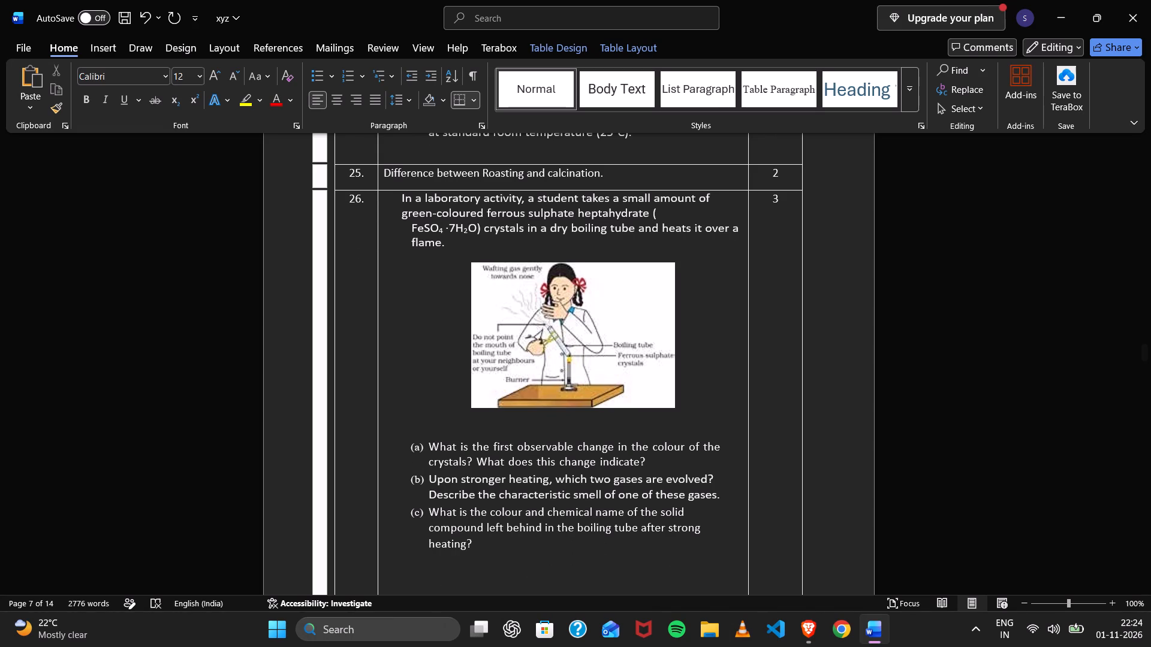
Switch to Brave, return to the search results, and search for "acid bases and salts mcq question answers".
{"action": "scroll", "coordinate": [402, 340], "scroll_direction": "right", "scroll_amount": 11}
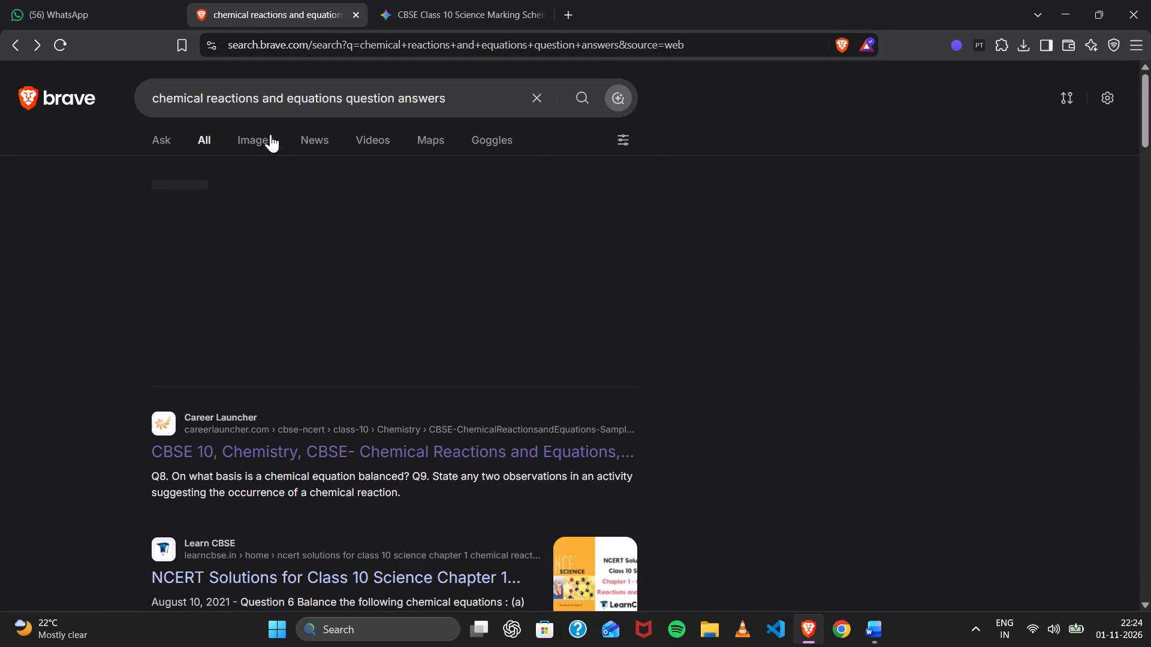
{"action": "left_click_drag", "start_coordinate": [345, 96], "coordinate": [260, 93]}
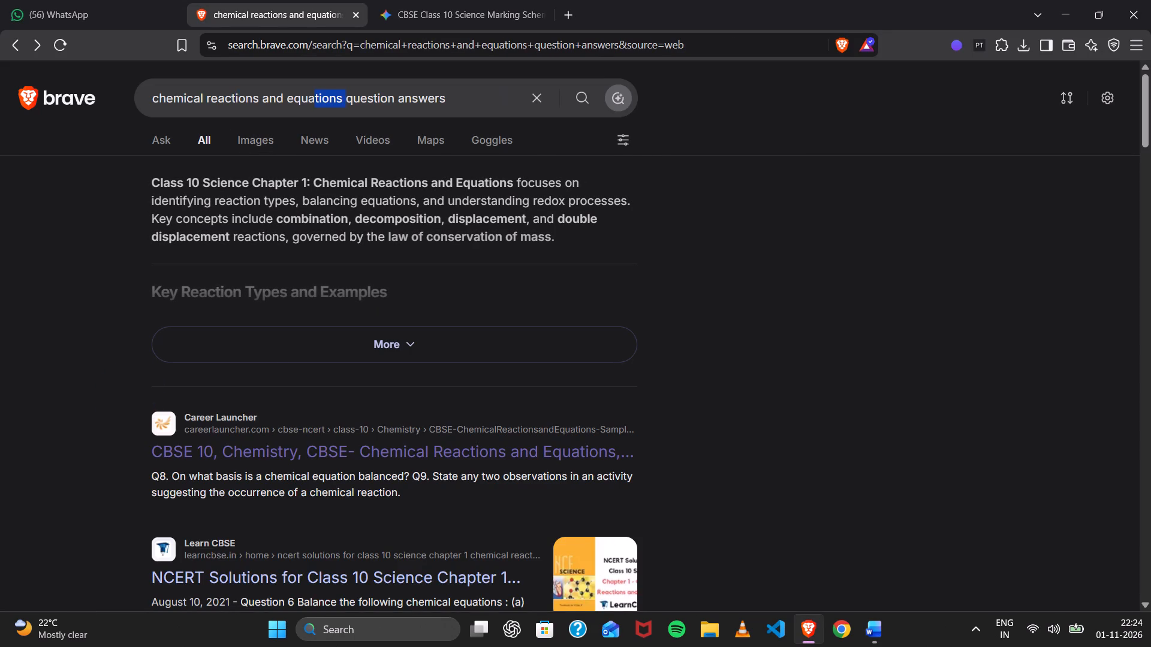
{"action": "left_click_drag", "start_coordinate": [260, 93], "coordinate": [112, 105]}
{"action": "type", "text": "av"}
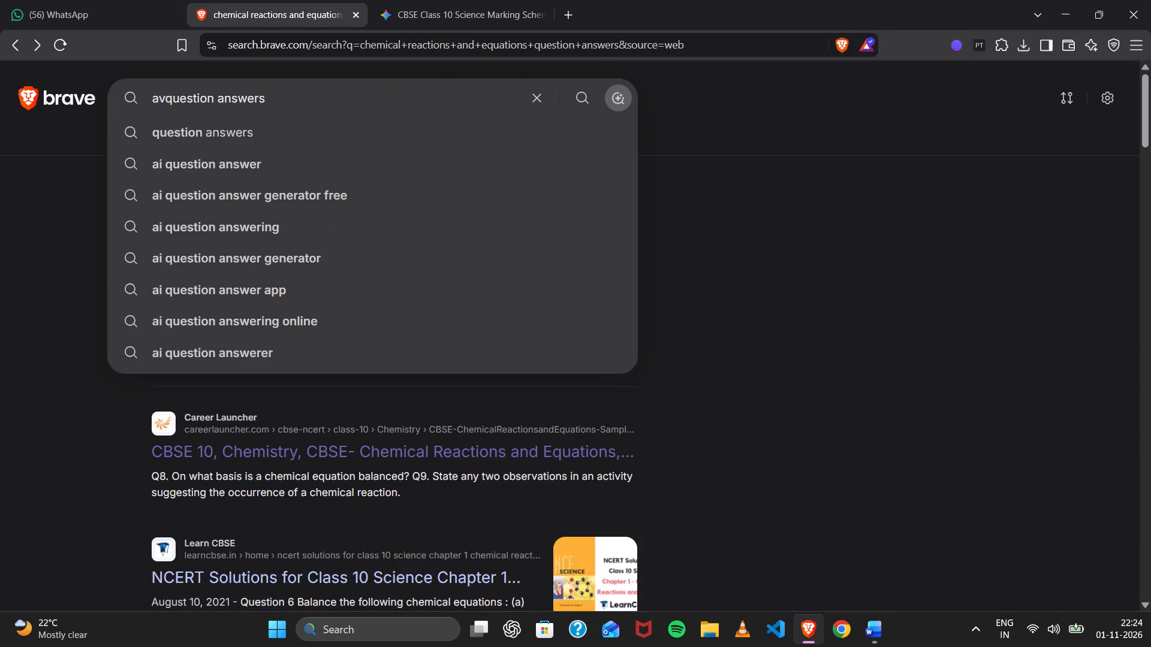
{"action": "key", "text": "BackSpace"}
{"action": "type", "text": "cid bases and salts mcq"}
{"action": "key", "text": "space"}
{"action": "key", "text": "Return"}
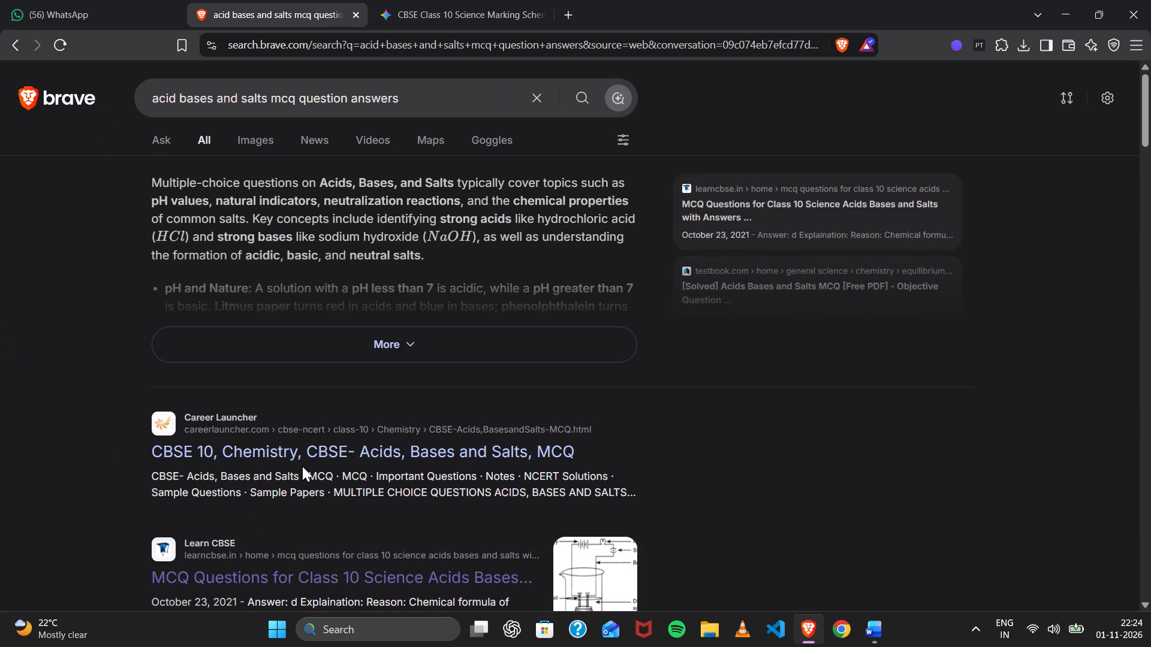
Open the Career Launcher Acids, Bases and Salts MCQ page and copy question 8 on quick lime with its options, without its number.
{"action": "left_click", "coordinate": [346, 447]}
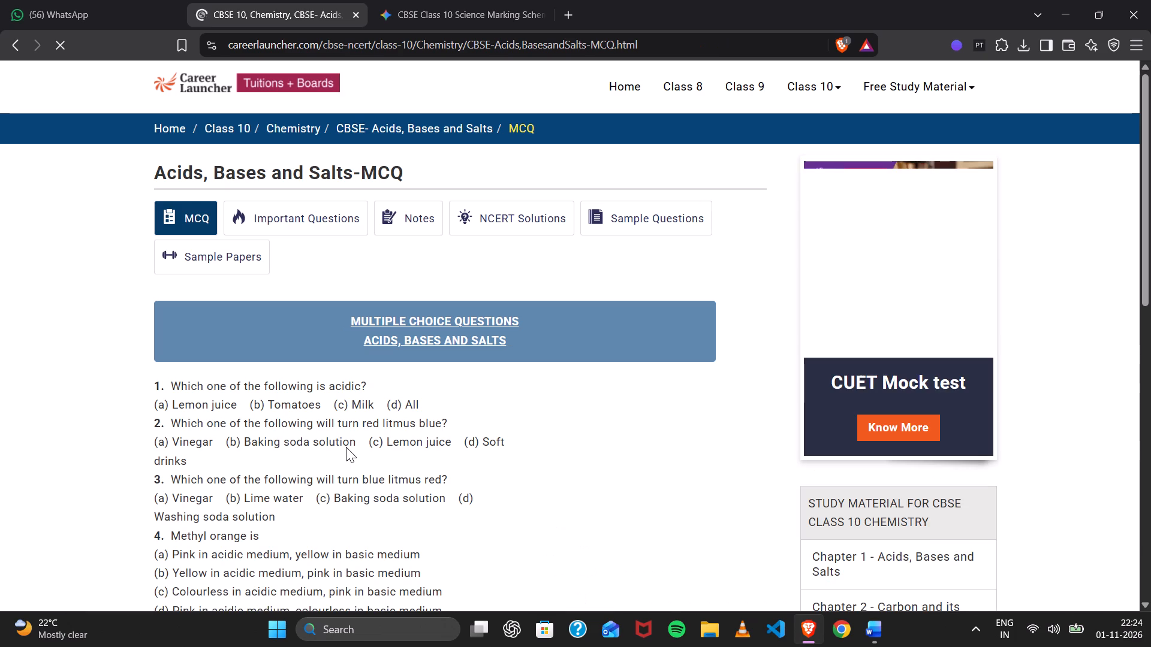
{"action": "scroll", "coordinate": [346, 447], "scroll_direction": "down", "scroll_amount": 4}
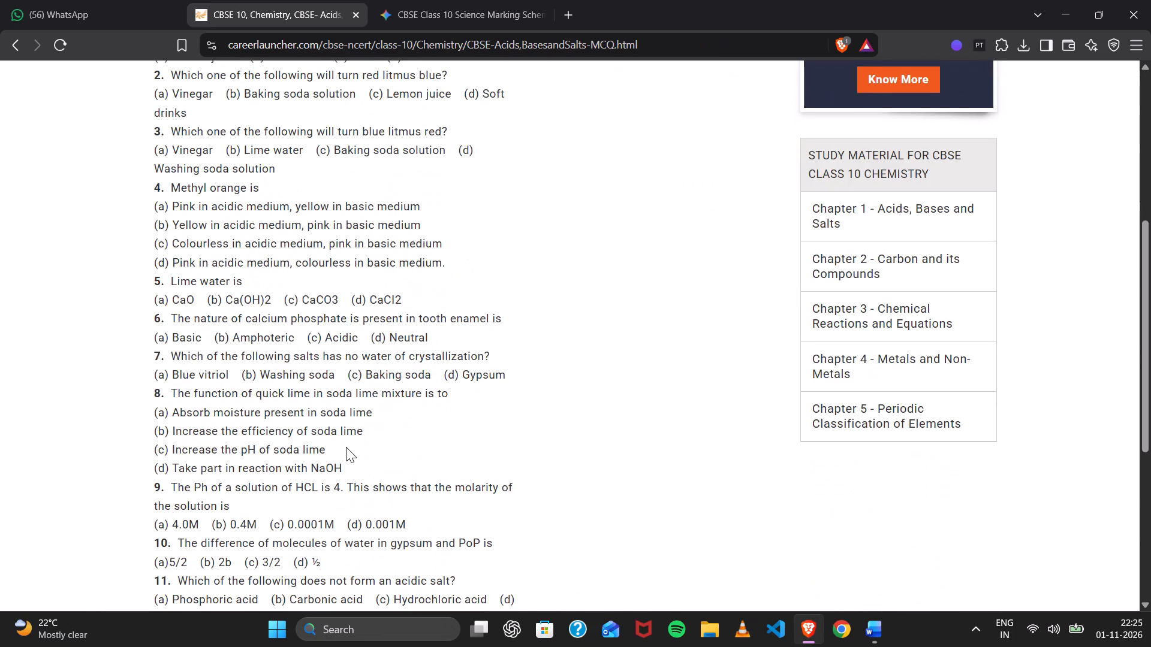
{"action": "scroll", "coordinate": [356, 434], "scroll_direction": "right", "scroll_amount": 1}
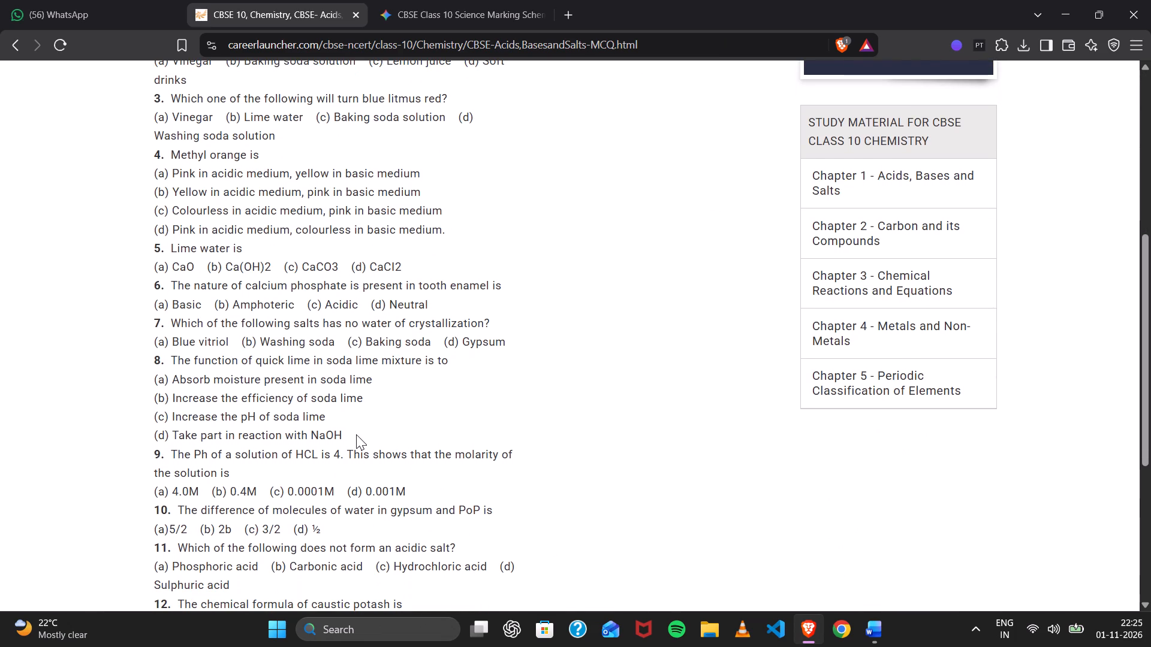
{"action": "scroll", "coordinate": [203, 401], "scroll_direction": "down", "scroll_amount": 1}
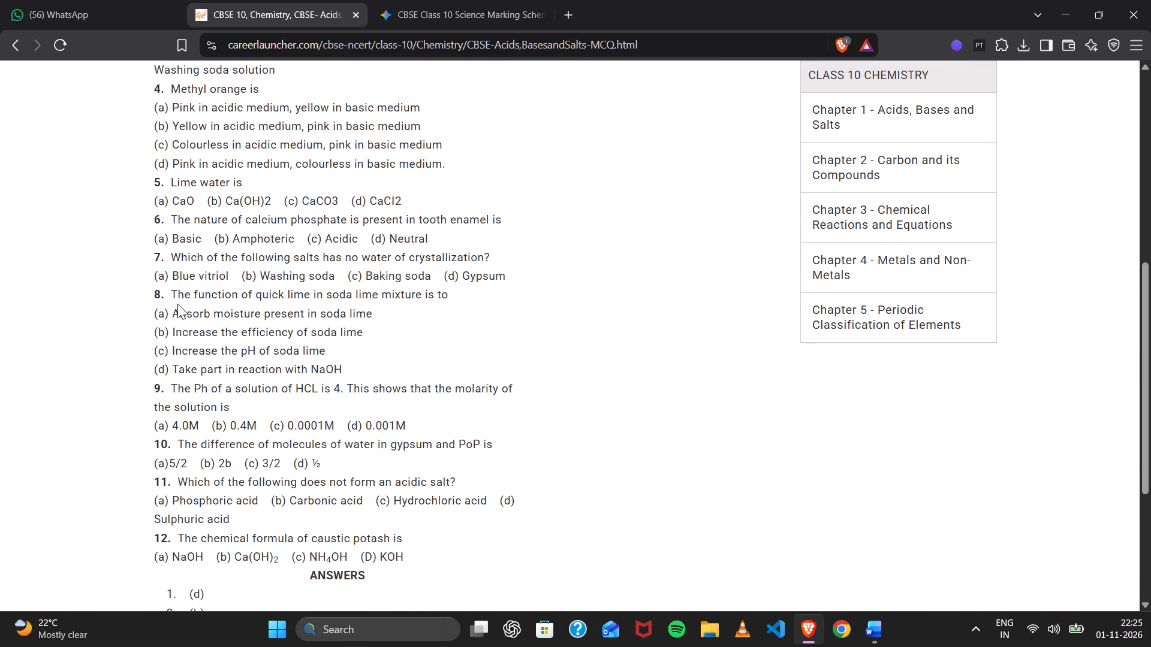
{"action": "left_click_drag", "start_coordinate": [173, 296], "coordinate": [362, 371]}
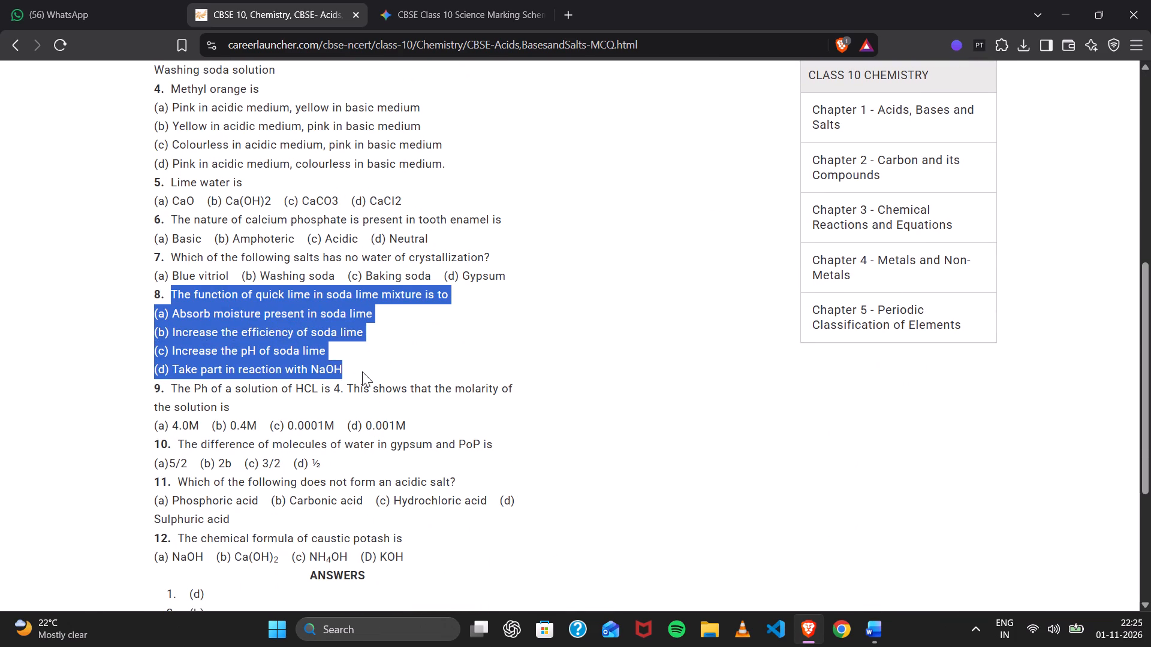
{"action": "key", "text": "ctrl+c"}
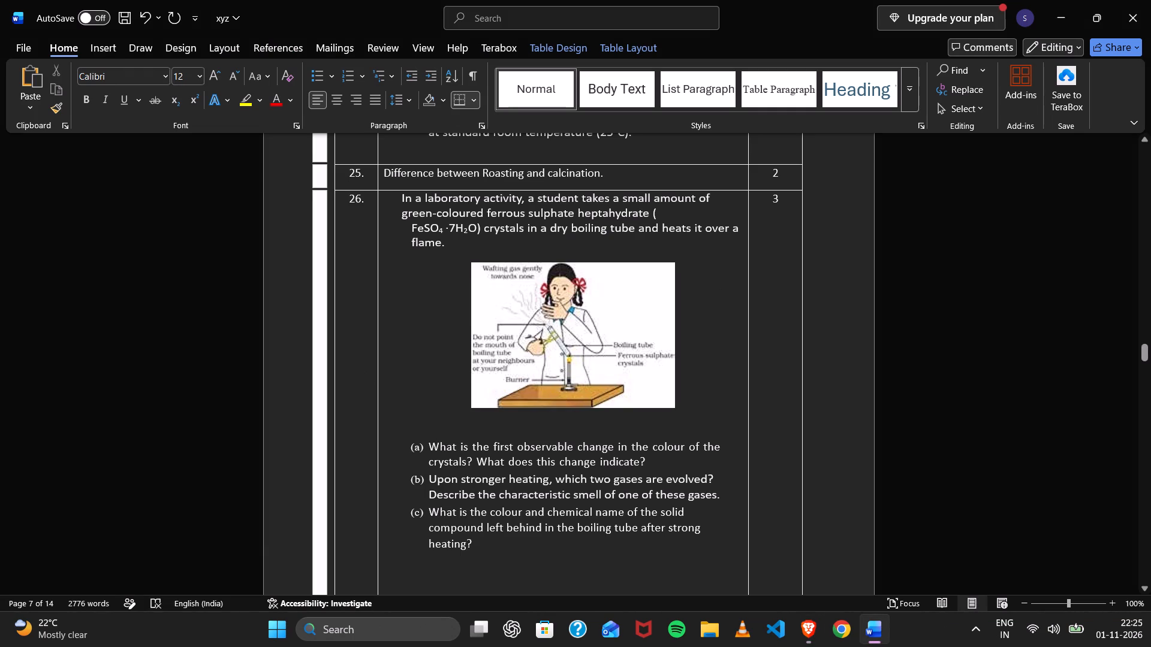
Replace question 20 in the Chemistry section with the copied quick lime question and its four options.
{"action": "scroll", "coordinate": [444, 416], "scroll_direction": "up", "scroll_amount": 3}
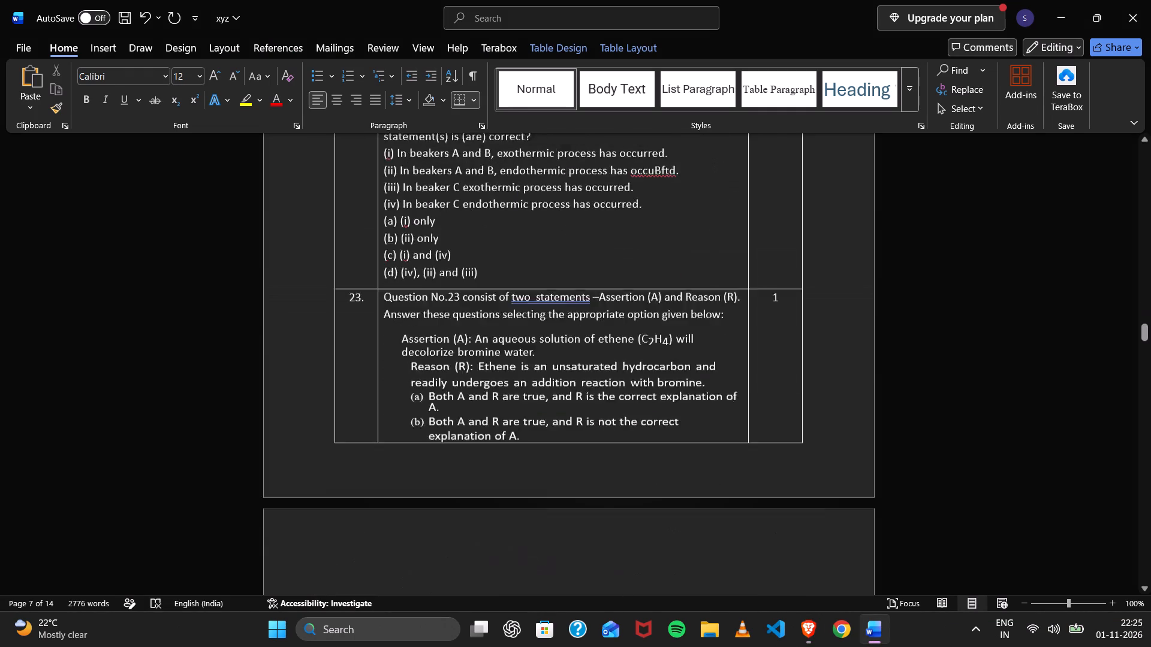
{"action": "scroll", "coordinate": [444, 416], "scroll_direction": "up", "scroll_amount": 8}
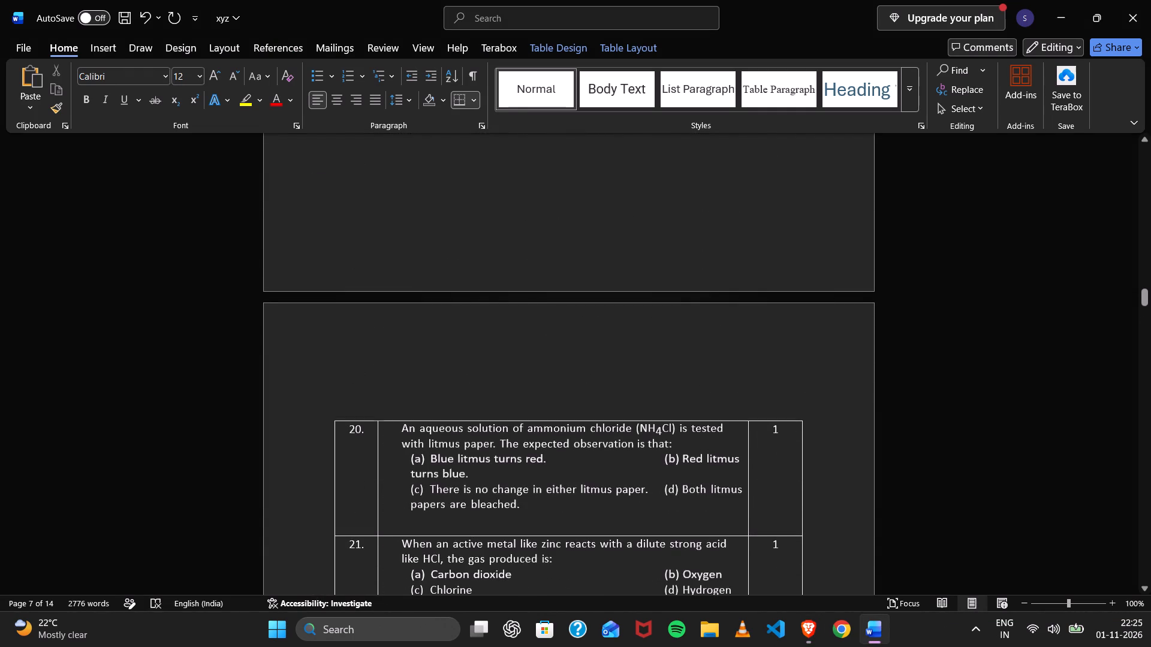
{"action": "left_click", "coordinate": [382, 431]}
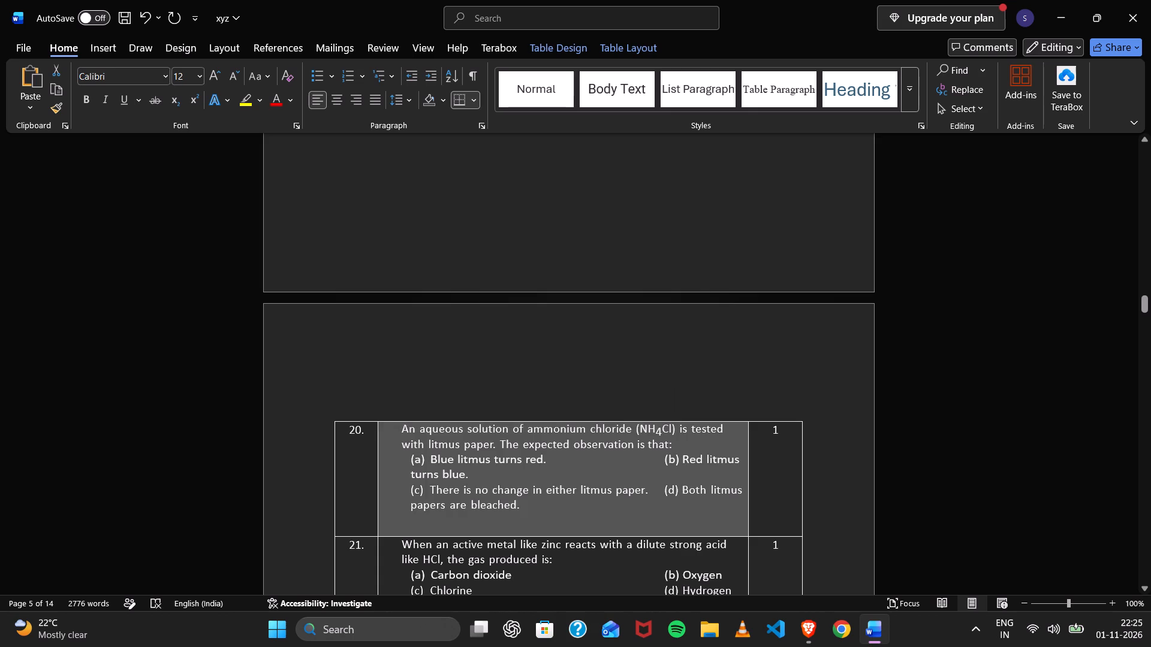
{"action": "key", "text": "ctrl+v"}
Remove the left indents from question 20's stem and options (a) to (d), and delete the empty line below them.
{"action": "left_click", "coordinate": [402, 439]}
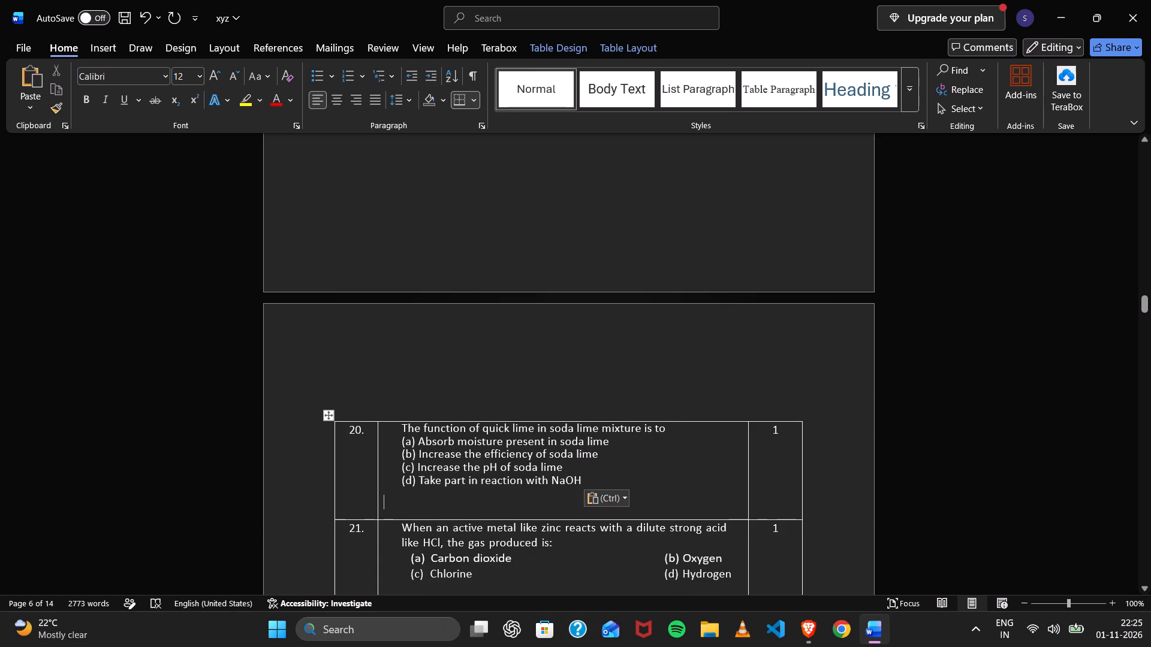
{"action": "key", "text": "BackSpace"}
{"action": "key", "text": "Up"}
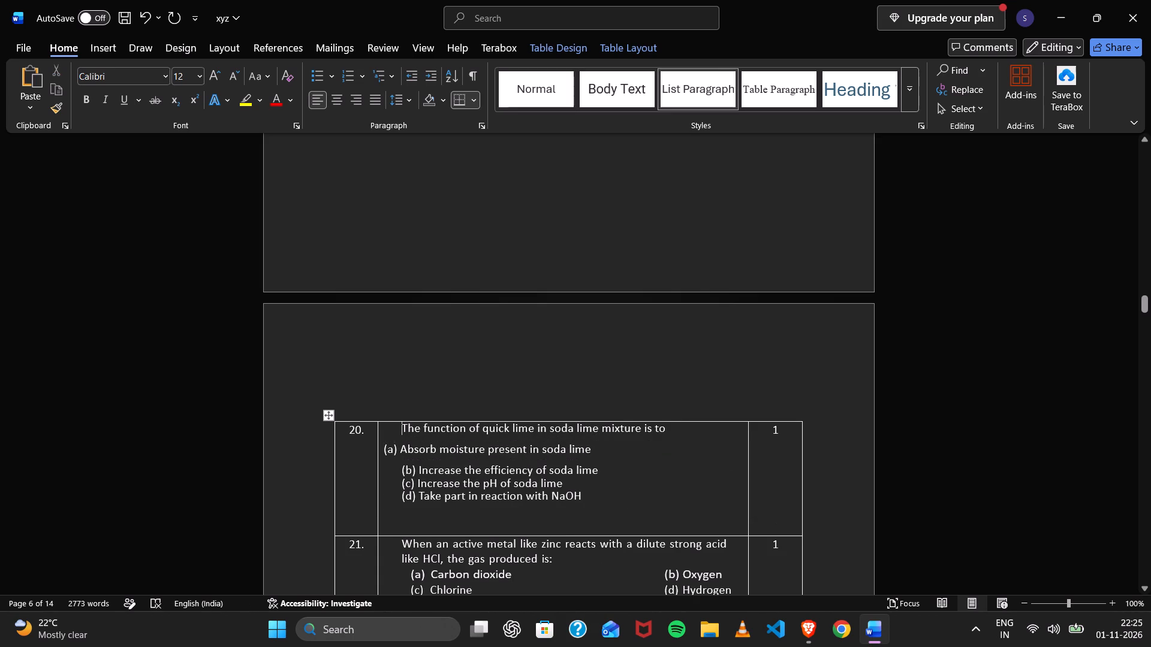
{"action": "key", "text": "BackSpace"}
{"action": "key", "text": "Down"}
{"action": "key", "text": "Down"}
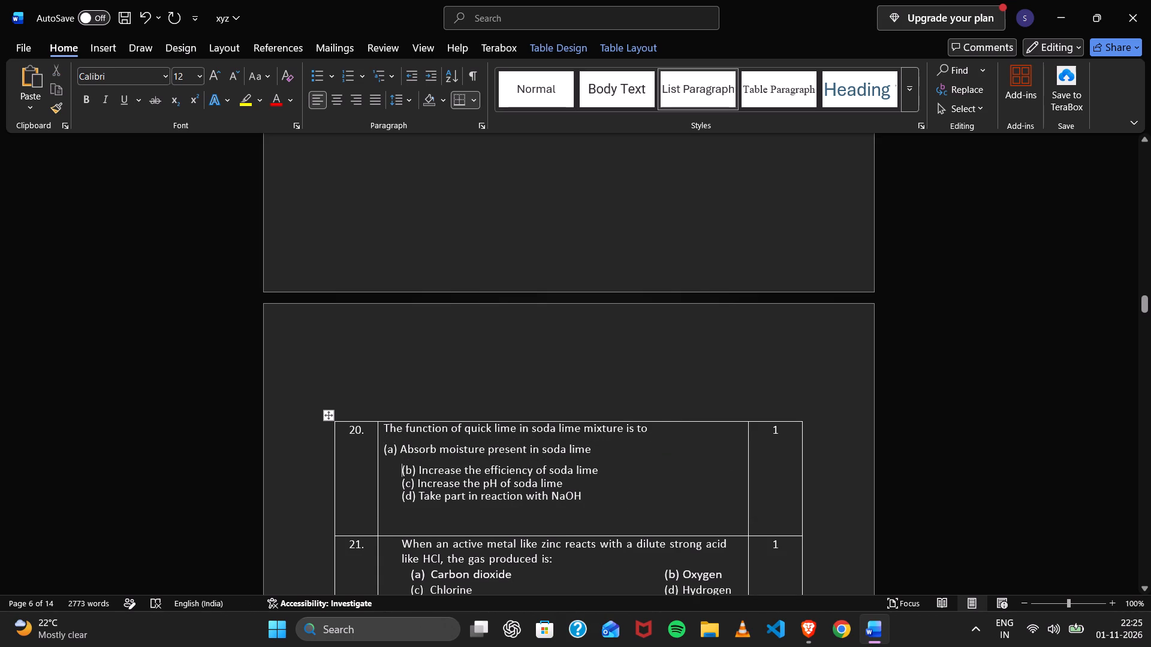
{"action": "key", "text": "BackSpace"}
{"action": "key", "text": "Down"}
{"action": "key", "text": "BackSpace"}
{"action": "key", "text": "Down"}
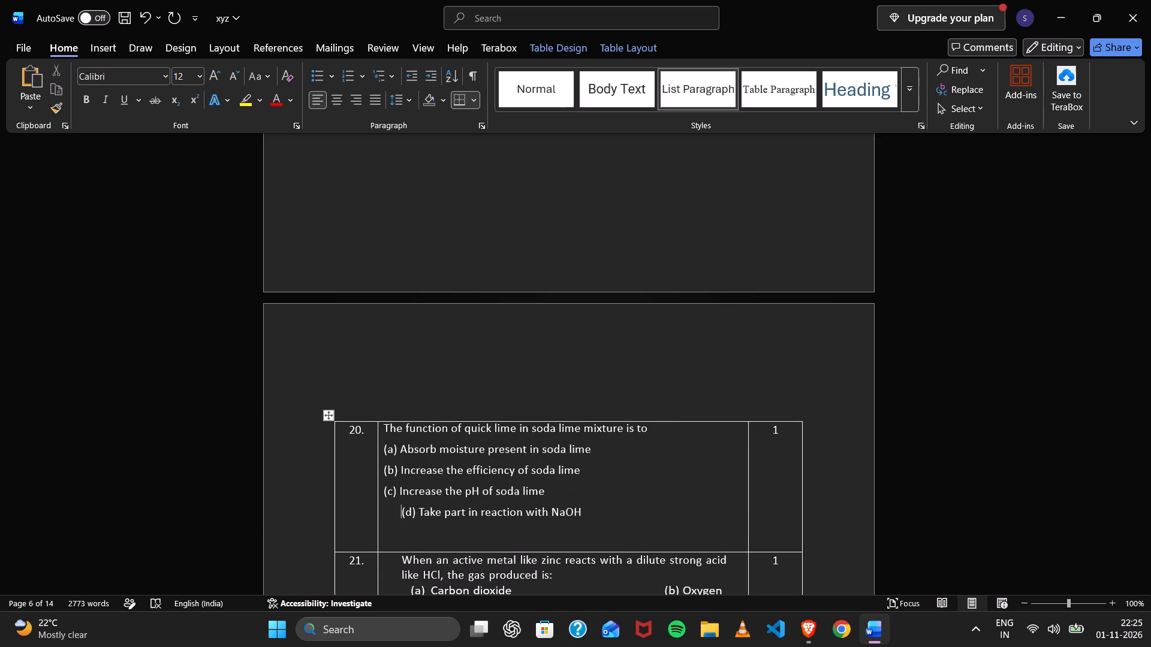
{"action": "key", "text": "BackSpace"}
{"action": "key", "text": "Down"}
{"action": "key", "text": "BackSpace"}
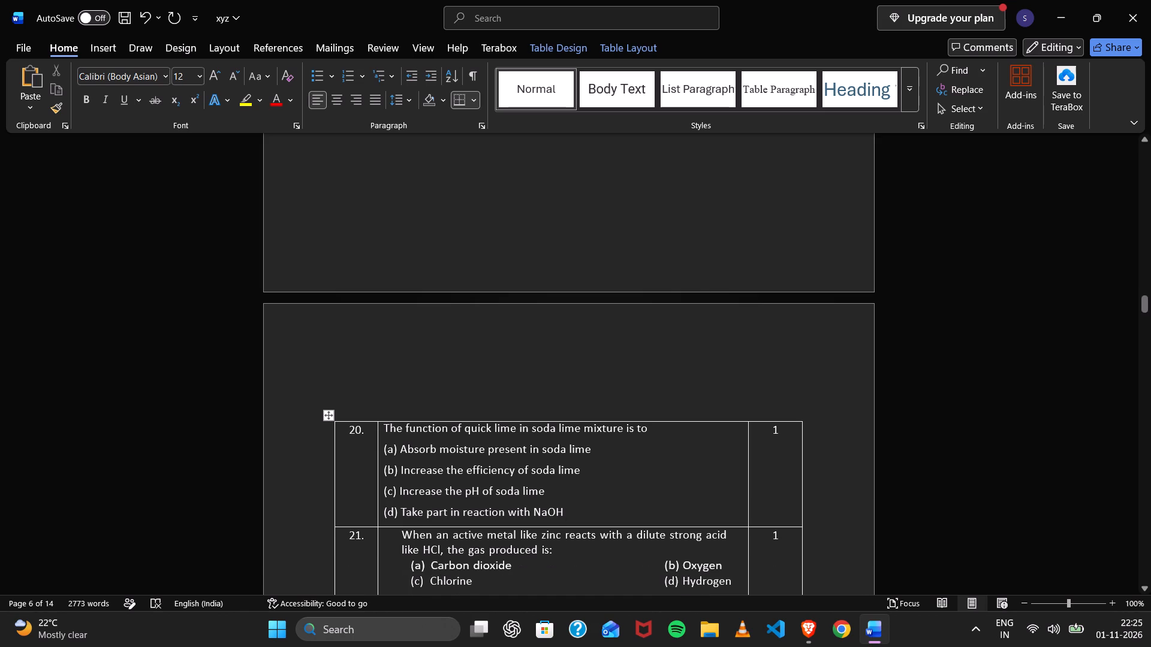
Remove the space after the paragraphs throughout question 20's text.
{"action": "left_click", "coordinate": [380, 433]}
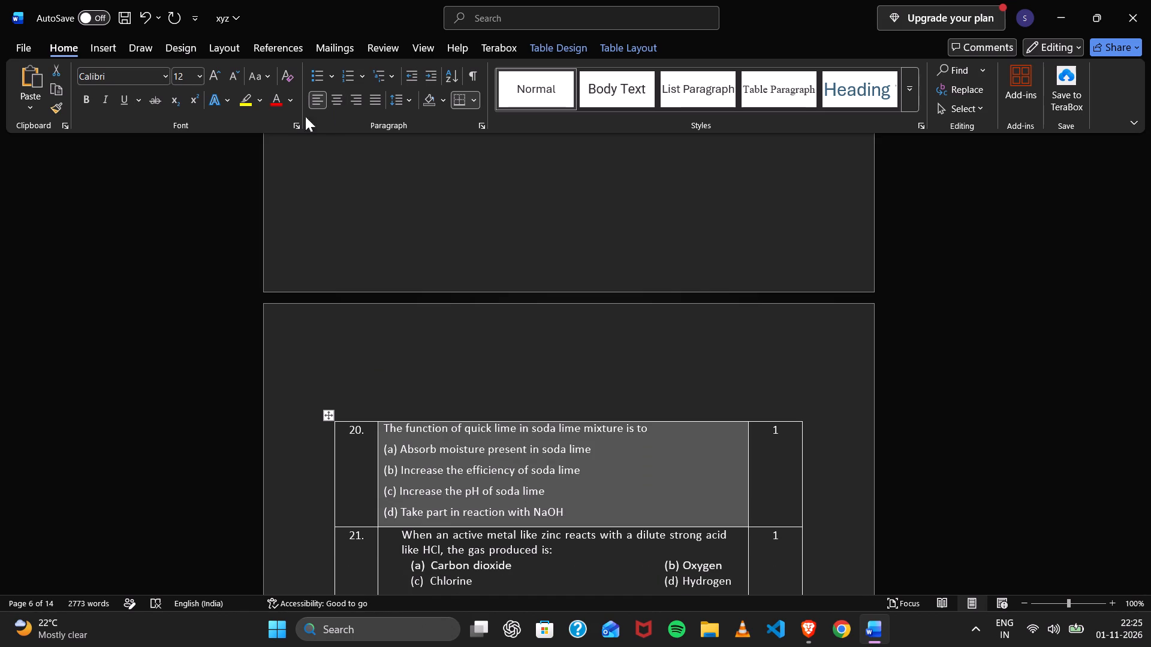
{"action": "left_click", "coordinate": [403, 105]}
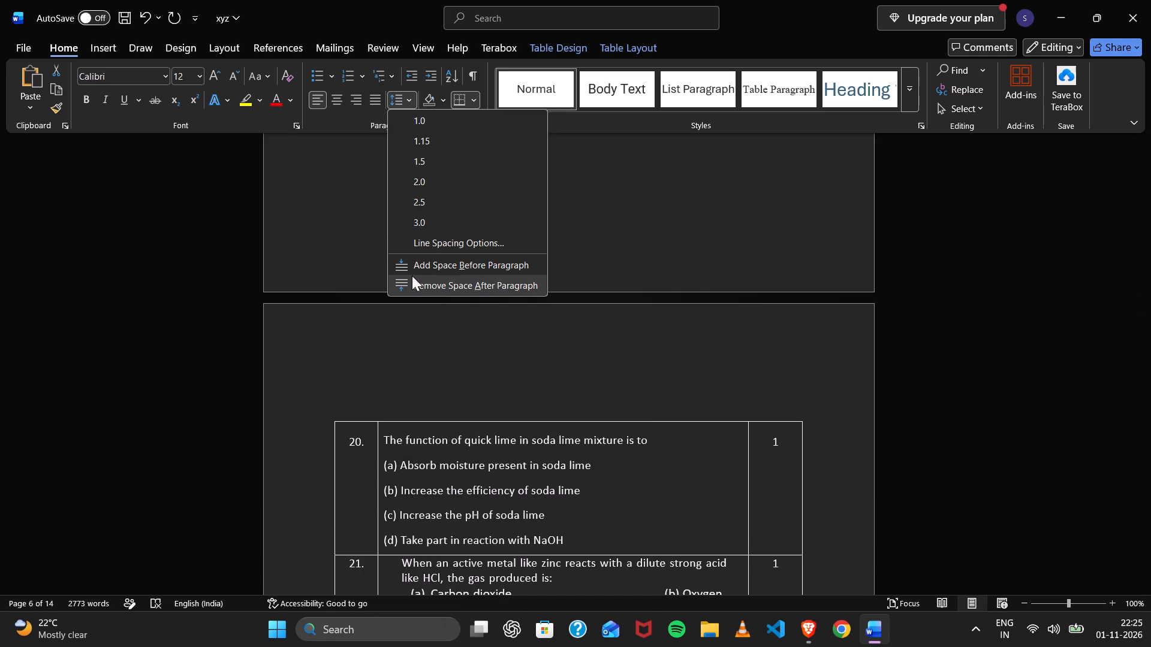
{"action": "left_click", "coordinate": [412, 285]}
{"action": "left_click", "coordinate": [984, 329]}
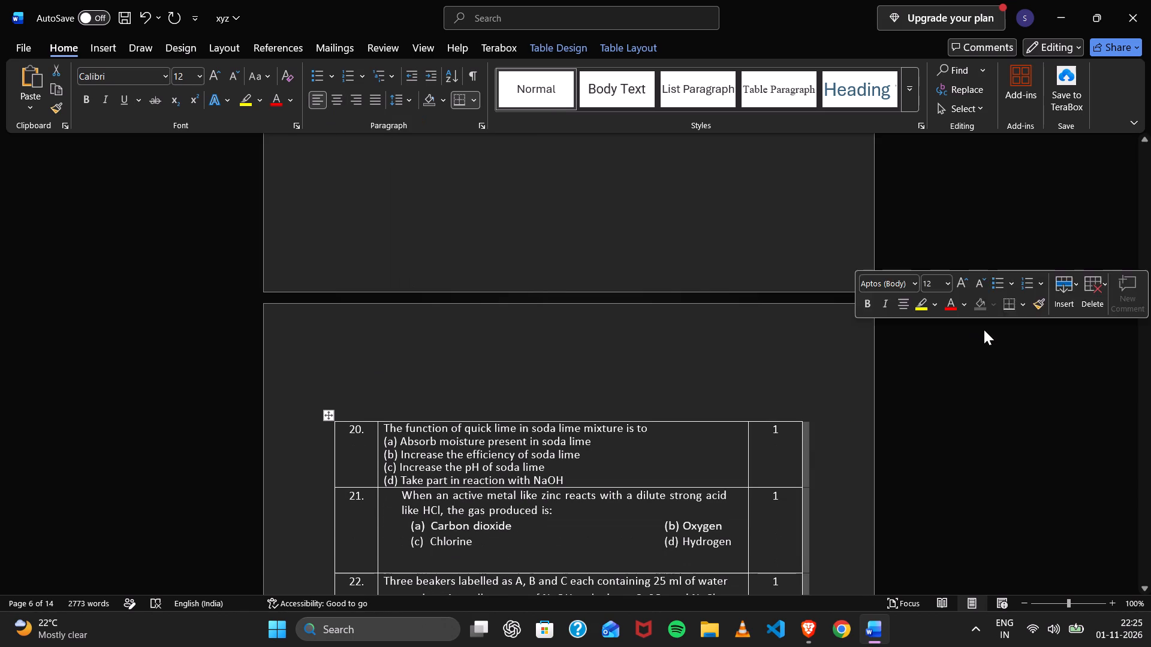
Add a colon at the end of question 20's stem, after "mixture is to".
{"action": "scroll", "coordinate": [971, 373], "scroll_direction": "down", "scroll_amount": 1}
{"action": "left_click", "coordinate": [682, 356]}
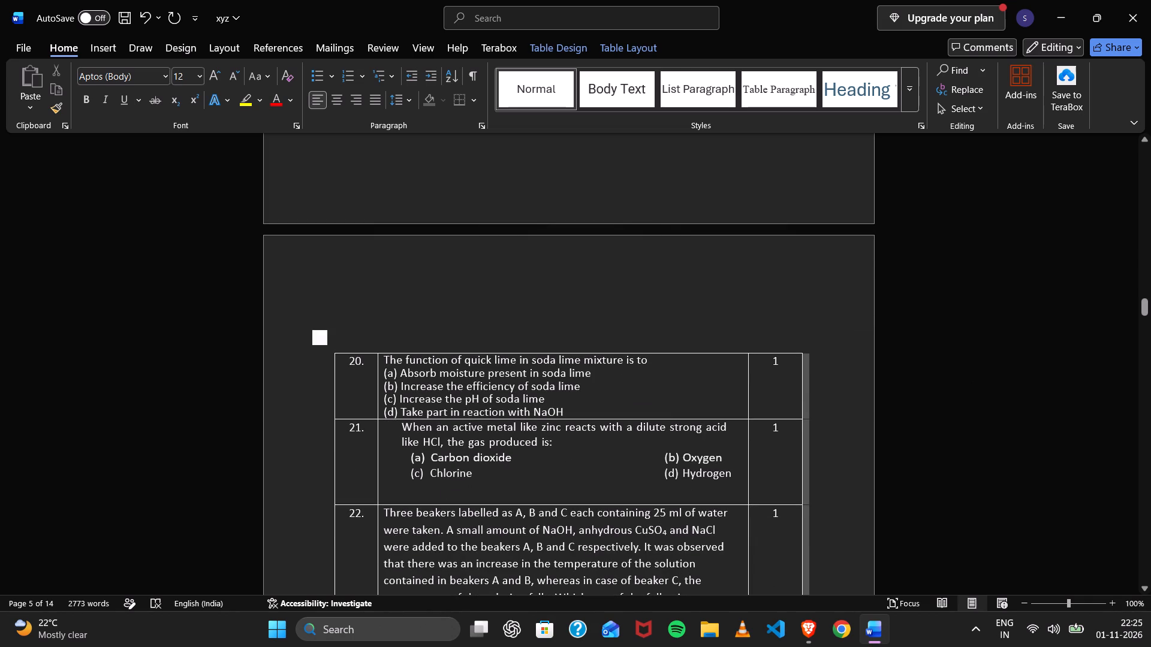
{"action": "key", "text": "shift+colon"}
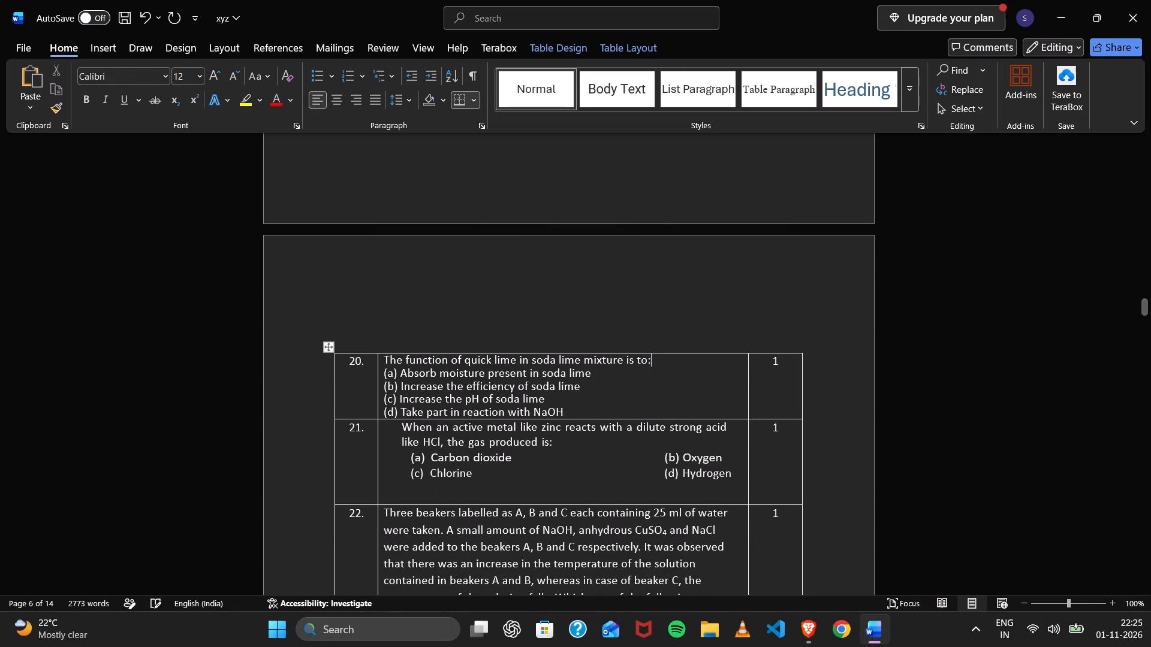
{"action": "key", "text": "Return"}
{"action": "key", "text": "BackSpace"}
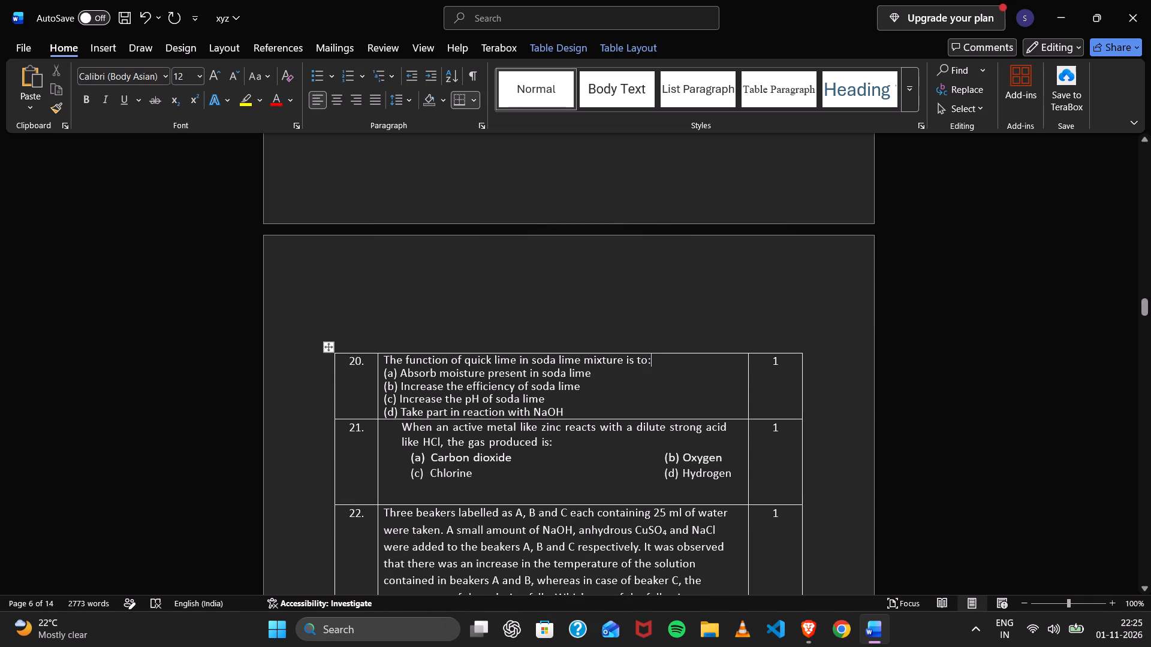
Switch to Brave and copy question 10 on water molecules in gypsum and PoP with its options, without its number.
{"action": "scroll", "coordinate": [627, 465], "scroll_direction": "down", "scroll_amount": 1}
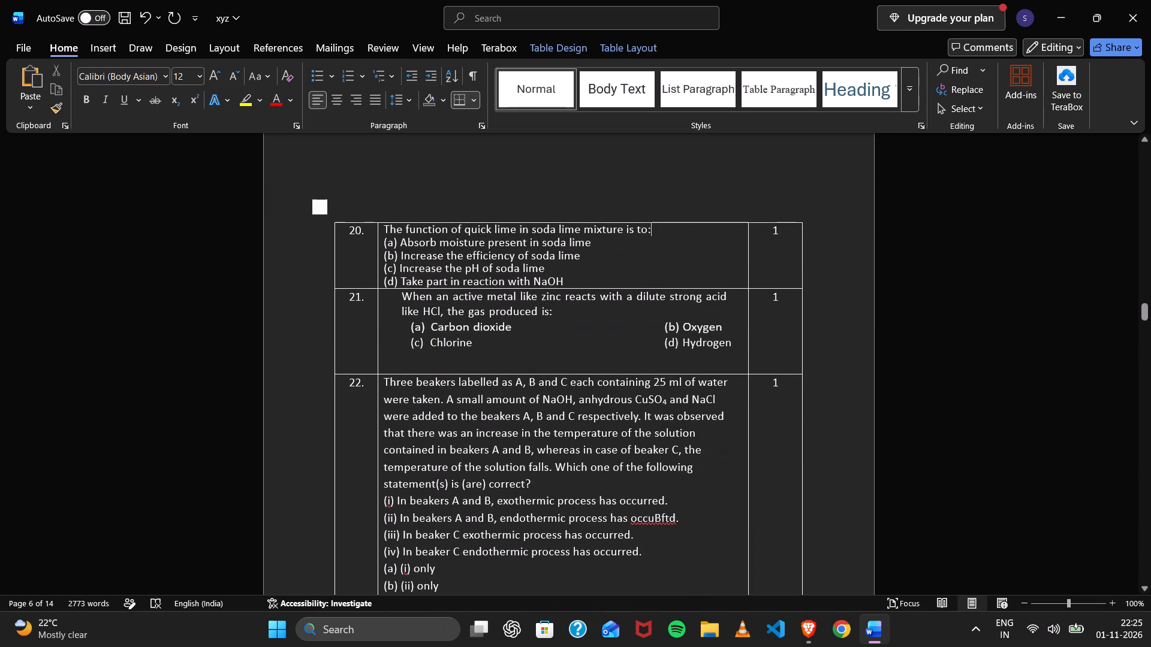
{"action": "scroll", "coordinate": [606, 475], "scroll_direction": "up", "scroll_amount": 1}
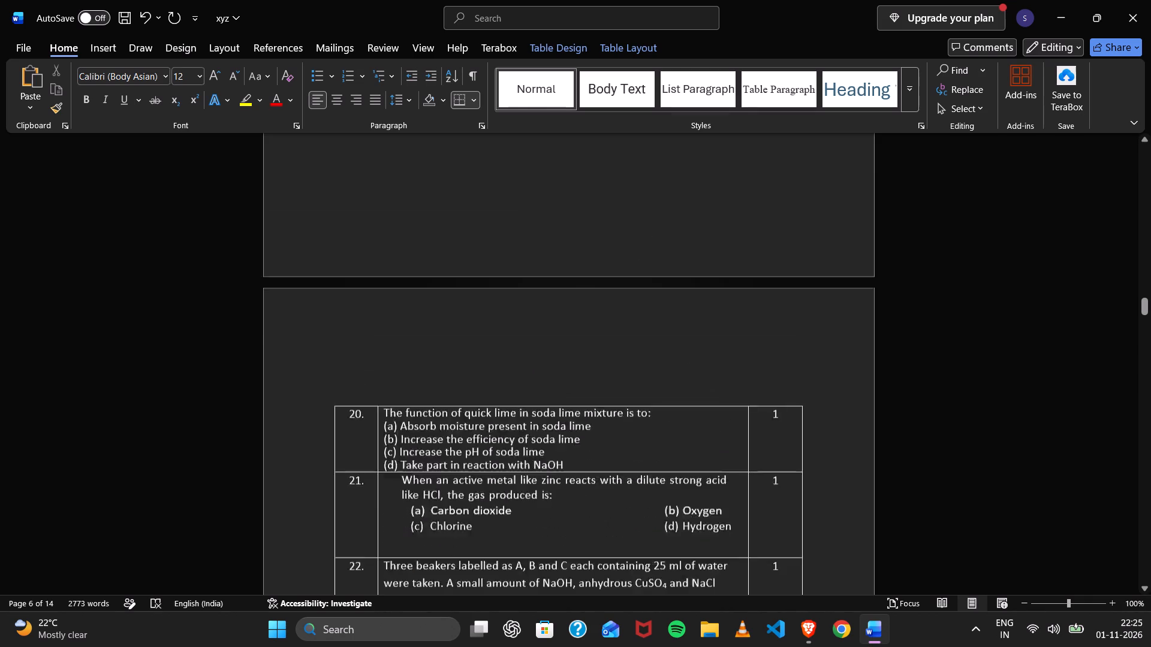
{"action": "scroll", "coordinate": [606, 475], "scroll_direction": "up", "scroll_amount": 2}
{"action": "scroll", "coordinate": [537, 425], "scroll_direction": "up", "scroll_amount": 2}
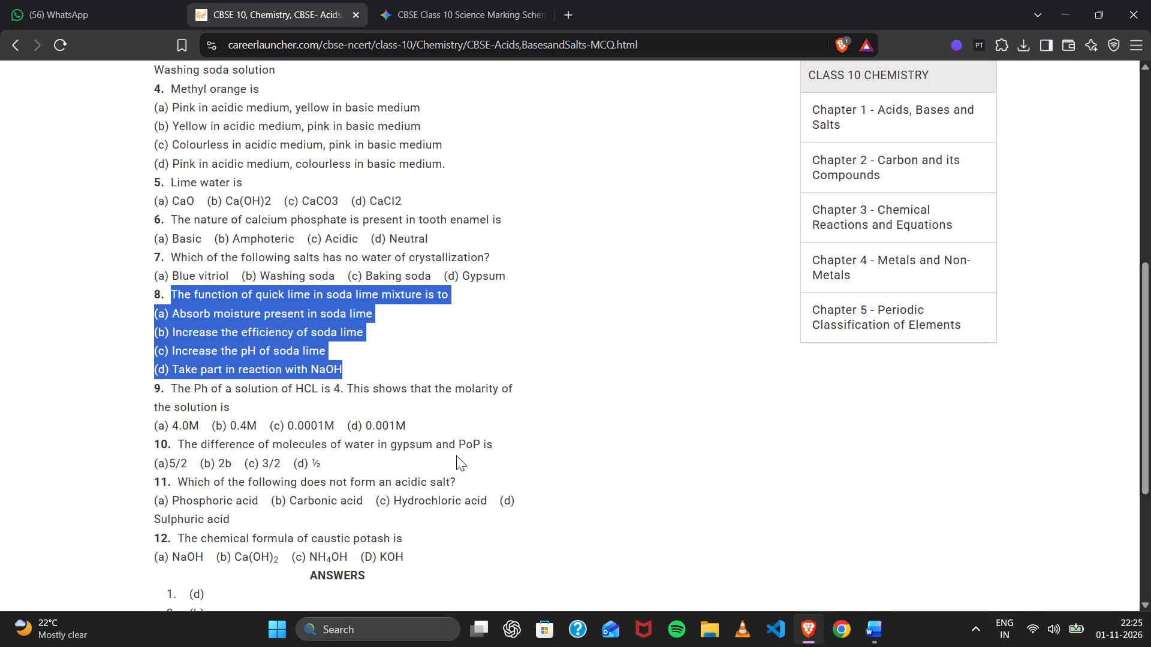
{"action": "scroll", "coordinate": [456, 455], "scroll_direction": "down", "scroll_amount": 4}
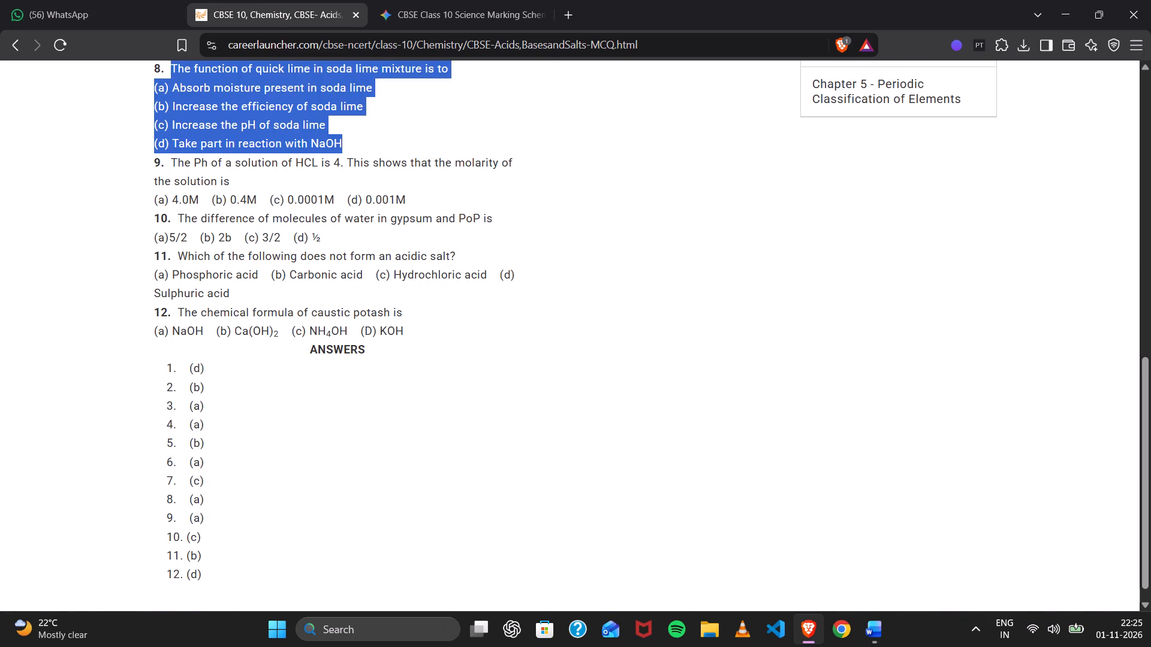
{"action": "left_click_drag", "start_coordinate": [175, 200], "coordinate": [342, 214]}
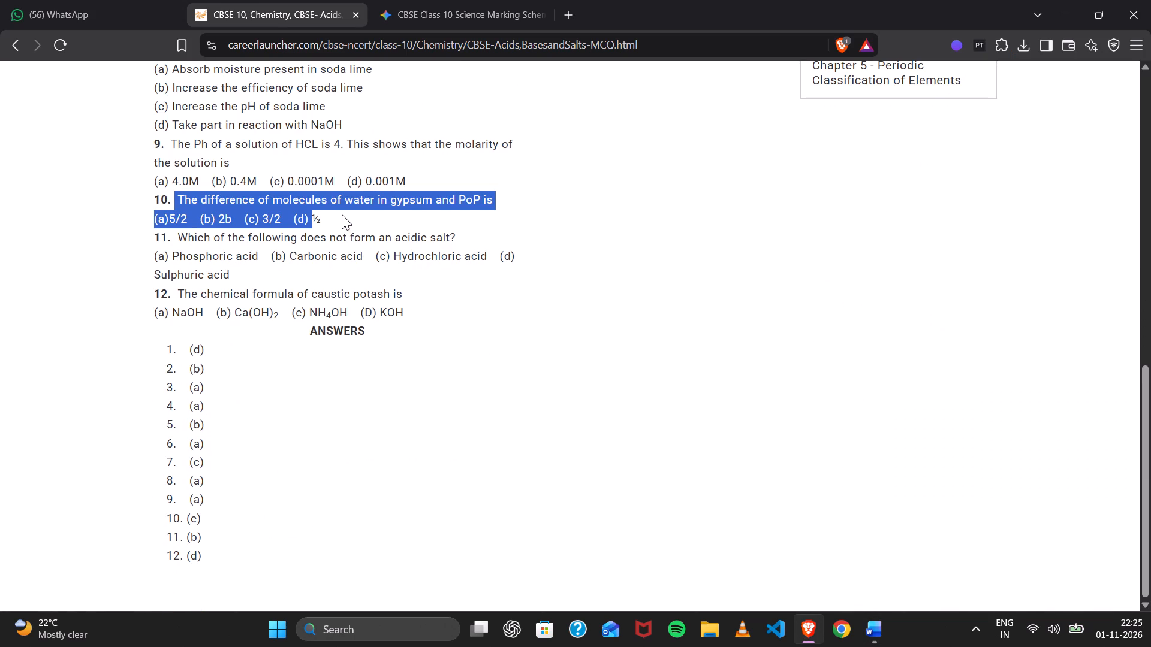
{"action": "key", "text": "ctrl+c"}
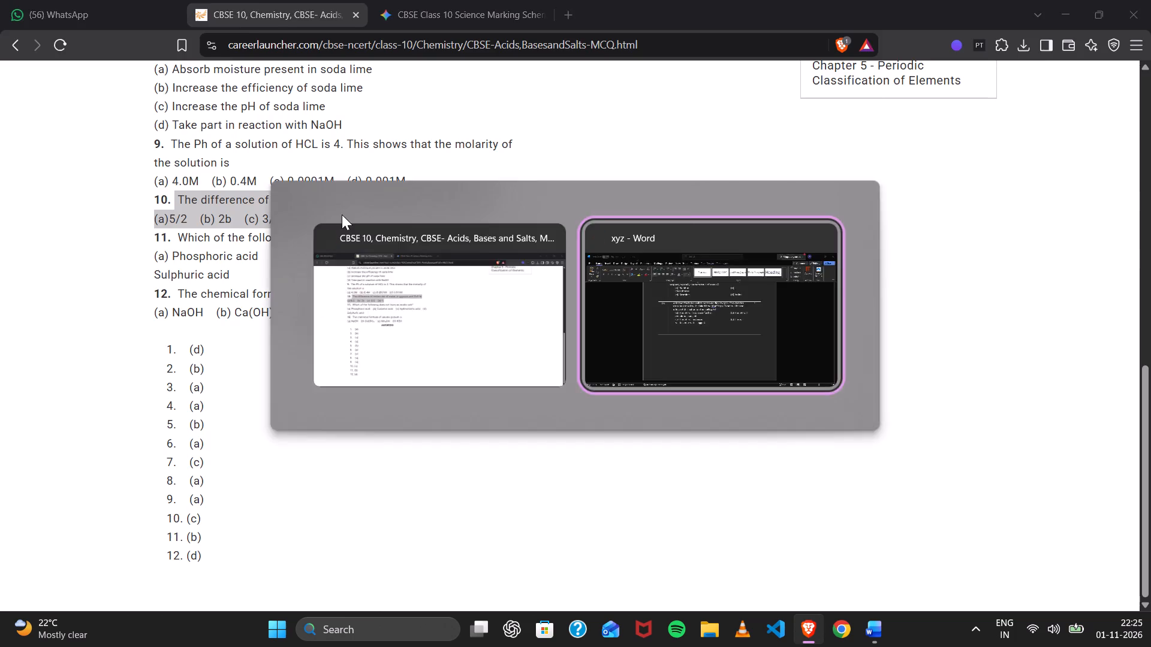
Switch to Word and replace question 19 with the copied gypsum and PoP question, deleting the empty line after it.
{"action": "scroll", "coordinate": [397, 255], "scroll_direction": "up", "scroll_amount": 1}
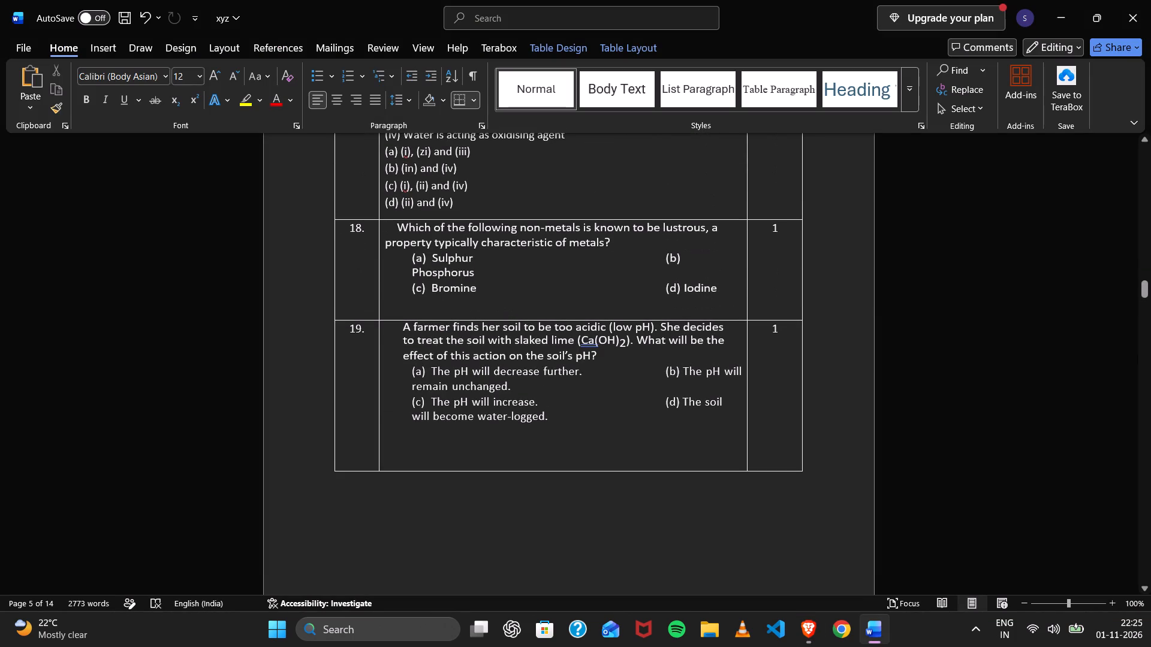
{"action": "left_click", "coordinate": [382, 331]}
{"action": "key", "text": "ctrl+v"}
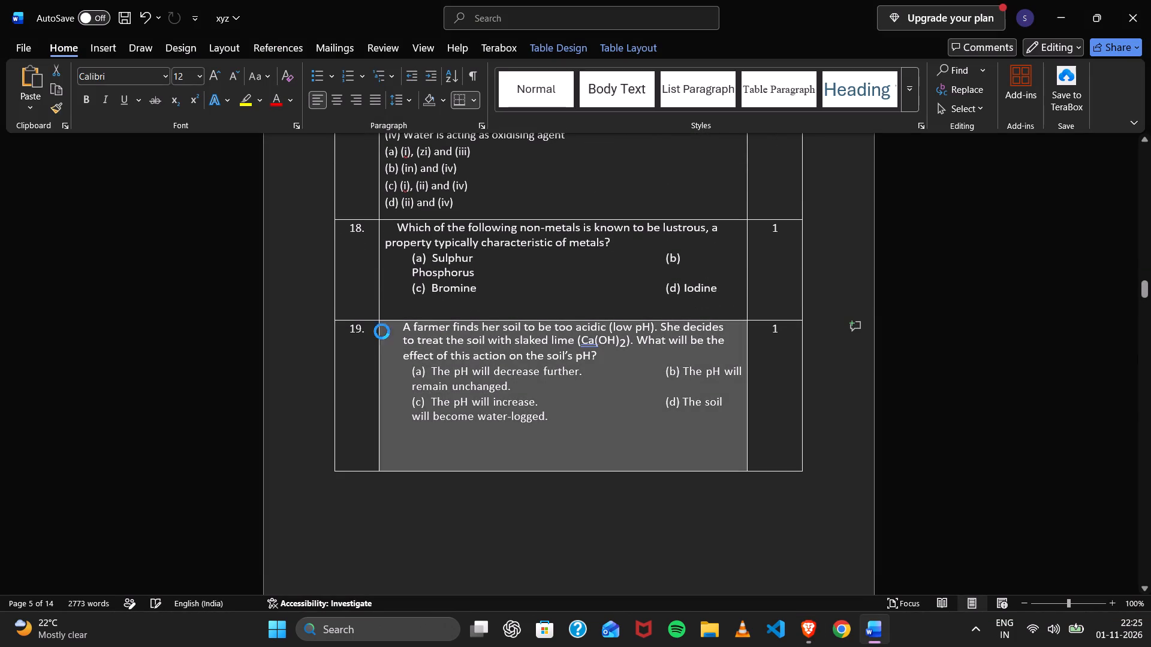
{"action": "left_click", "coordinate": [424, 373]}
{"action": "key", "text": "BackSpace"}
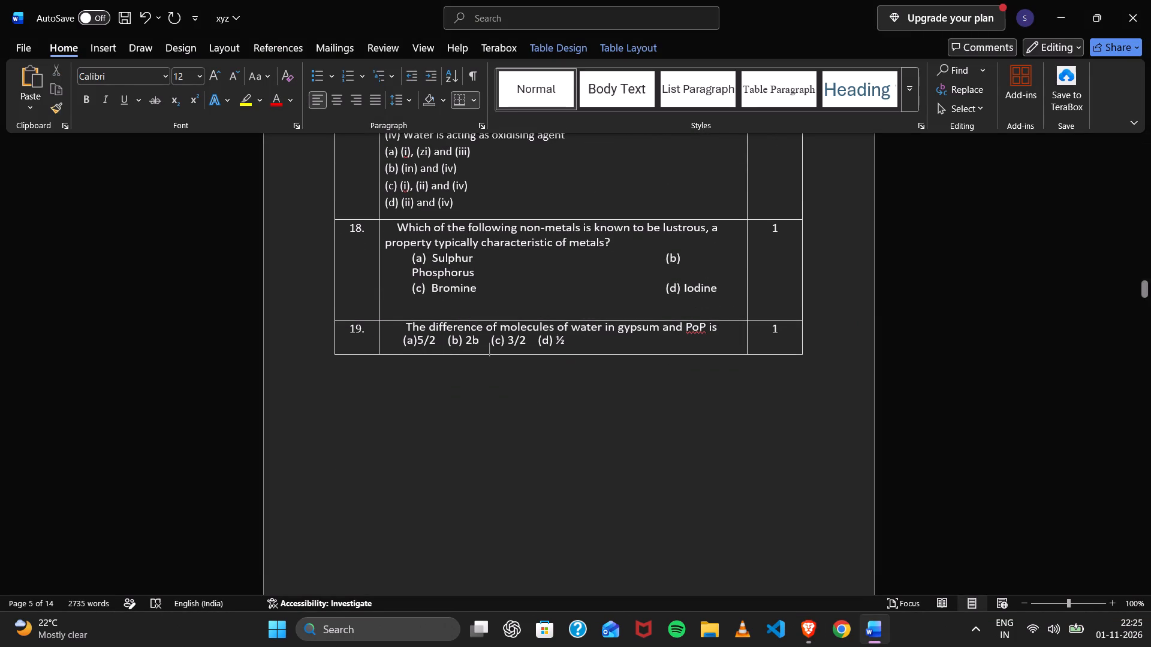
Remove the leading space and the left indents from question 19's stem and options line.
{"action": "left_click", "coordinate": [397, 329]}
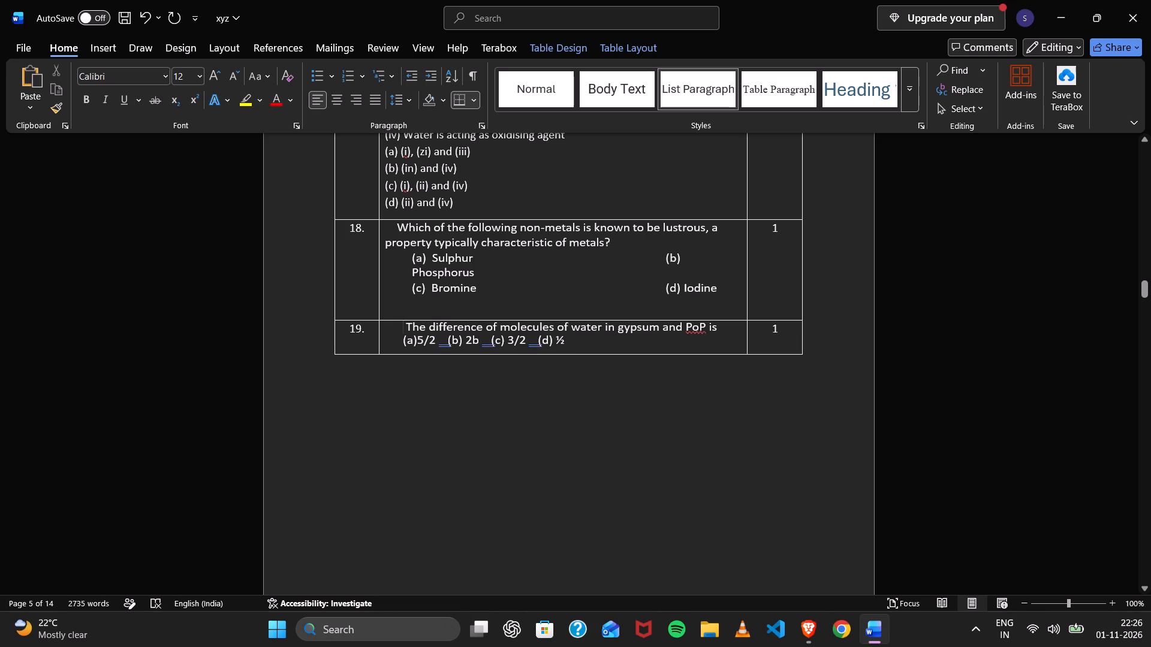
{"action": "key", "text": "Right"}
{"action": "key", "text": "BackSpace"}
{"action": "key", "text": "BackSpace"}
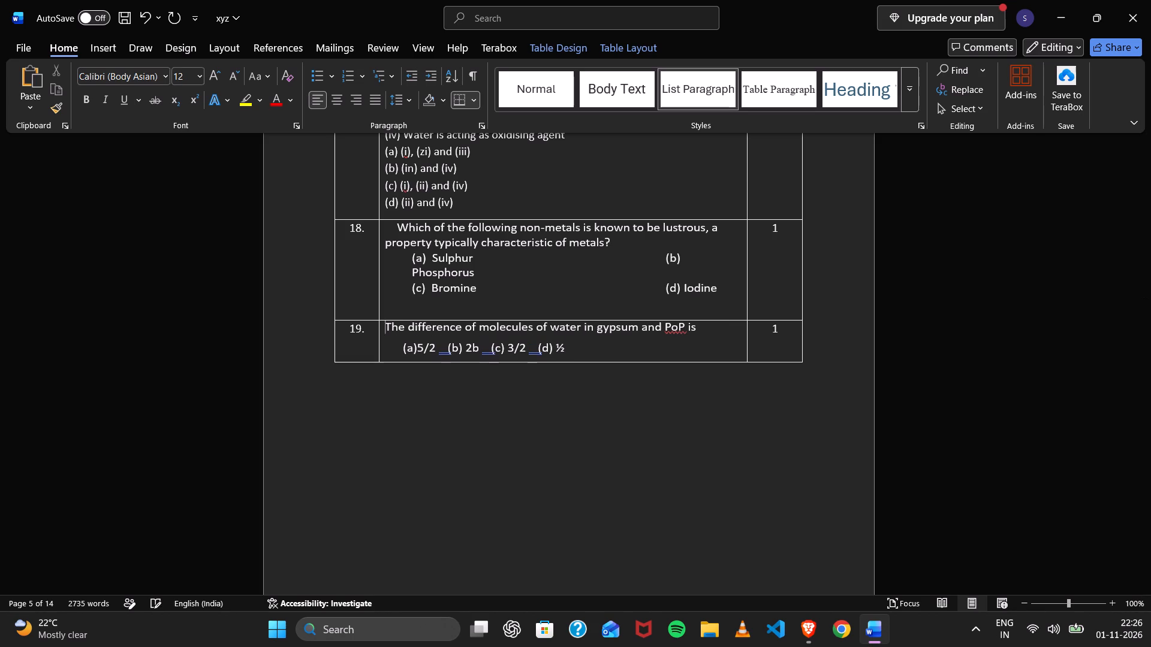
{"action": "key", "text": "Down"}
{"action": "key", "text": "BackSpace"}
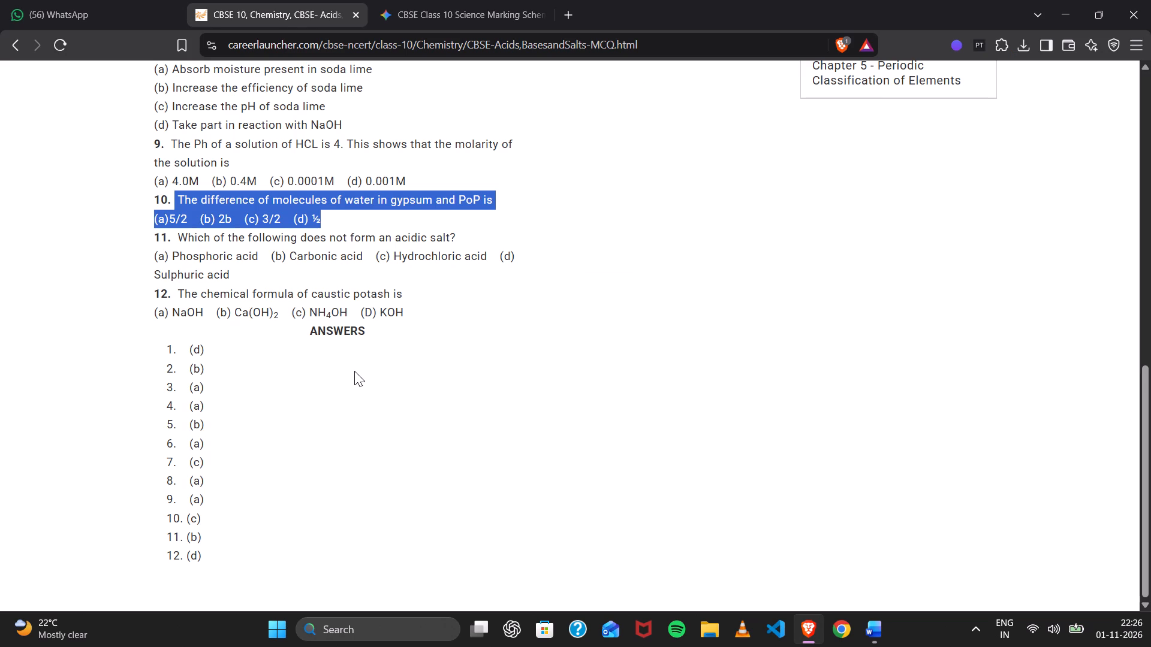
Switch to Brave and copy question 4 on methyl orange with its four options, without its number.
{"action": "scroll", "coordinate": [321, 331], "scroll_direction": "up", "scroll_amount": 3}
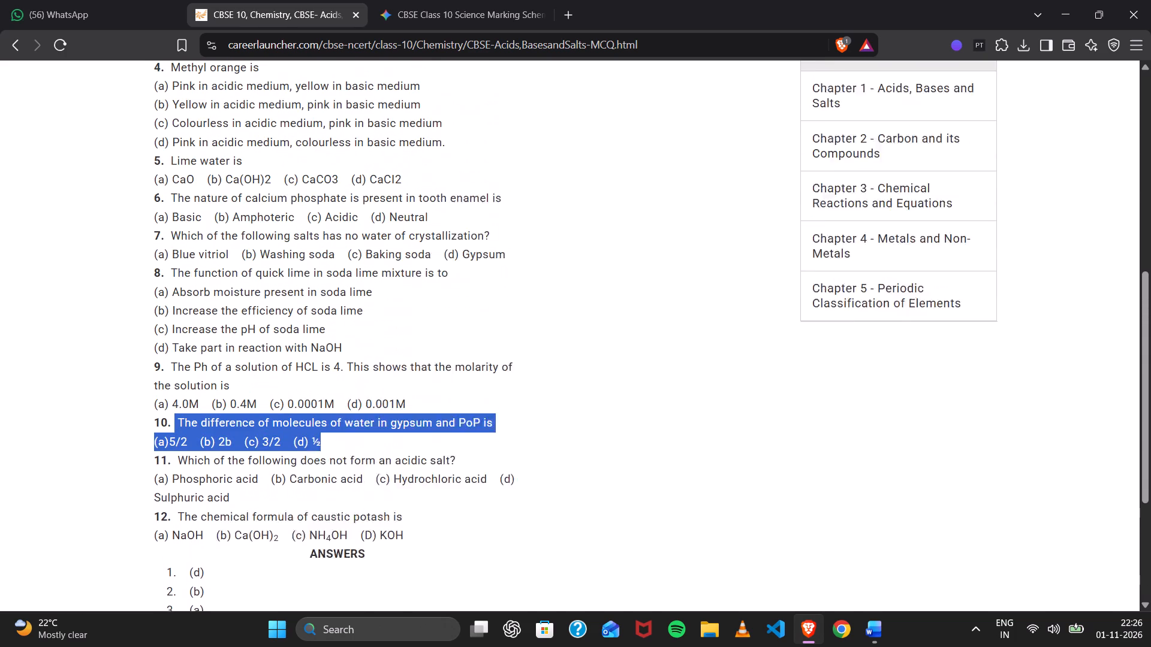
{"action": "scroll", "coordinate": [321, 331], "scroll_direction": "up", "scroll_amount": 2}
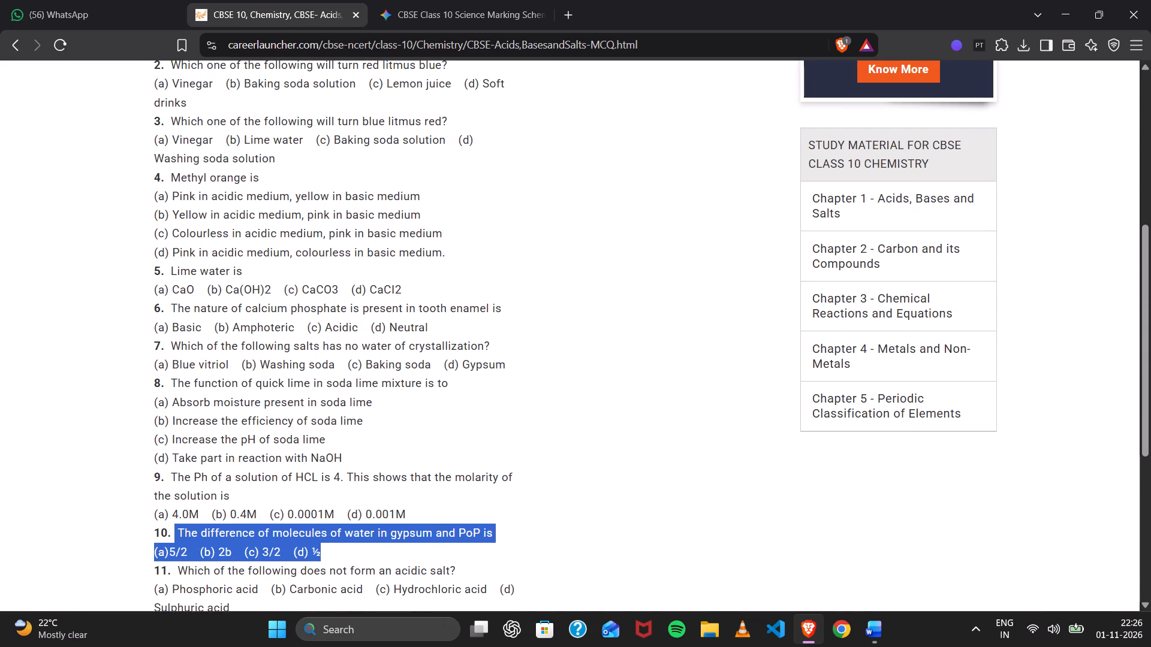
{"action": "scroll", "coordinate": [188, 266], "scroll_direction": "up", "scroll_amount": 1}
{"action": "left_click_drag", "start_coordinate": [173, 209], "coordinate": [460, 283]}
{"action": "key", "text": "ctrl+c"}
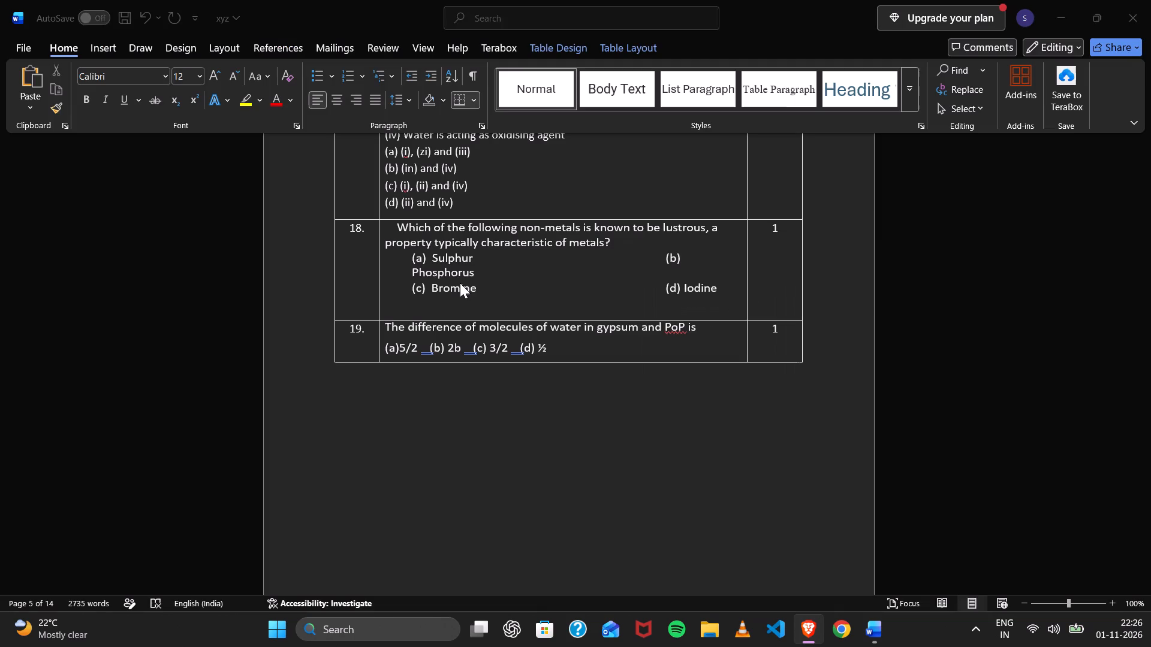
Switch to Word, replace question 19's gypsum text with the copied methyl orange question, and end its stem with a colon.
{"action": "left_click_drag", "start_coordinate": [385, 331], "coordinate": [549, 358]}
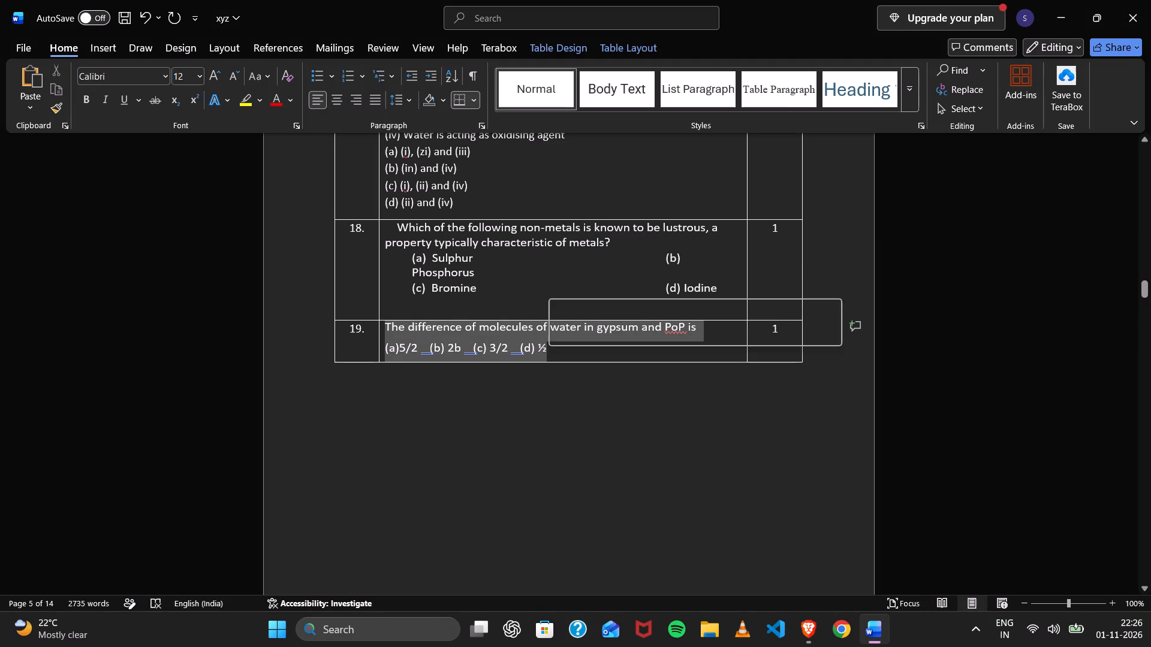
{"action": "key", "text": "ctrl+v"}
{"action": "key", "text": "BackSpace"}
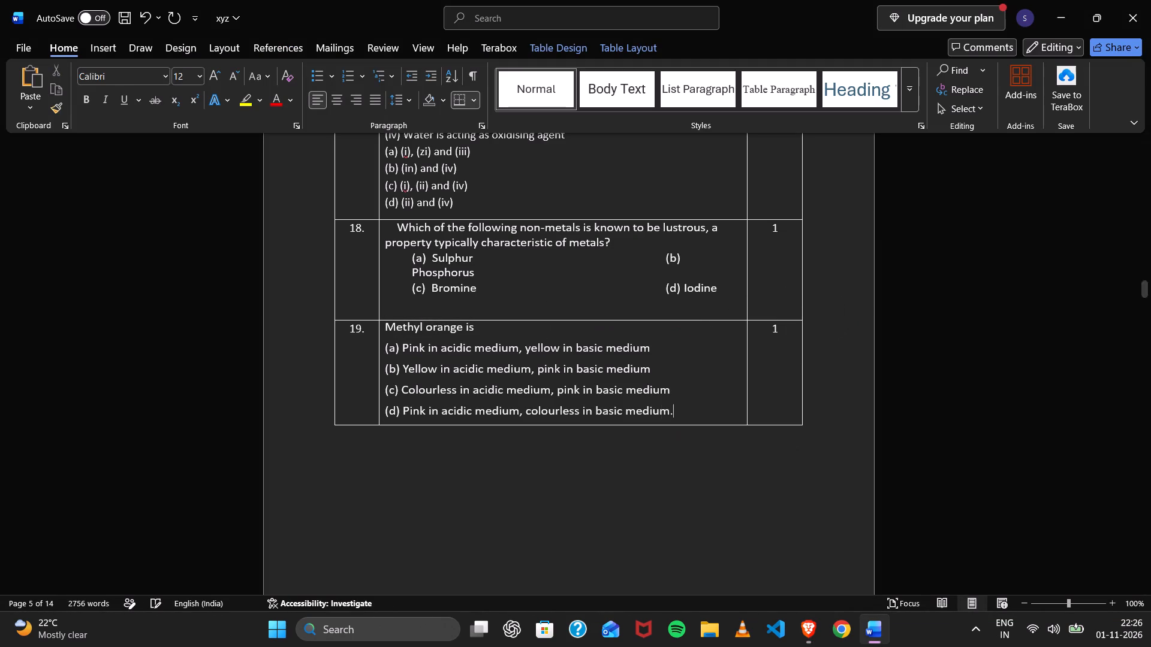
{"action": "left_click", "coordinate": [483, 325]}
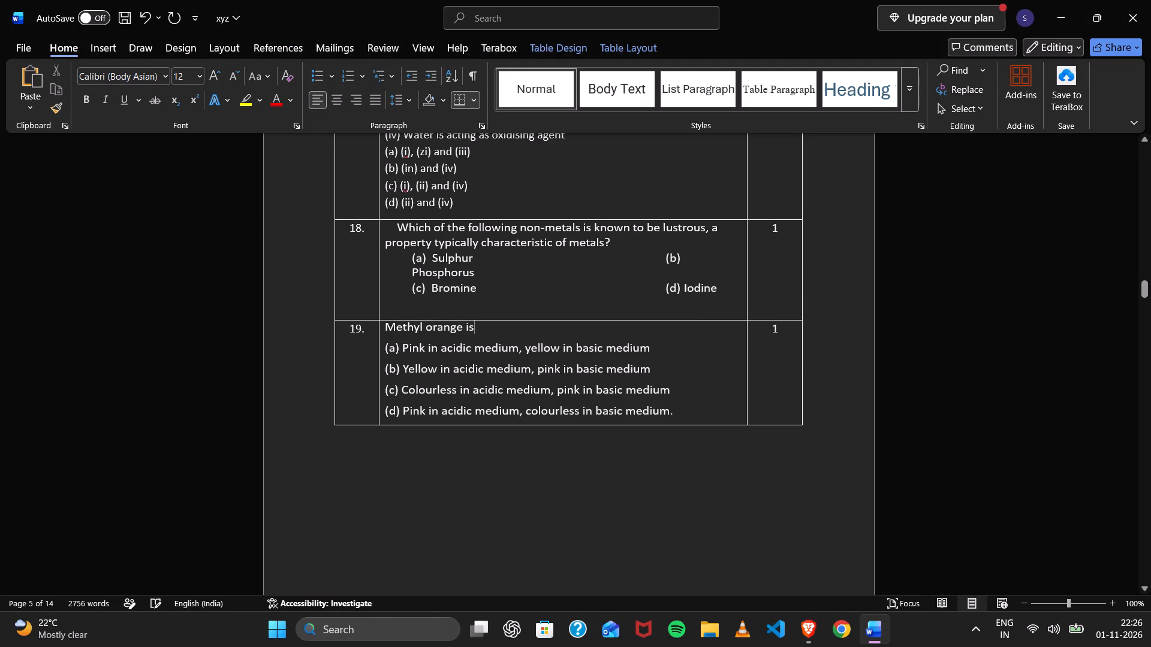
{"action": "key", "text": "shift+colon"}
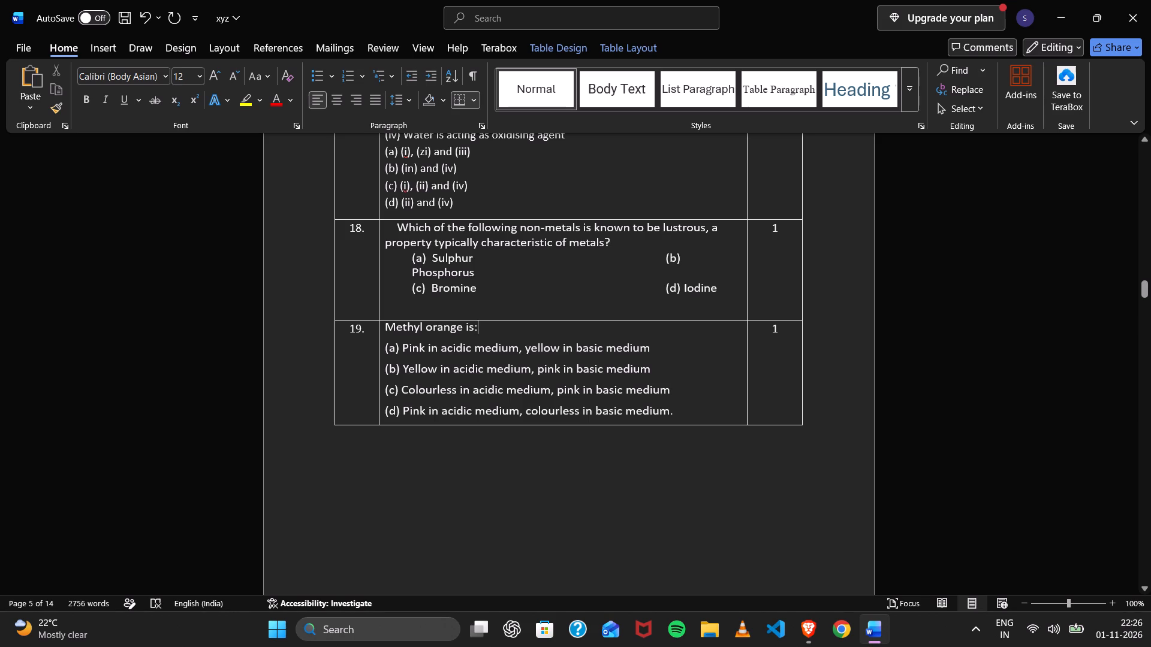
Remove the space after the paragraphs throughout question 19's text.
{"action": "left_click", "coordinate": [383, 329]}
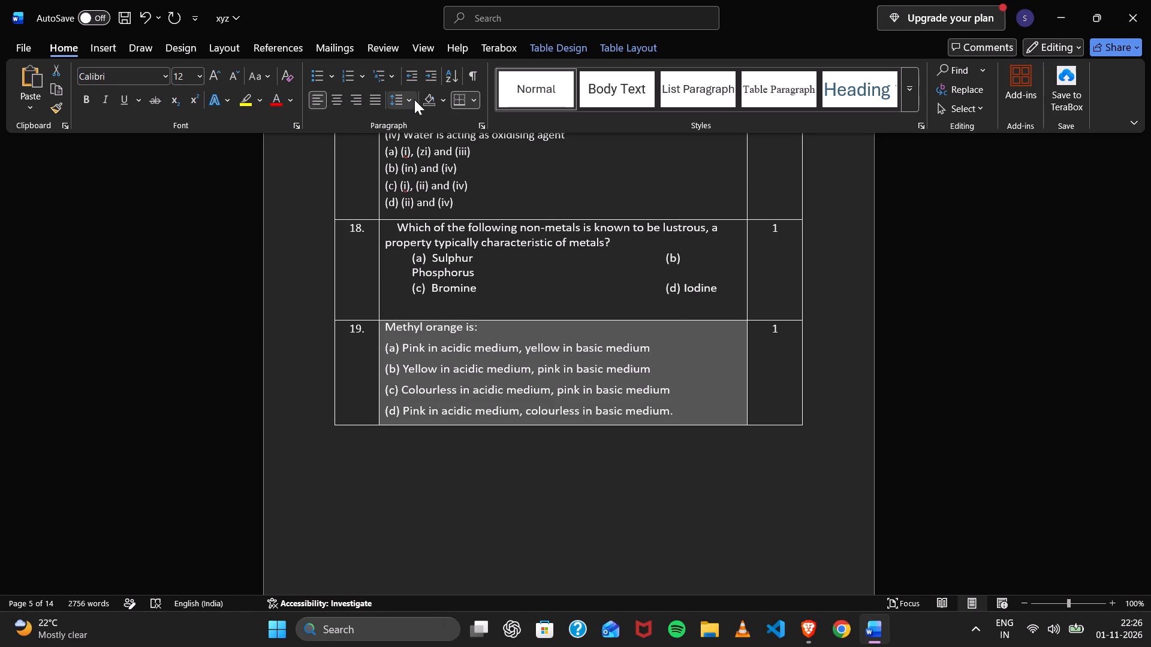
{"action": "left_click", "coordinate": [413, 101]}
{"action": "left_click", "coordinate": [430, 295]}
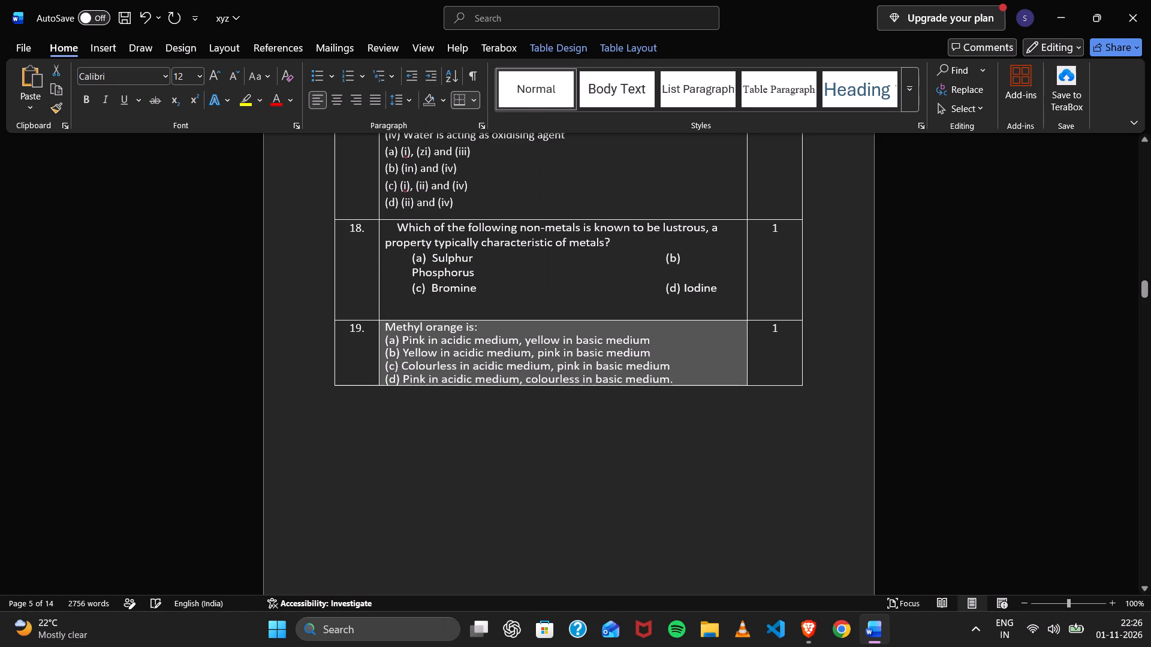
Switch to Brave and redo the earlier web search without mcq, as "acid bases and salts question answers".
{"action": "left_click", "coordinate": [873, 334]}
{"action": "scroll", "coordinate": [873, 334], "scroll_direction": "up", "scroll_amount": 1}
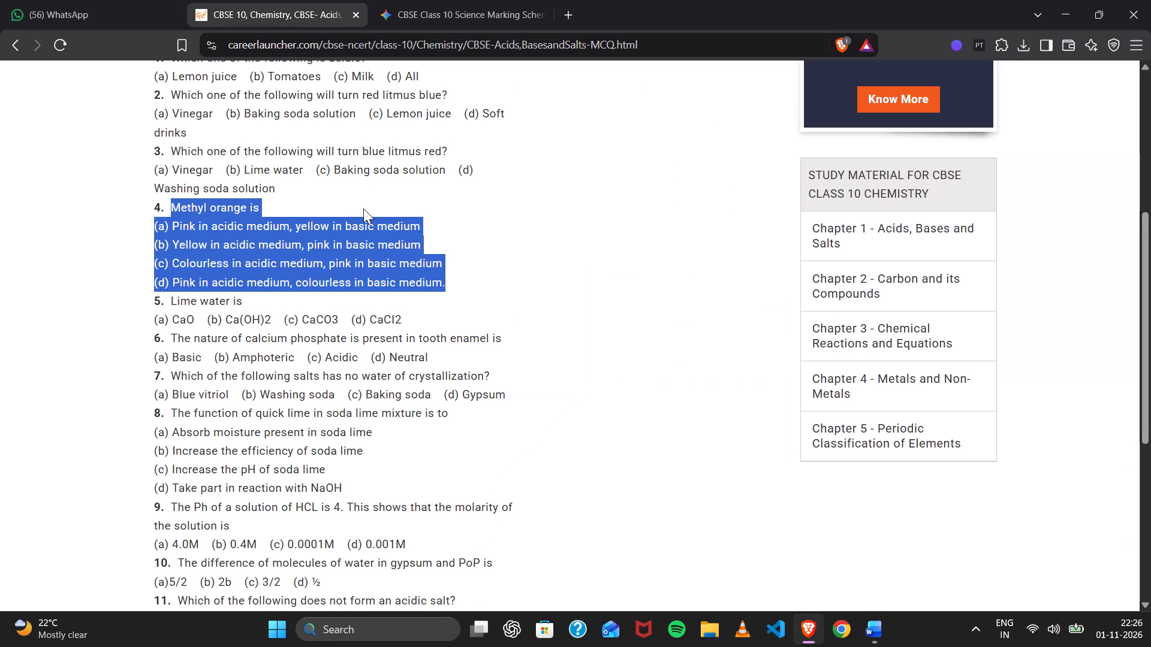
{"action": "scroll", "coordinate": [363, 208], "scroll_direction": "up", "scroll_amount": 1}
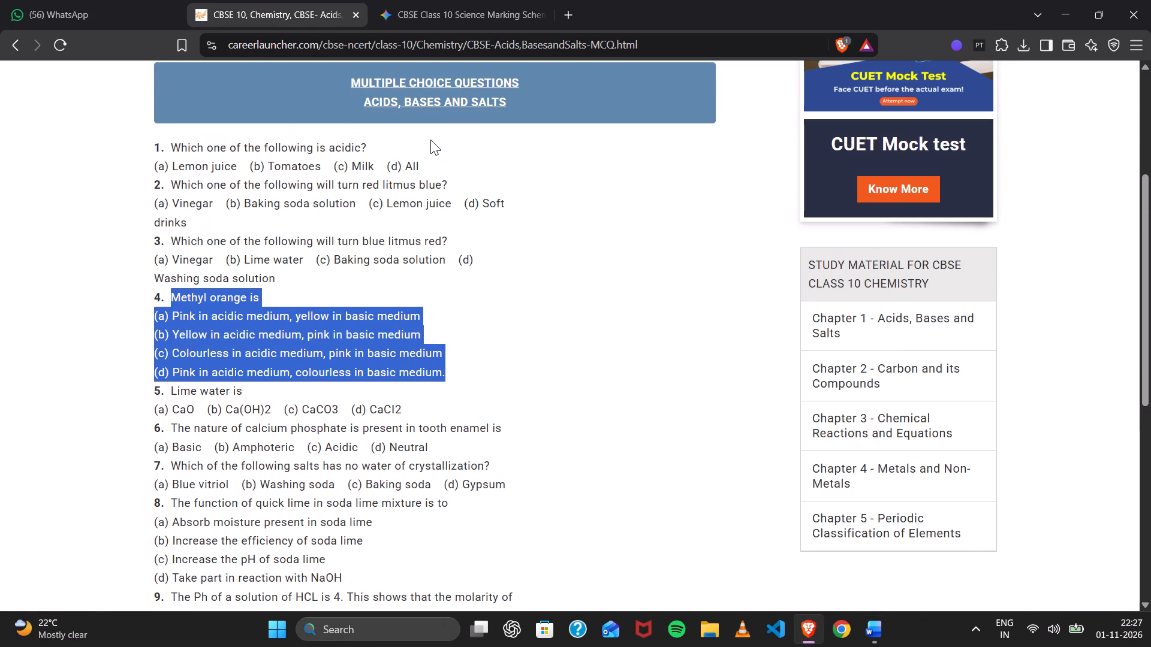
{"action": "scroll", "coordinate": [430, 140], "scroll_direction": "right", "scroll_amount": 11}
{"action": "left_click_drag", "start_coordinate": [295, 98], "coordinate": [269, 96]}
{"action": "key", "text": "BackSpace"}
{"action": "key", "text": "Return"}
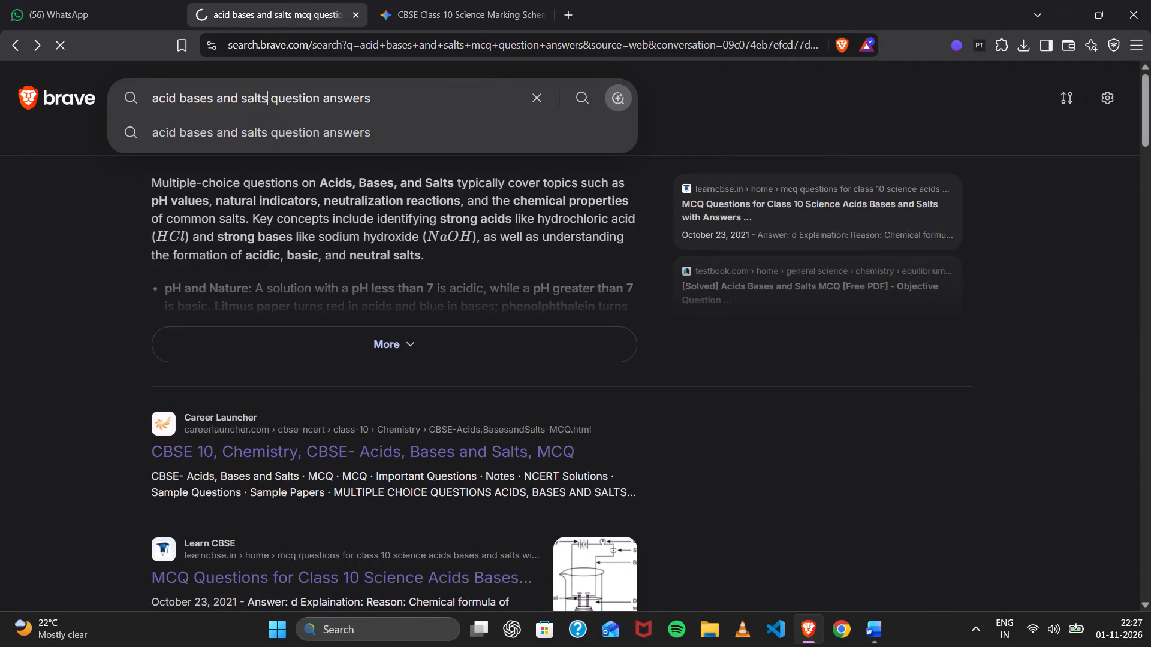
Open the EduRev previous year questions on acids, bases and salts, try to dismiss its account pop-up, and return to the search results.
{"action": "scroll", "coordinate": [300, 368], "scroll_direction": "down", "scroll_amount": 2}
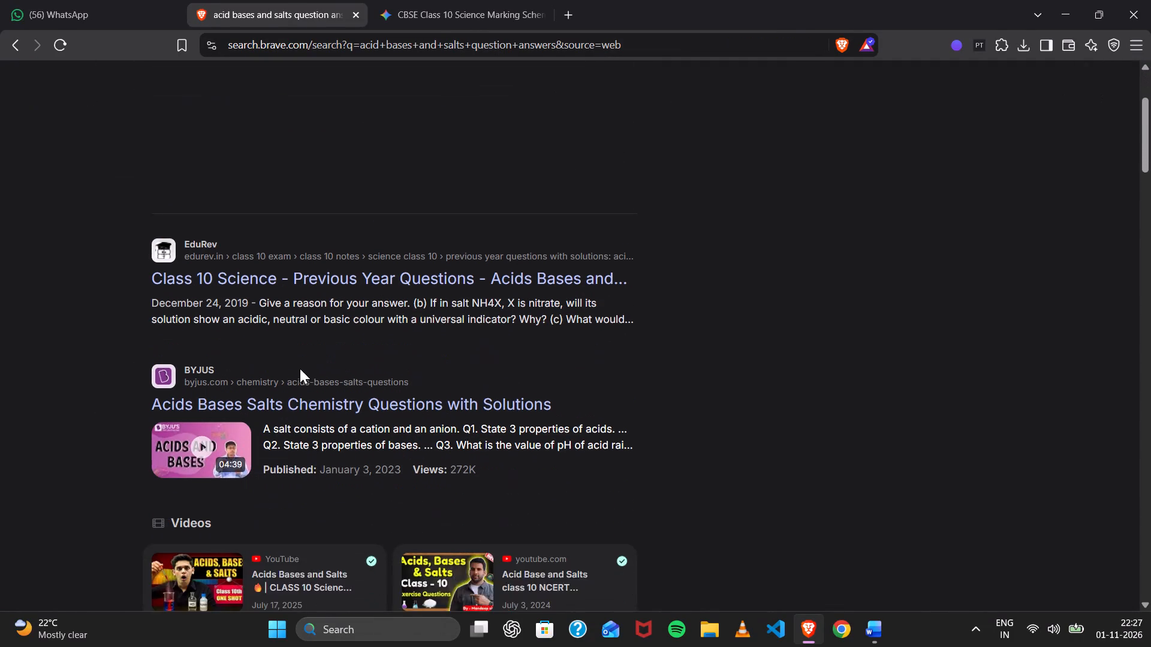
{"action": "scroll", "coordinate": [354, 174], "scroll_direction": "up", "scroll_amount": 1}
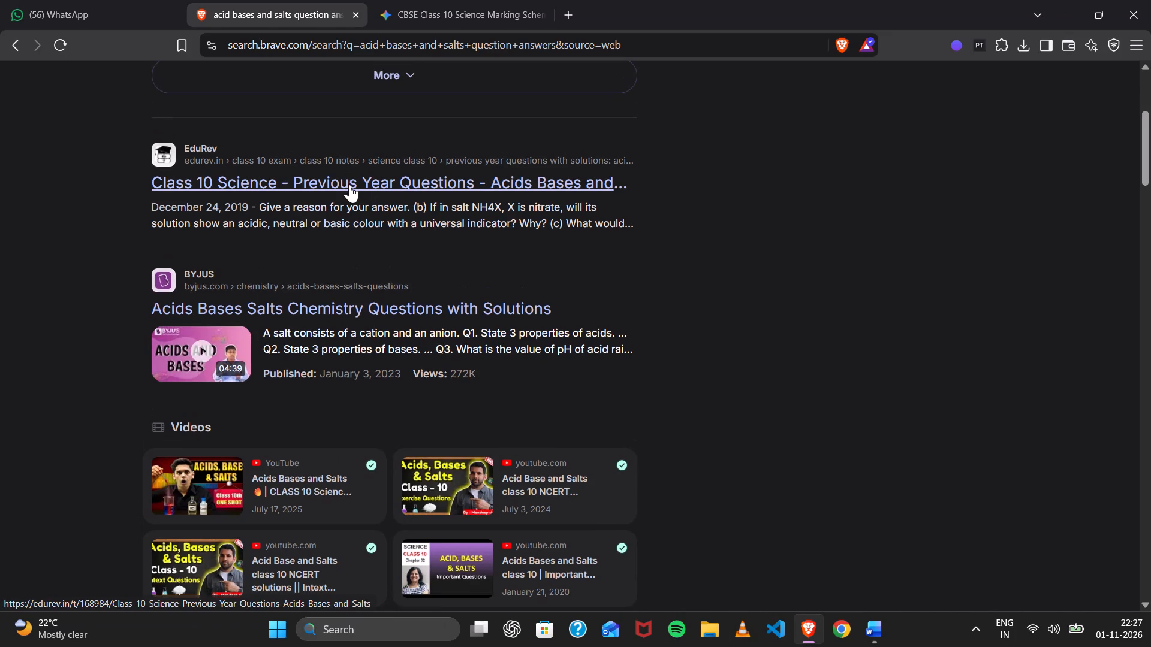
{"action": "left_click", "coordinate": [349, 185]}
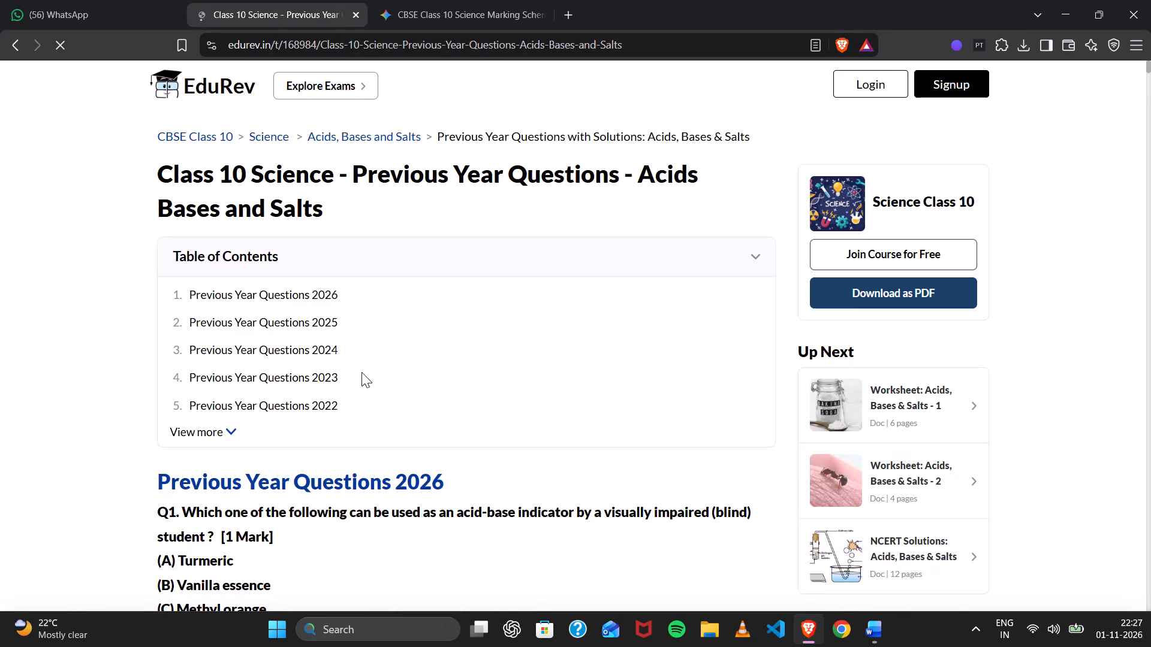
{"action": "scroll", "coordinate": [361, 372], "scroll_direction": "down", "scroll_amount": 1}
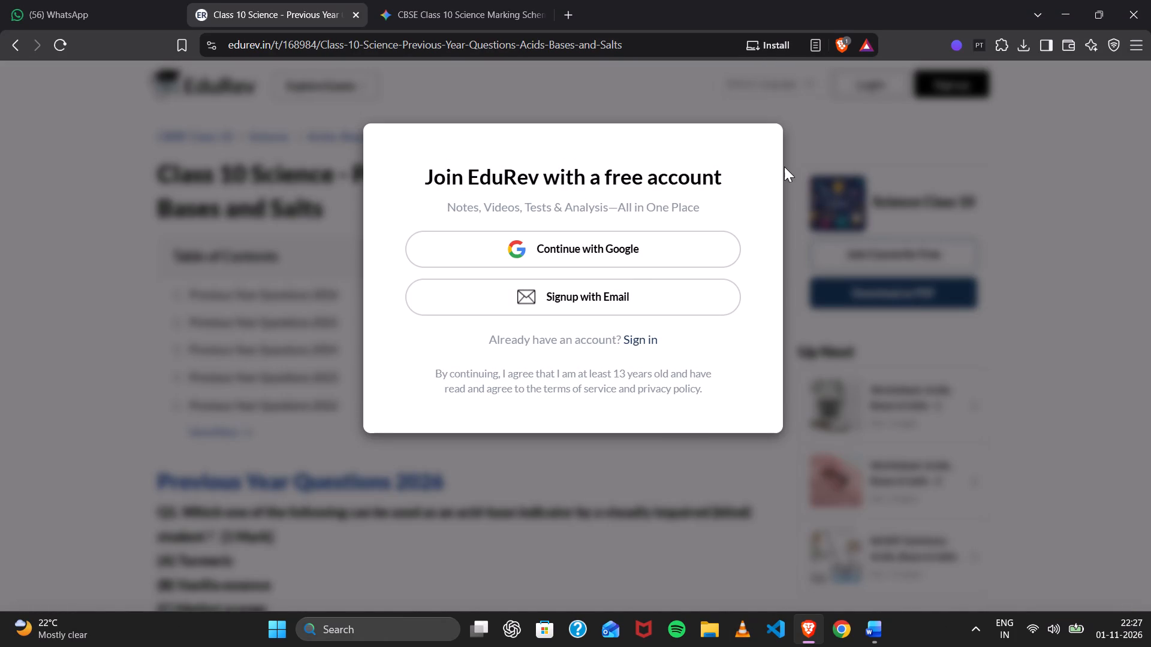
{"action": "left_click", "coordinate": [800, 174]}
{"action": "left_click", "coordinate": [583, 429]}
{"action": "scroll", "coordinate": [435, 378], "scroll_direction": "right", "scroll_amount": 8}
Examine the solved and practice questions on the BYJUS acids, bases and salts page, and return to the search results.
{"action": "scroll", "coordinate": [376, 457], "scroll_direction": "down", "scroll_amount": 2}
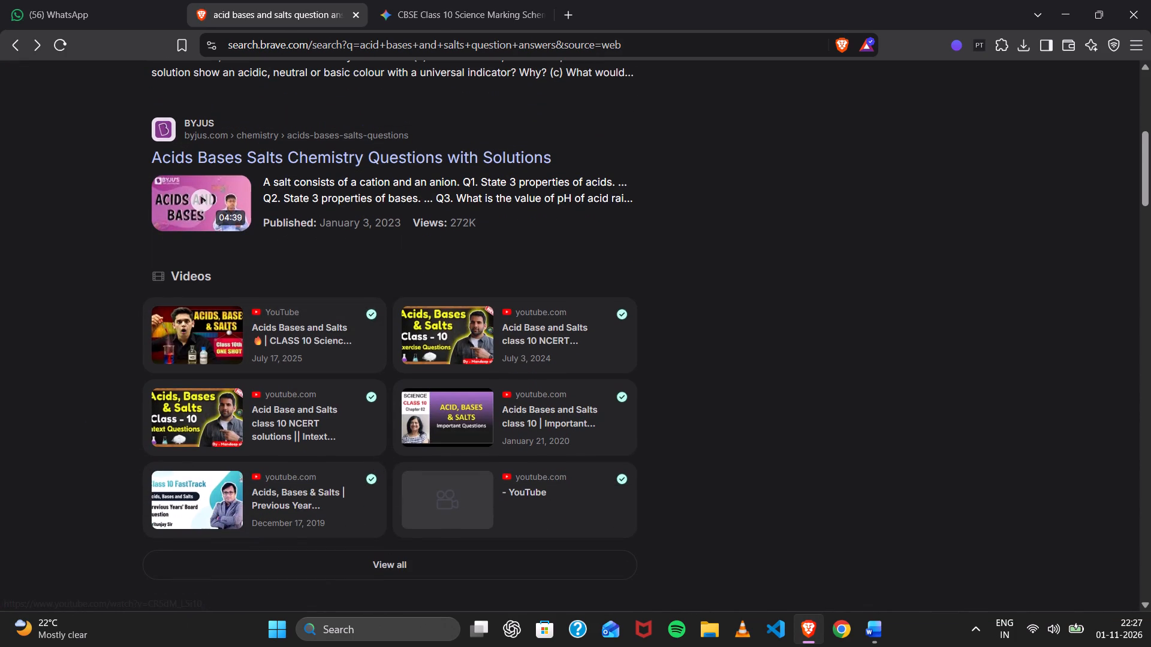
{"action": "left_click", "coordinate": [412, 156]}
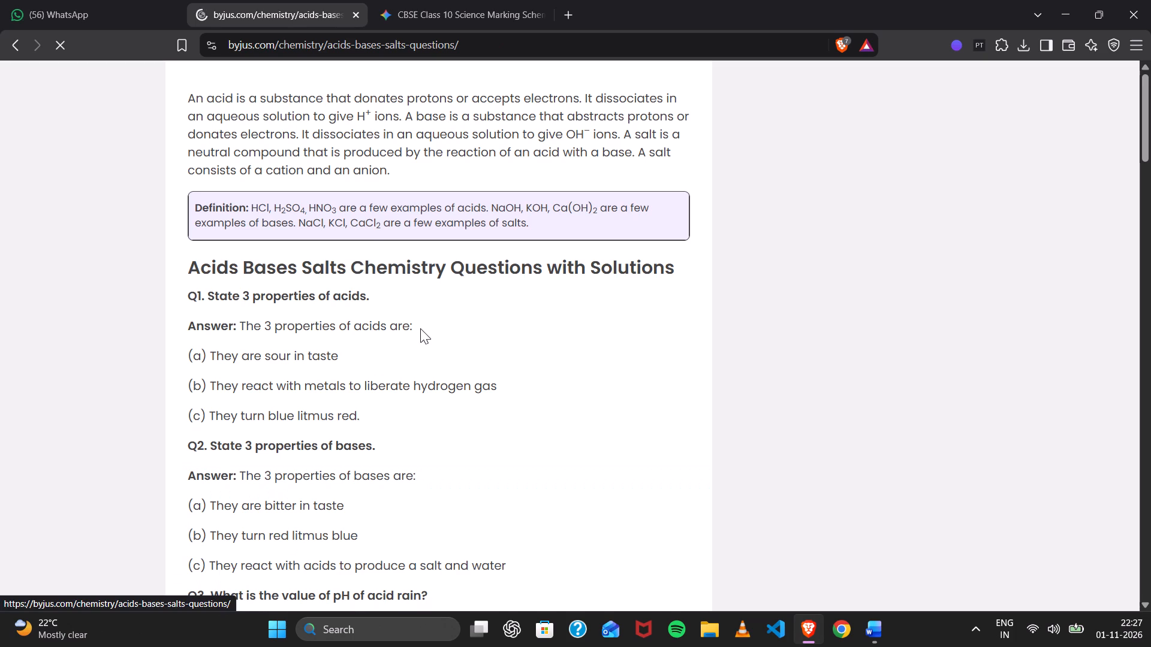
{"action": "scroll", "coordinate": [420, 328], "scroll_direction": "down", "scroll_amount": 3}
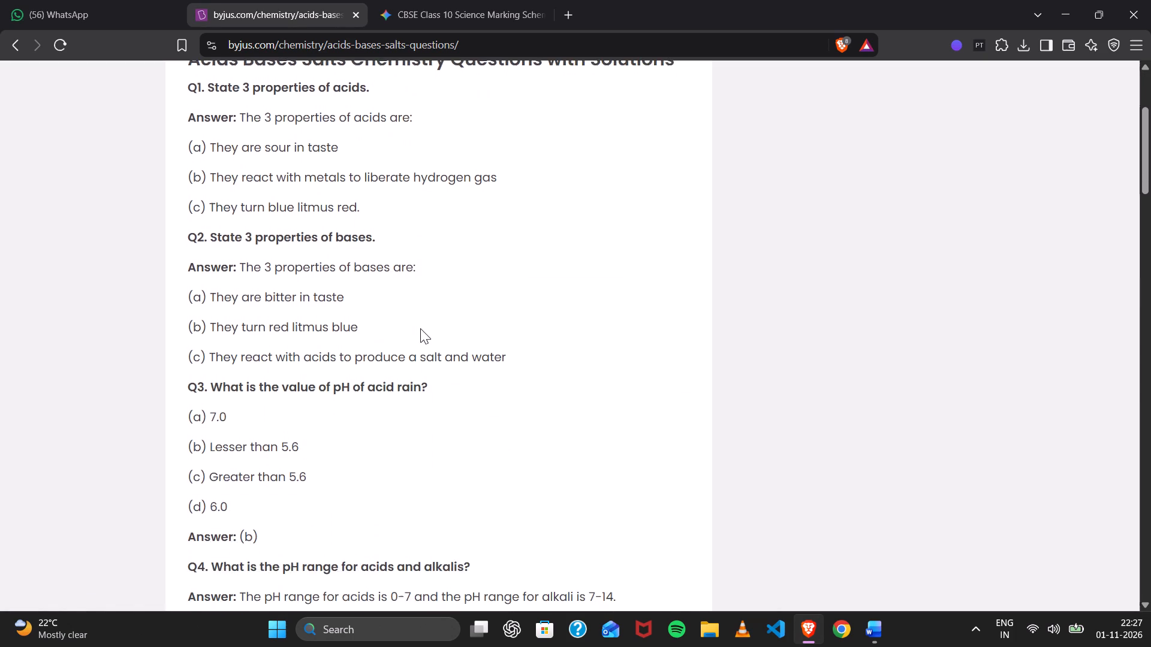
{"action": "scroll", "coordinate": [420, 328], "scroll_direction": "down", "scroll_amount": 8}
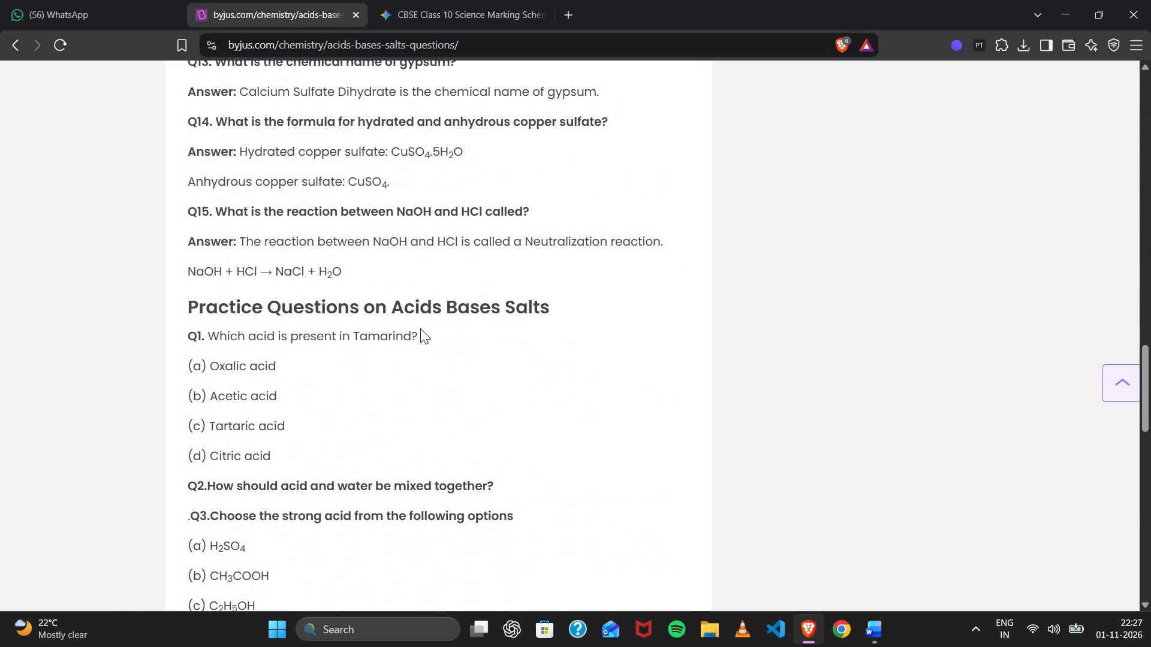
{"action": "scroll", "coordinate": [420, 328], "scroll_direction": "down", "scroll_amount": 10}
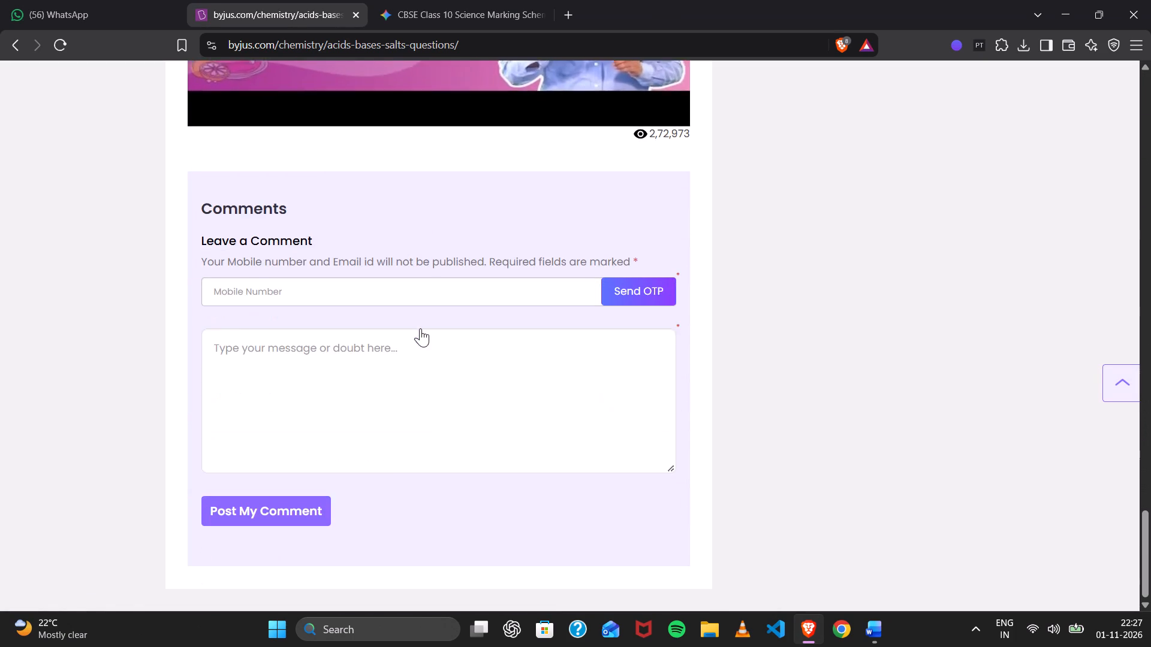
{"action": "scroll", "coordinate": [420, 328], "scroll_direction": "down", "scroll_amount": 1}
{"action": "scroll", "coordinate": [420, 328], "scroll_direction": "right", "scroll_amount": 6}
Open Vedantu's Class 10 Science Chapter 2 solutions, look through the intext questions, and dismiss the mobile number pop-up.
{"action": "scroll", "coordinate": [394, 524], "scroll_direction": "down", "scroll_amount": 4}
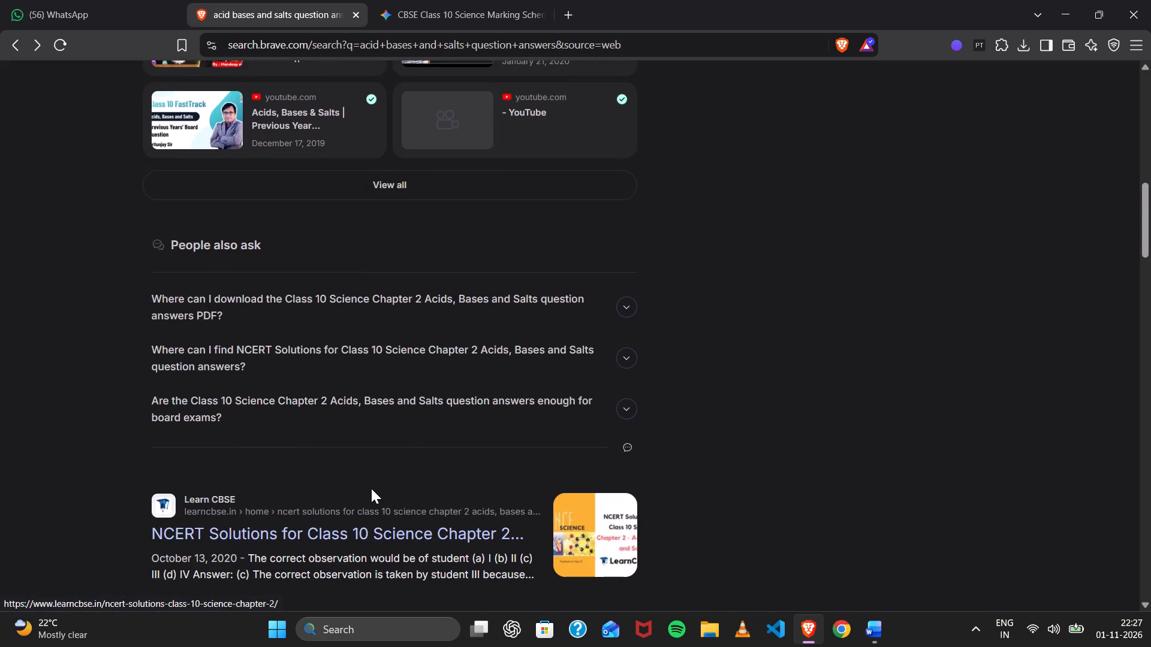
{"action": "scroll", "coordinate": [371, 488], "scroll_direction": "down", "scroll_amount": 3}
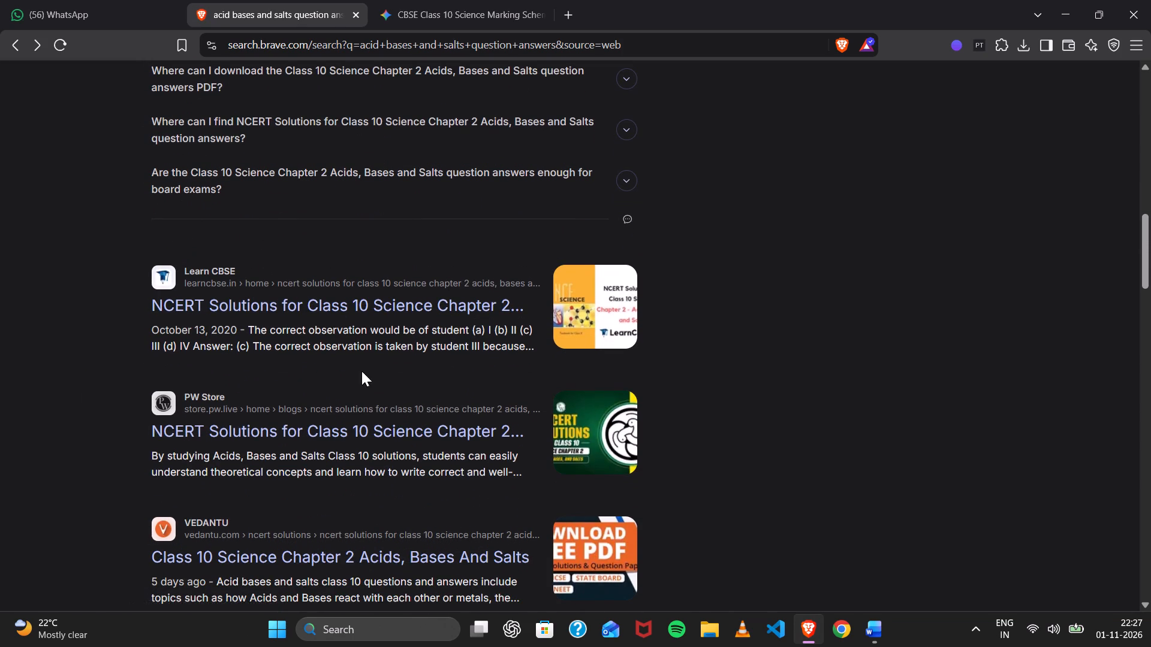
{"action": "left_click", "coordinate": [308, 543]}
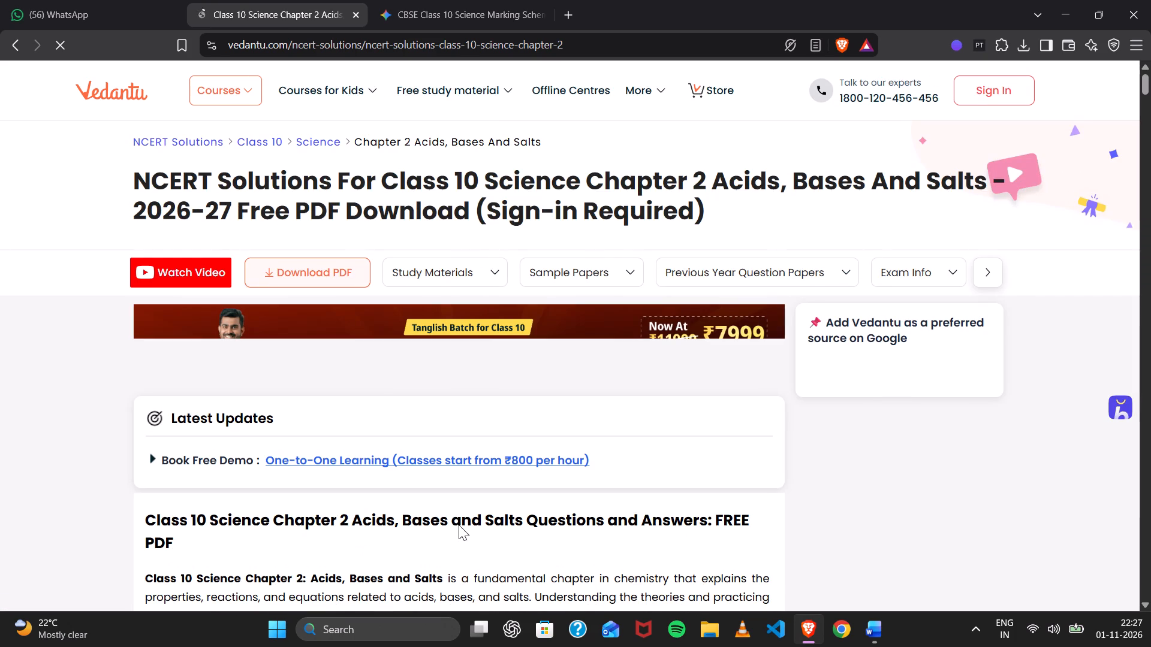
{"action": "scroll", "coordinate": [459, 525], "scroll_direction": "down", "scroll_amount": 12}
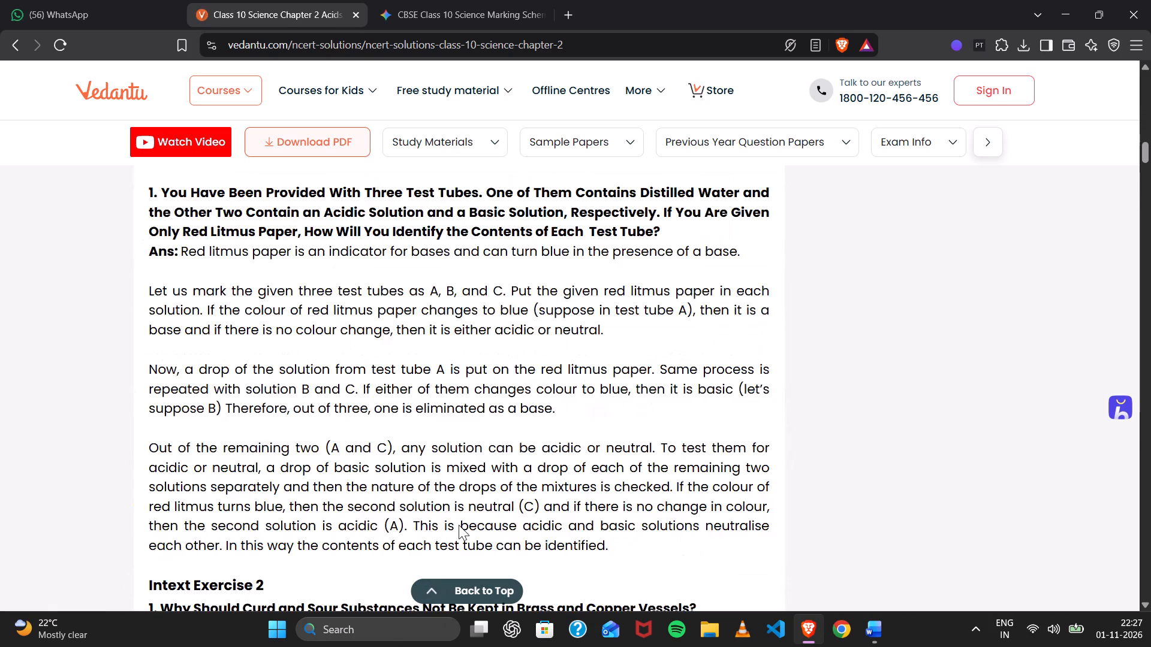
{"action": "scroll", "coordinate": [459, 525], "scroll_direction": "down", "scroll_amount": 1}
{"action": "scroll", "coordinate": [459, 525], "scroll_direction": "up", "scroll_amount": 2}
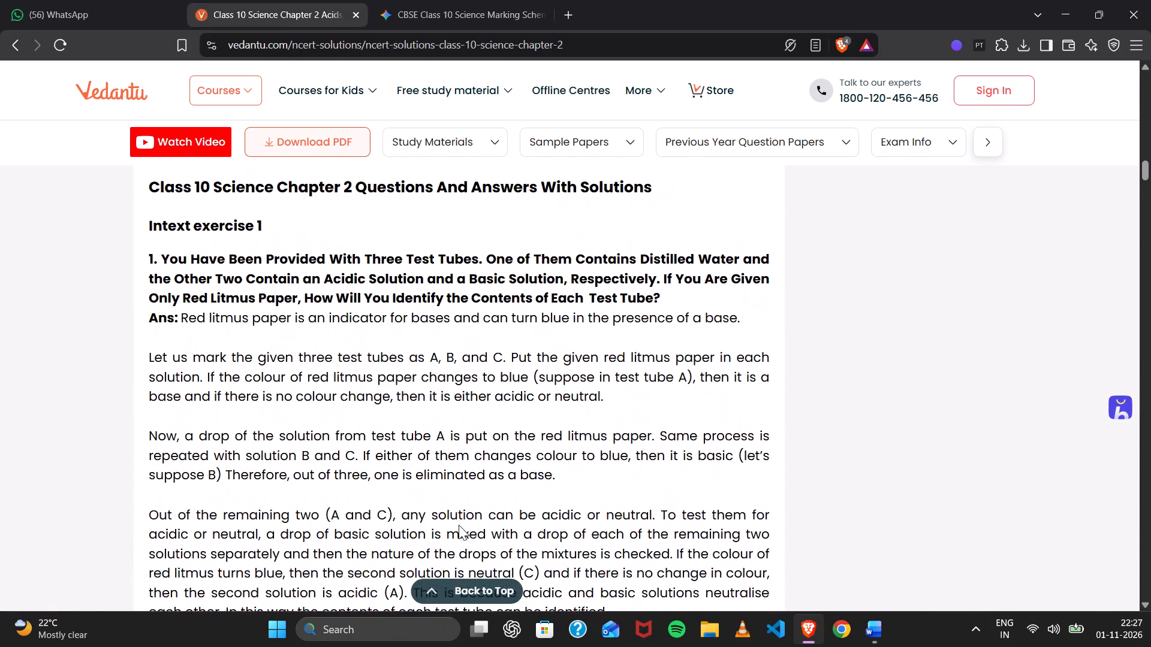
{"action": "scroll", "coordinate": [459, 525], "scroll_direction": "up", "scroll_amount": 1}
{"action": "left_click", "coordinate": [781, 157]}
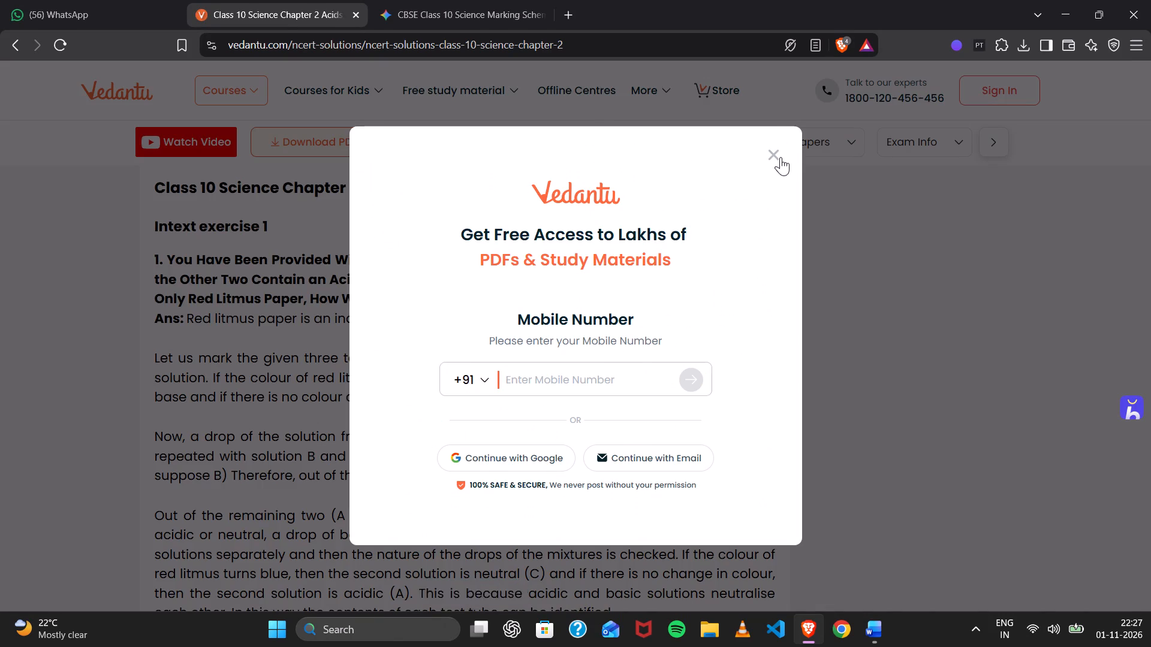
Copy question 1 of Intext exercise 1, about identifying three test tubes with red litmus paper, without its number.
{"action": "scroll", "coordinate": [531, 279], "scroll_direction": "down", "scroll_amount": 1}
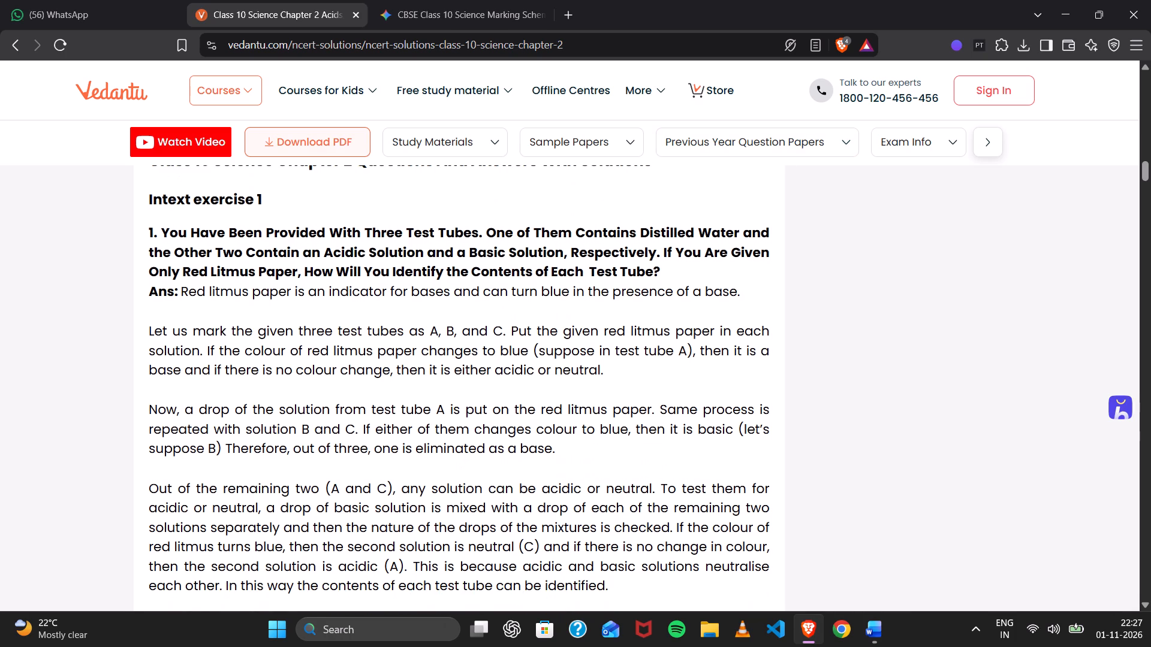
{"action": "scroll", "coordinate": [531, 279], "scroll_direction": "down", "scroll_amount": 1}
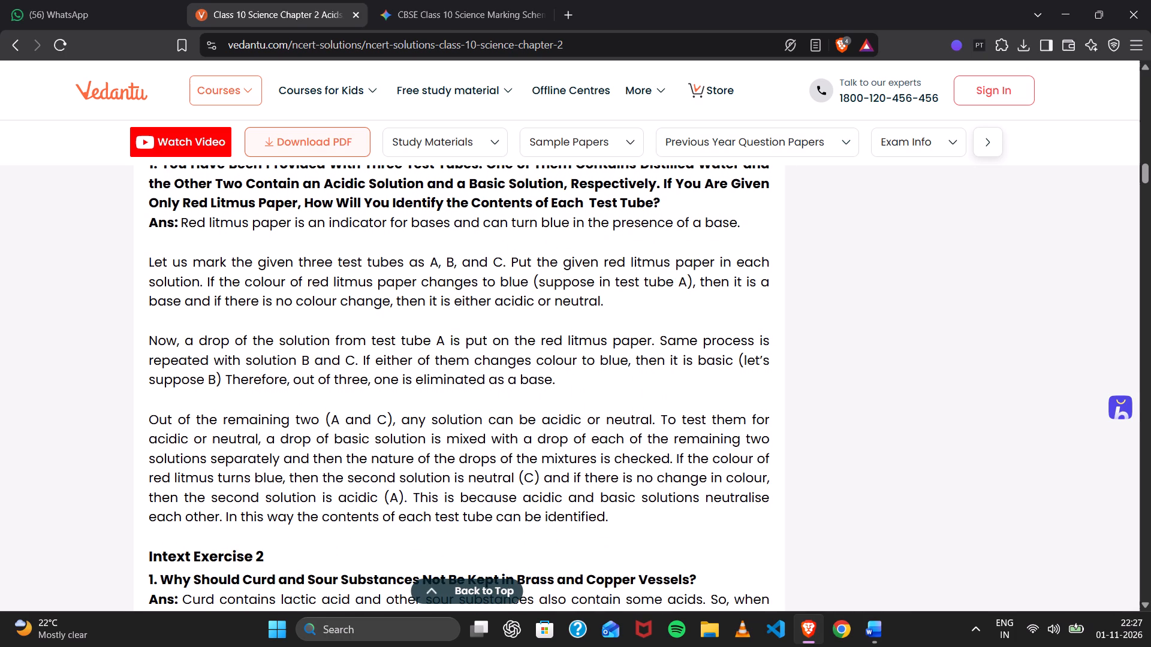
{"action": "scroll", "coordinate": [514, 366], "scroll_direction": "up", "scroll_amount": 1}
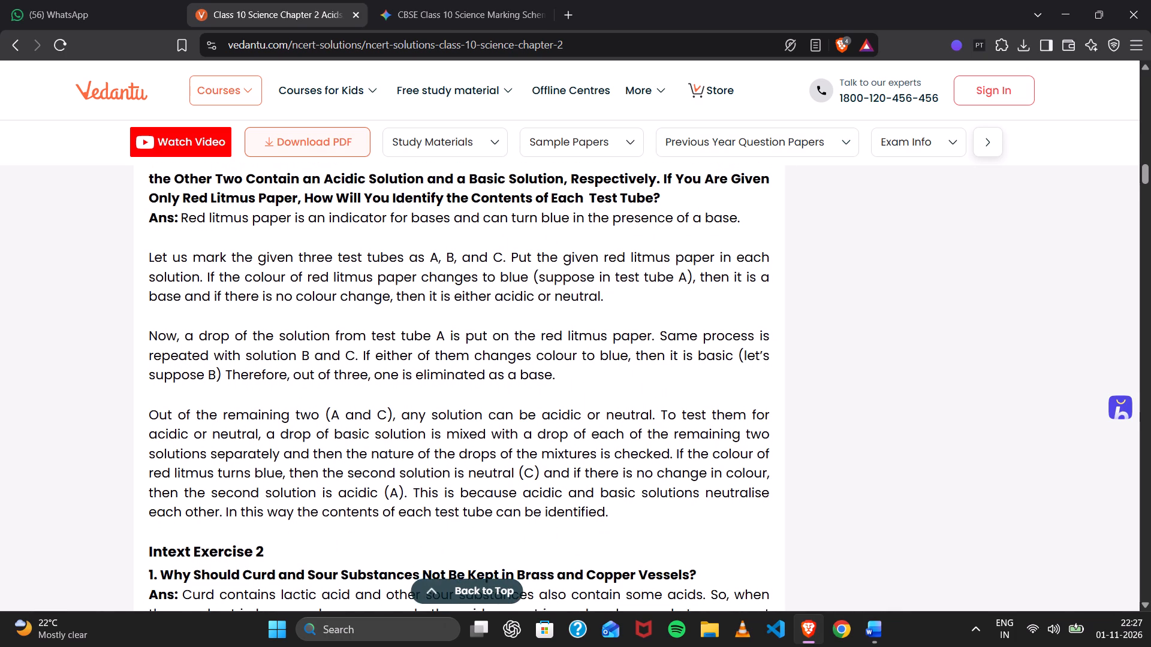
{"action": "scroll", "coordinate": [514, 366], "scroll_direction": "up", "scroll_amount": 1}
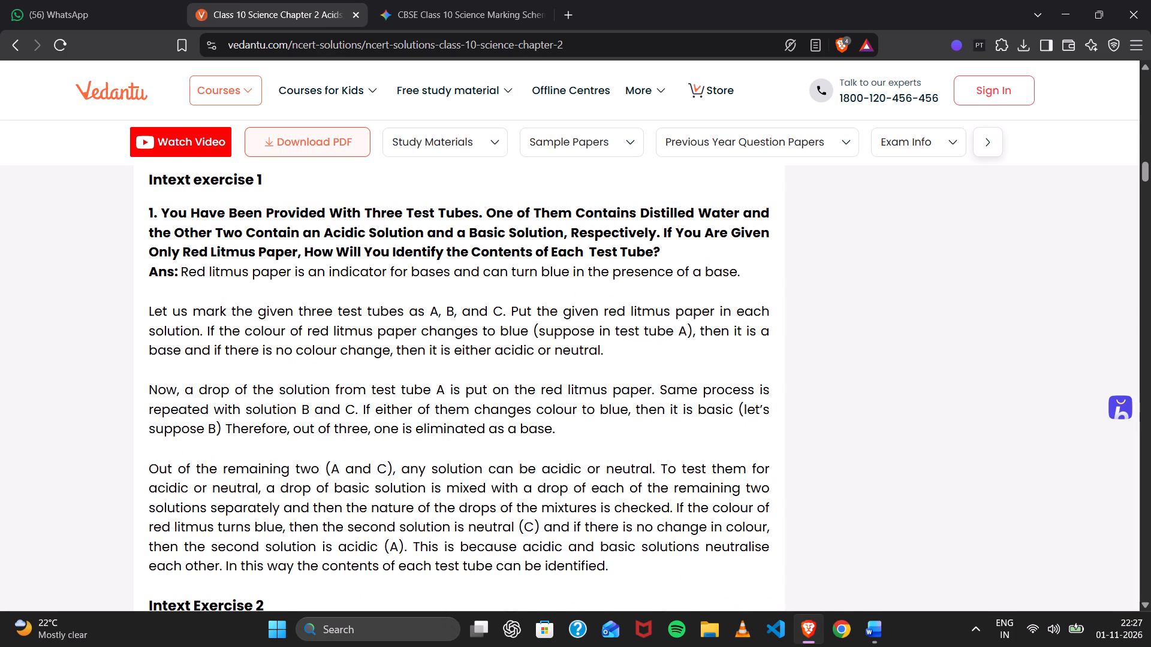
{"action": "left_click_drag", "start_coordinate": [164, 211], "coordinate": [676, 247]}
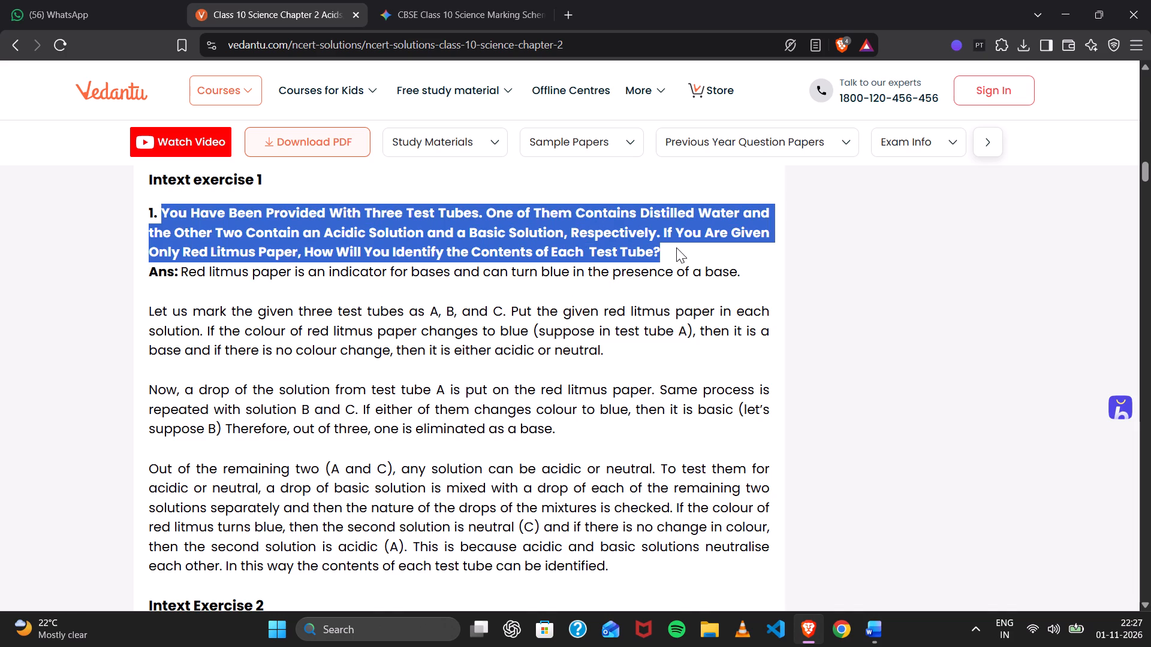
{"action": "key", "text": "ctrl+c"}
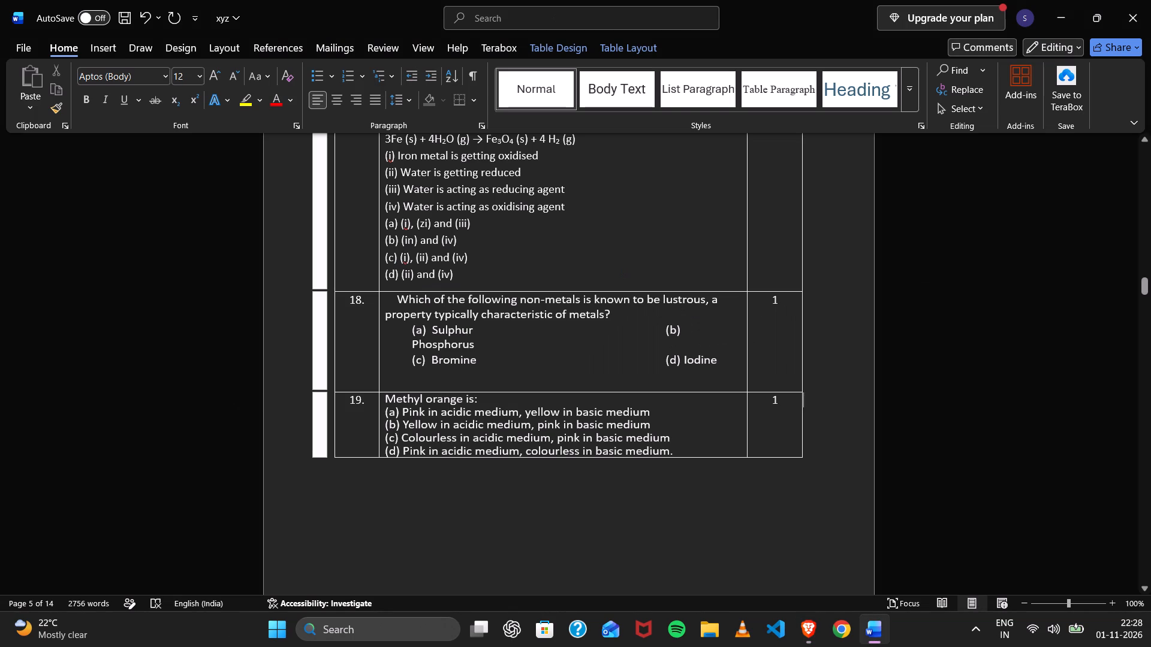
Switch to Word and replace question 27's entire acid rain text with the copied test tube question.
{"action": "scroll", "coordinate": [503, 391], "scroll_direction": "down", "scroll_amount": 5}
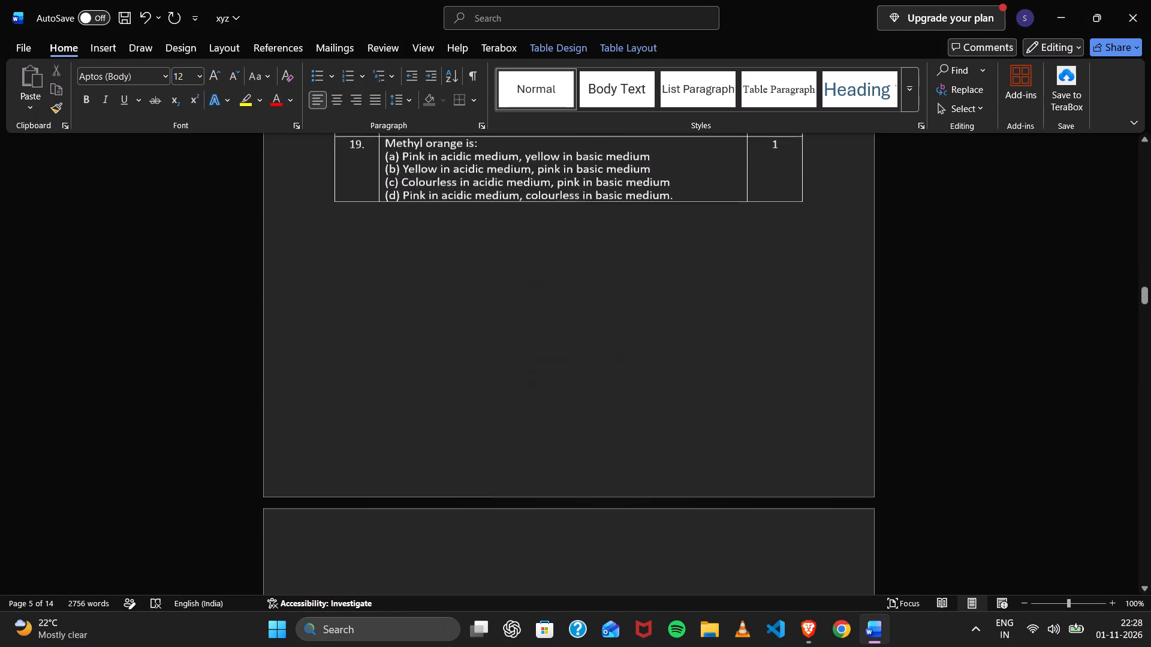
{"action": "scroll", "coordinate": [503, 391], "scroll_direction": "down", "scroll_amount": 8}
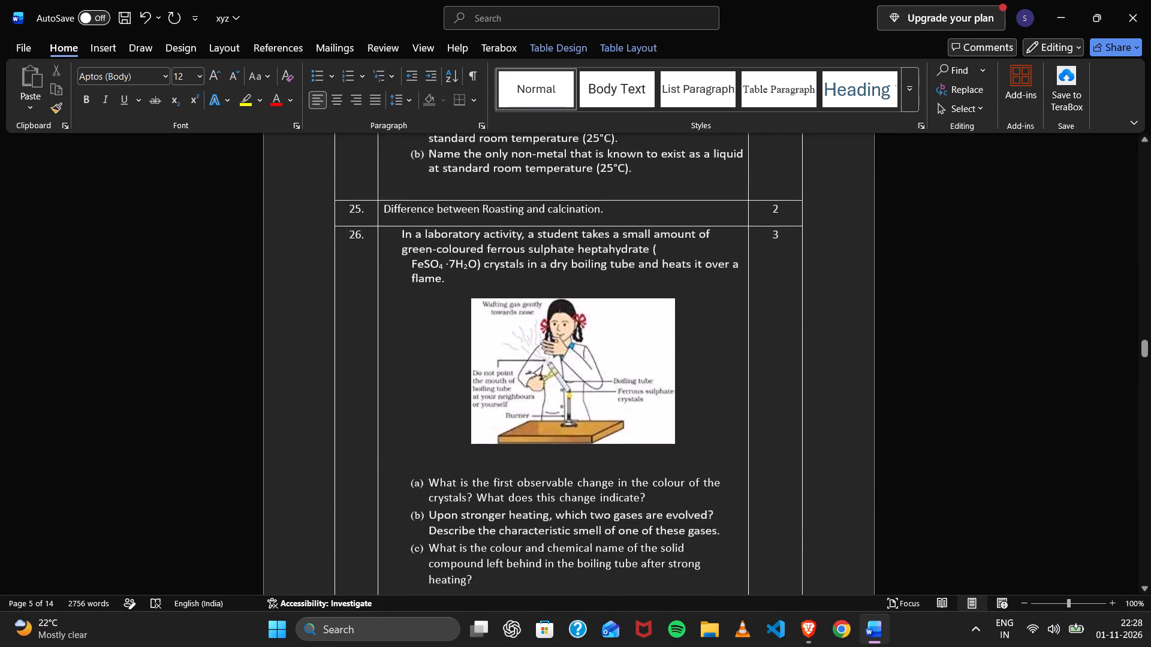
{"action": "scroll", "coordinate": [503, 391], "scroll_direction": "down", "scroll_amount": 3}
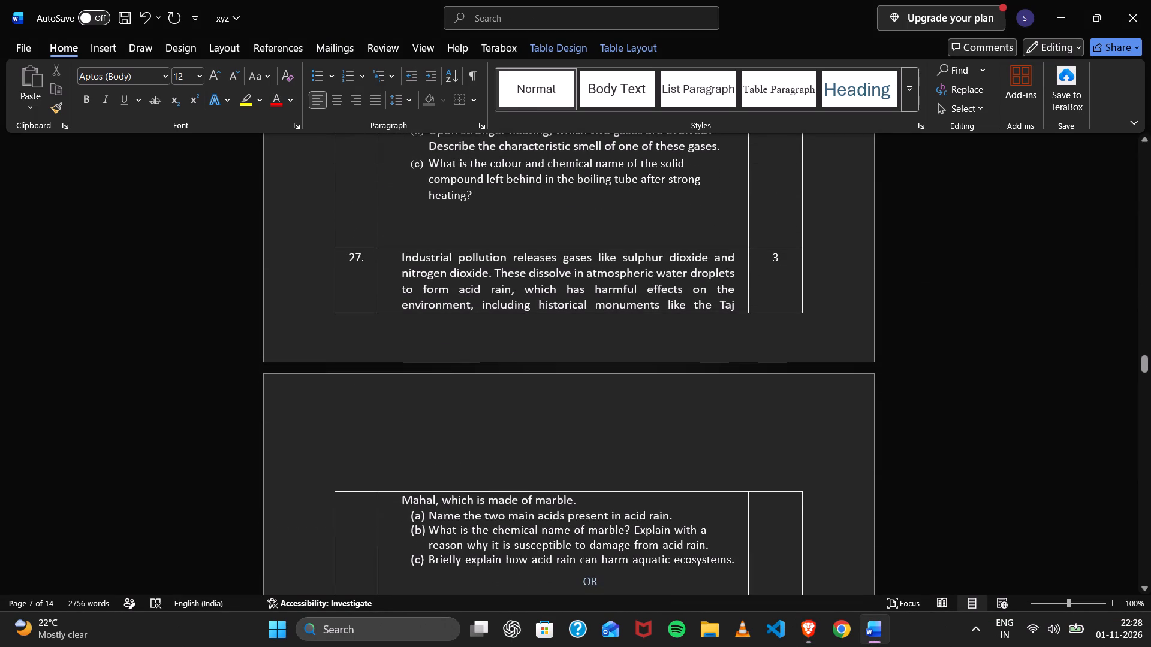
{"action": "left_click", "coordinate": [383, 274]}
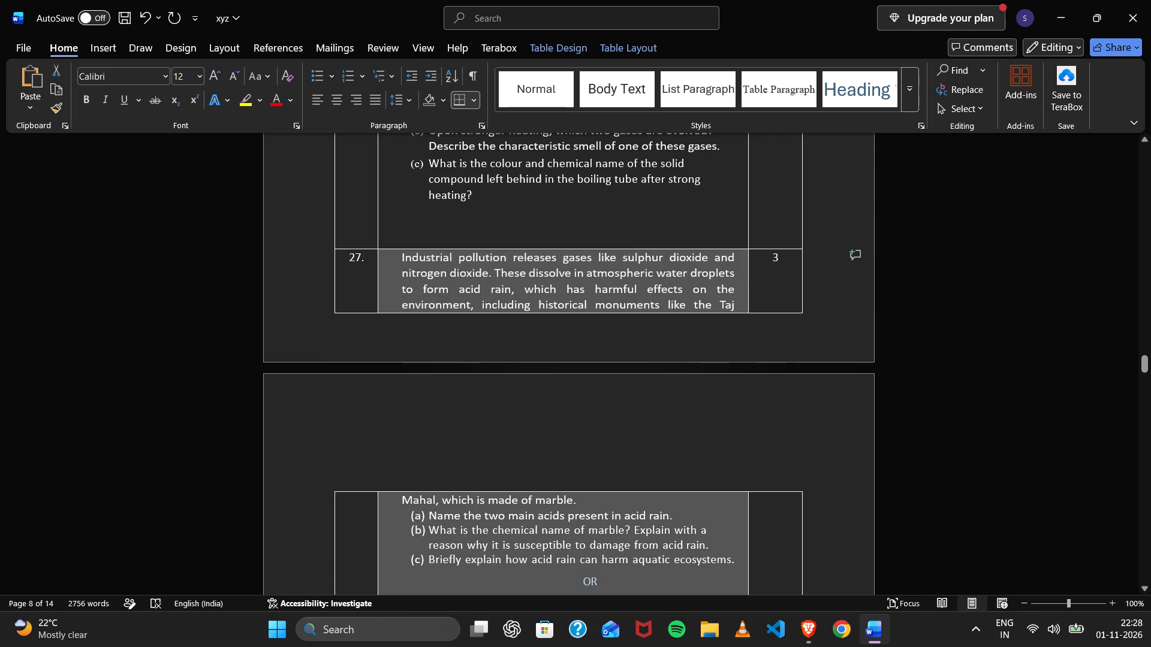
{"action": "key", "text": "ctrl+v"}
{"action": "scroll", "coordinate": [542, 471], "scroll_direction": "down", "scroll_amount": 1}
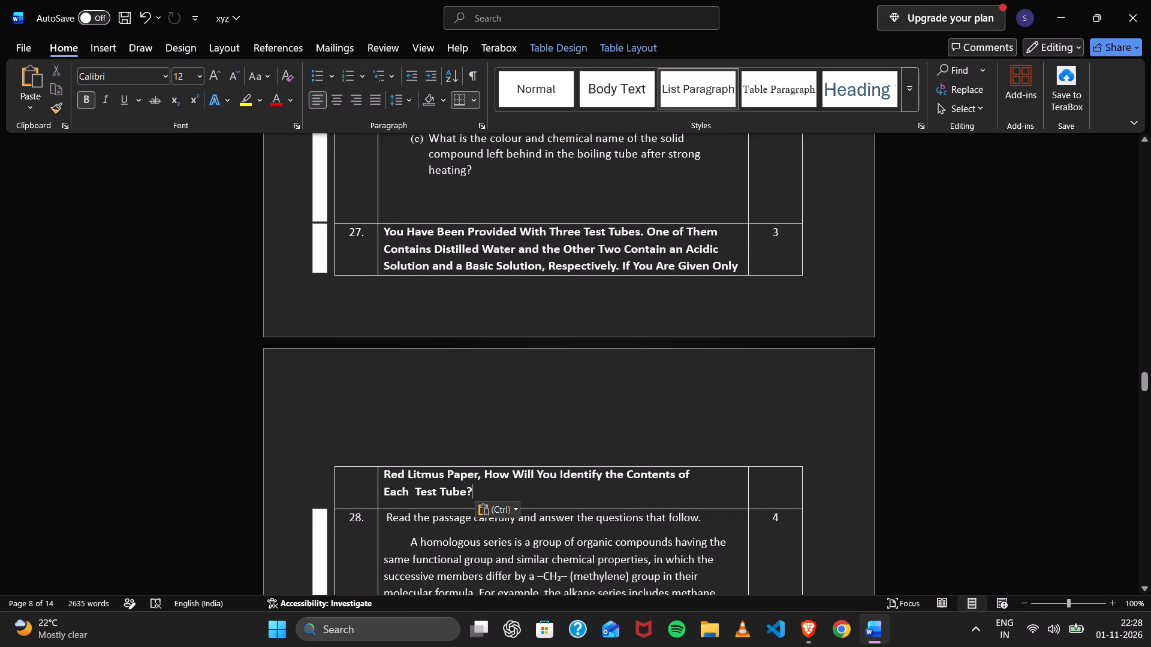
Remove the bold formatting from question 27's text.
{"action": "left_click_drag", "start_coordinate": [382, 232], "coordinate": [596, 476]}
{"action": "left_click", "coordinate": [90, 95]}
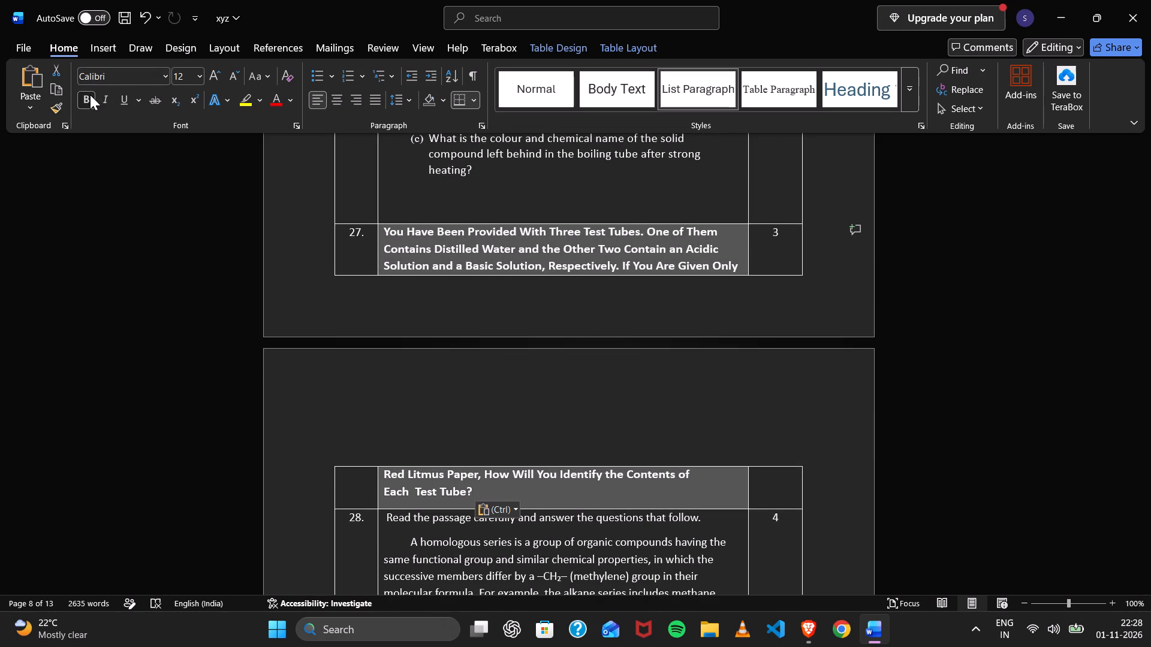
{"action": "left_click", "coordinate": [999, 348]}
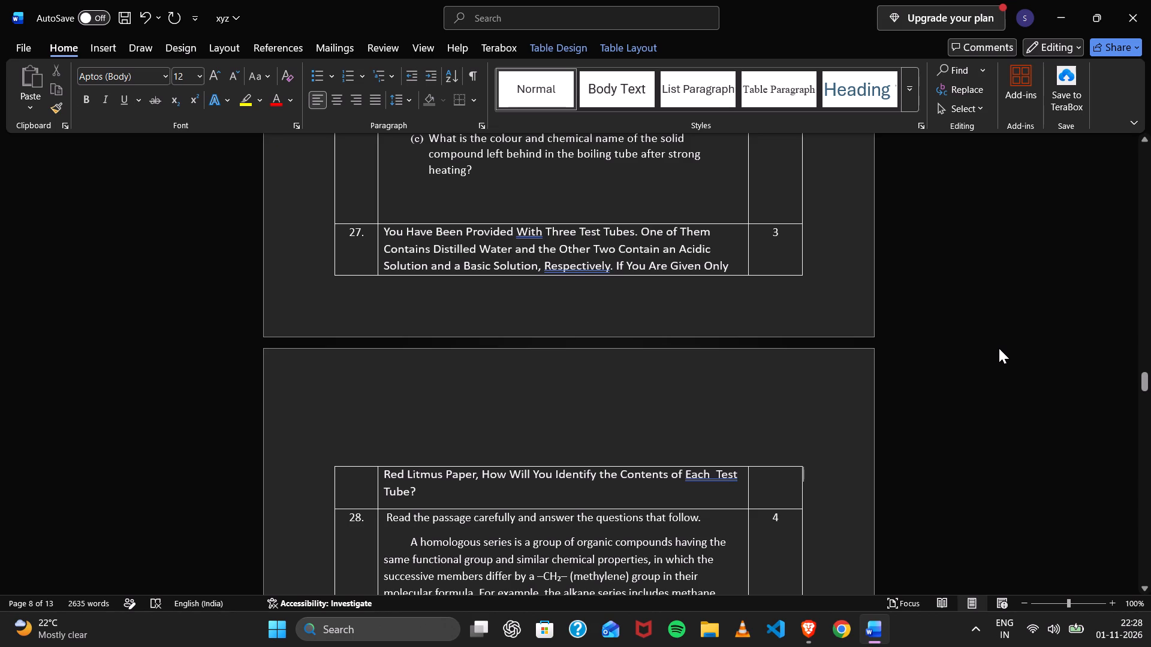
In question 27, change the words "With" and "Respectively" to start with lowercase letters.
{"action": "left_click", "coordinate": [529, 233]}
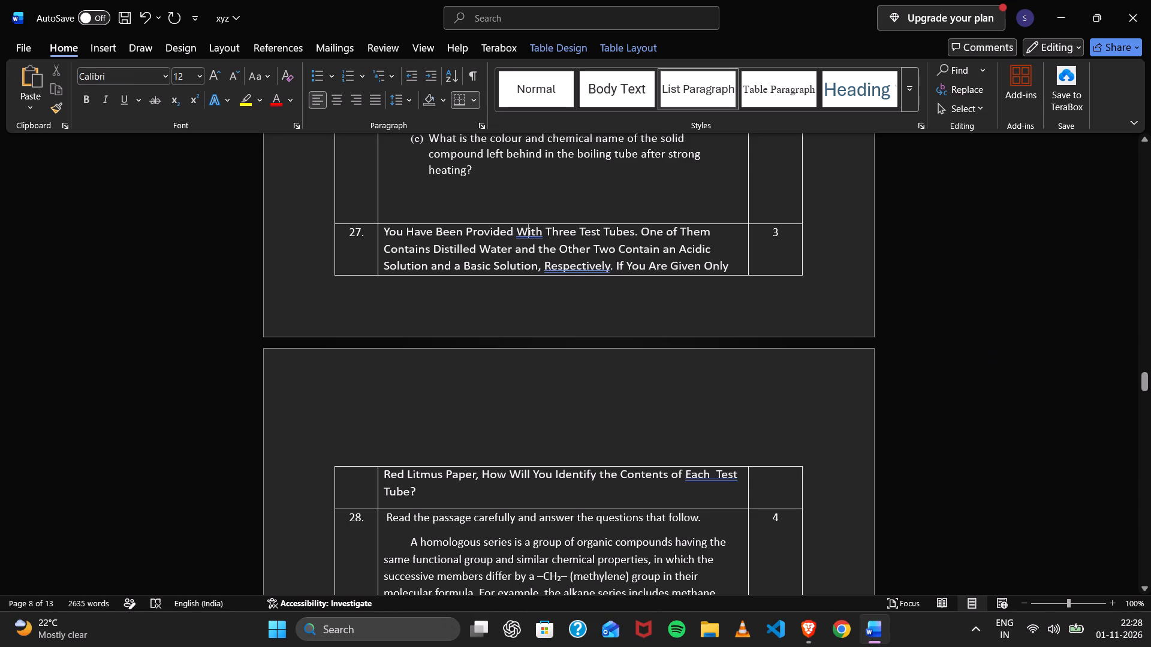
{"action": "key", "text": "BackSpace"}
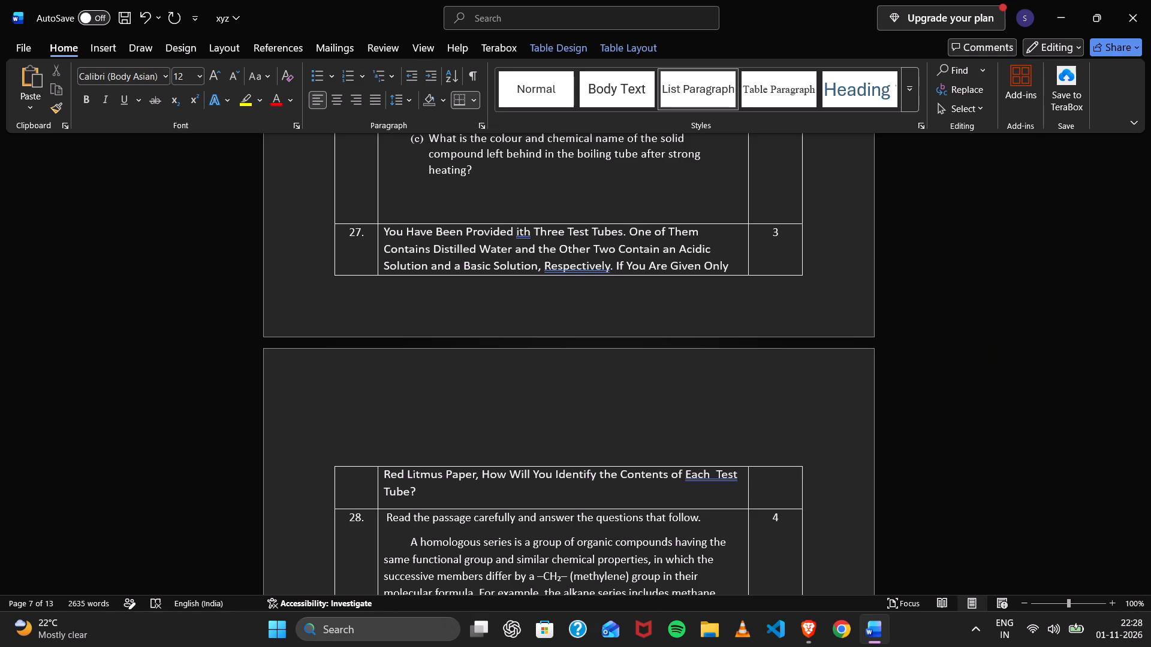
{"action": "key", "text": "w"}
{"action": "left_click", "coordinate": [552, 268]}
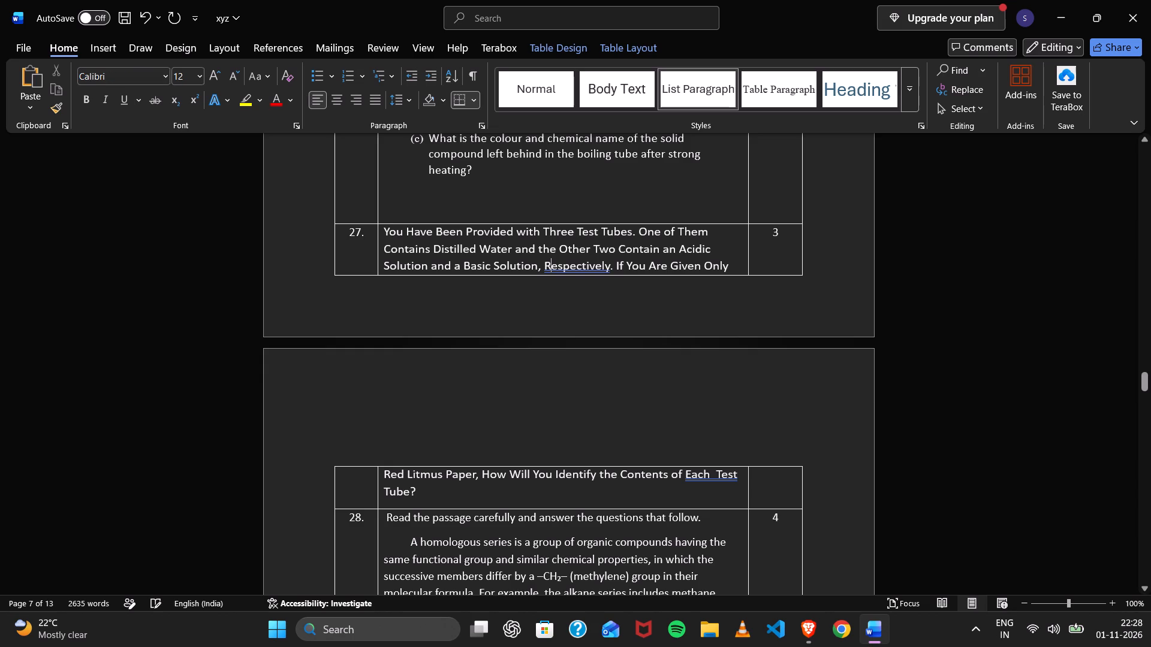
{"action": "key", "text": "BackSpace"}
{"action": "key", "text": "r"}
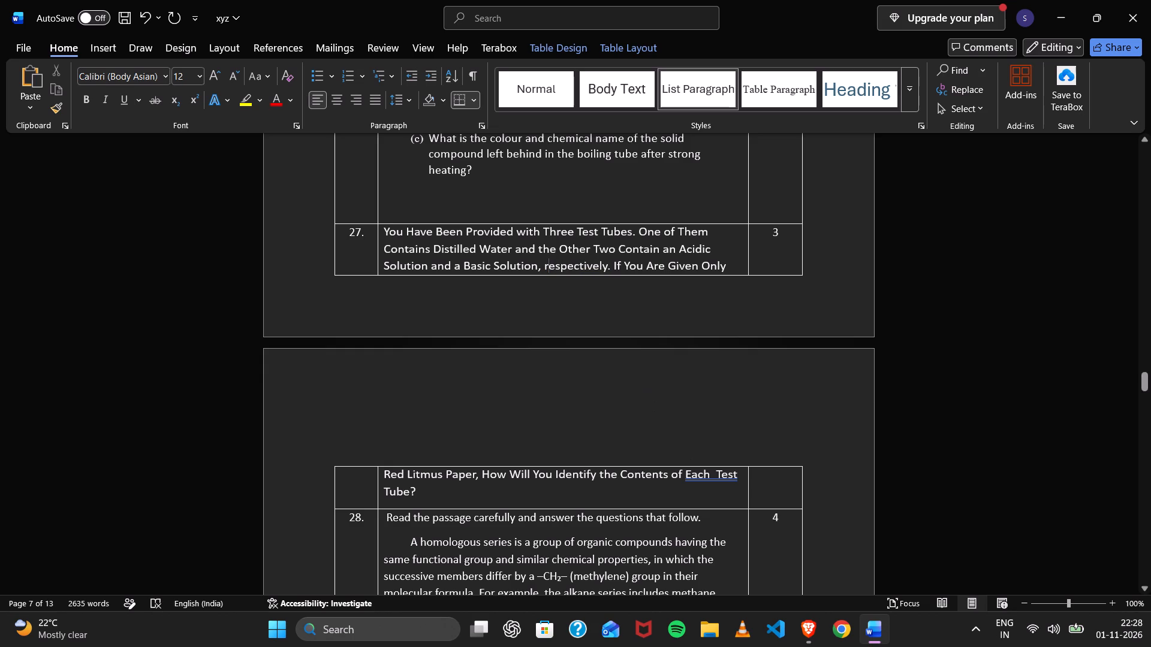
In question 27's last sentence, lowercase "Each" and "Test" and remove the extra space between them.
{"action": "left_click", "coordinate": [691, 475]}
{"action": "key", "text": "BackSpace"}
{"action": "key", "text": "e"}
{"action": "key", "text": "Right"}
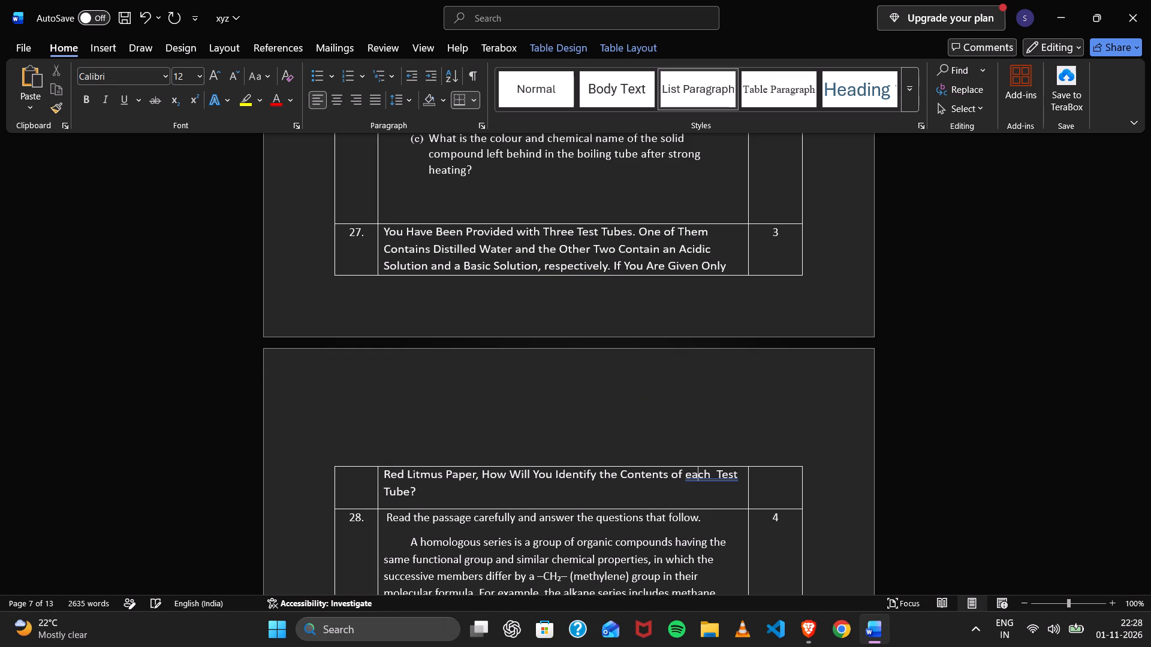
{"action": "key", "text": "Right"}
{"action": "key", "text": "Right"}
{"action": "key", "text": "Right"}
{"action": "key", "text": "Right"}
{"action": "key", "text": "Right"}
{"action": "key", "text": "BackSpace"}
{"action": "key", "text": "t"}
{"action": "key", "text": "BackSpace"}
{"action": "key", "text": "BackSpace"}
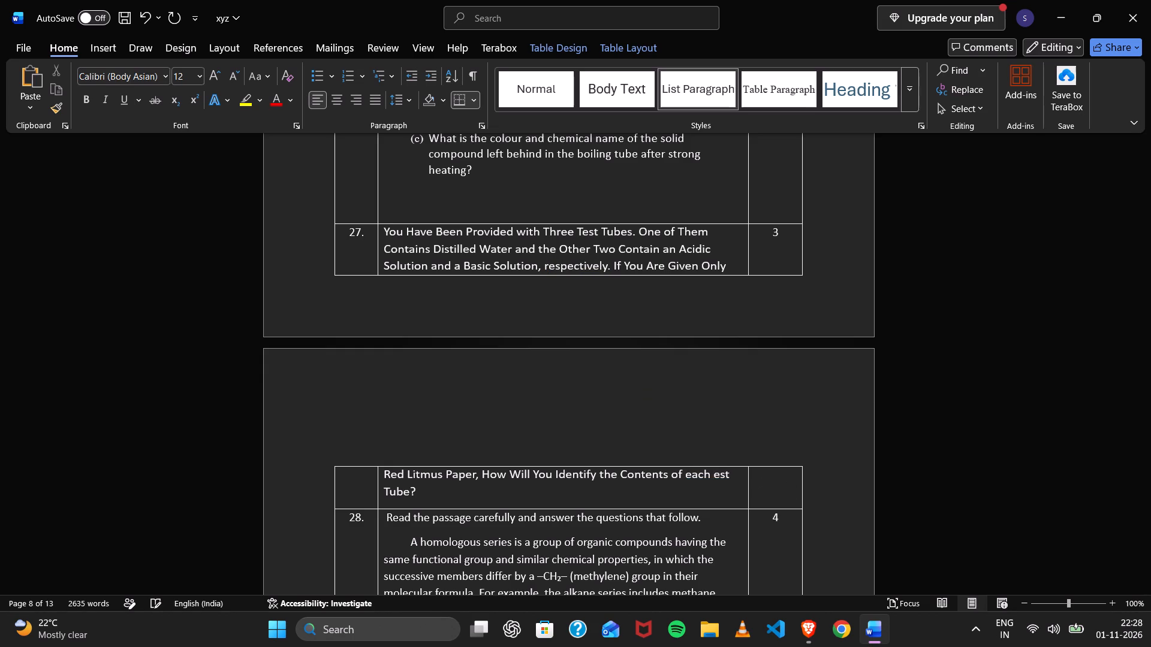
{"action": "key", "text": "t"}
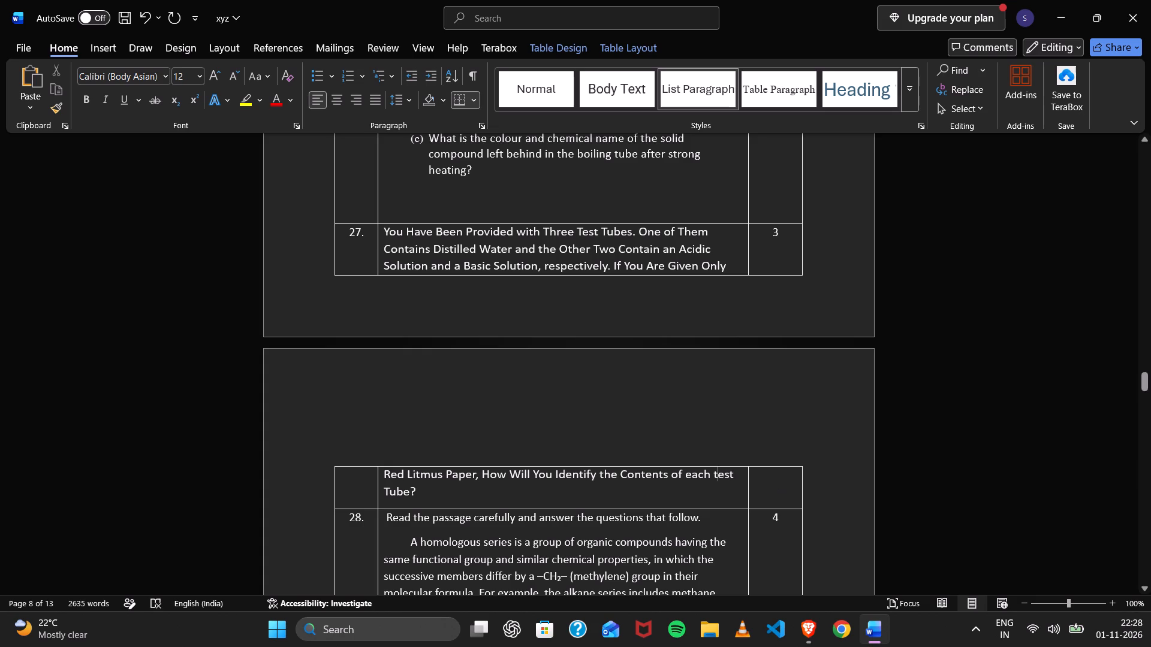
{"action": "left_click", "coordinate": [902, 492]}
Review the Chemistry section's questions 17 to 29 and their marks, up to the start of the Physics section.
{"action": "scroll", "coordinate": [902, 492], "scroll_direction": "down", "scroll_amount": 5}
{"action": "scroll", "coordinate": [902, 492], "scroll_direction": "up", "scroll_amount": 1}
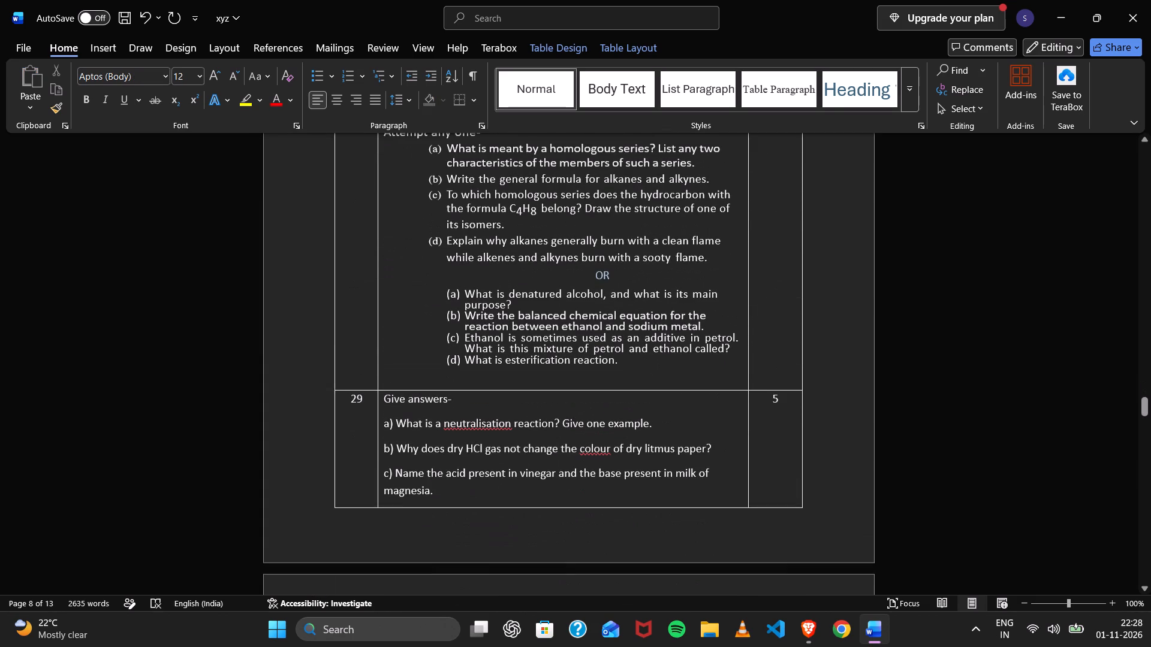
{"action": "scroll", "coordinate": [902, 492], "scroll_direction": "up", "scroll_amount": 3}
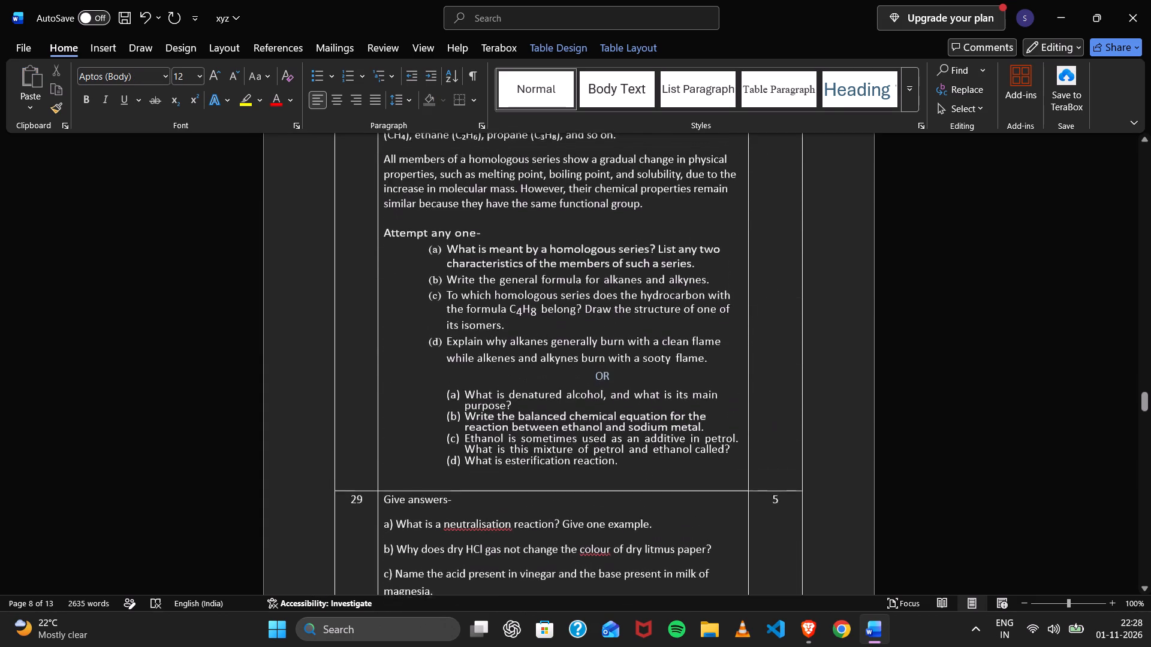
{"action": "scroll", "coordinate": [902, 492], "scroll_direction": "up", "scroll_amount": 3}
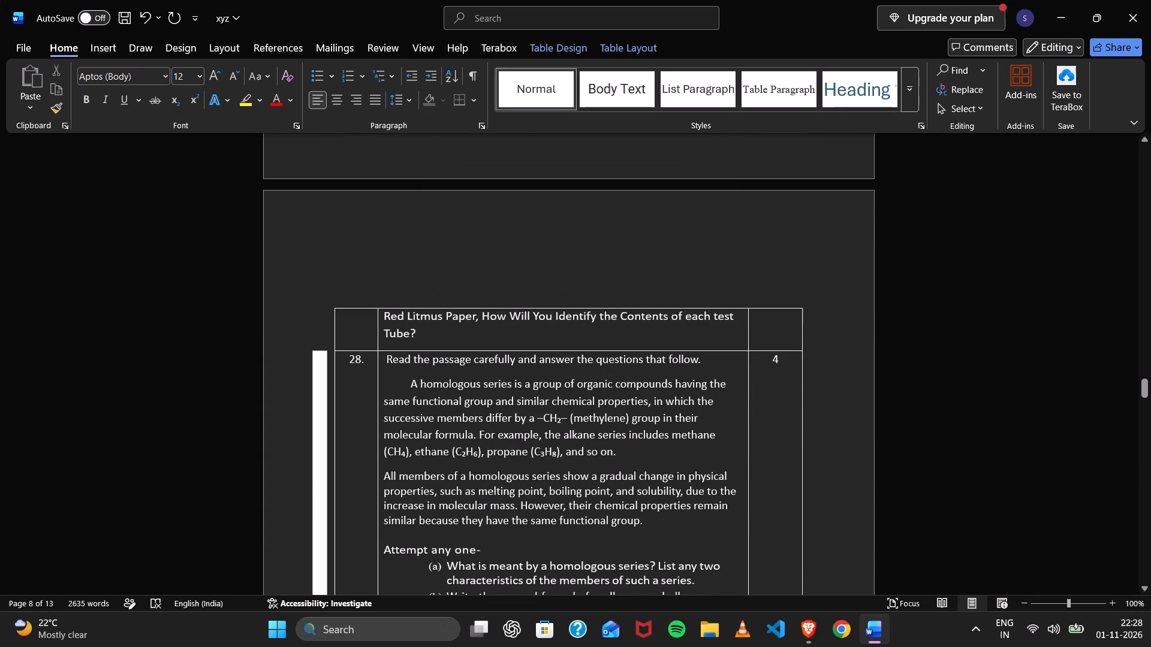
{"action": "scroll", "coordinate": [902, 492], "scroll_direction": "up", "scroll_amount": 2}
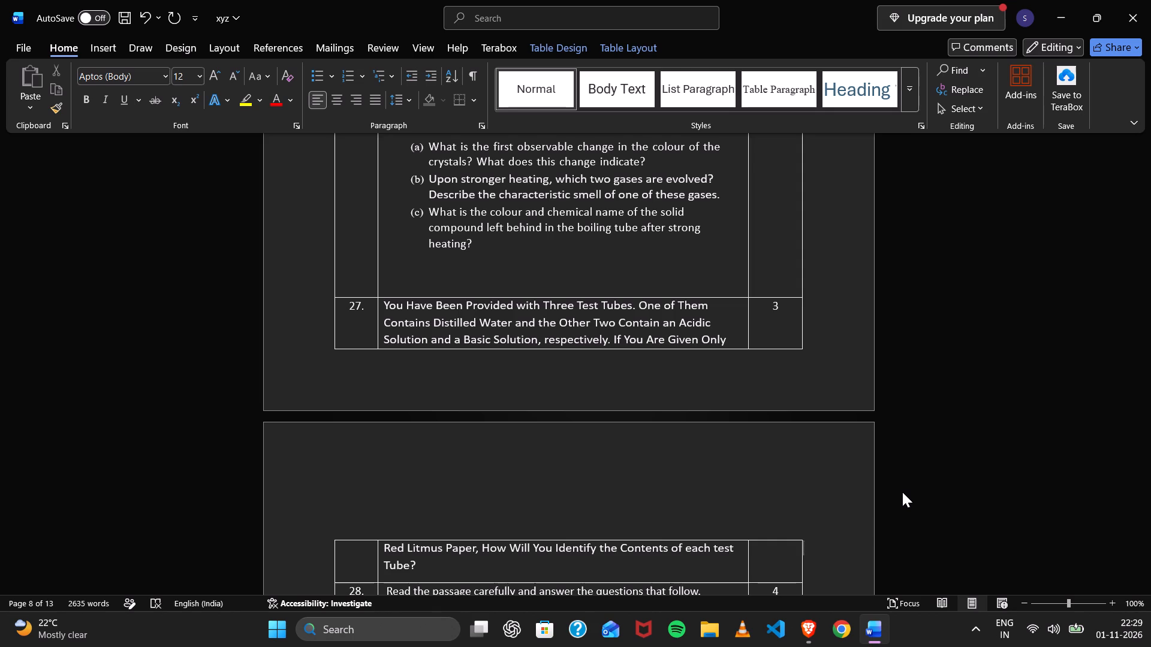
{"action": "scroll", "coordinate": [710, 407], "scroll_direction": "up", "scroll_amount": 4}
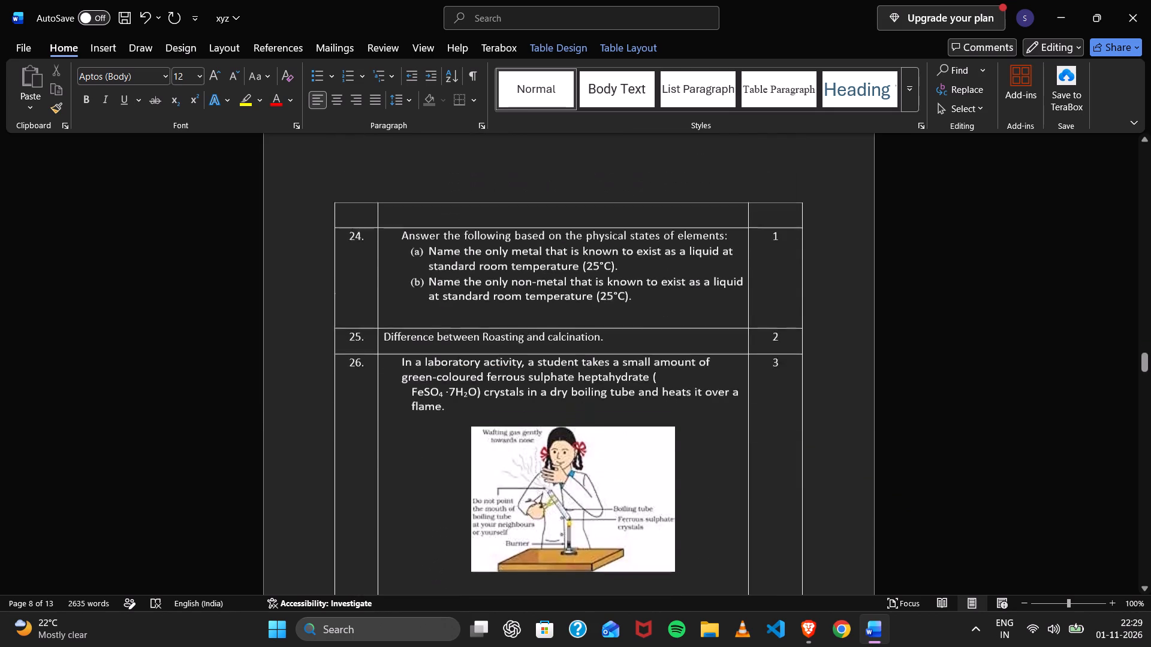
{"action": "scroll", "coordinate": [710, 407], "scroll_direction": "up", "scroll_amount": 1}
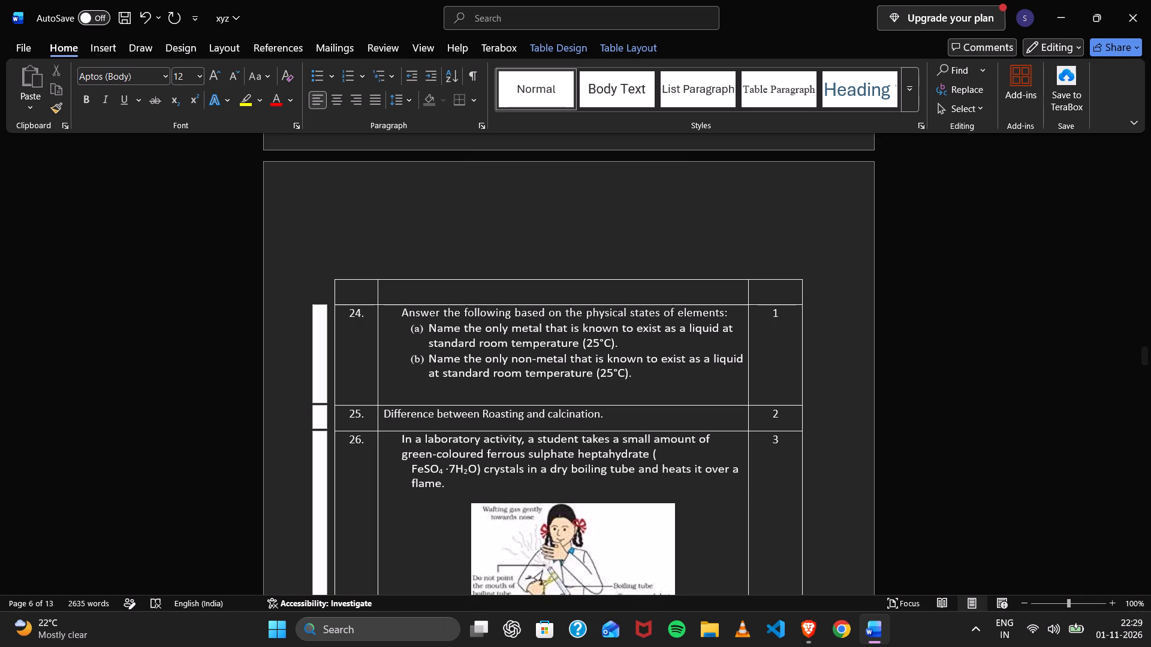
{"action": "scroll", "coordinate": [637, 397], "scroll_direction": "up", "scroll_amount": 5}
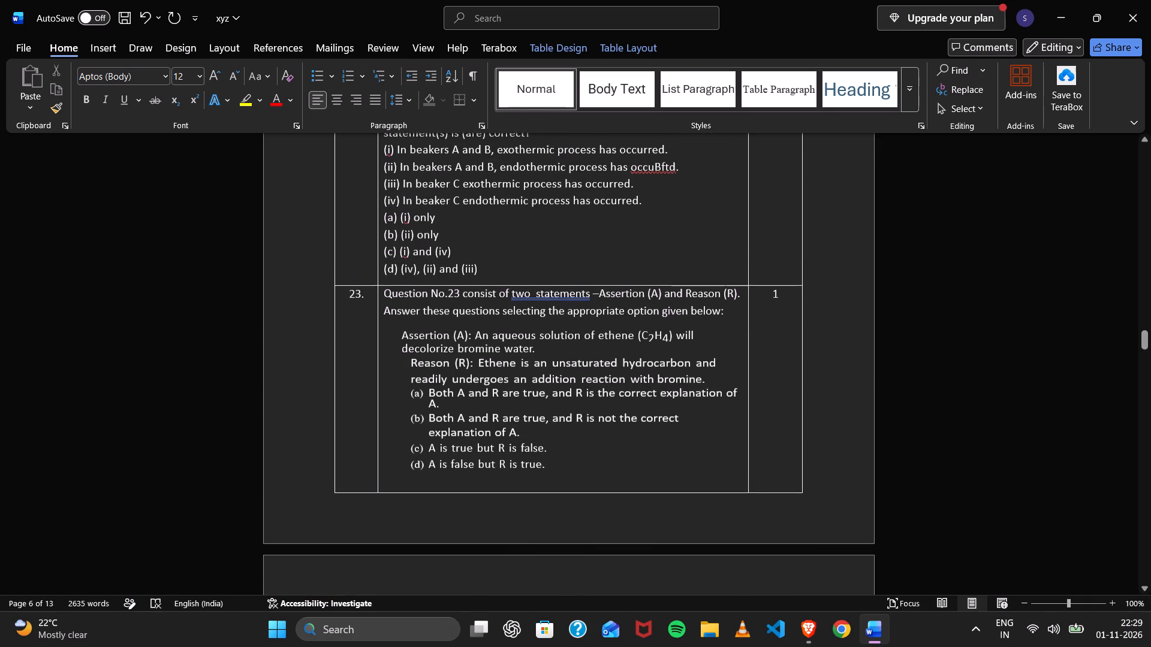
{"action": "scroll", "coordinate": [637, 397], "scroll_direction": "up", "scroll_amount": 1}
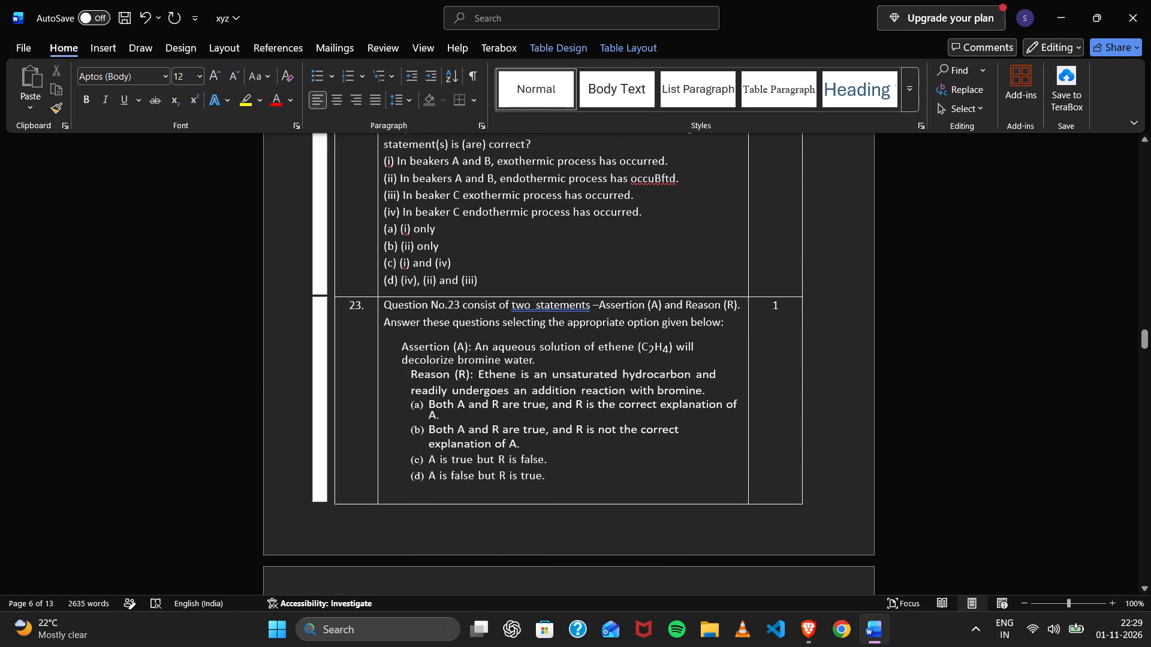
{"action": "scroll", "coordinate": [637, 397], "scroll_direction": "down", "scroll_amount": 3}
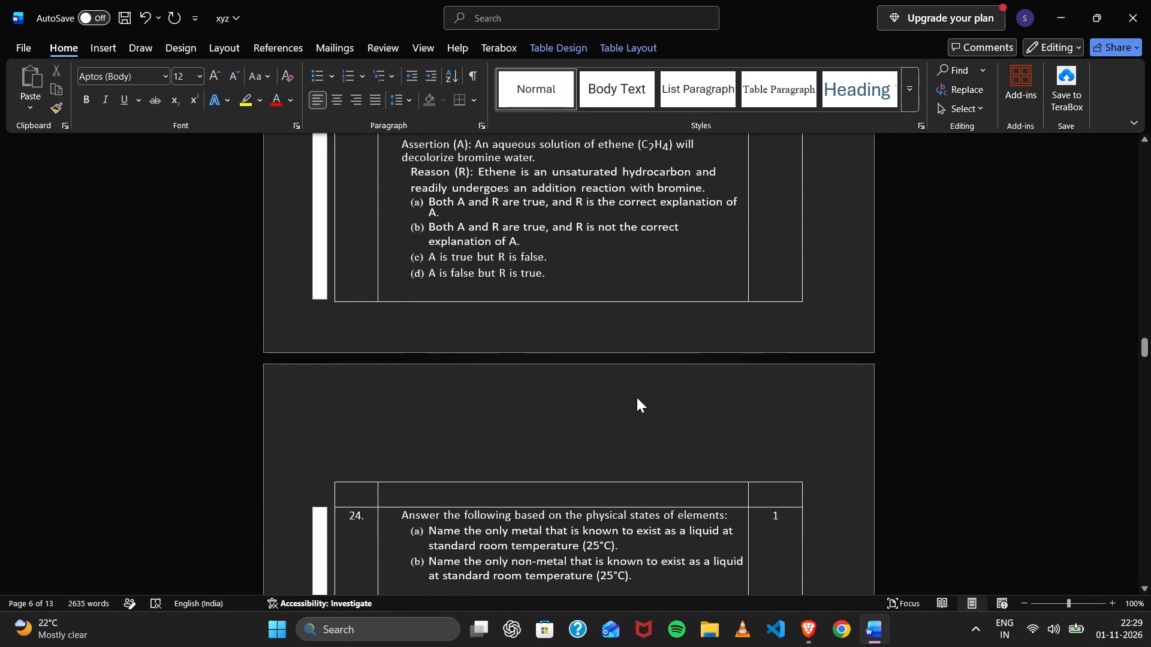
{"action": "scroll", "coordinate": [637, 397], "scroll_direction": "right", "scroll_amount": 1}
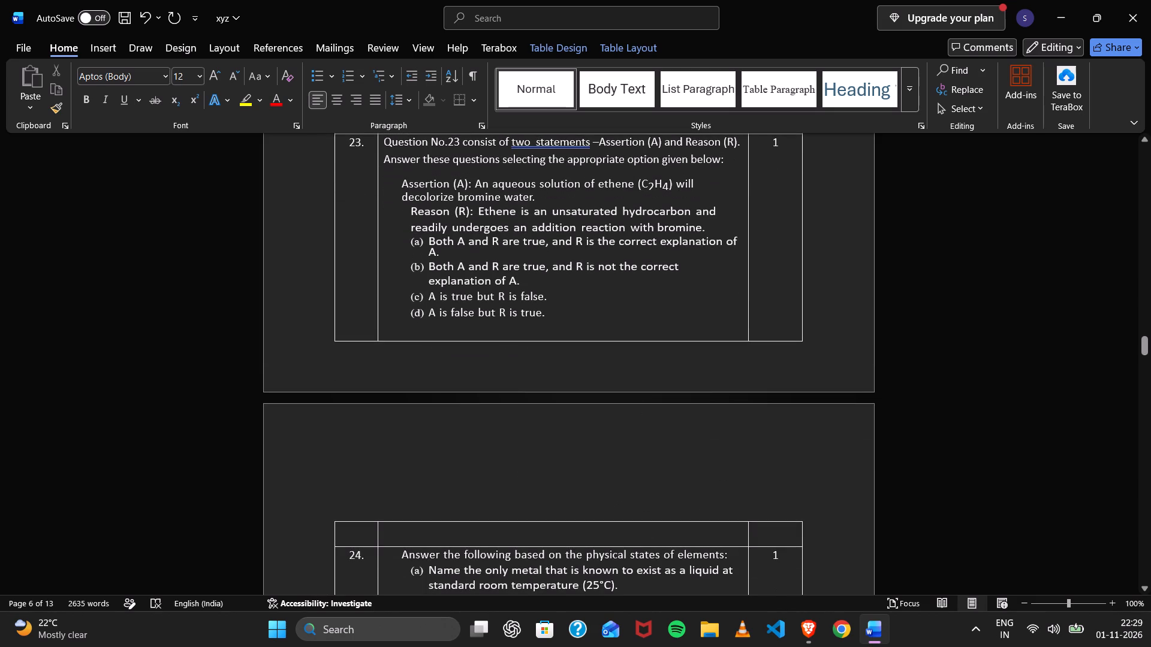
{"action": "scroll", "coordinate": [637, 397], "scroll_direction": "down", "scroll_amount": 3}
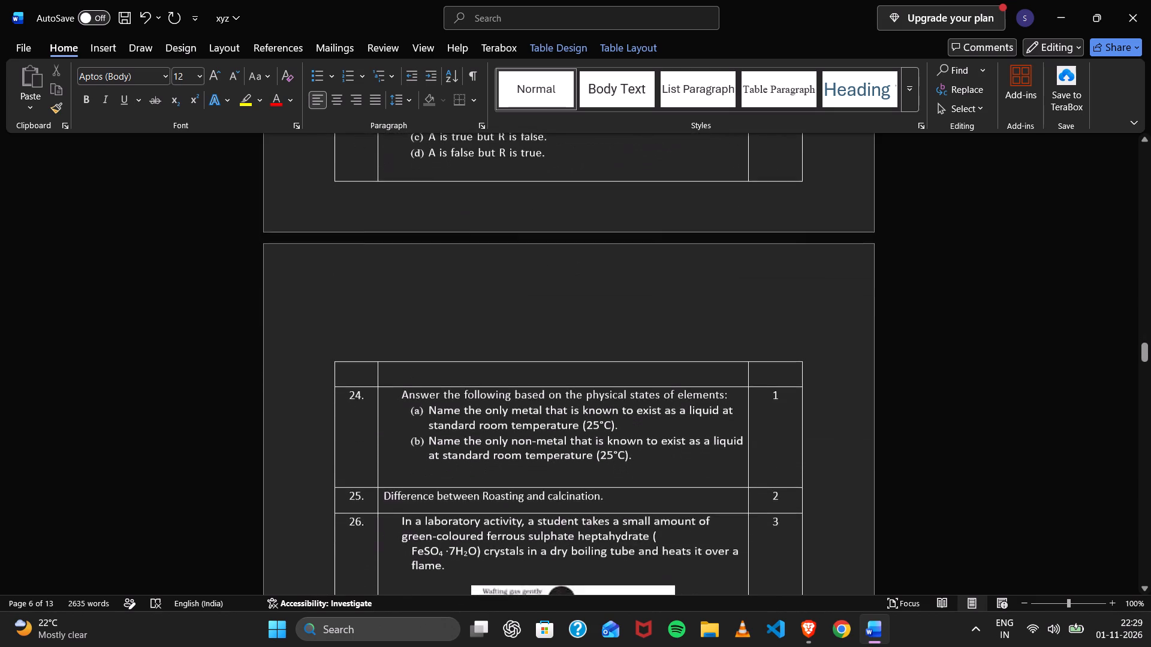
{"action": "scroll", "coordinate": [637, 397], "scroll_direction": "down", "scroll_amount": 3}
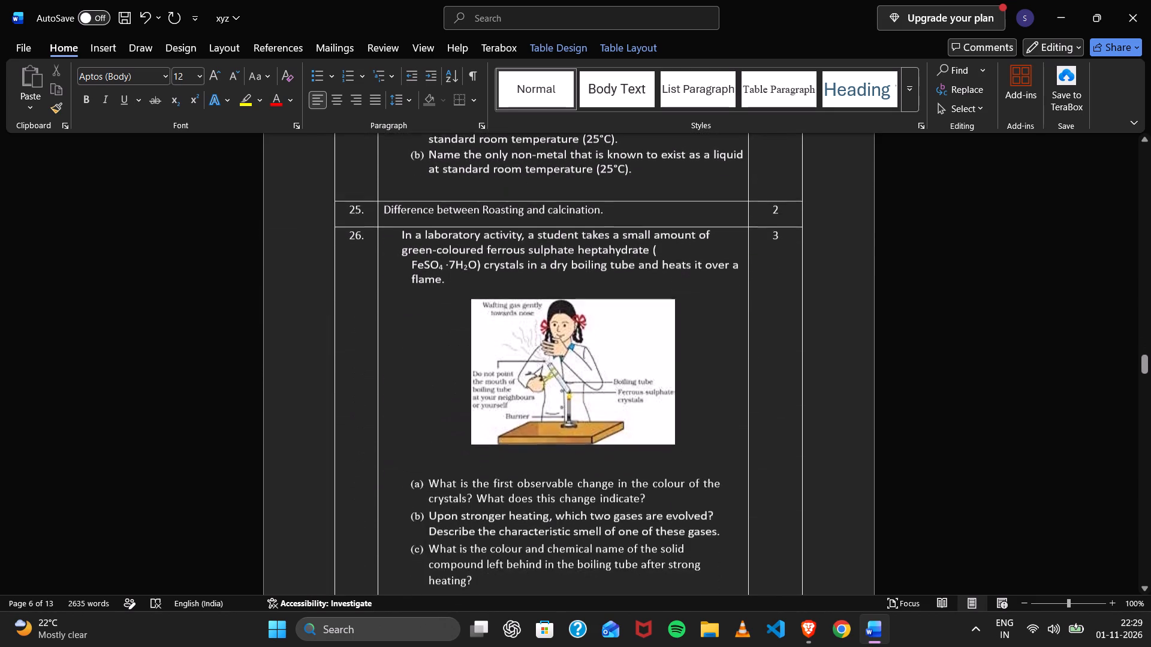
{"action": "scroll", "coordinate": [637, 397], "scroll_direction": "down", "scroll_amount": 1}
{"action": "scroll", "coordinate": [637, 397], "scroll_direction": "right", "scroll_amount": 8}
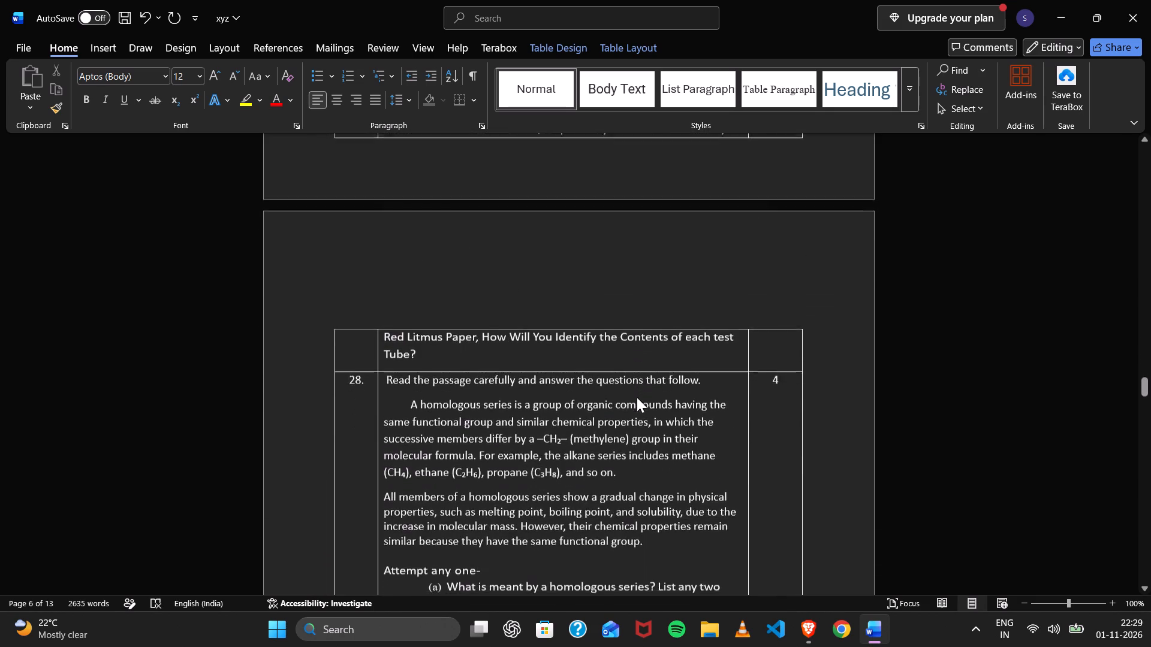
{"action": "scroll", "coordinate": [637, 397], "scroll_direction": "right", "scroll_amount": 8}
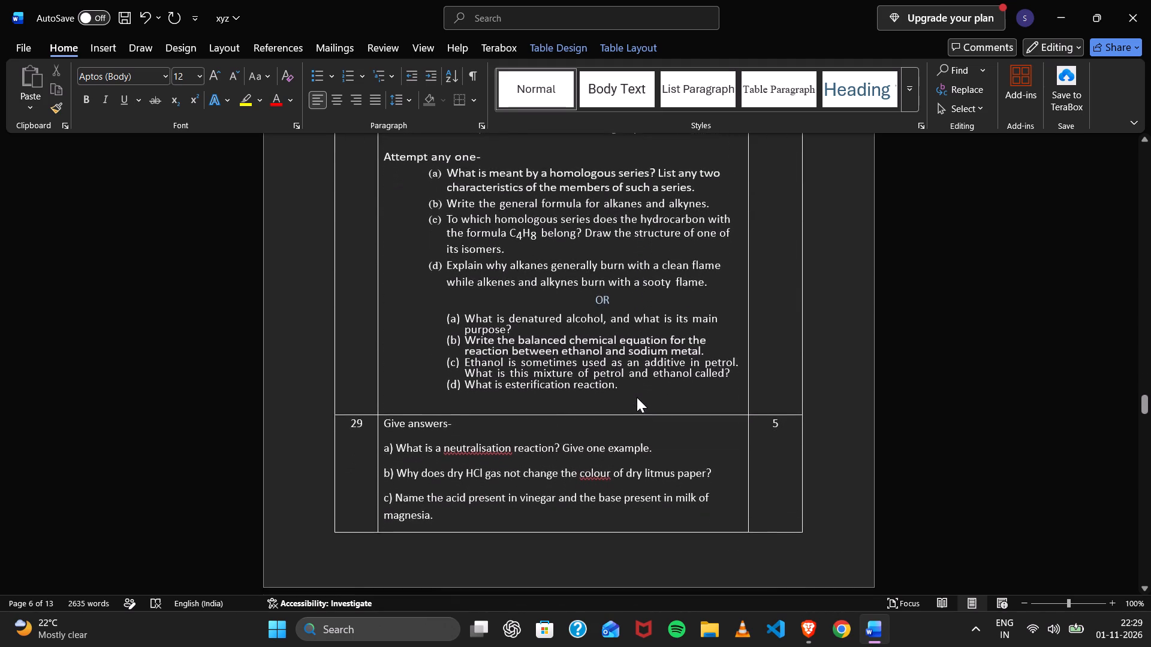
{"action": "scroll", "coordinate": [637, 397], "scroll_direction": "right", "scroll_amount": 4}
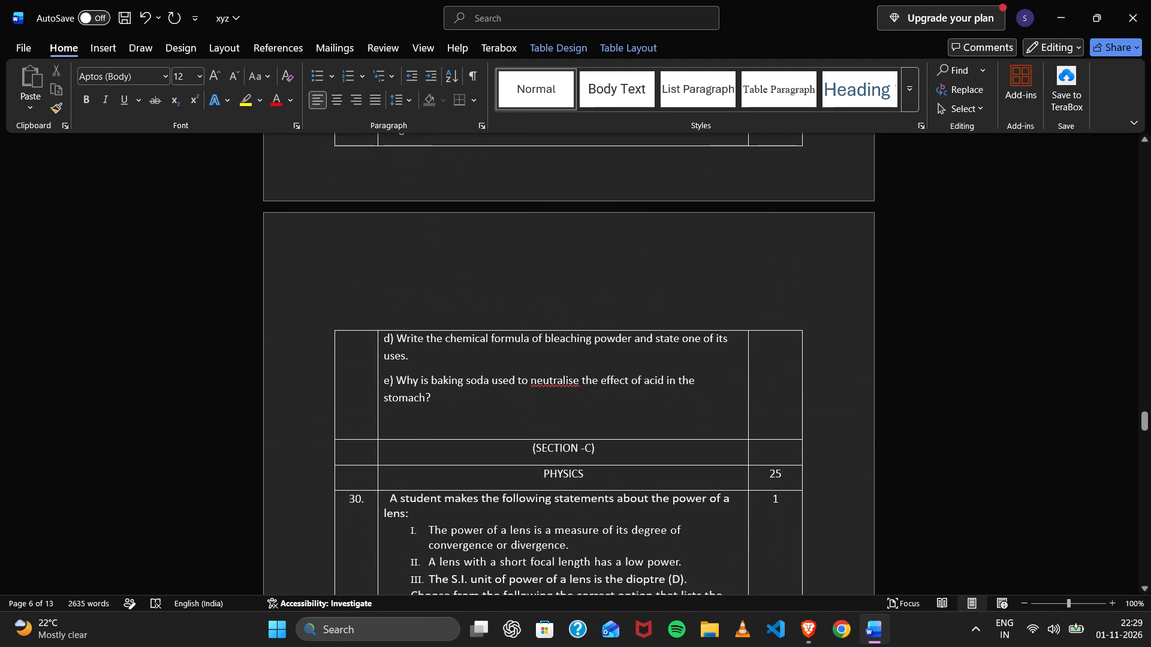
{"action": "scroll", "coordinate": [637, 397], "scroll_direction": "right", "scroll_amount": 1}
{"action": "scroll", "coordinate": [637, 397], "scroll_direction": "up", "scroll_amount": 5}
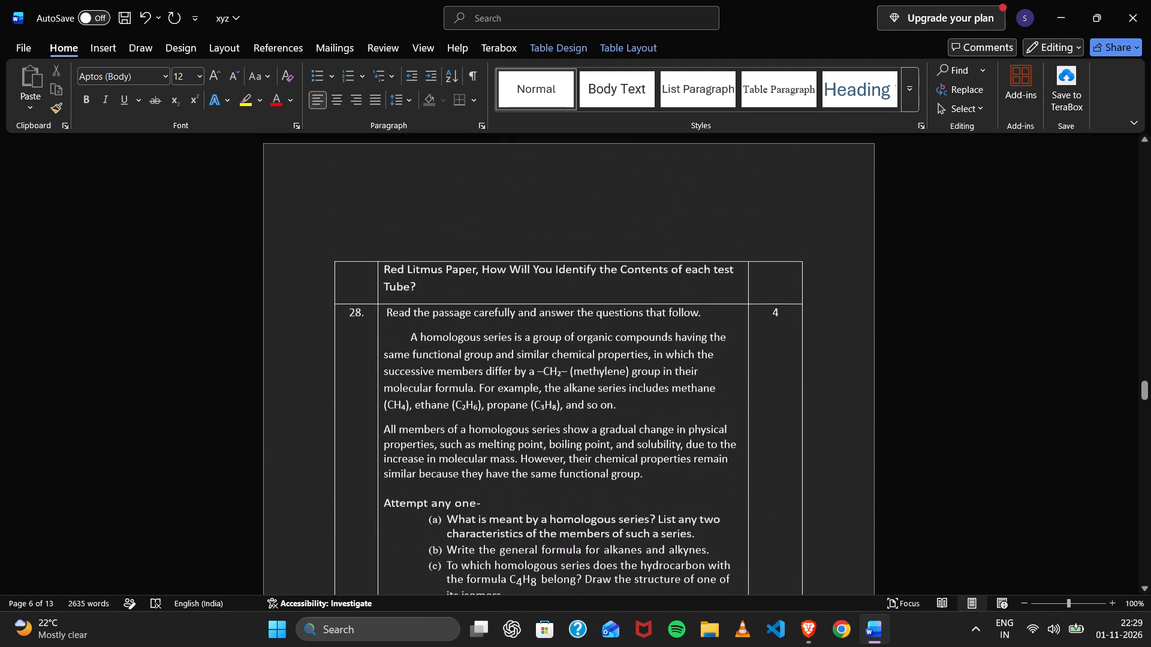
{"action": "scroll", "coordinate": [637, 397], "scroll_direction": "up", "scroll_amount": 8}
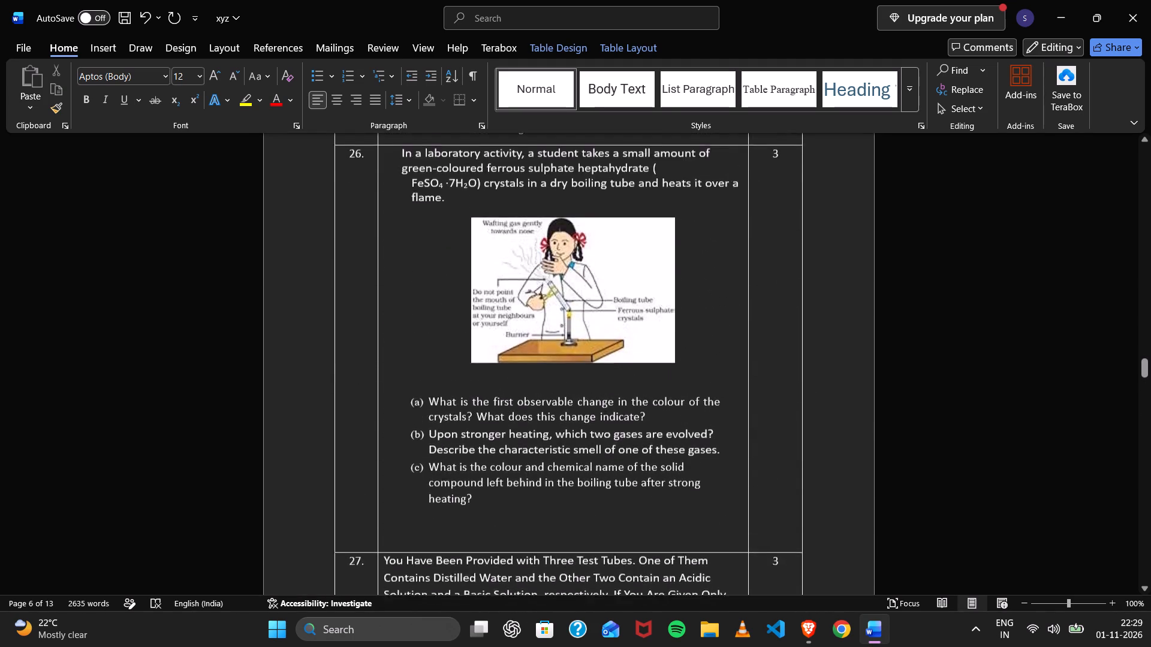
{"action": "scroll", "coordinate": [637, 397], "scroll_direction": "up", "scroll_amount": 4}
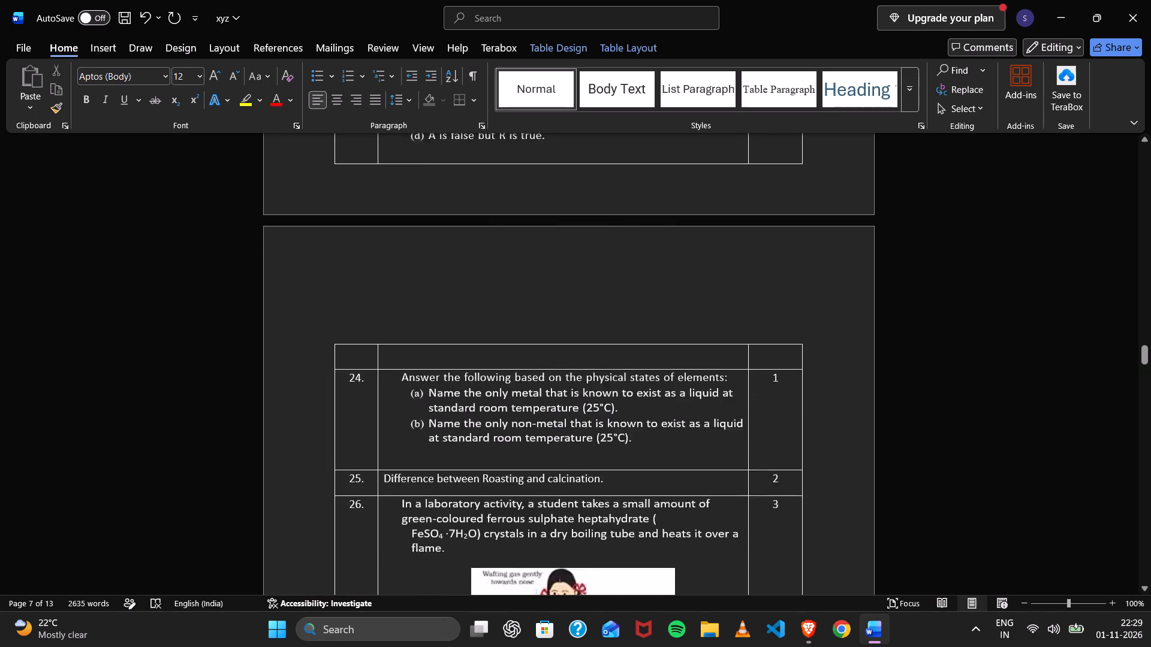
{"action": "scroll", "coordinate": [637, 397], "scroll_direction": "up", "scroll_amount": 7}
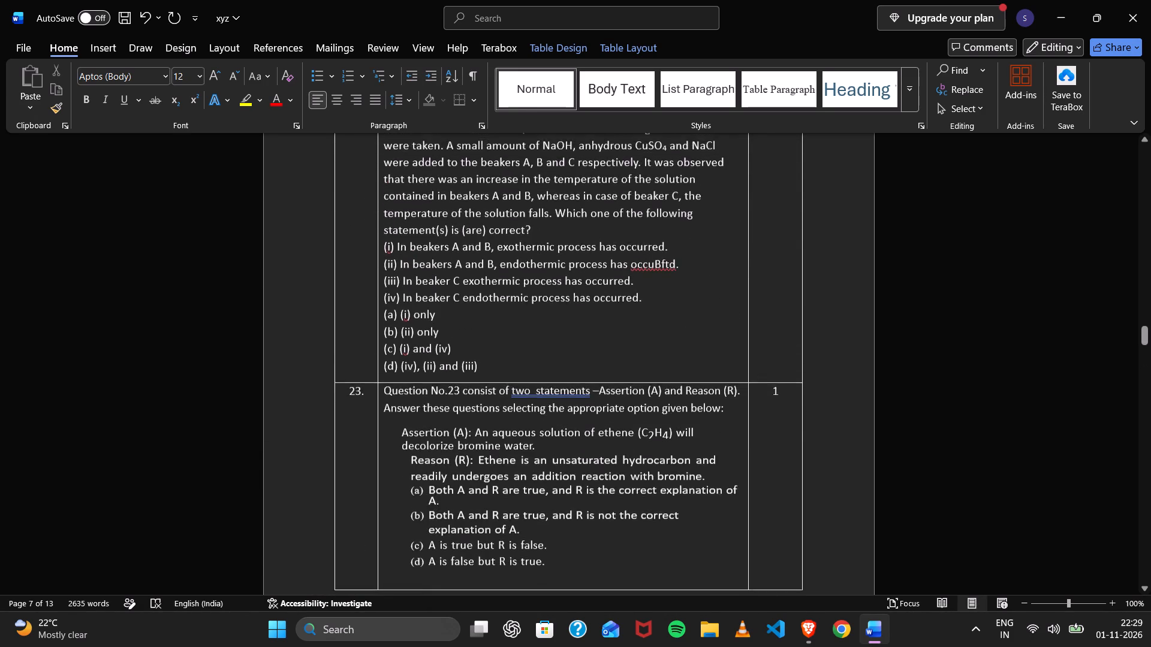
{"action": "scroll", "coordinate": [637, 397], "scroll_direction": "up", "scroll_amount": 4}
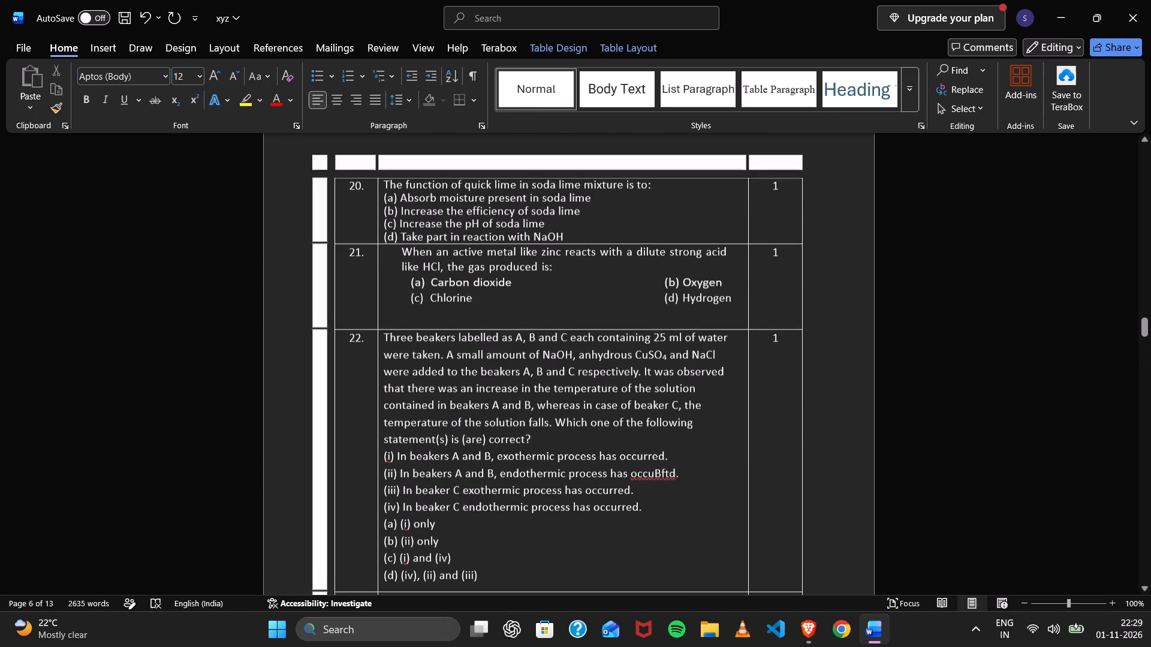
{"action": "scroll", "coordinate": [650, 401], "scroll_direction": "up", "scroll_amount": 6}
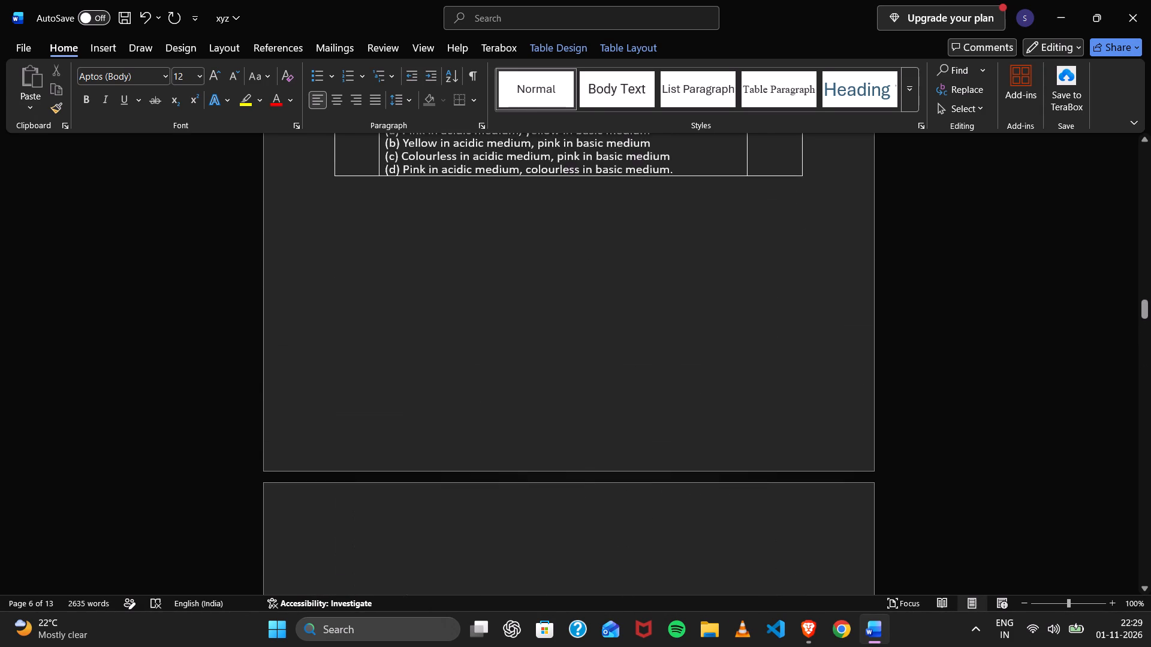
{"action": "scroll", "coordinate": [650, 401], "scroll_direction": "up", "scroll_amount": 6}
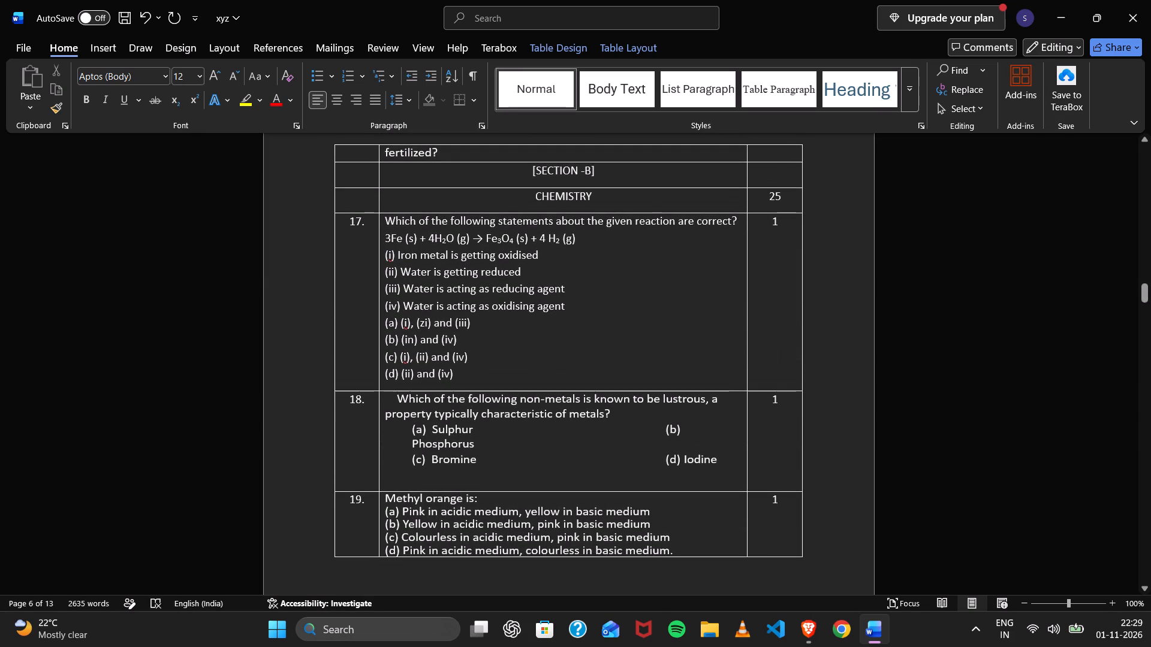
Set the marks for question 24, on metals and non-metals that are liquid at room temperature, to 2.
{"action": "scroll", "coordinate": [650, 401], "scroll_direction": "down", "scroll_amount": 2}
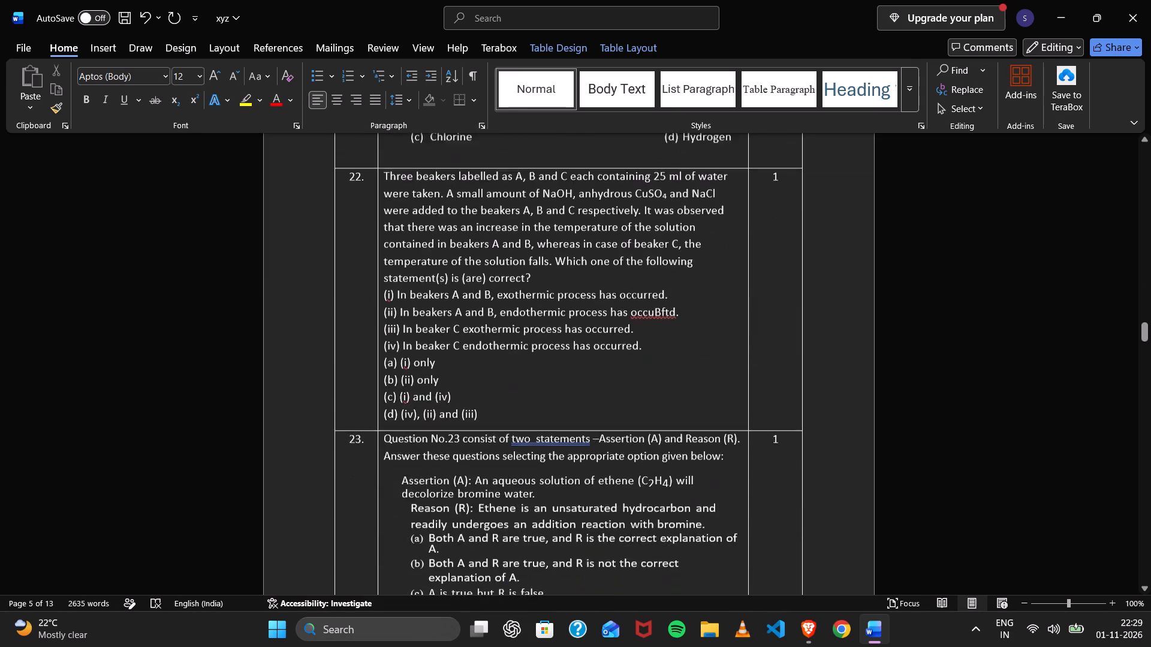
{"action": "scroll", "coordinate": [650, 401], "scroll_direction": "down", "scroll_amount": 4}
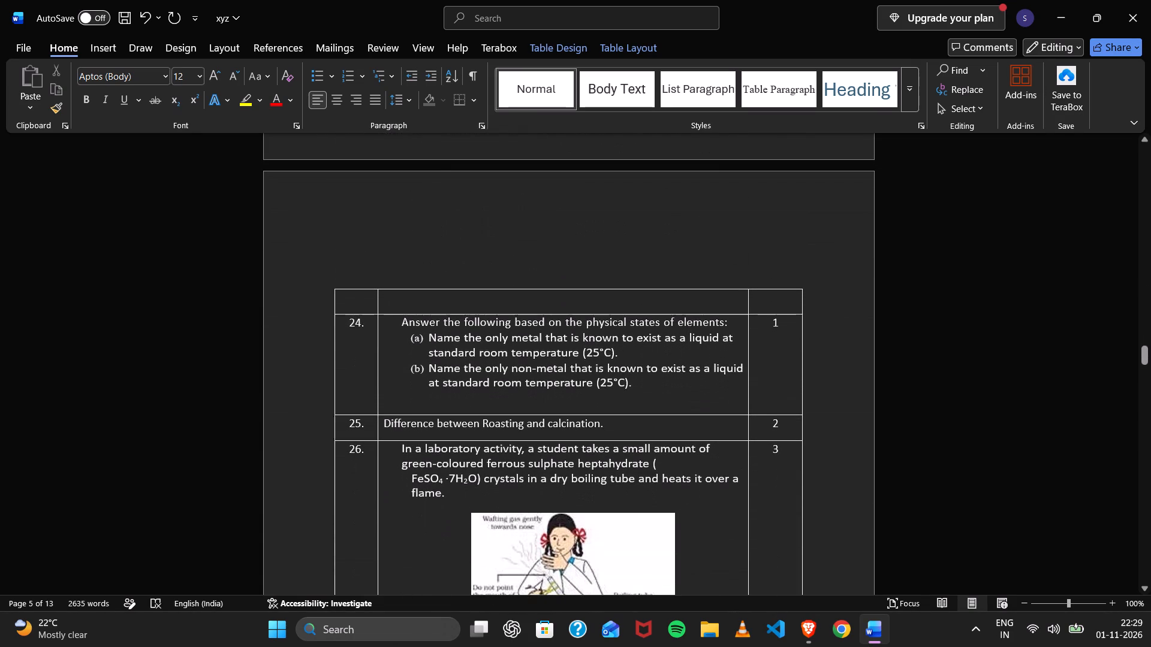
{"action": "left_click", "coordinate": [779, 324]}
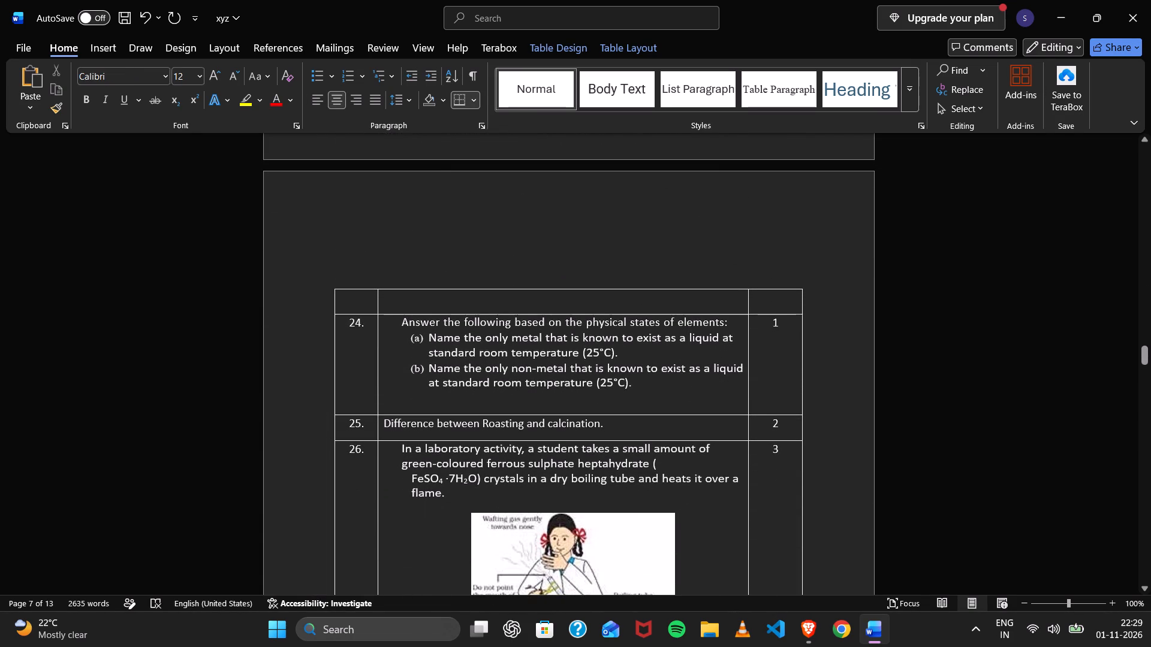
{"action": "key", "text": "BackSpace"}
{"action": "key", "text": "2"}
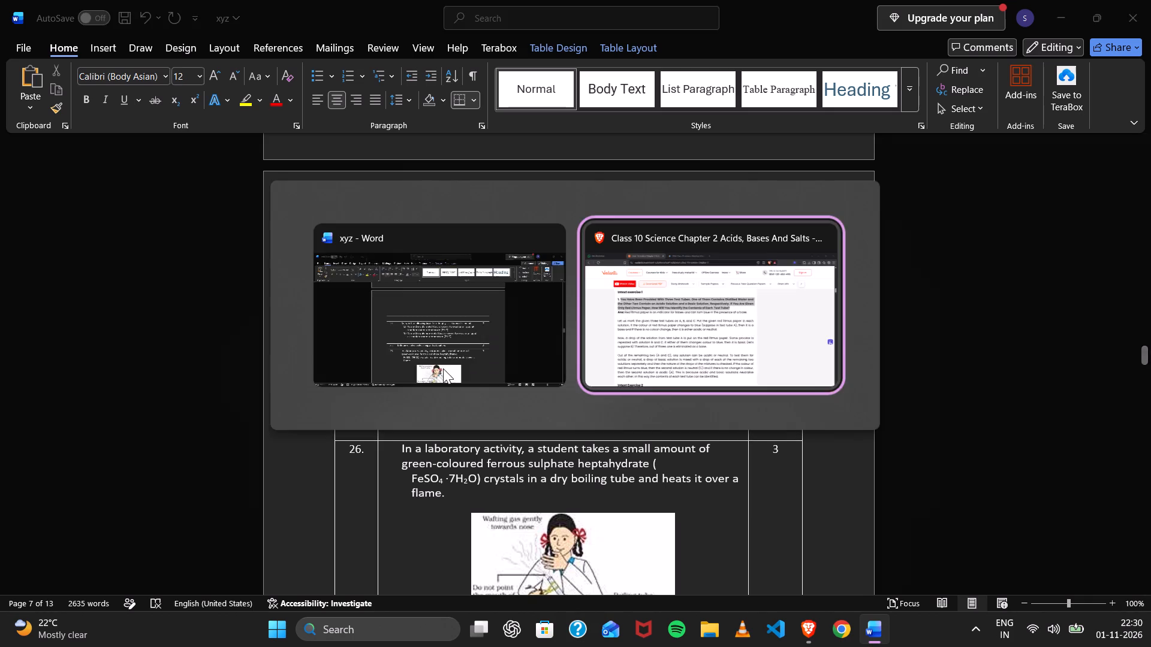
Switch to the Brave browser and search the web for "metals and non metals question answers".
{"action": "scroll", "coordinate": [344, 280], "scroll_direction": "up", "scroll_amount": 1}
{"action": "scroll", "coordinate": [344, 280], "scroll_direction": "right", "scroll_amount": 7}
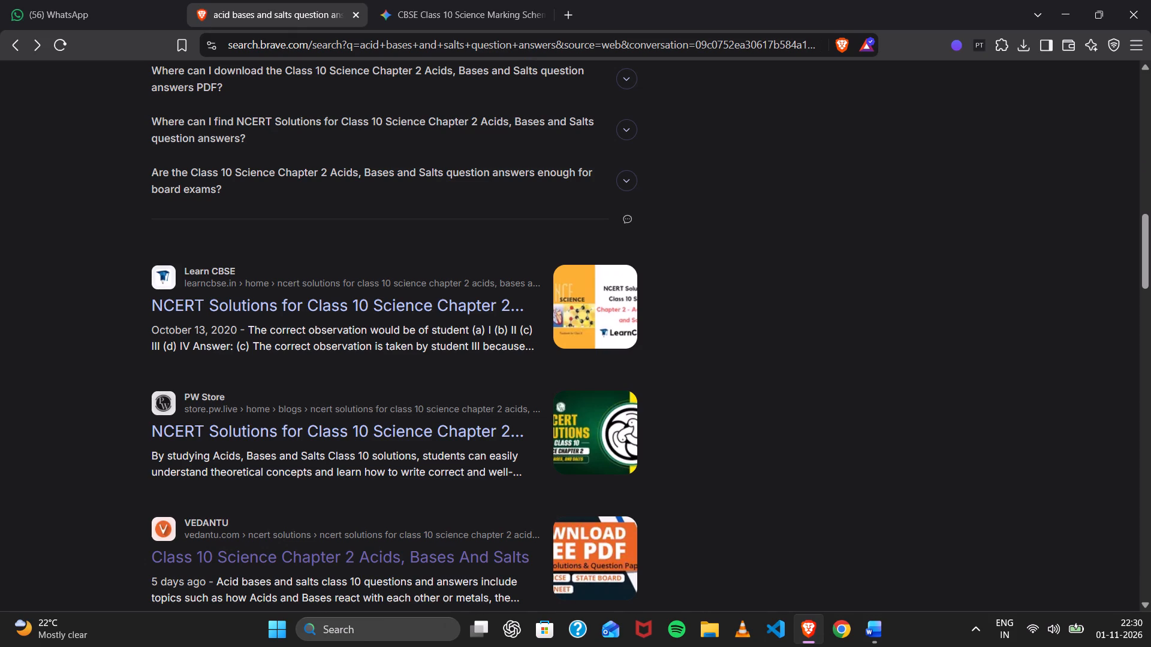
{"action": "scroll", "coordinate": [352, 346], "scroll_direction": "up", "scroll_amount": 9}
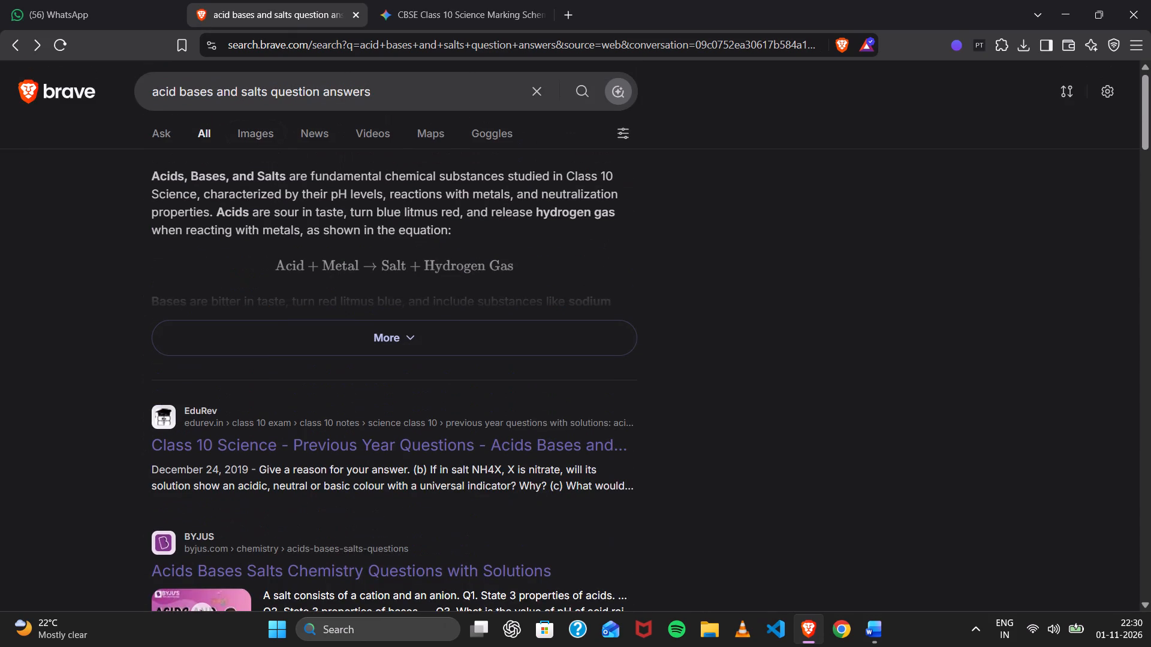
{"action": "left_click_drag", "start_coordinate": [270, 88], "coordinate": [138, 100]}
{"action": "type", "text": "metals ad"}
{"action": "key", "text": "BackSpace"}
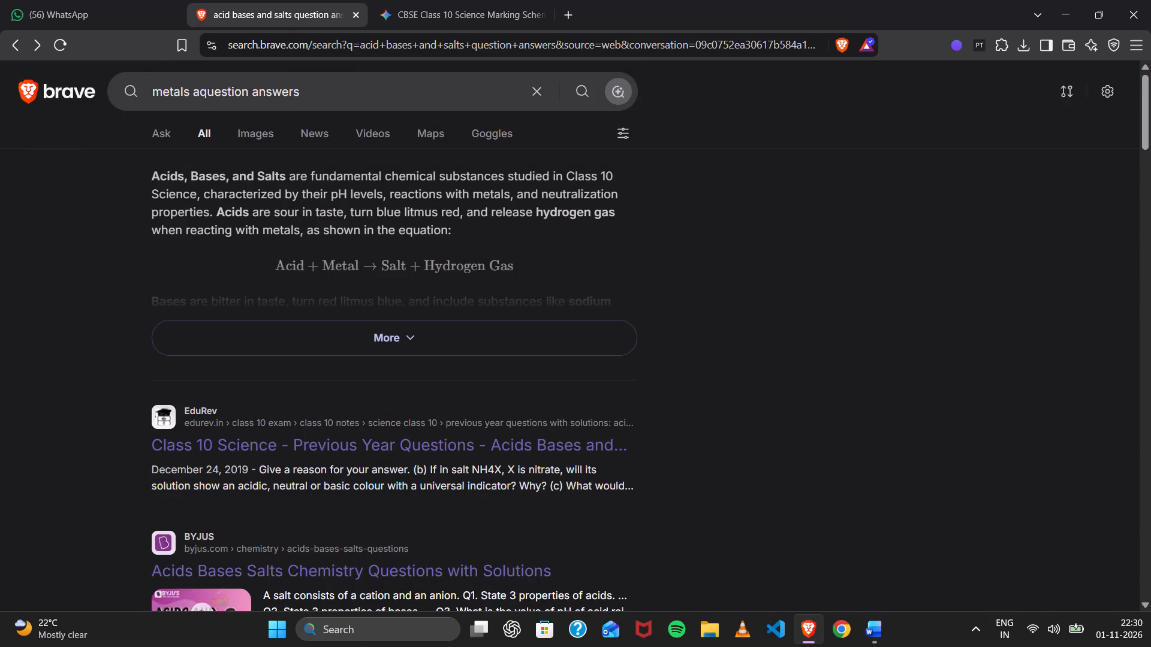
{"action": "type", "text": "nd non metals"}
{"action": "key", "text": "space"}
{"action": "key", "text": "Return"}
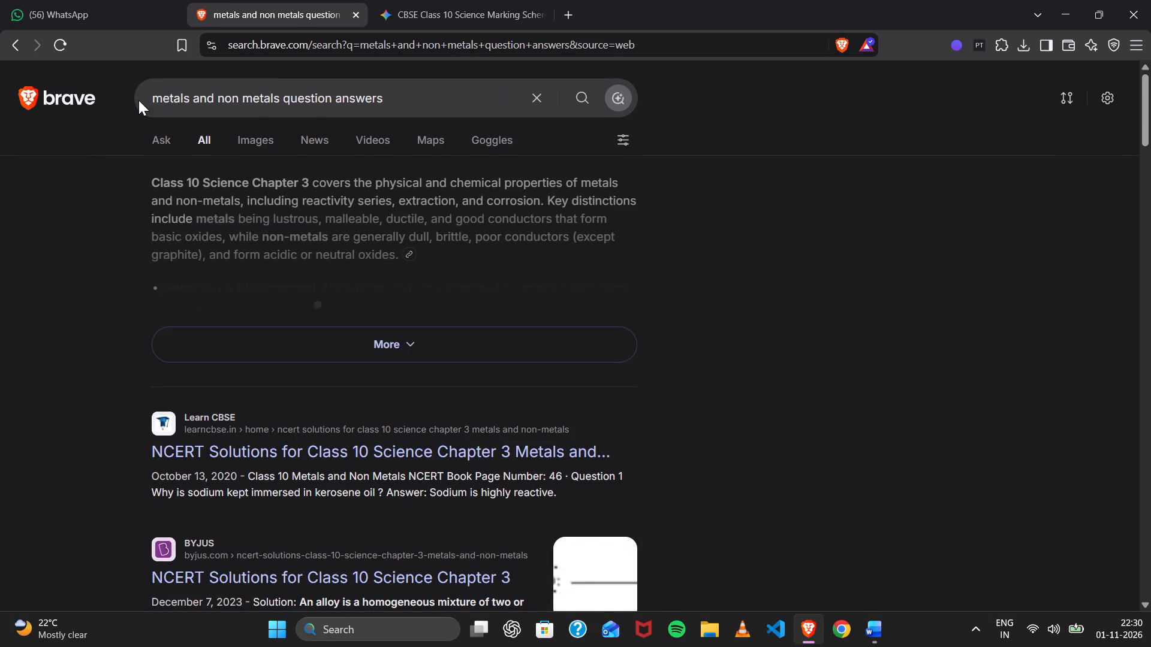
Open Vedantu's Class 10 Science Chapter 3 Metals And Non Metals page from the search results.
{"action": "scroll", "coordinate": [332, 442], "scroll_direction": "down", "scroll_amount": 2}
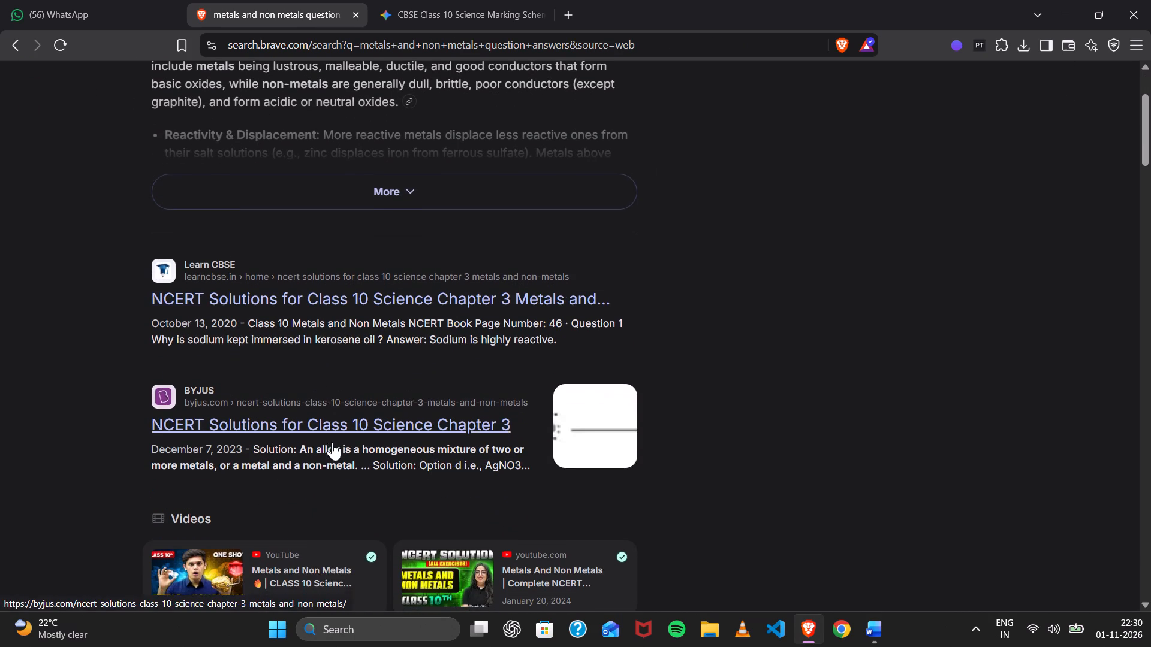
{"action": "scroll", "coordinate": [316, 310], "scroll_direction": "down", "scroll_amount": 6}
{"action": "scroll", "coordinate": [293, 359], "scroll_direction": "down", "scroll_amount": 1}
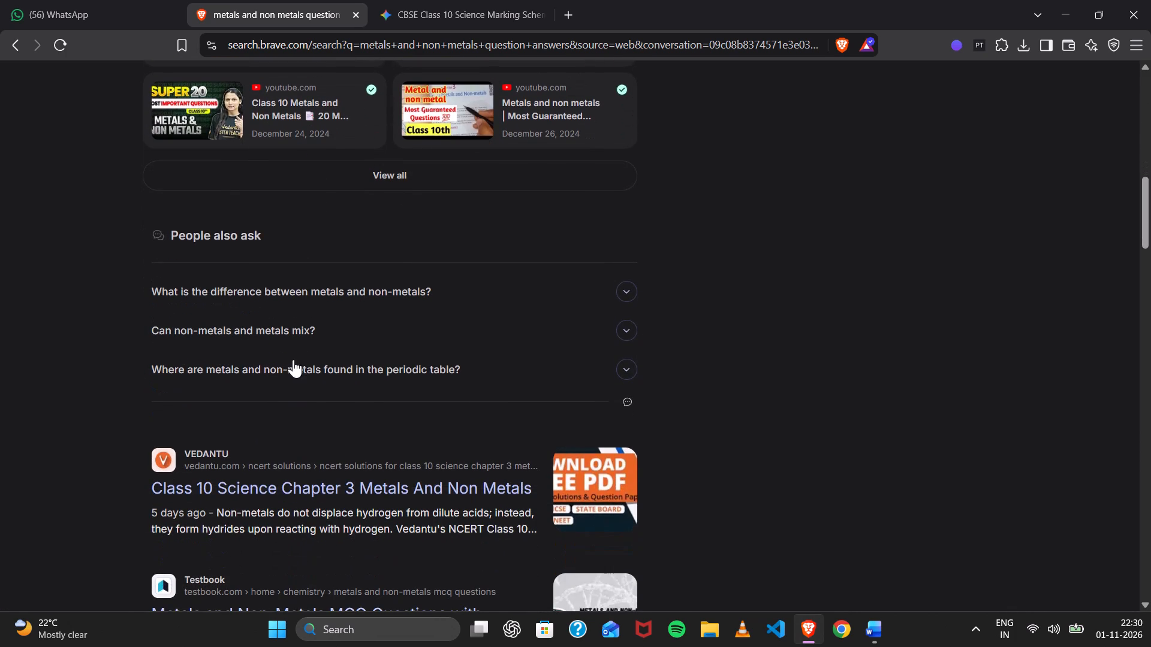
{"action": "left_click", "coordinate": [284, 467]}
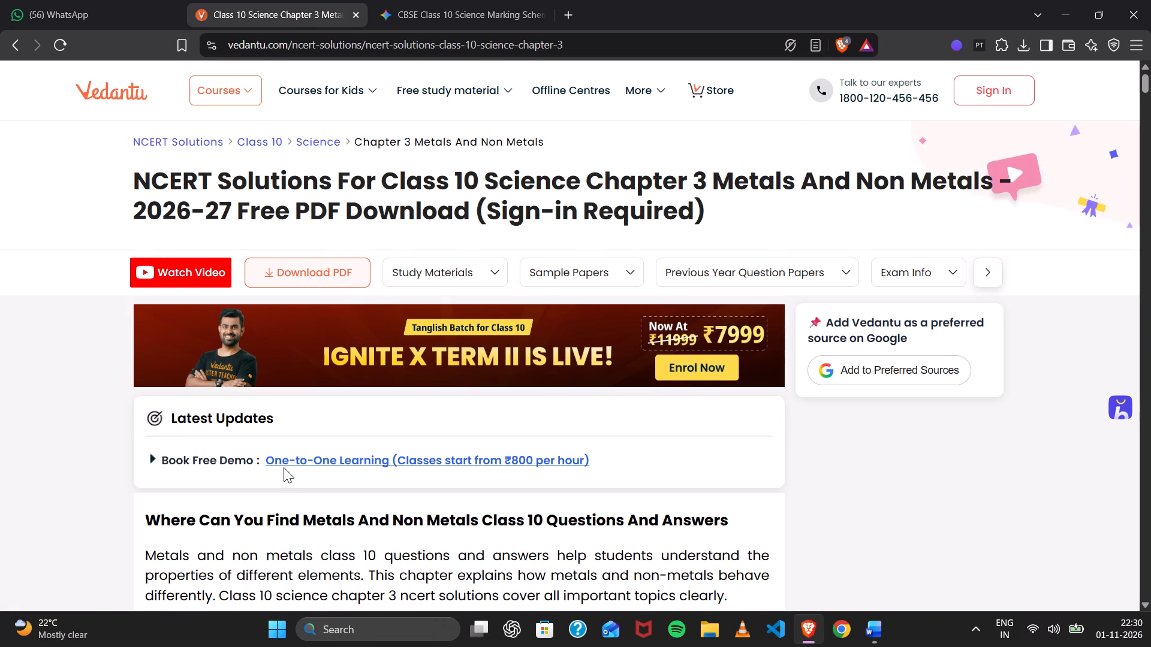
Find and copy the intext question on writing equations for iron with steam and calcium and potassium with water.
{"action": "scroll", "coordinate": [341, 518], "scroll_direction": "down", "scroll_amount": 4}
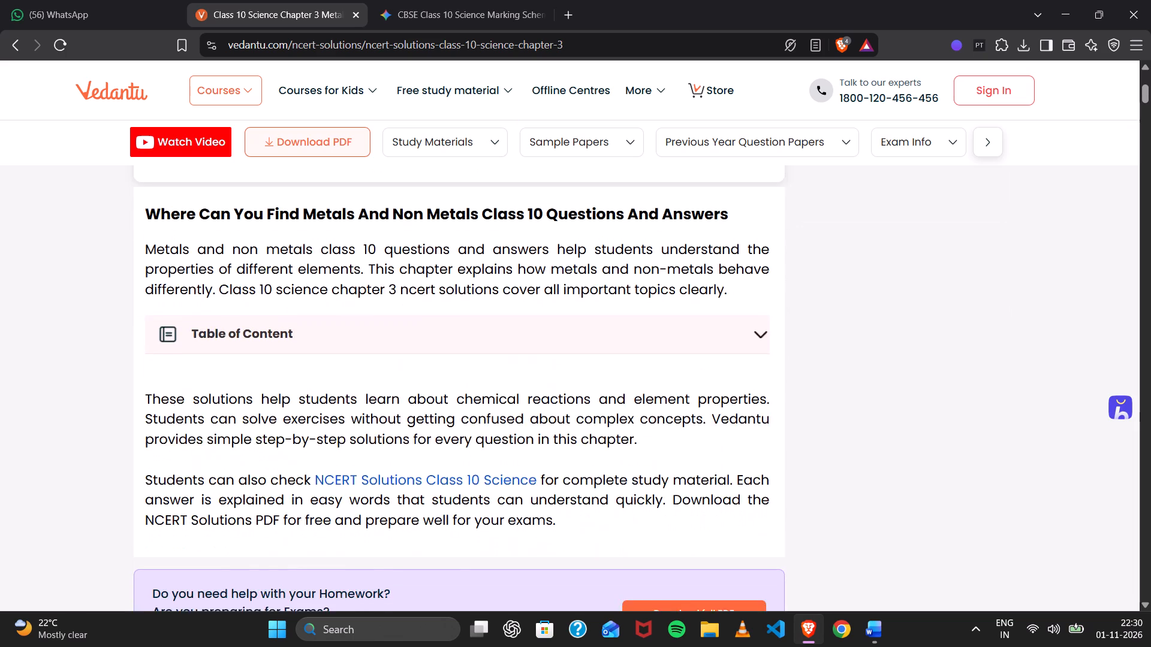
{"action": "scroll", "coordinate": [341, 518], "scroll_direction": "down", "scroll_amount": 6}
{"action": "scroll", "coordinate": [525, 360], "scroll_direction": "down", "scroll_amount": 3}
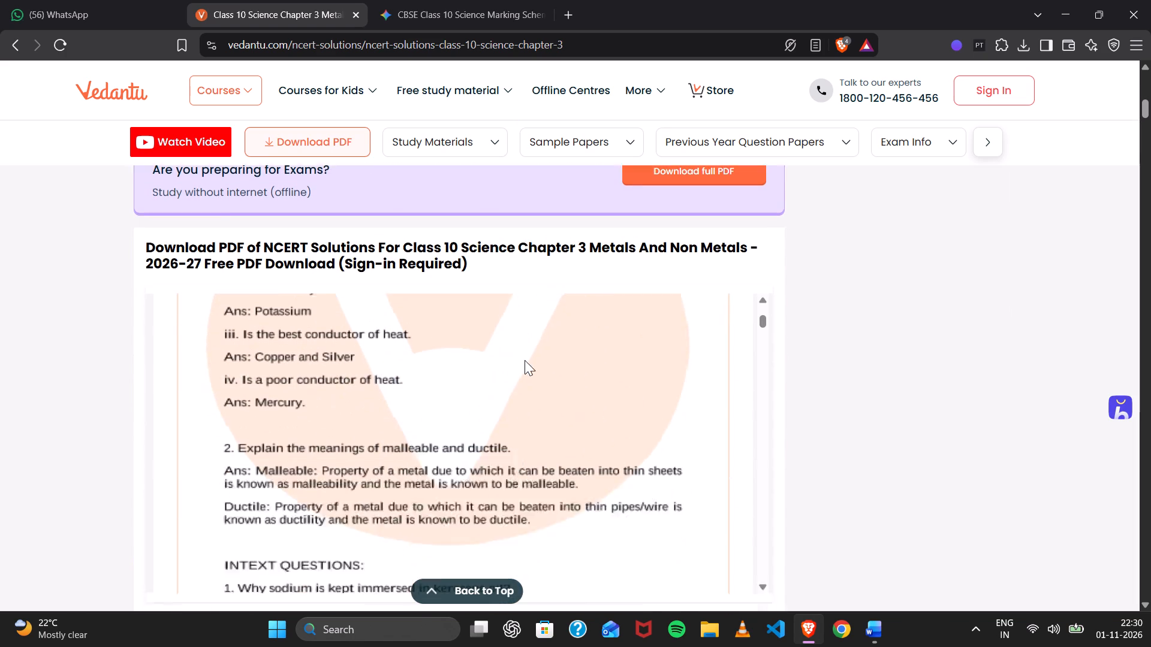
{"action": "scroll", "coordinate": [525, 360], "scroll_direction": "down", "scroll_amount": 3}
{"action": "scroll", "coordinate": [526, 443], "scroll_direction": "down", "scroll_amount": 11}
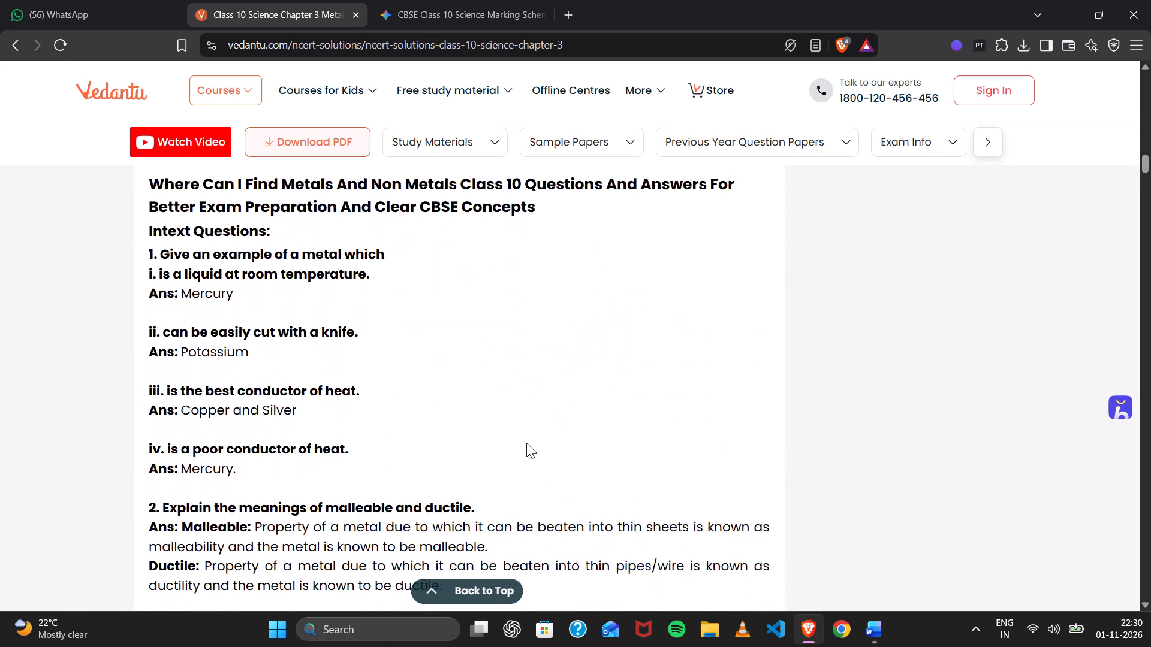
{"action": "scroll", "coordinate": [526, 443], "scroll_direction": "down", "scroll_amount": 4}
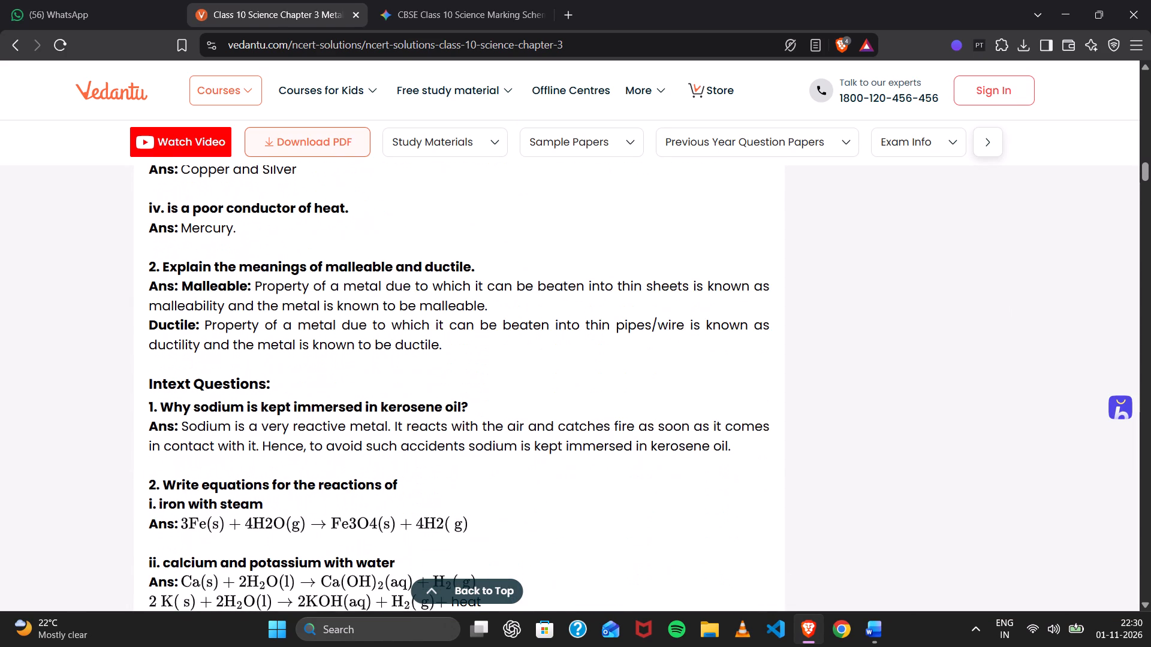
{"action": "scroll", "coordinate": [526, 443], "scroll_direction": "down", "scroll_amount": 3}
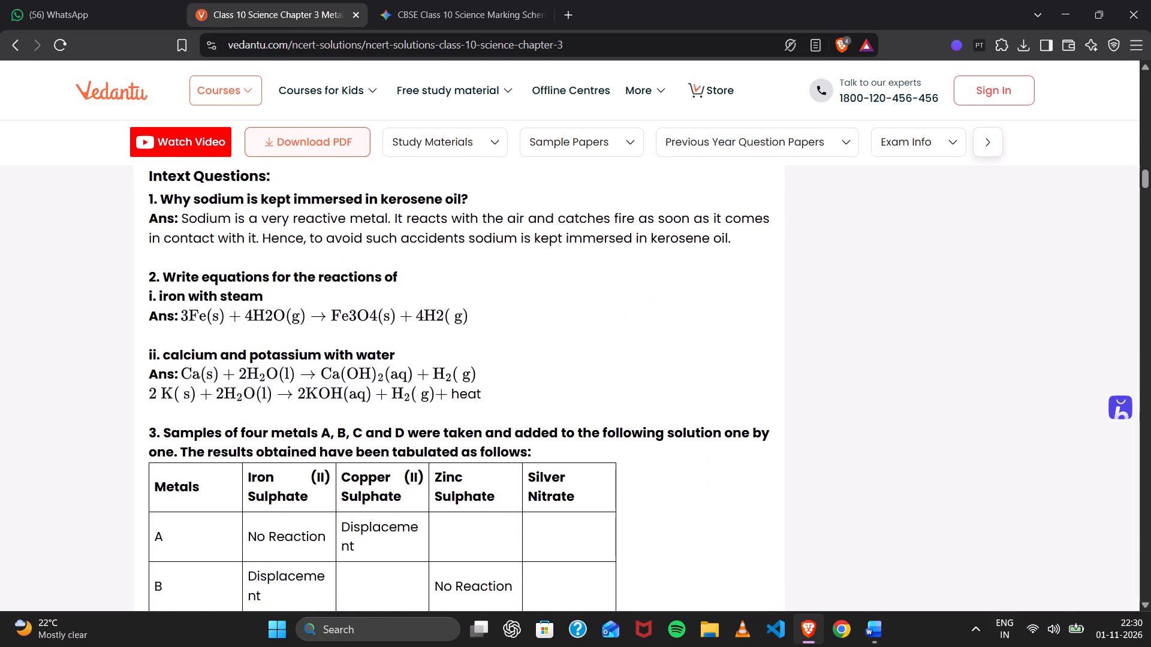
{"action": "left_click_drag", "start_coordinate": [156, 279], "coordinate": [423, 347]}
{"action": "key", "text": "ctrl+c"}
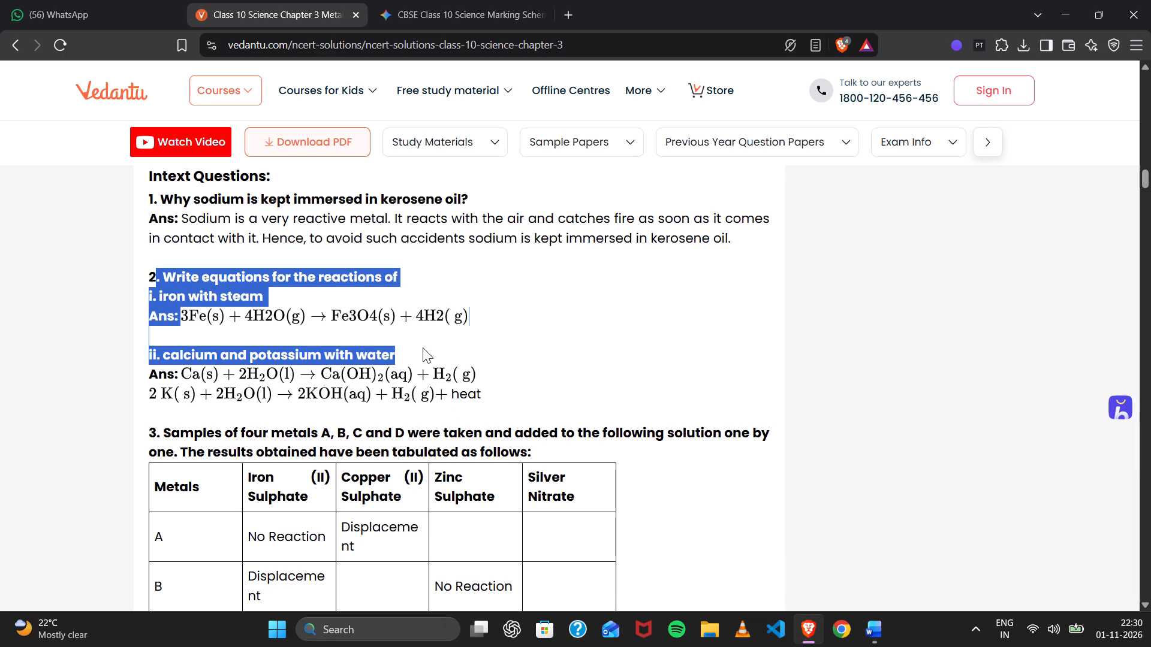
Back in the Word question paper, replace question 24's text with the copied question on writing reaction equations.
{"action": "scroll", "coordinate": [444, 391], "scroll_direction": "down", "scroll_amount": 1}
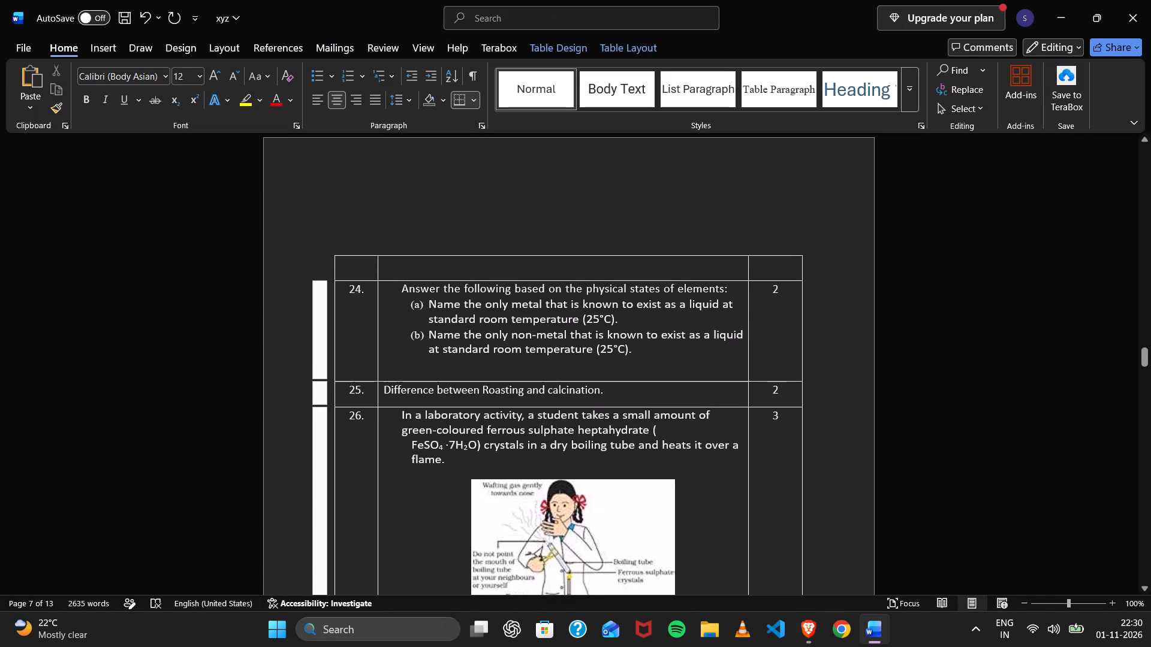
{"action": "scroll", "coordinate": [444, 391], "scroll_direction": "down", "scroll_amount": 2}
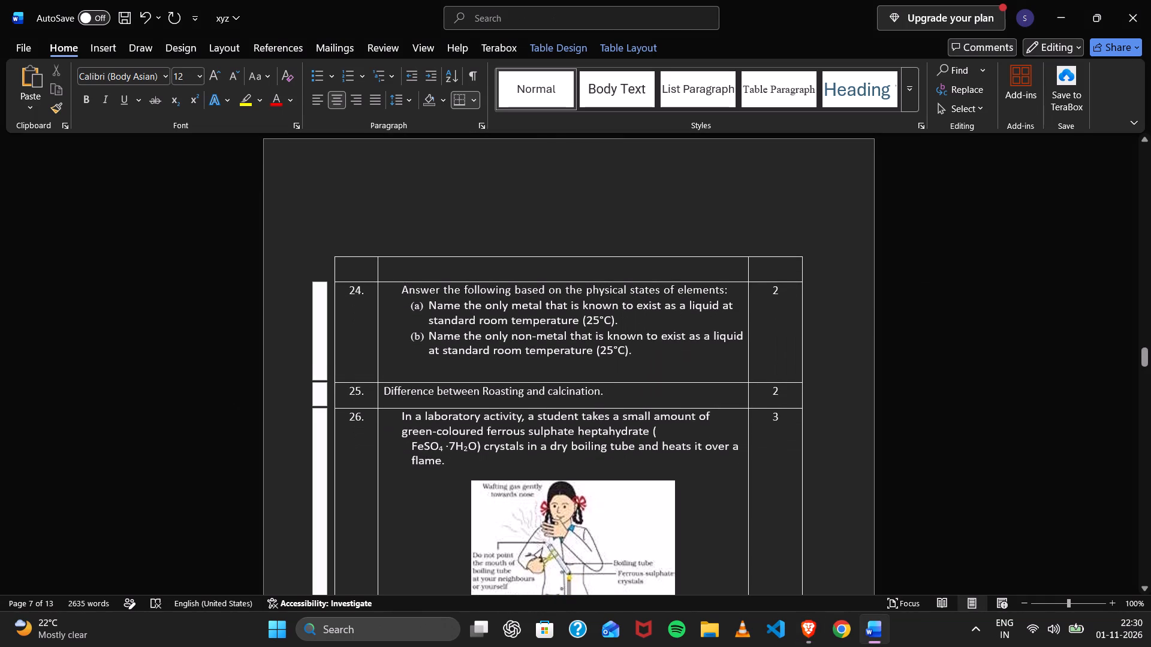
{"action": "scroll", "coordinate": [444, 391], "scroll_direction": "down", "scroll_amount": 1}
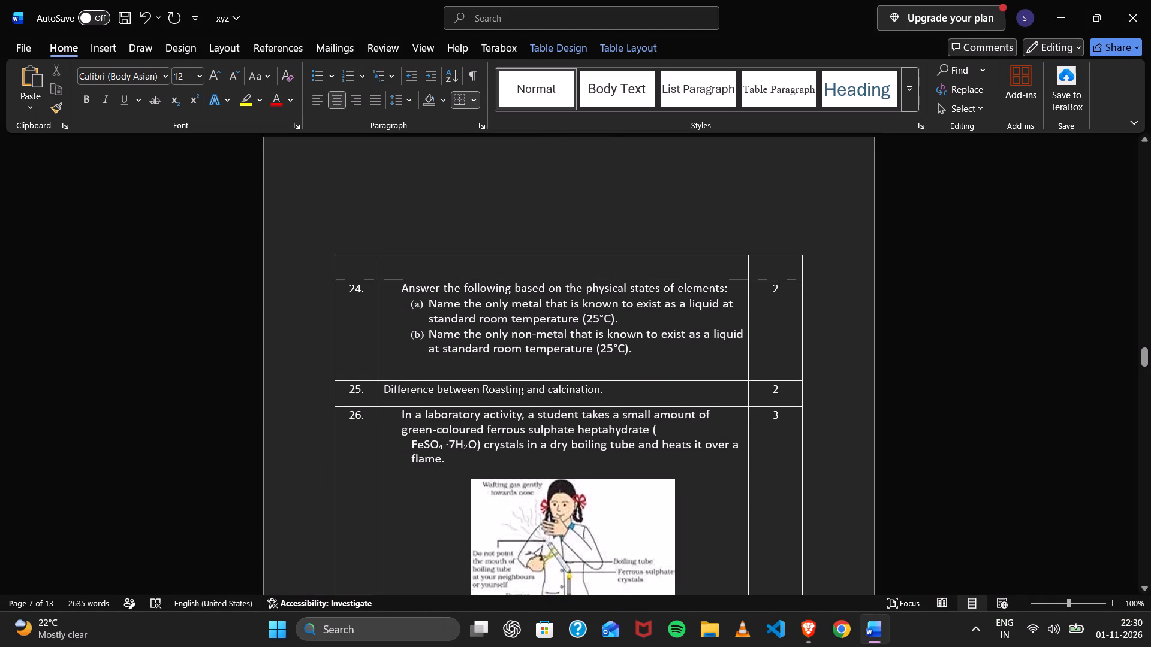
{"action": "left_click", "coordinate": [382, 297]}
{"action": "key", "text": "ctrl+v"}
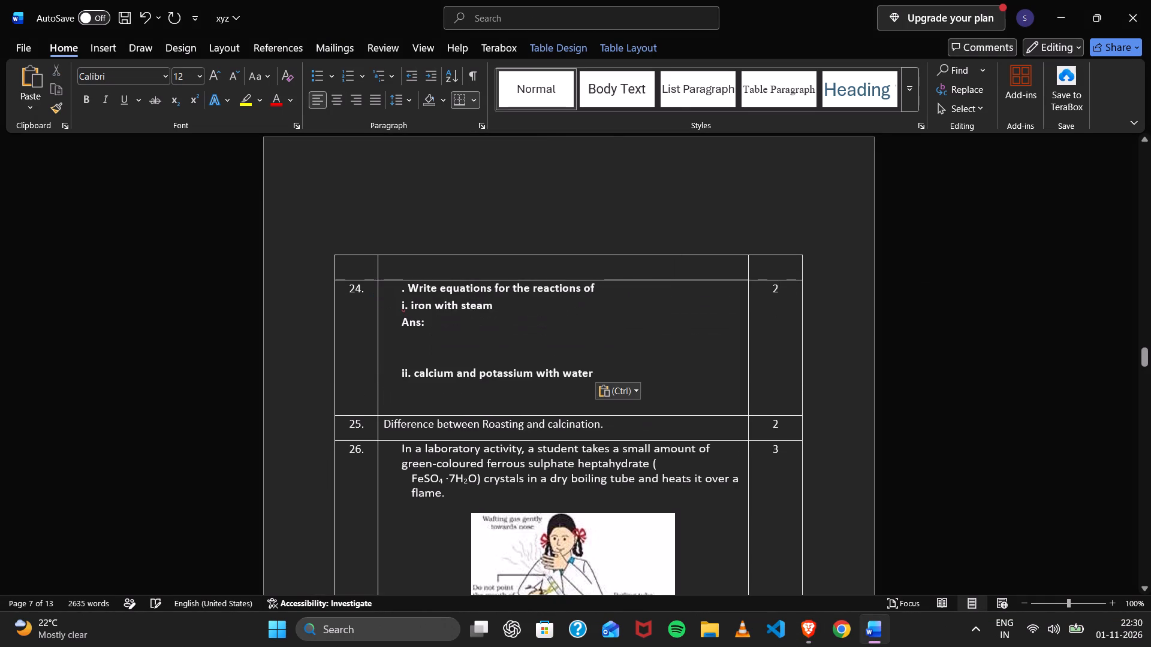
Remove the leading period and the indent before "Write equations for the reactions of" in question 24.
{"action": "left_click", "coordinate": [409, 295]}
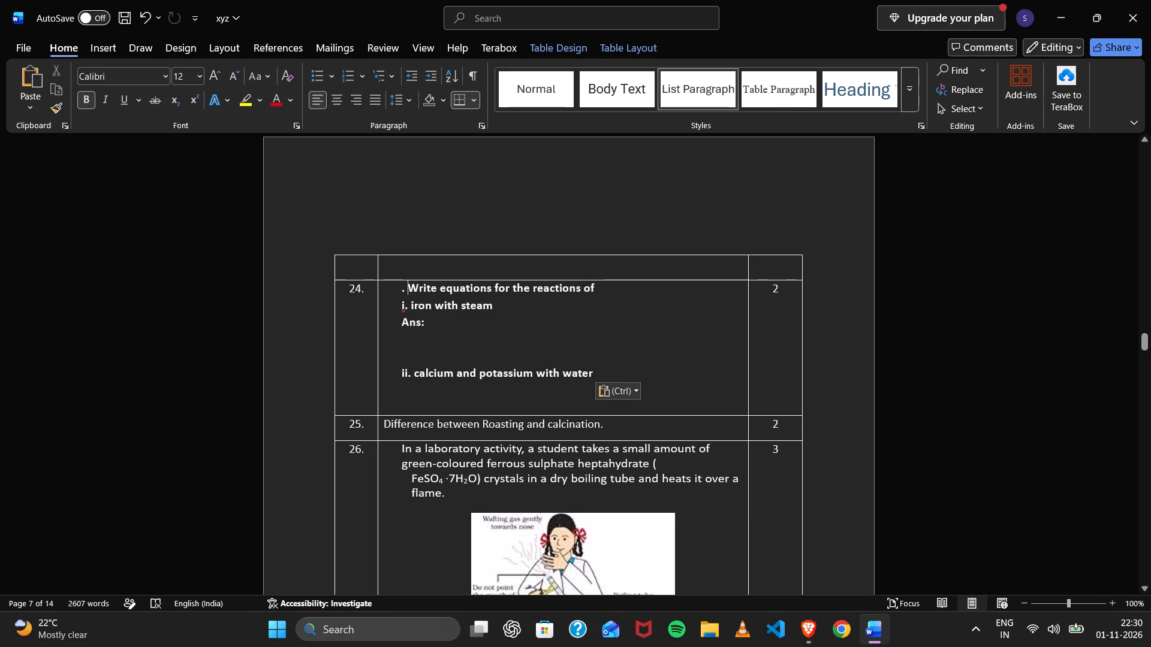
{"action": "key", "text": "BackSpace"}
{"action": "key", "text": "BackSpace"}
{"action": "key", "text": "BackSpace"}
{"action": "key", "text": "BackSpace"}
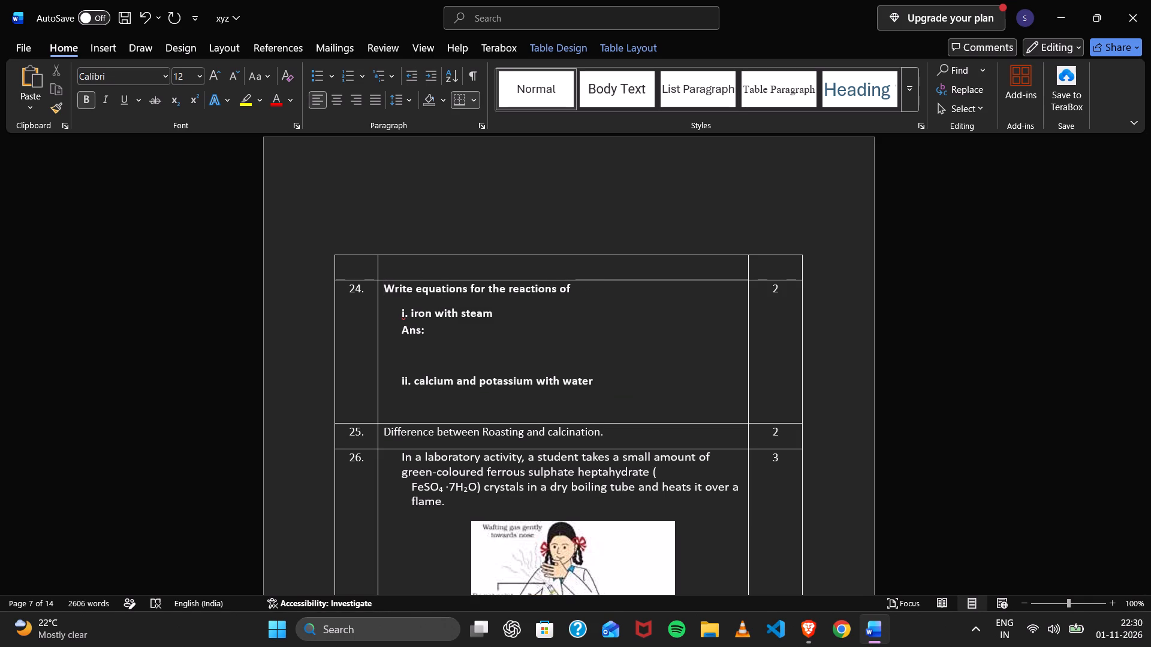
{"action": "key", "text": "Down"}
{"action": "key", "text": "ctrl+z"}
{"action": "key", "text": "ctrl+z"}
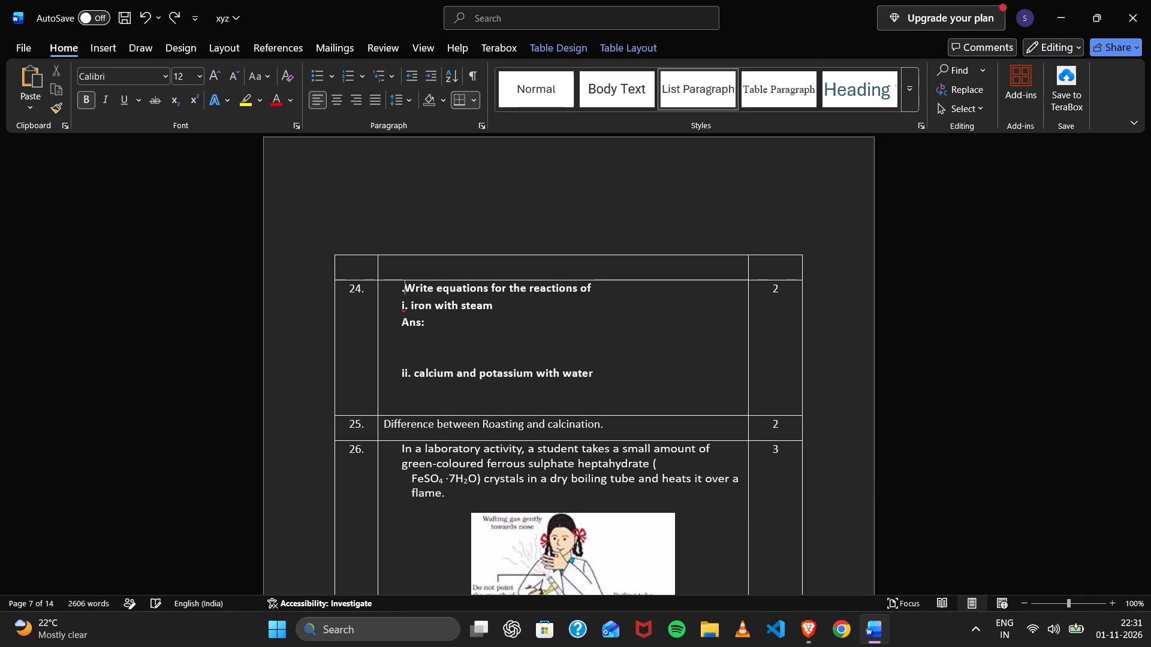
{"action": "key", "text": "BackSpace"}
{"action": "key", "text": "BackSpace"}
Relabel the "iron with steam" part as (i) and remove its indent.
{"action": "key", "text": "Down"}
{"action": "key", "text": "Down"}
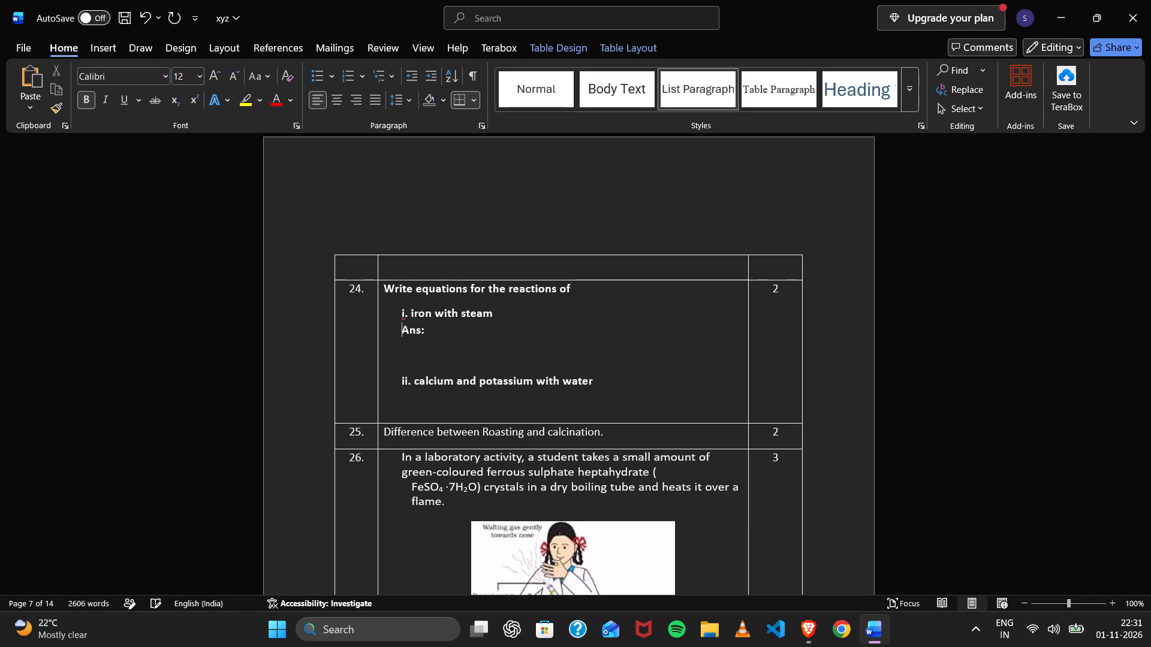
{"action": "key", "text": "Up"}
{"action": "key", "text": "Right"}
{"action": "key", "text": "Right"}
{"action": "key", "text": "BackSpace"}
{"action": "key", "text": "BackSpace"}
{"action": "key", "text": "BackSpace"}
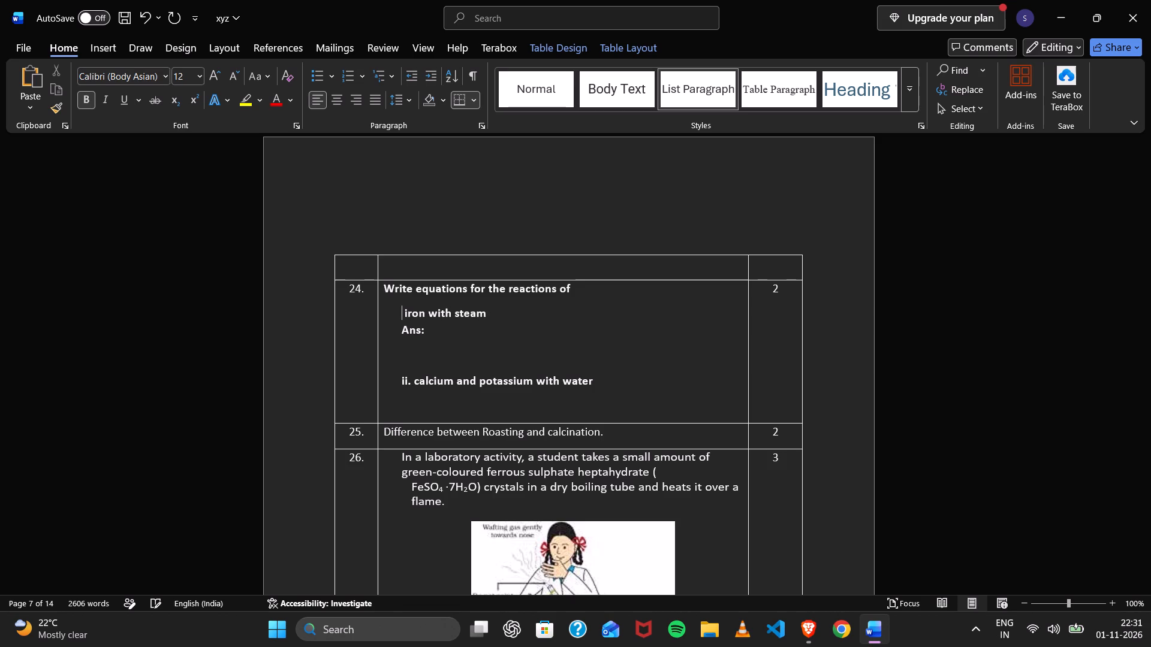
{"action": "type", "text": "(i)"}
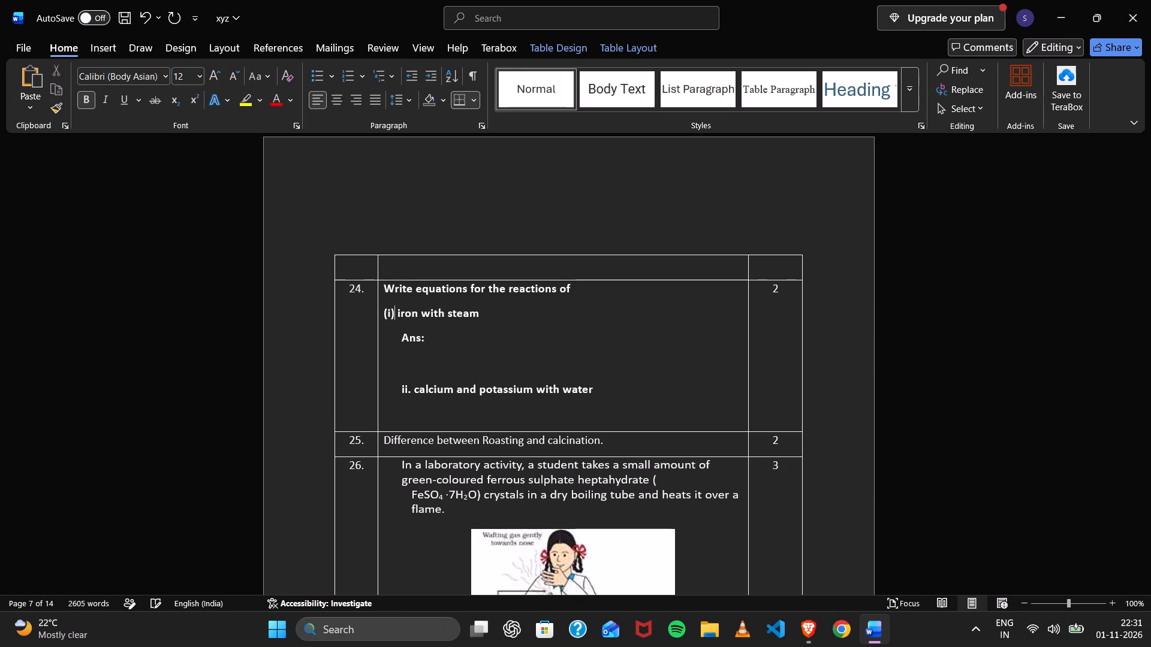
Relabel the "calcium and potassium with water" part as (ii) and remove its indent.
{"action": "key", "text": "Down"}
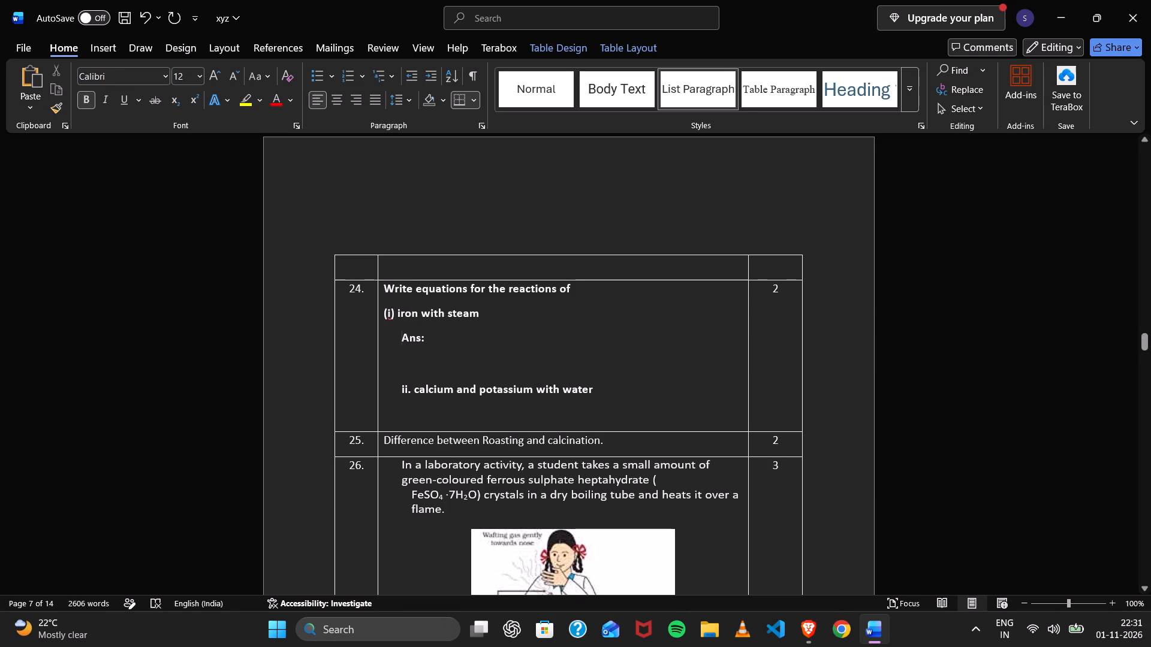
{"action": "key", "text": "Down"}
{"action": "key", "text": "Up"}
{"action": "key", "text": "Down"}
{"action": "key", "text": "Down"}
{"action": "key", "text": "Down"}
{"action": "key", "text": "Down"}
{"action": "key", "text": "Up"}
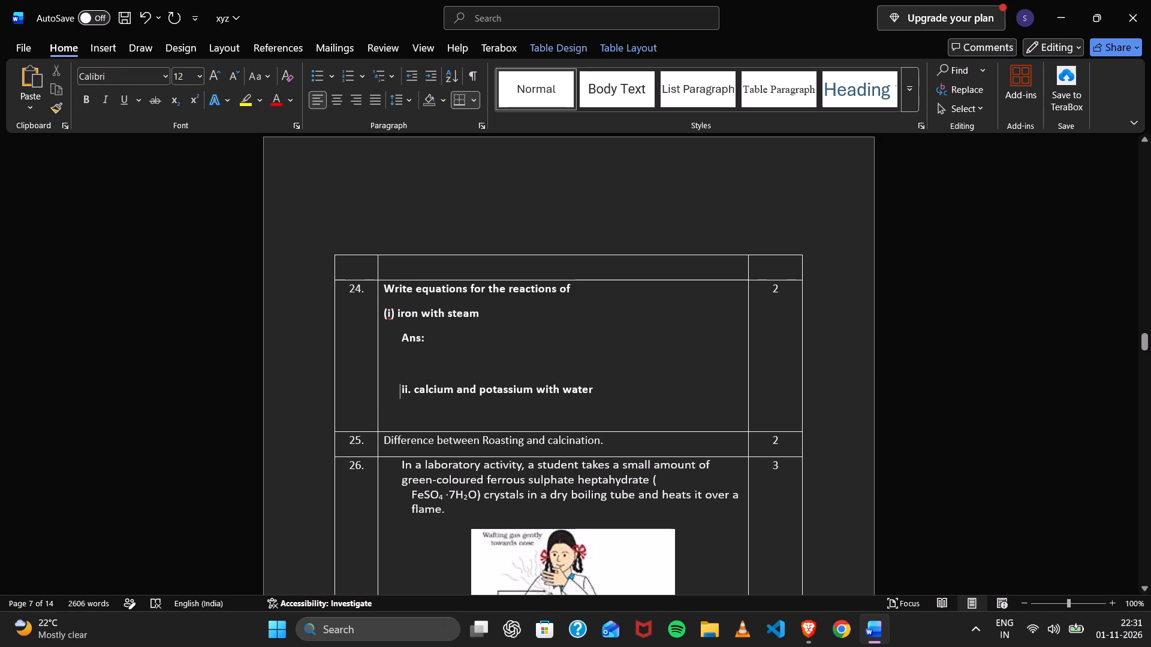
{"action": "key", "text": "BackSpace"}
{"action": "key", "text": "Right"}
{"action": "key", "text": "Right"}
{"action": "key", "text": "Right"}
{"action": "key", "text": "Right"}
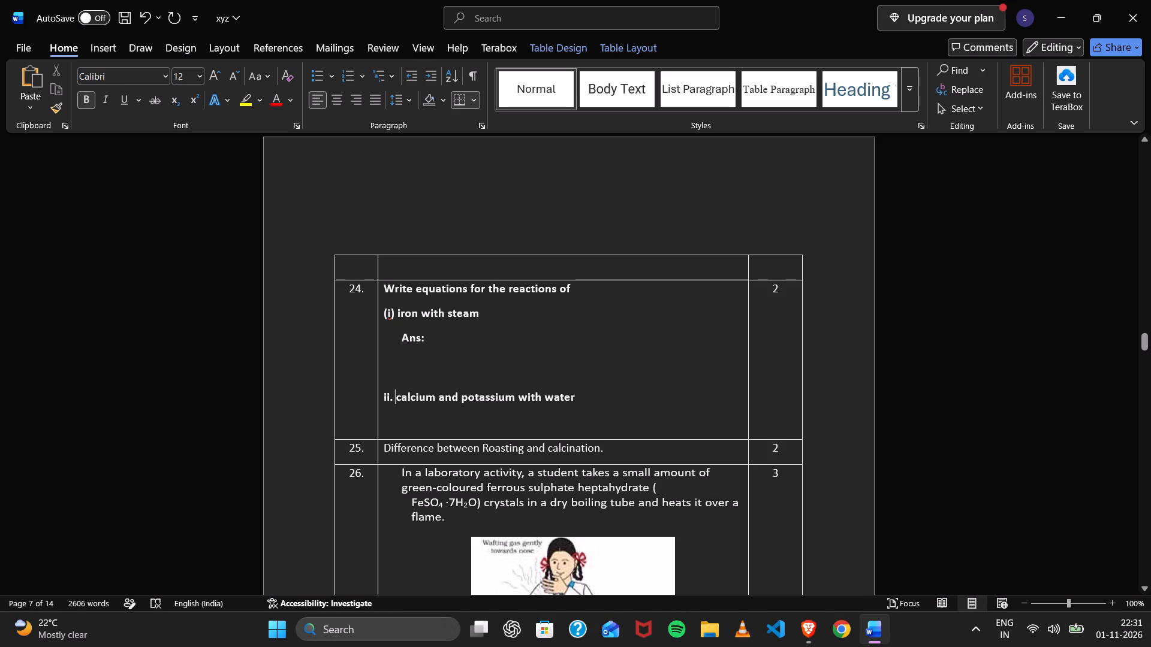
{"action": "key", "text": "BackSpace"}
{"action": "key", "text": "BackSpace"}
{"action": "key", "text": "BackSpace"}
{"action": "key", "text": "BackSpace"}
{"action": "type", "text": "(ii)"}
{"action": "key", "text": "space"}
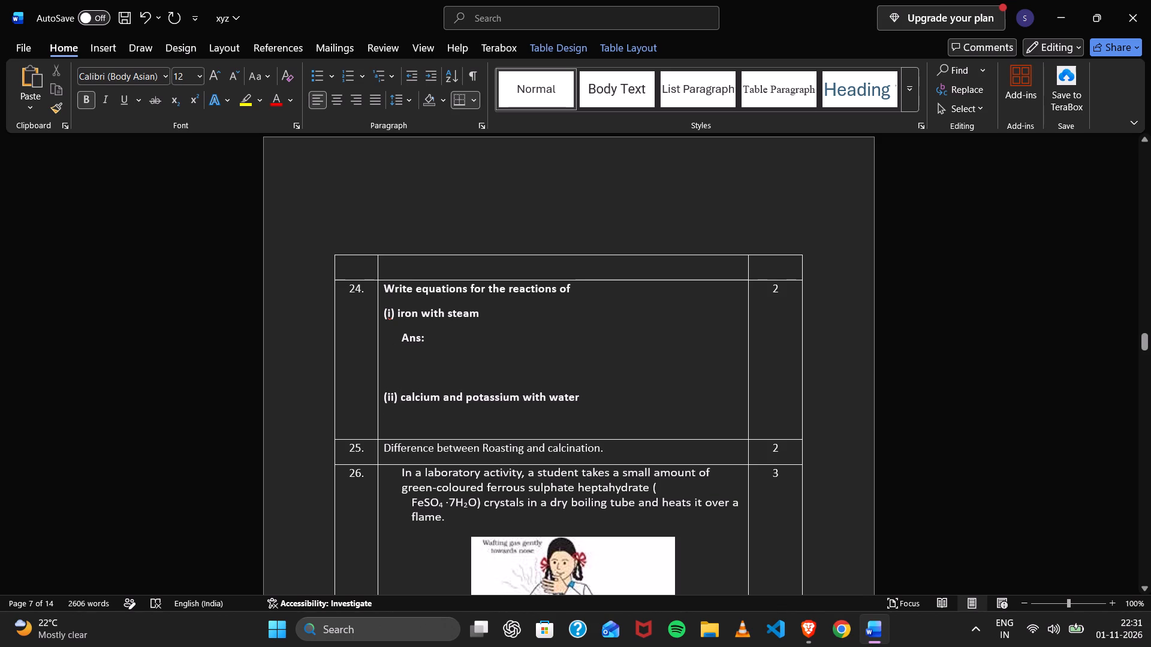
Delete "Ans:" and the blank lines between parts (i) and (ii) of question 24.
{"action": "left_click", "coordinate": [477, 323]}
{"action": "left_click", "coordinate": [447, 352]}
{"action": "key", "text": "BackSpace"}
{"action": "key", "text": "BackSpace"}
{"action": "key", "text": "BackSpace"}
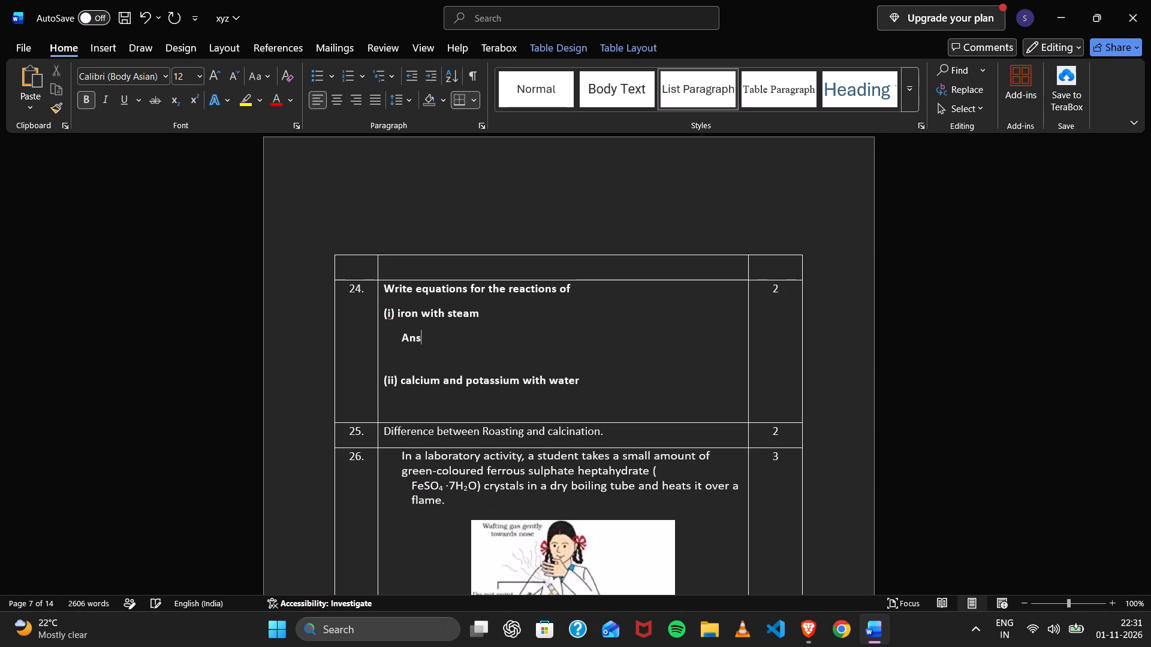
{"action": "key", "text": "BackSpace"}
{"action": "key", "text": "BackSpace"}
{"action": "key", "text": "BackSpace"}
{"action": "key", "text": "BackSpace"}
{"action": "key", "text": "BackSpace"}
{"action": "key", "text": "Up"}
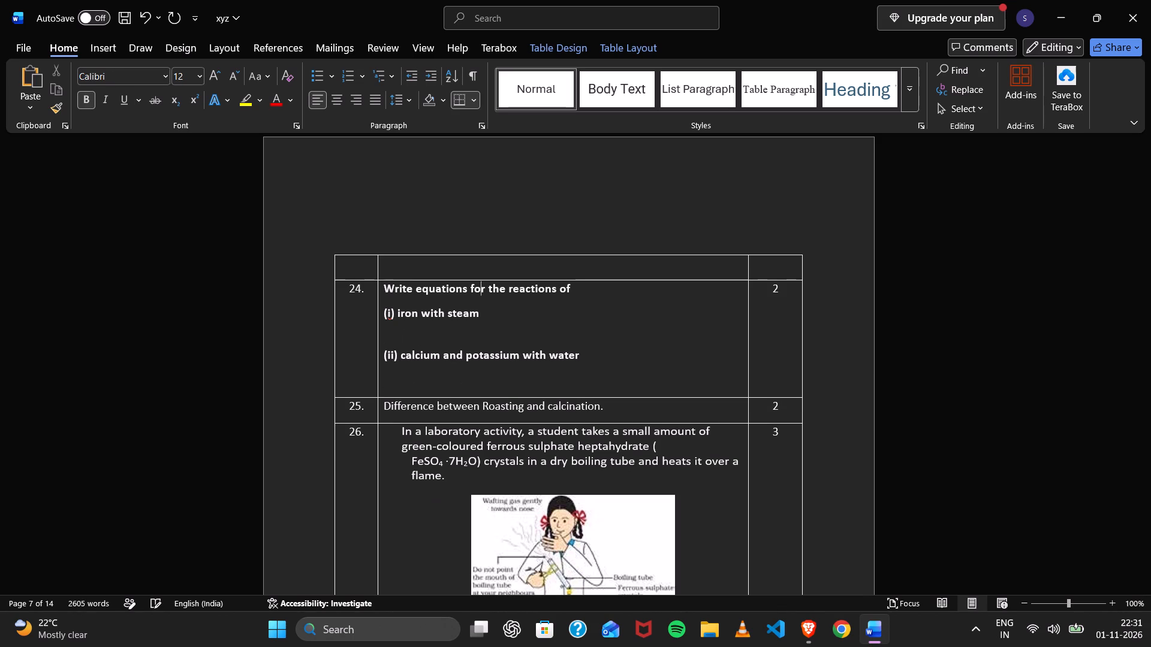
{"action": "key", "text": "Up"}
{"action": "key", "text": "Down"}
{"action": "key", "text": "Down"}
{"action": "key", "text": "Down"}
{"action": "key", "text": "Down"}
{"action": "key", "text": "Up"}
{"action": "key", "text": "BackSpace"}
{"action": "key", "text": "Up"}
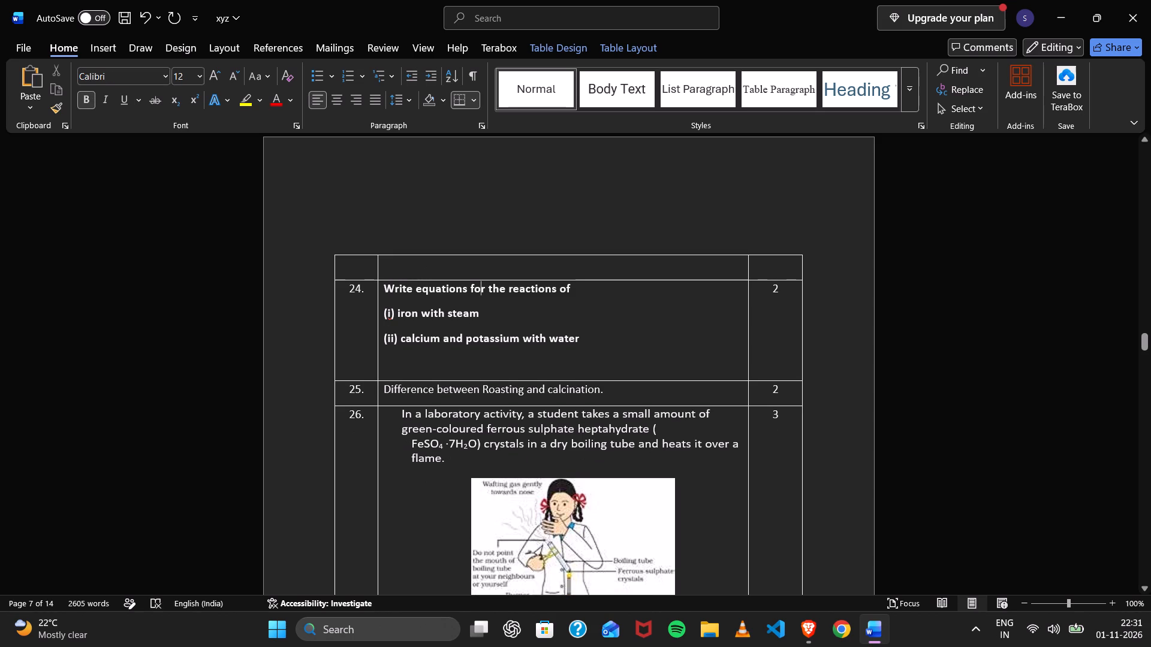
Remove the bold formatting from all of question 24's text.
{"action": "left_click", "coordinate": [378, 286]}
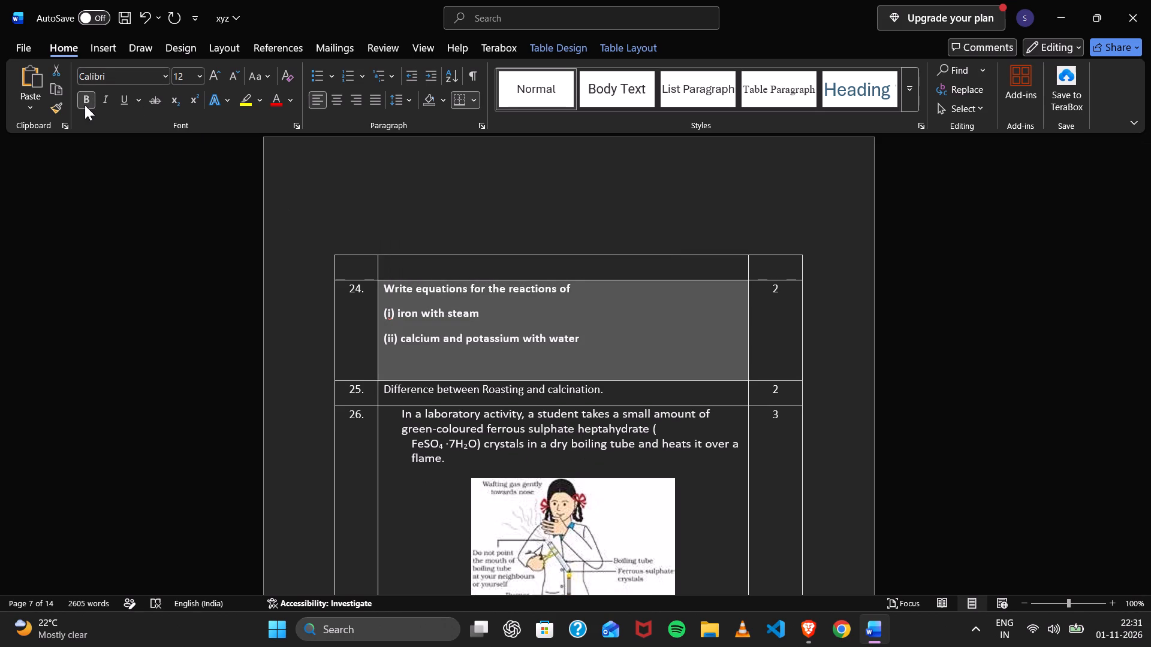
{"action": "left_click", "coordinate": [85, 105]}
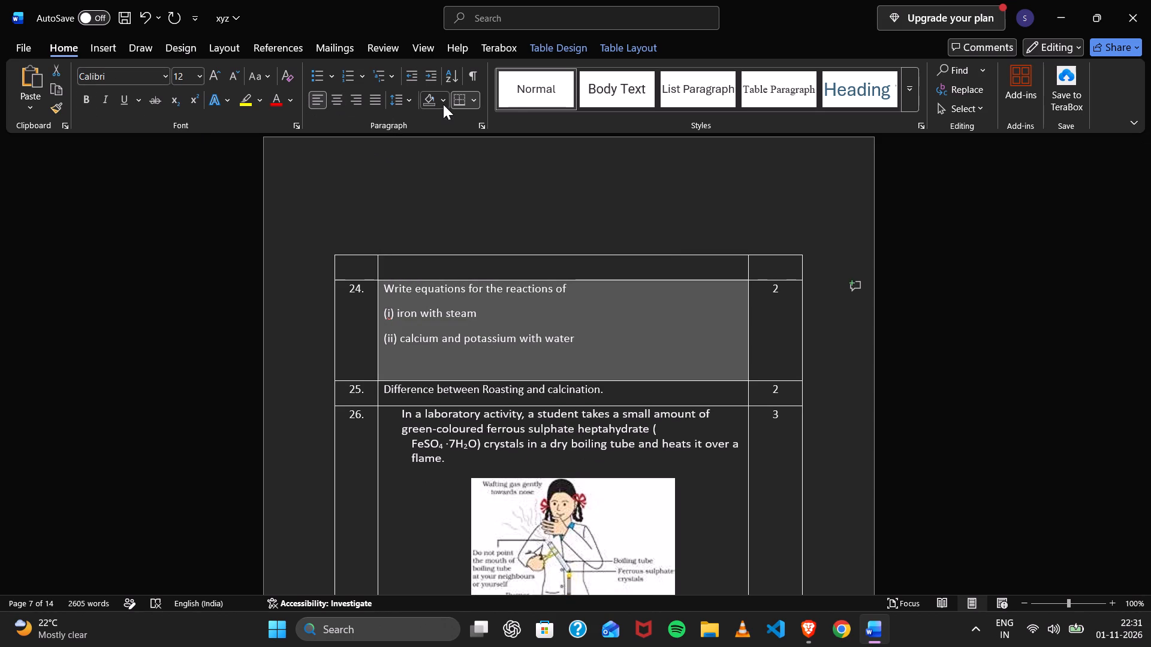
Remove the space after the paragraphs in question 24.
{"action": "left_click", "coordinate": [411, 104]}
{"action": "left_click", "coordinate": [466, 278]}
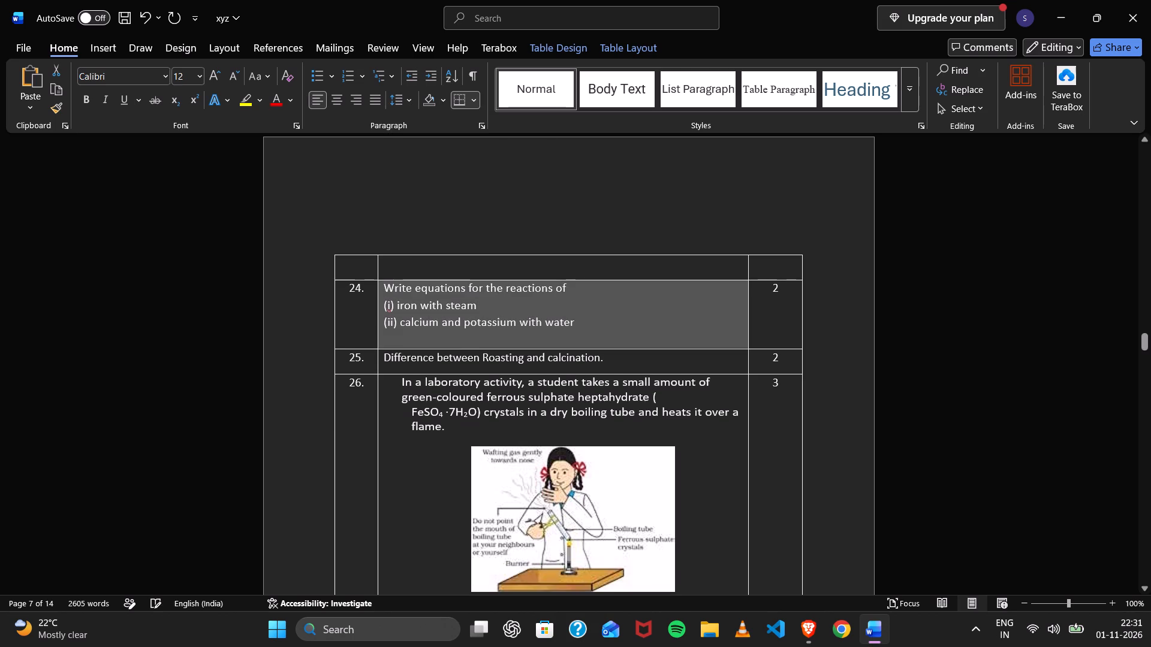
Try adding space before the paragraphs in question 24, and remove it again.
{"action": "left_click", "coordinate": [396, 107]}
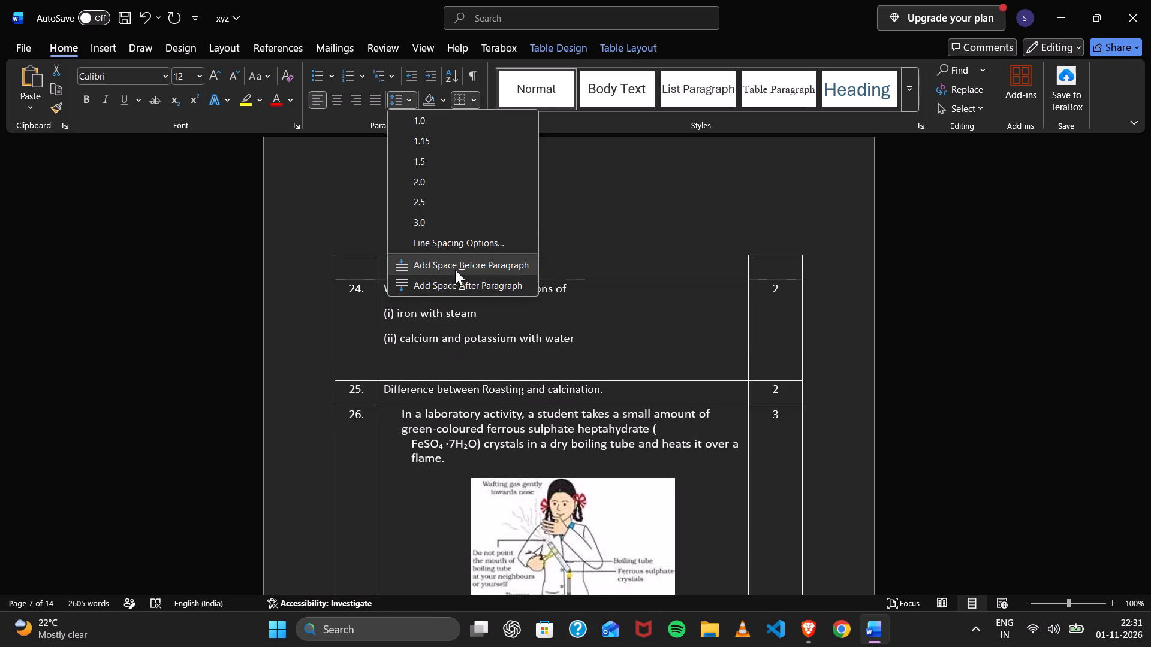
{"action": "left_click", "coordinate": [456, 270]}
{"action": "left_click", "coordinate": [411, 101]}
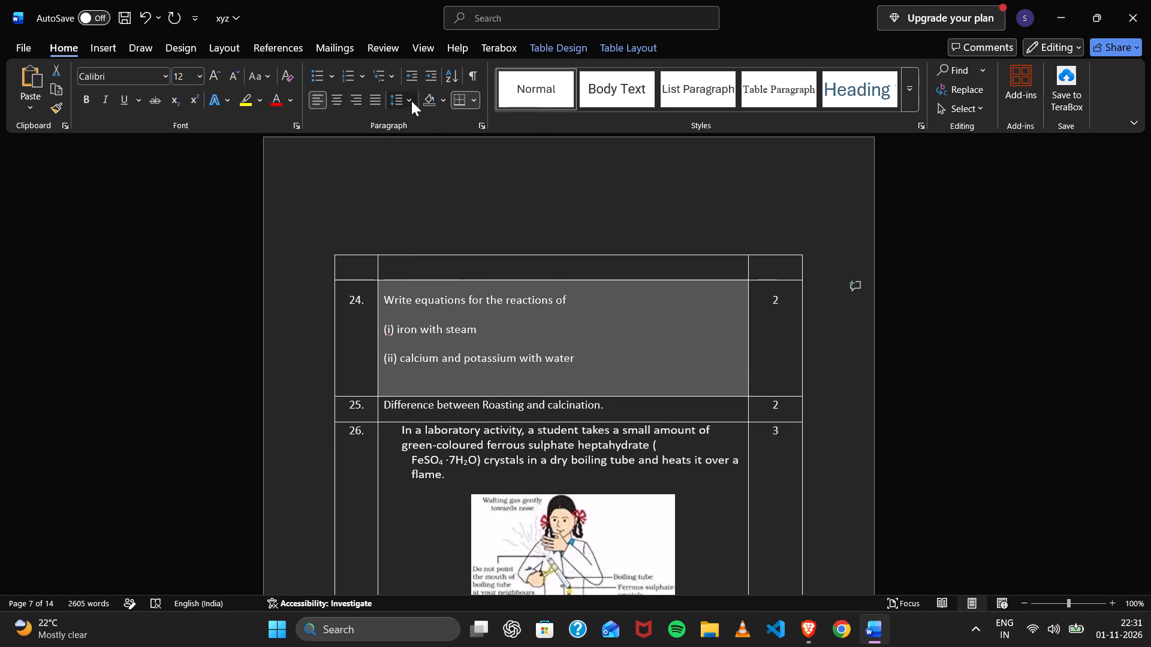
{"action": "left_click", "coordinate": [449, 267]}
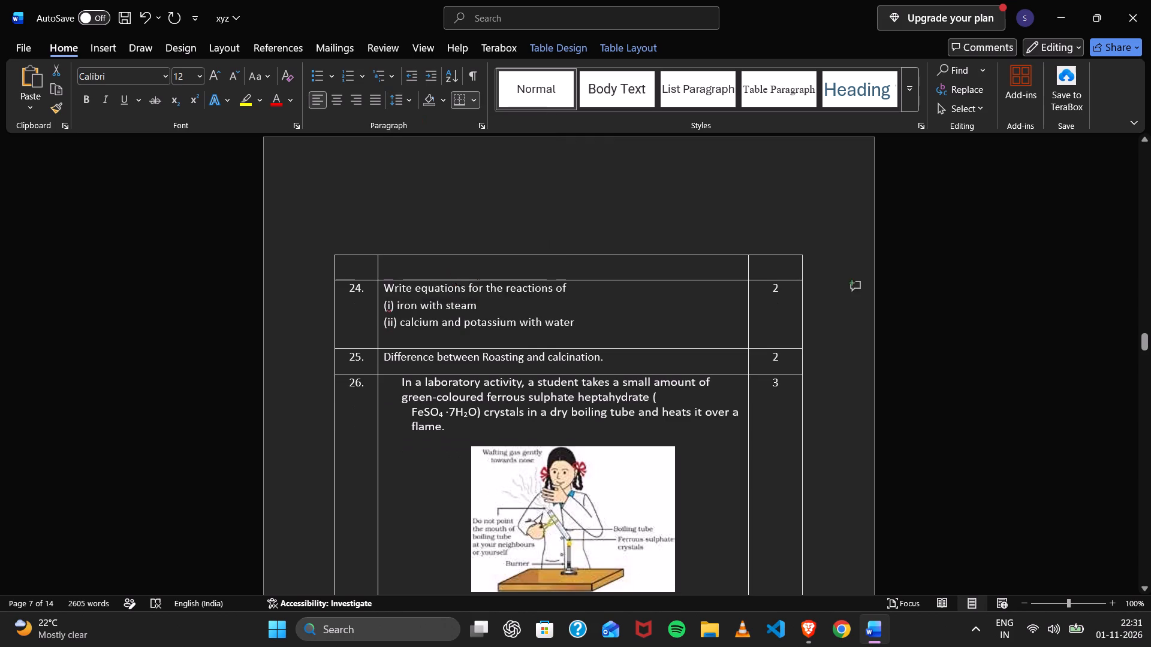
Delete the blank line at the end of question 24.
{"action": "left_click", "coordinate": [616, 341]}
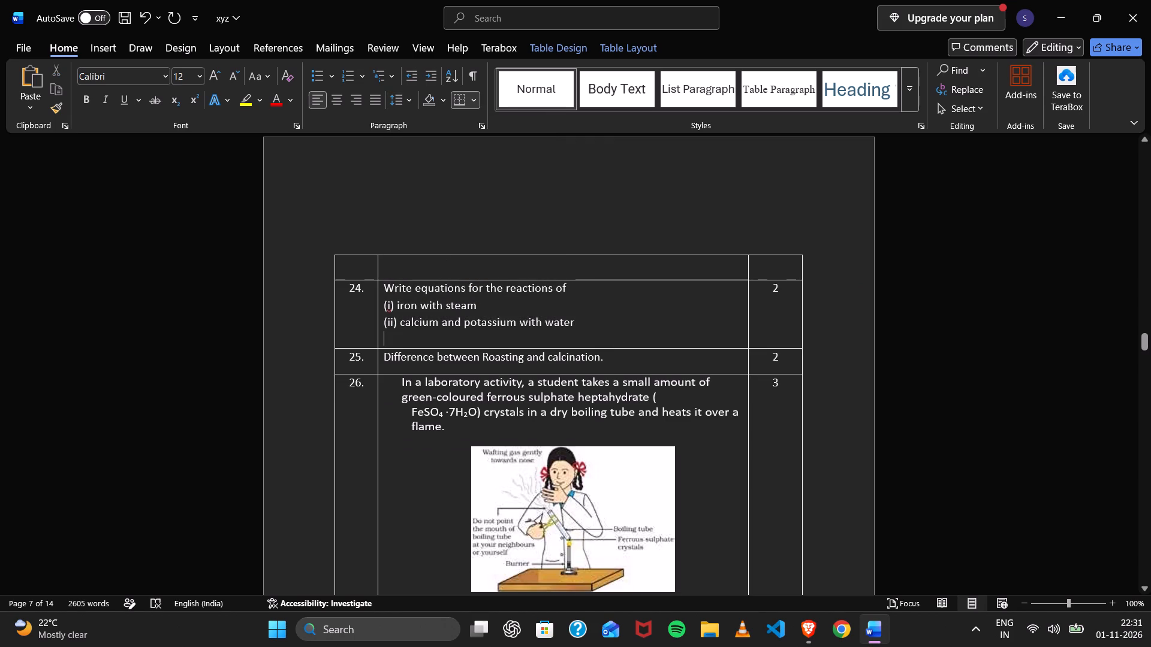
{"action": "key", "text": "BackSpace"}
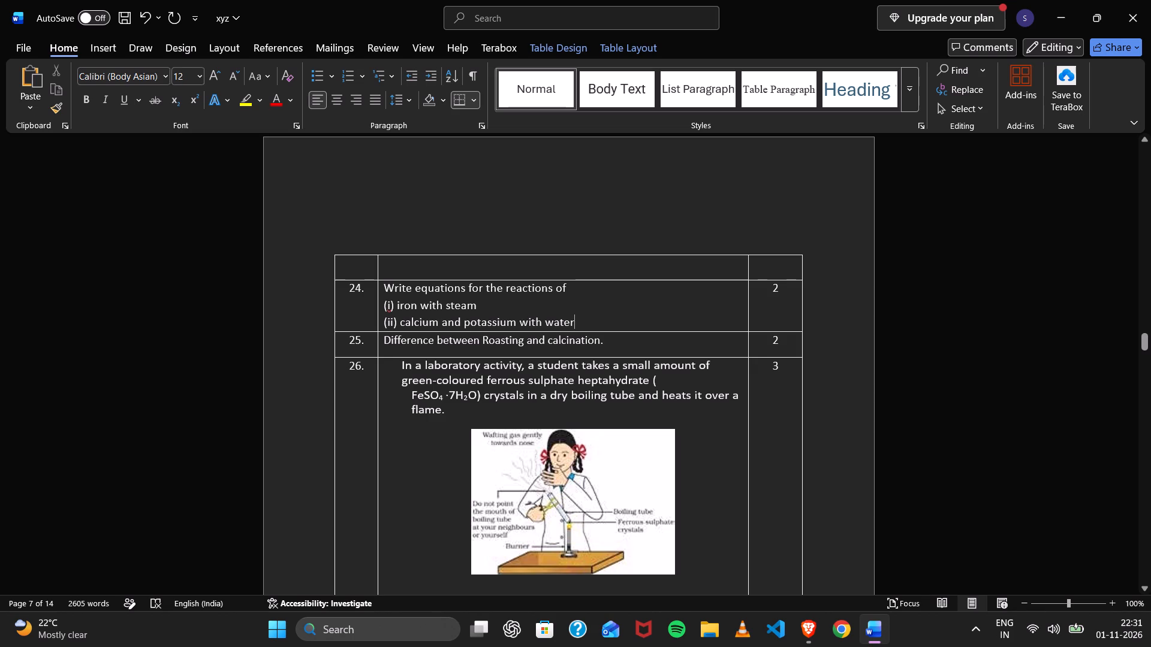
Switch to Brave, return to the search results and search for "metals and non metals mcq question answers".
{"action": "scroll", "coordinate": [646, 353], "scroll_direction": "up", "scroll_amount": 2}
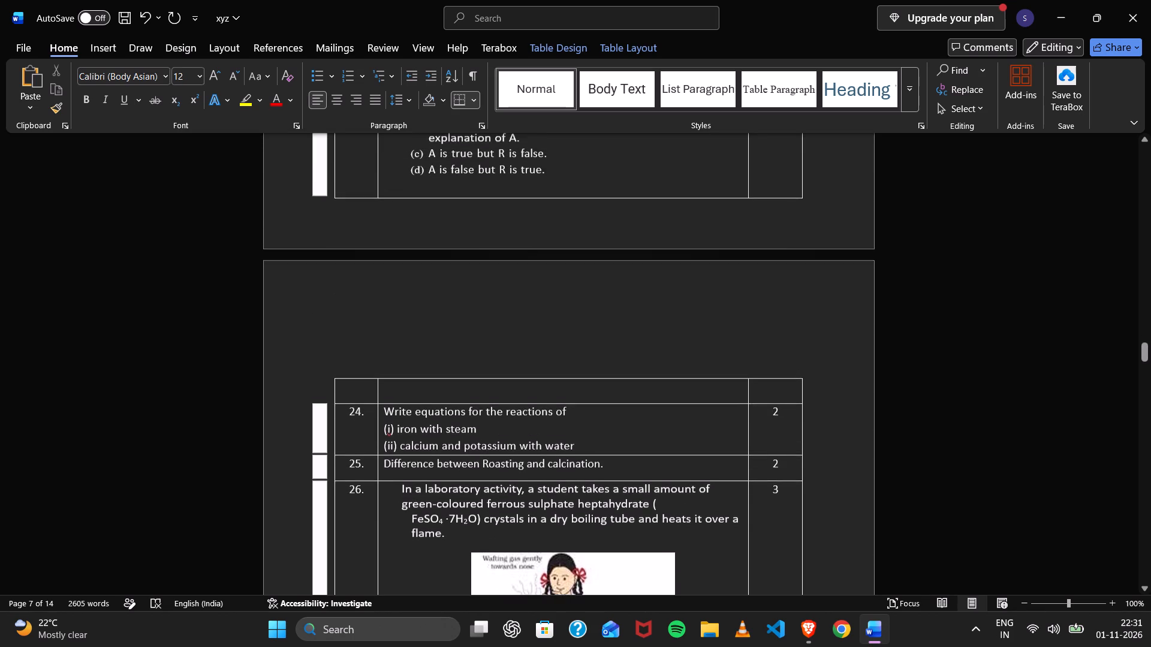
{"action": "scroll", "coordinate": [646, 353], "scroll_direction": "up", "scroll_amount": 1}
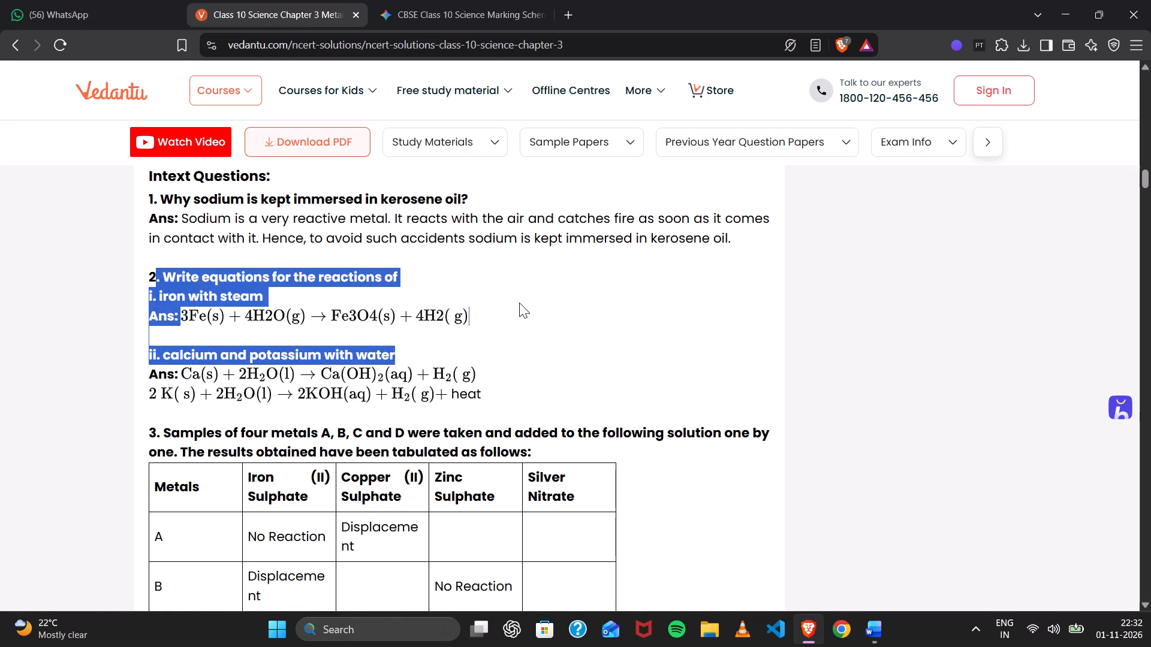
{"action": "scroll", "coordinate": [519, 303], "scroll_direction": "up", "scroll_amount": 8}
{"action": "scroll", "coordinate": [519, 303], "scroll_direction": "right", "scroll_amount": 20}
{"action": "scroll", "coordinate": [519, 303], "scroll_direction": "right", "scroll_amount": 19}
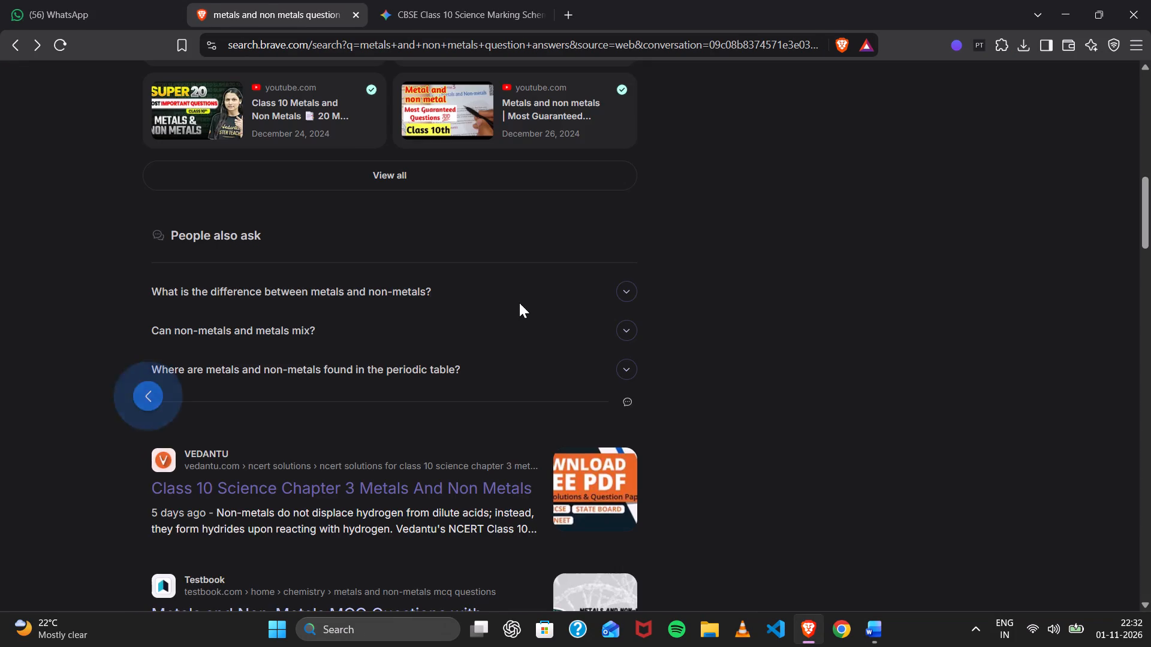
{"action": "scroll", "coordinate": [281, 280], "scroll_direction": "up", "scroll_amount": 12}
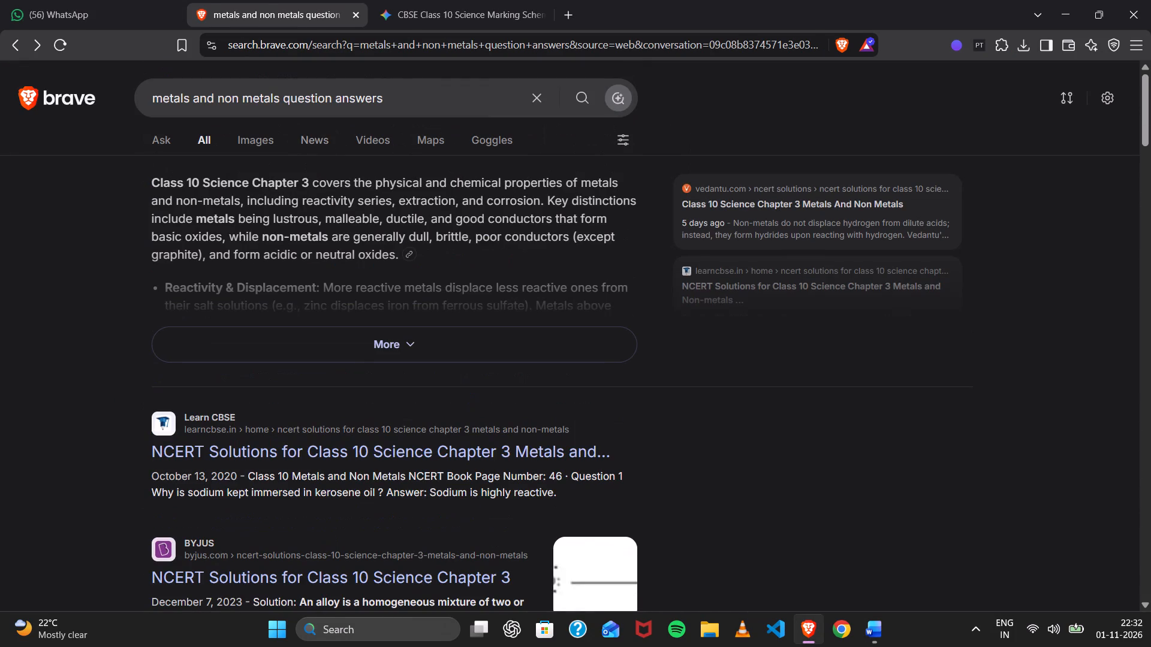
{"action": "left_click", "coordinate": [281, 100]}
{"action": "key", "text": "space"}
{"action": "type", "text": "mcq"}
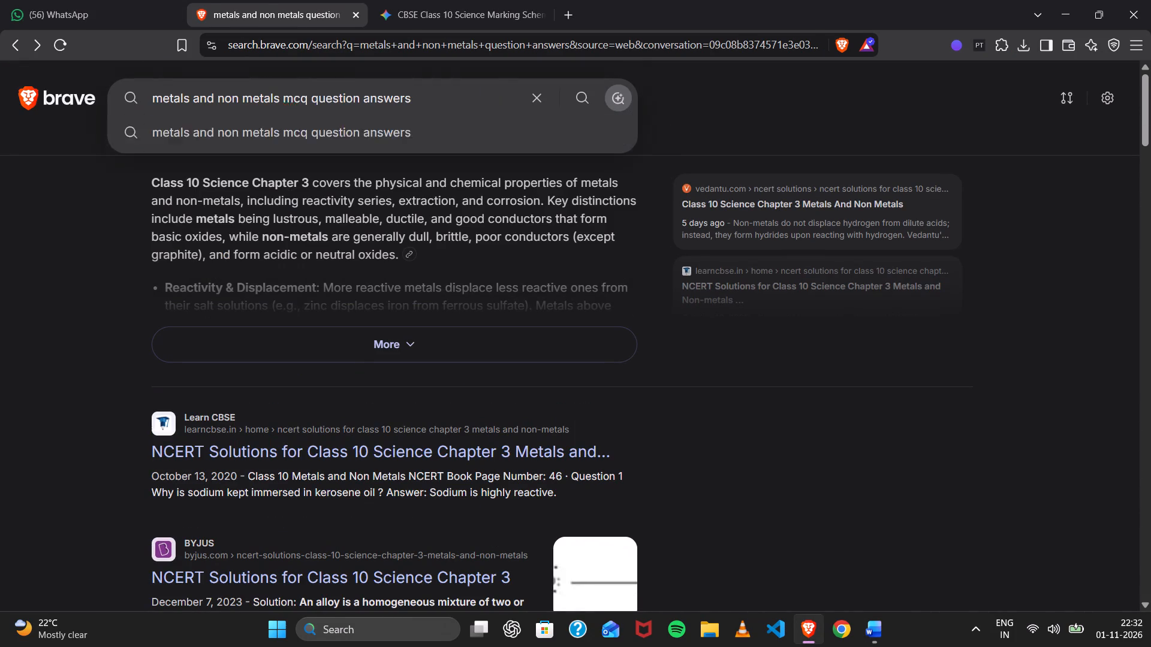
{"action": "key", "text": "space"}
{"action": "key", "text": "BackSpace"}
{"action": "key", "text": "Return"}
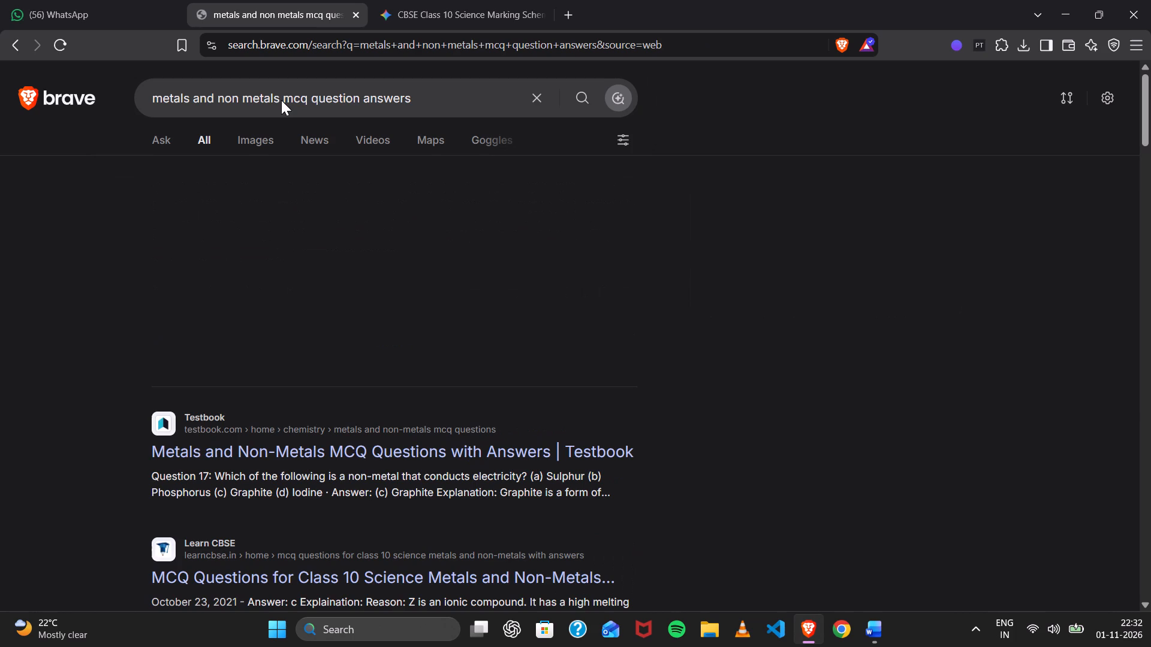
Open Testbook's metals and non-metals MCQ page and copy Question 5 on displacement reactions with its four options, without the answer.
{"action": "left_click", "coordinate": [311, 449]}
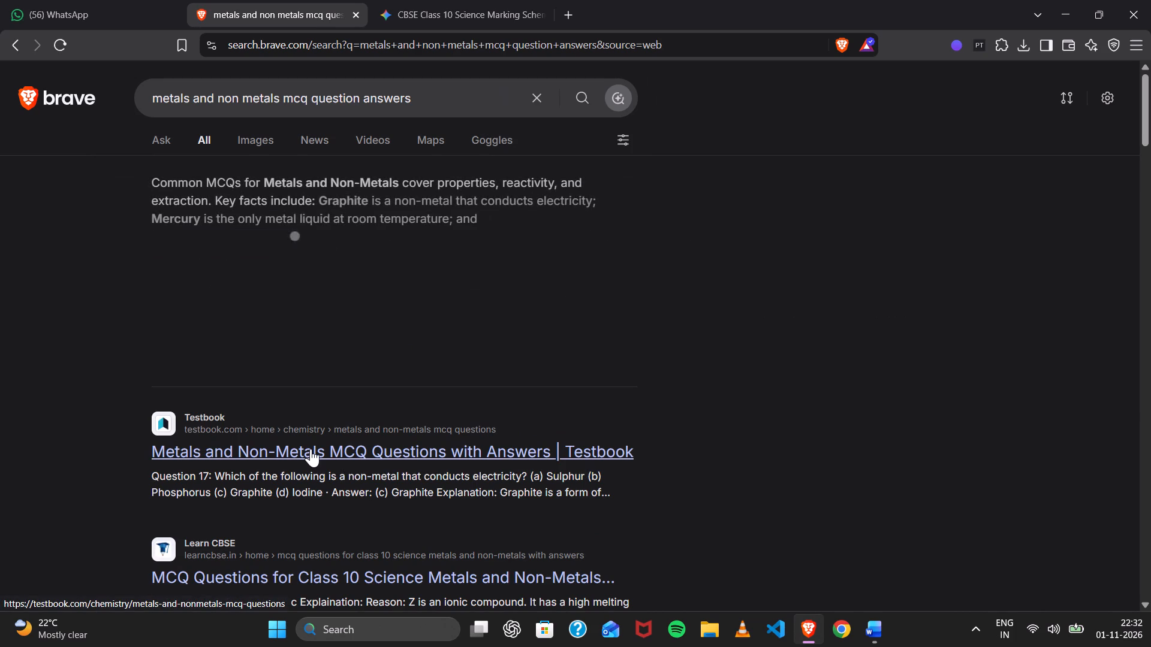
{"action": "scroll", "coordinate": [396, 486], "scroll_direction": "down", "scroll_amount": 7}
{"action": "scroll", "coordinate": [442, 443], "scroll_direction": "down", "scroll_amount": 4}
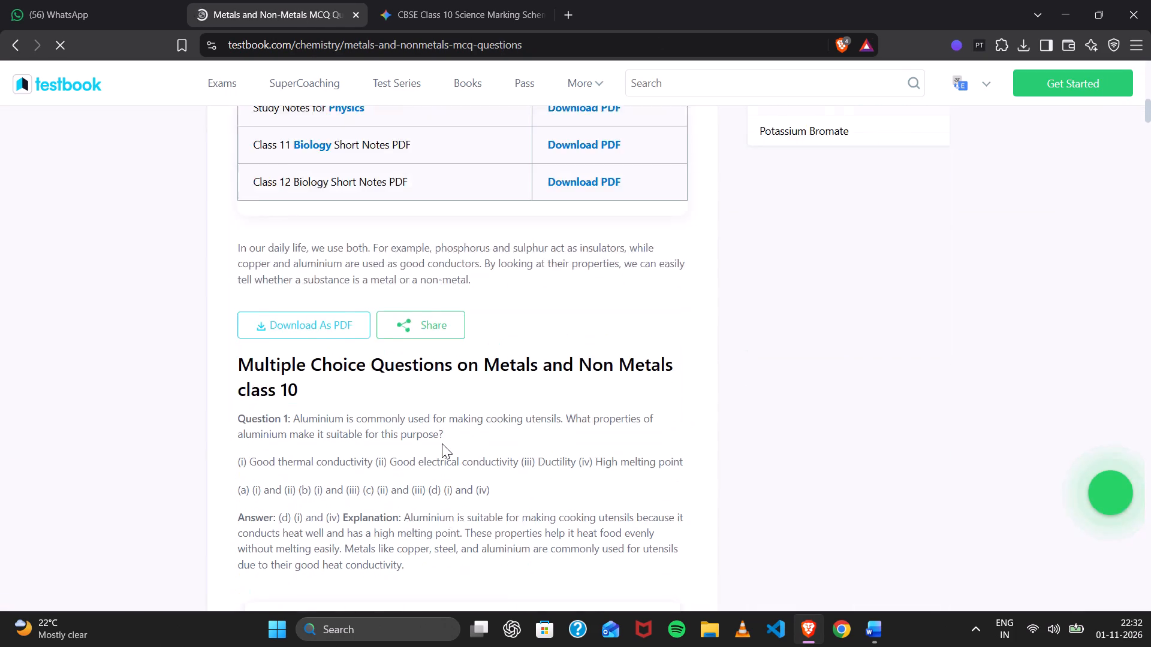
{"action": "scroll", "coordinate": [442, 443], "scroll_direction": "down", "scroll_amount": 5}
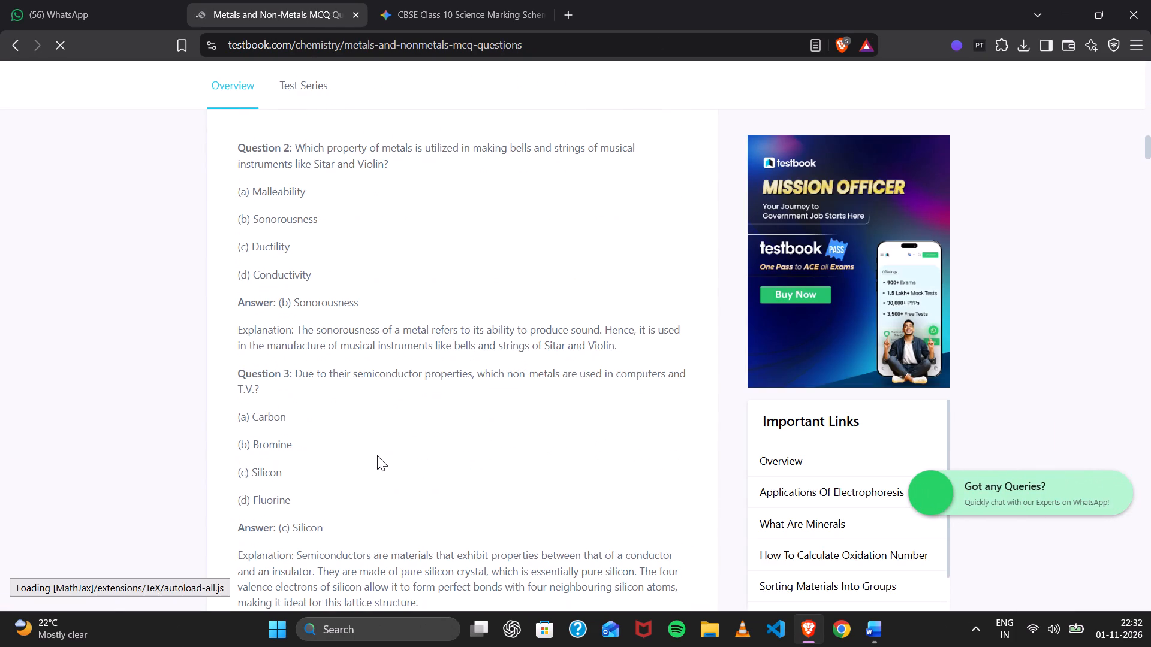
{"action": "scroll", "coordinate": [377, 455], "scroll_direction": "down", "scroll_amount": 1}
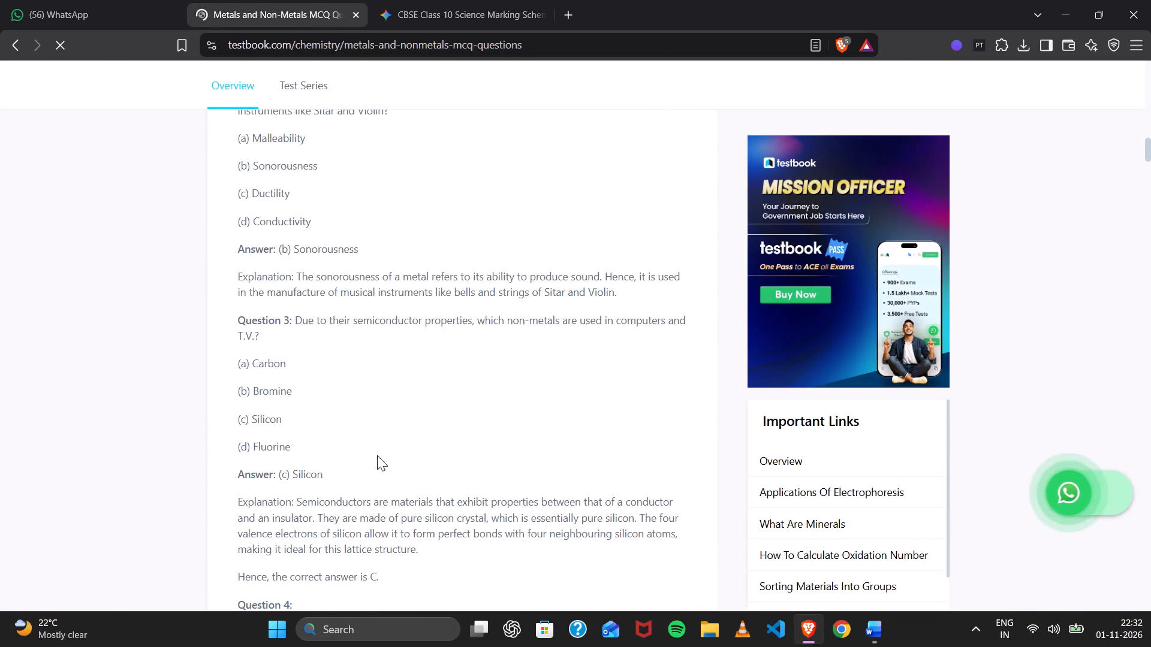
{"action": "scroll", "coordinate": [377, 455], "scroll_direction": "down", "scroll_amount": 3}
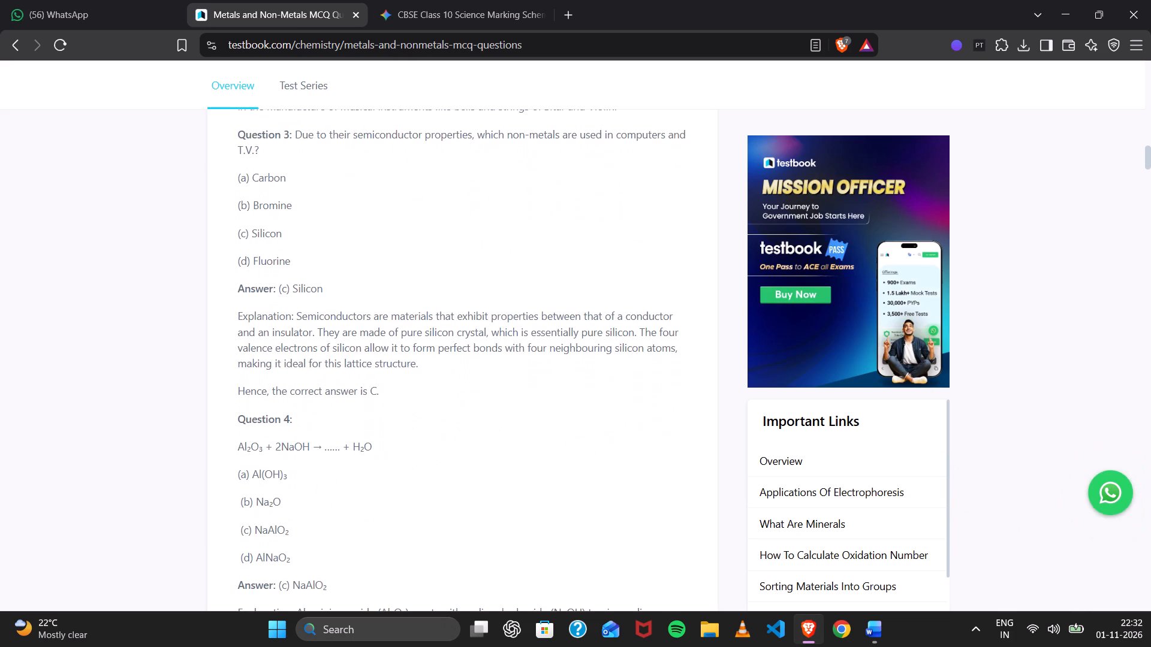
{"action": "scroll", "coordinate": [332, 447], "scroll_direction": "down", "scroll_amount": 1}
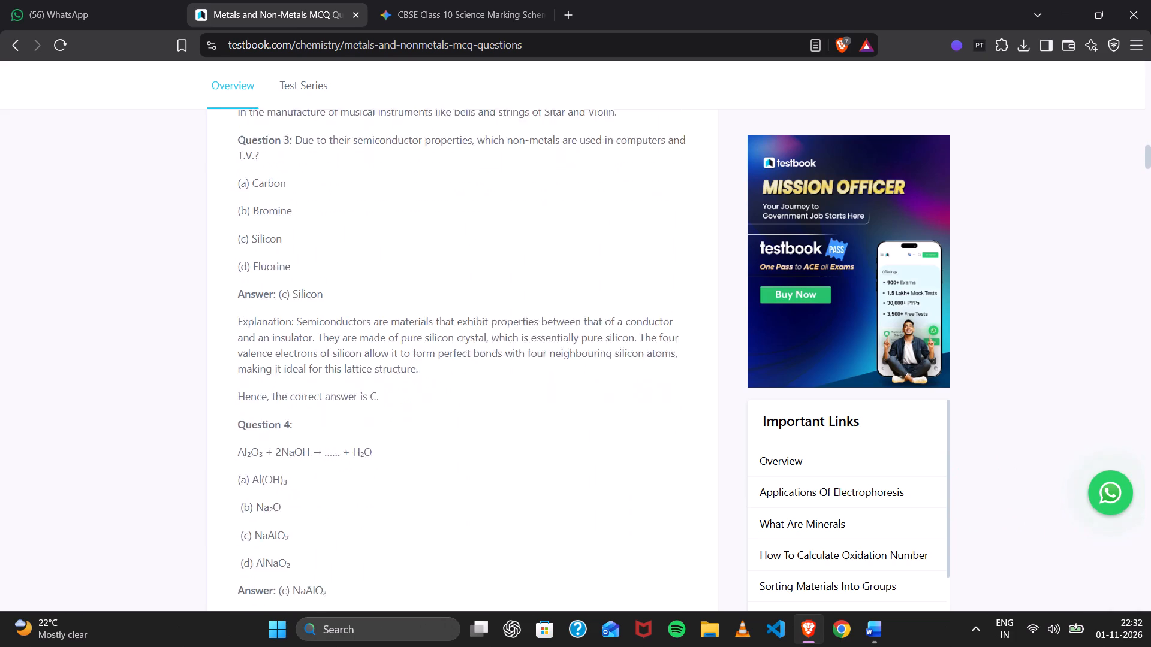
{"action": "scroll", "coordinate": [332, 447], "scroll_direction": "down", "scroll_amount": 2}
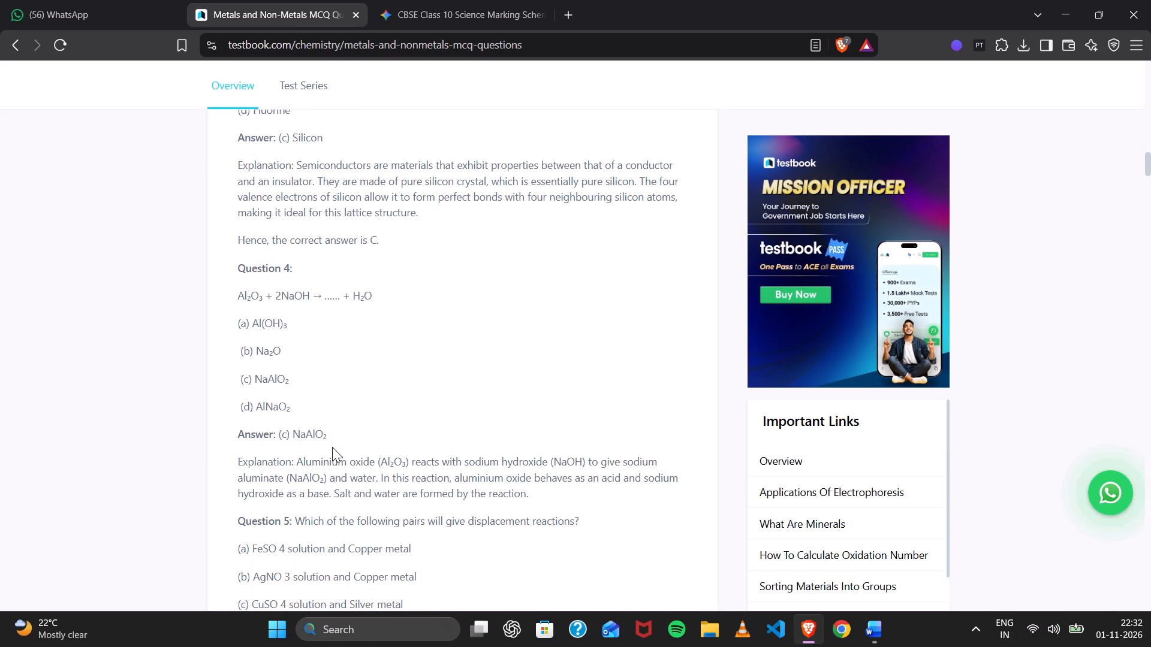
{"action": "scroll", "coordinate": [332, 447], "scroll_direction": "down", "scroll_amount": 4}
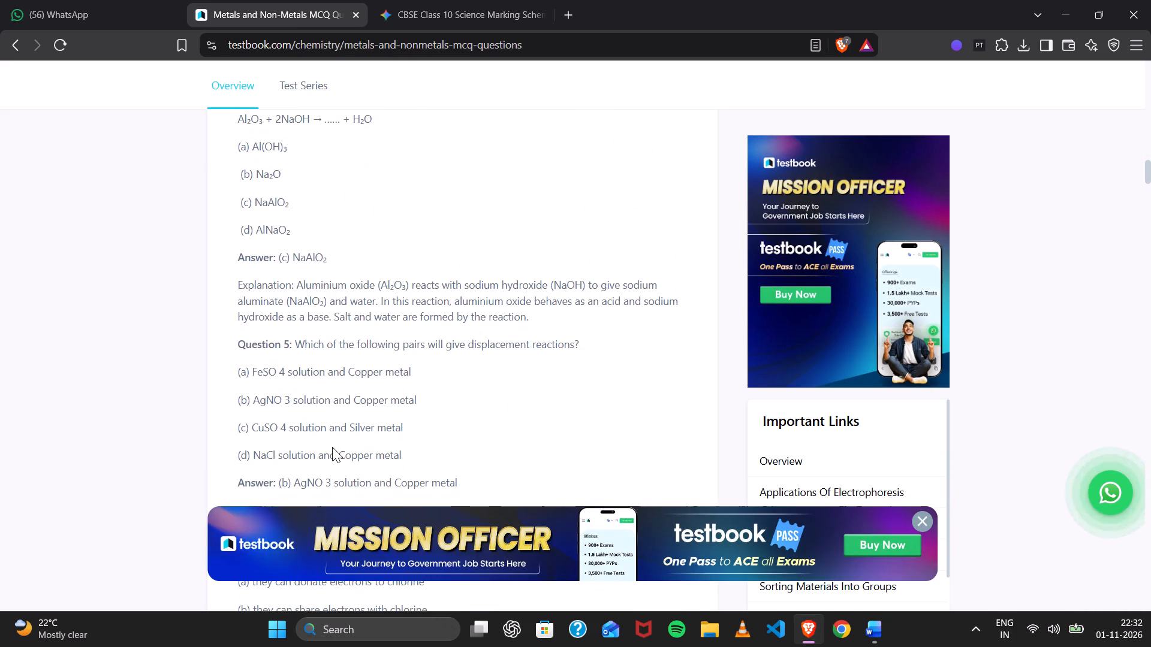
{"action": "scroll", "coordinate": [339, 424], "scroll_direction": "down", "scroll_amount": 1}
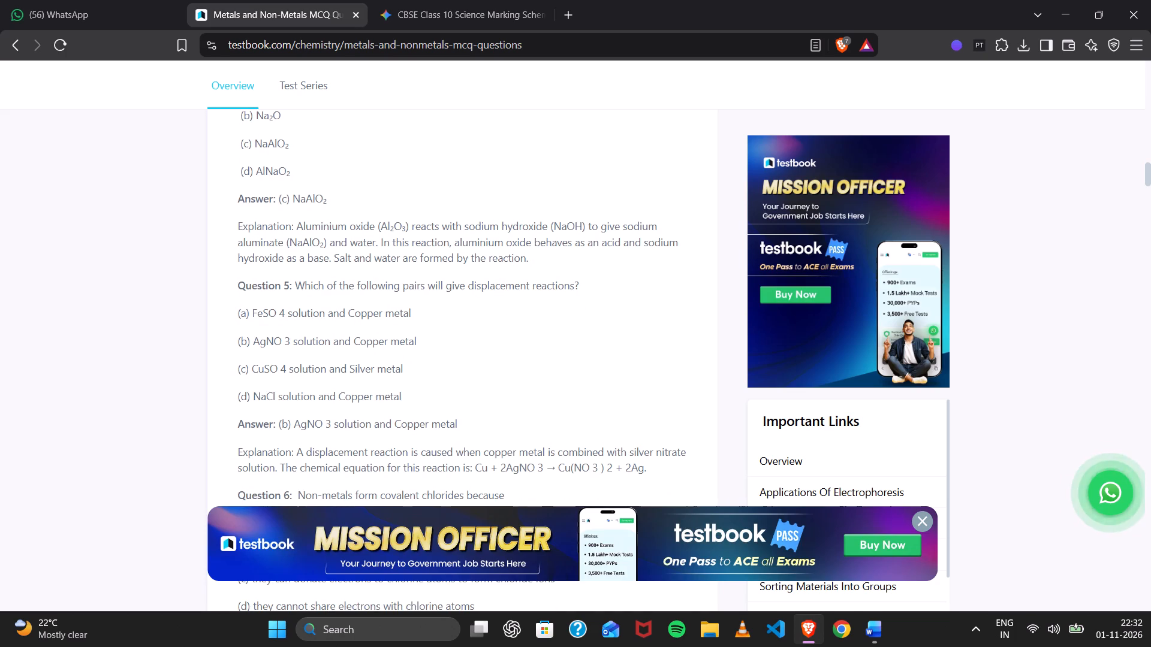
{"action": "left_click", "coordinate": [295, 281]}
{"action": "left_click_drag", "start_coordinate": [295, 281], "coordinate": [424, 398]}
{"action": "key", "text": "ctrl+c"}
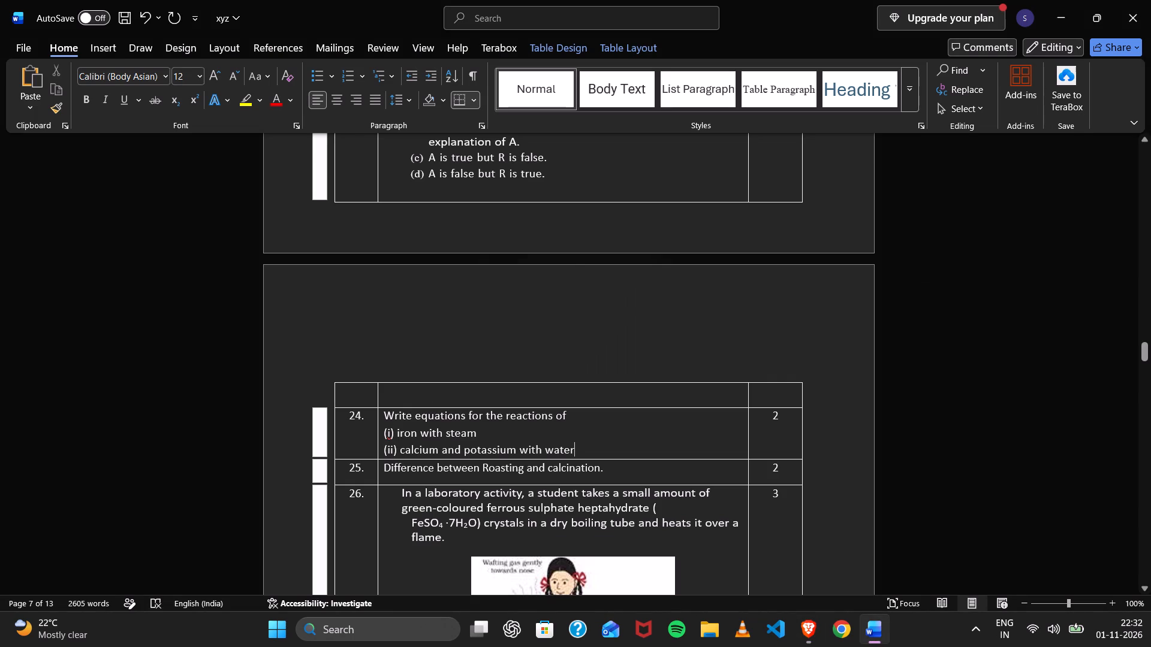
Back in Word, replace question 21 about zinc reacting with dilute acid with the copied displacement-reactions question.
{"action": "scroll", "coordinate": [424, 398], "scroll_direction": "up", "scroll_amount": 5}
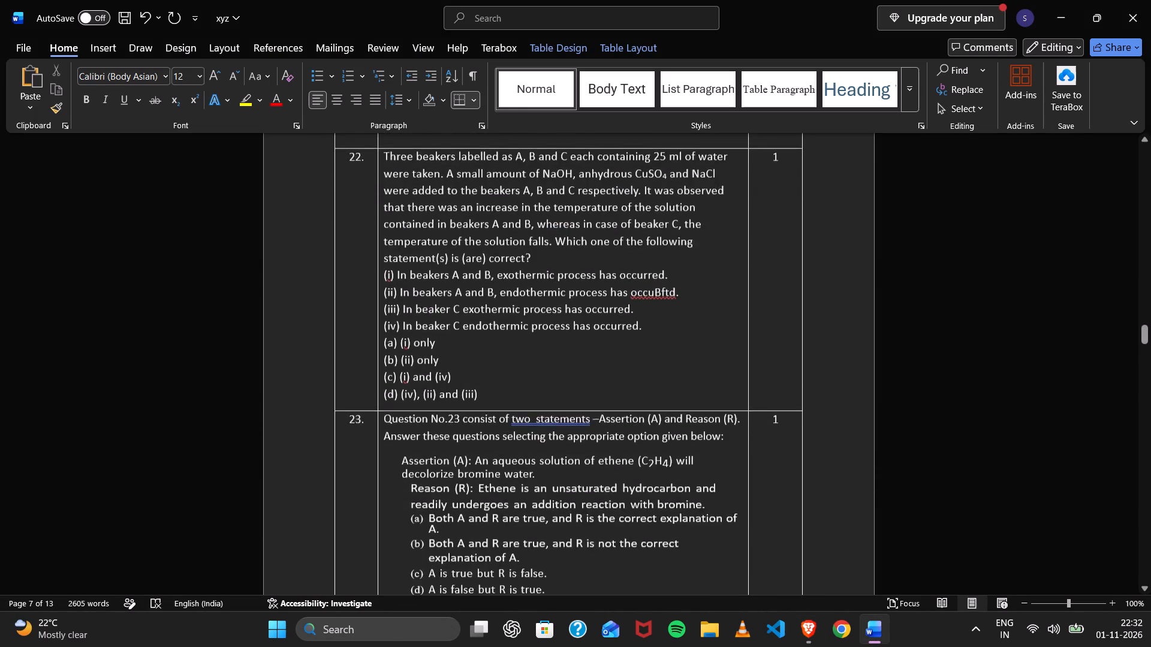
{"action": "scroll", "coordinate": [424, 398], "scroll_direction": "up", "scroll_amount": 3}
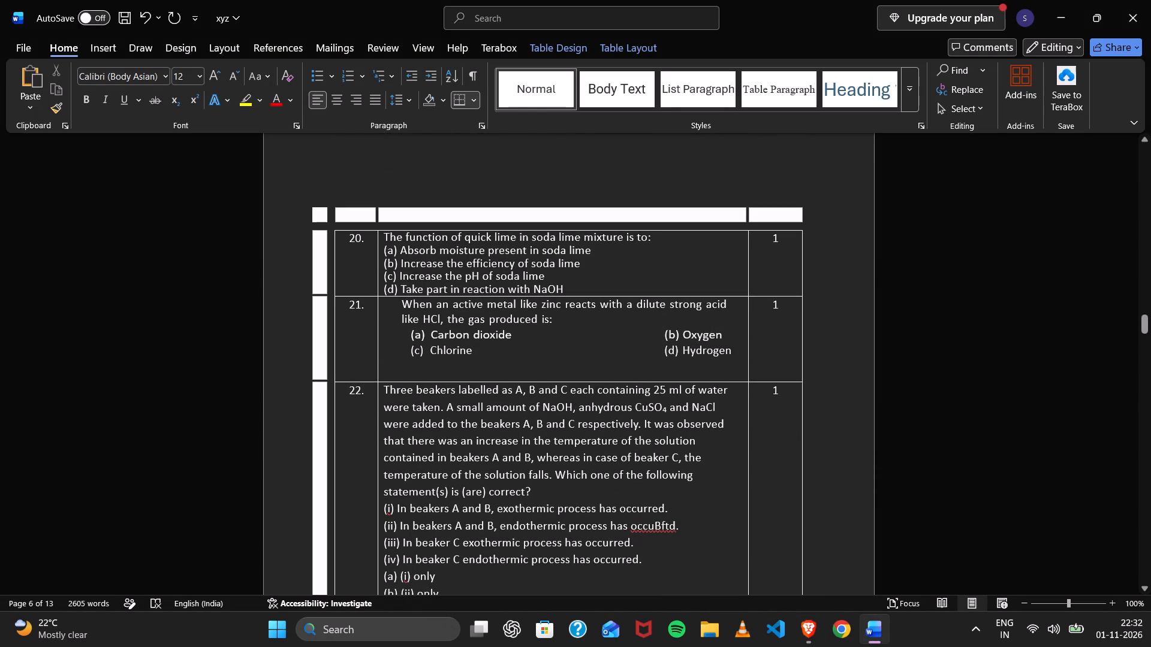
{"action": "left_click_drag", "start_coordinate": [381, 305], "coordinate": [510, 382]}
{"action": "left_click_drag", "start_coordinate": [397, 318], "coordinate": [378, 302]}
{"action": "left_click", "coordinate": [378, 302]}
{"action": "left_click_drag", "start_coordinate": [378, 302], "coordinate": [505, 358]}
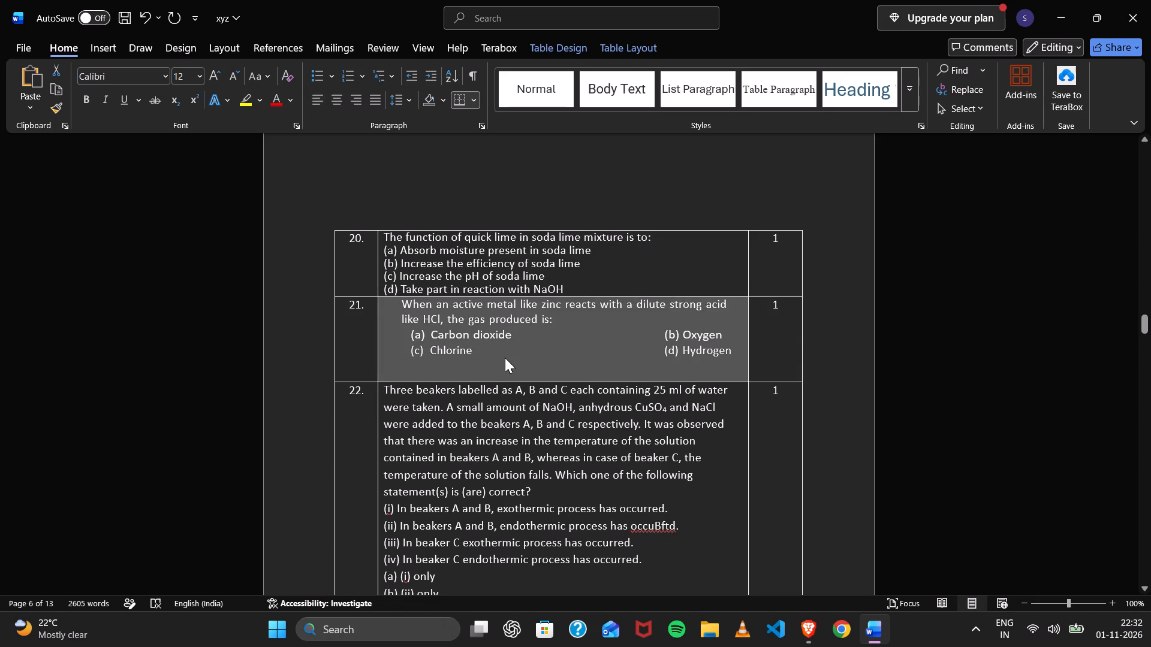
{"action": "key", "text": "ctrl+v"}
Remove the indent from question 21's text and from each of its options (a) to (d).
{"action": "left_click", "coordinate": [400, 310]}
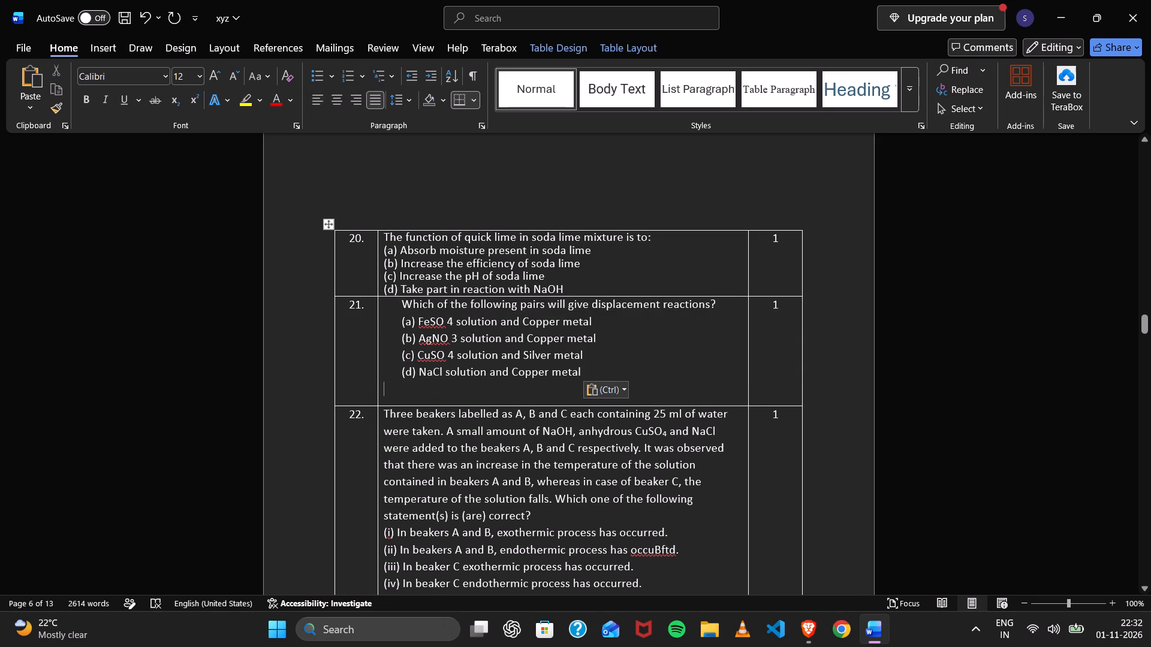
{"action": "key", "text": "BackSpace"}
{"action": "key", "text": "Down"}
{"action": "key", "text": "BackSpace"}
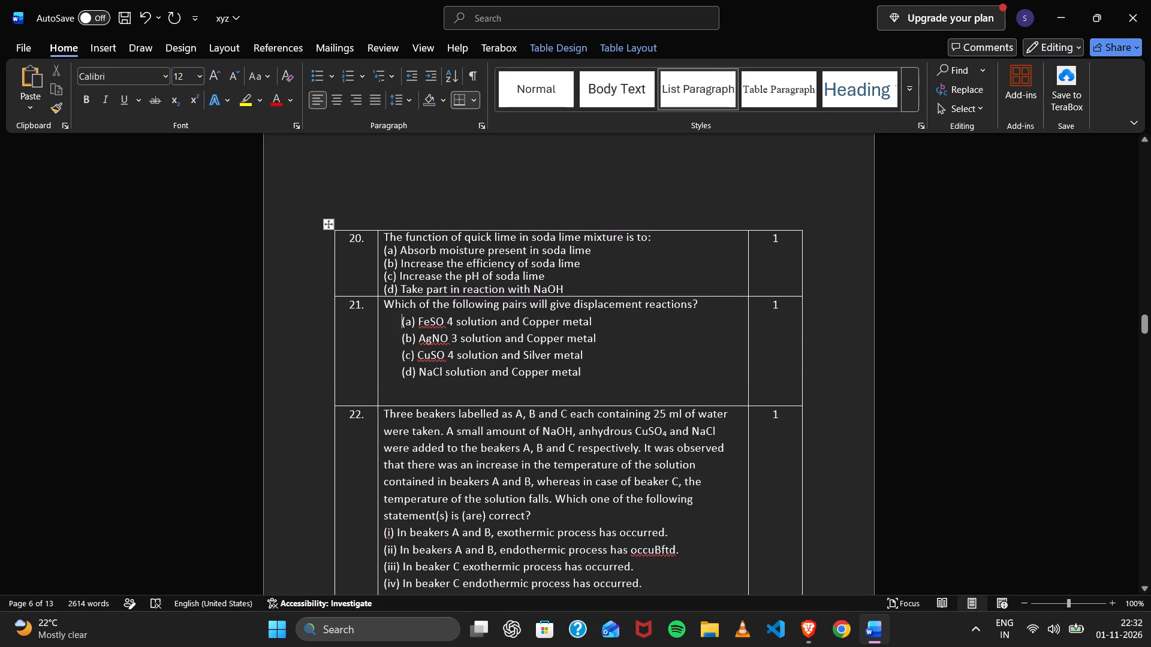
{"action": "key", "text": "Down"}
{"action": "key", "text": "BackSpace"}
{"action": "key", "text": "Down"}
{"action": "key", "text": "BackSpace"}
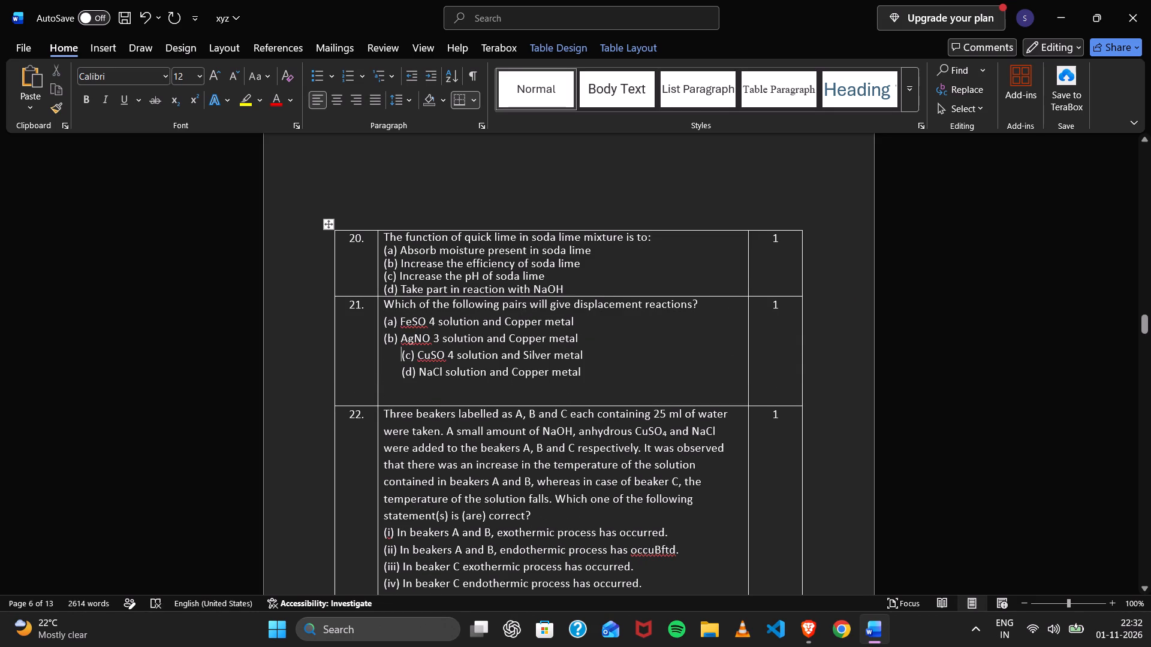
{"action": "key", "text": "Down"}
{"action": "key", "text": "BackSpace"}
Delete the blank line below option (d) of question 21.
{"action": "key", "text": "Down"}
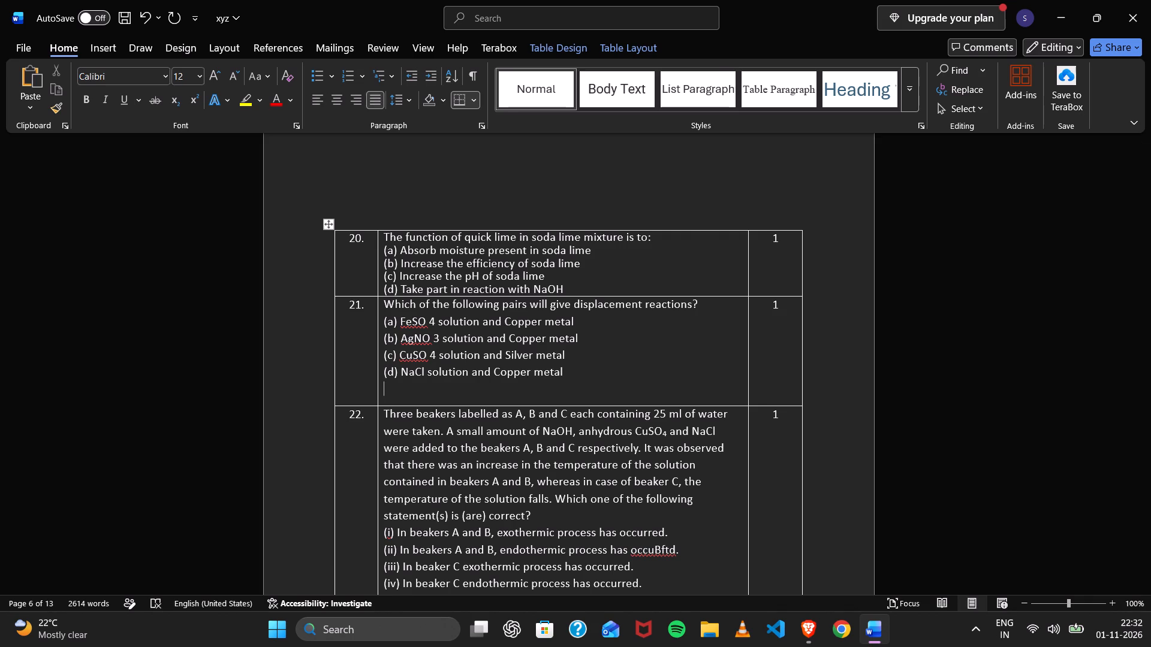
{"action": "key", "text": "BackSpace"}
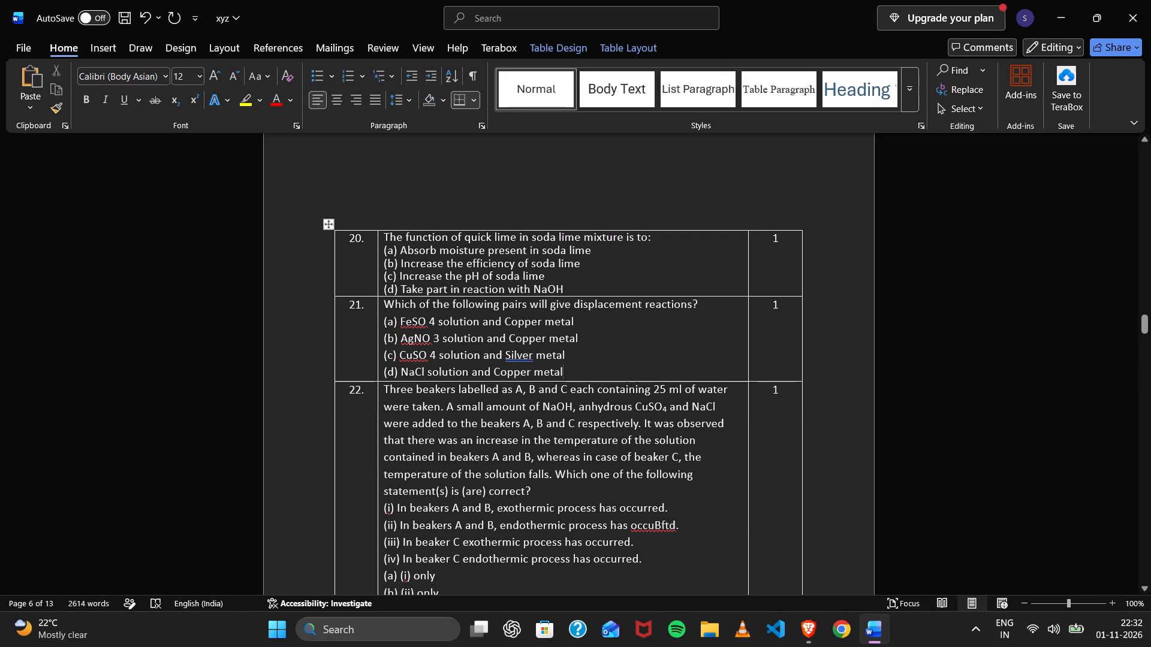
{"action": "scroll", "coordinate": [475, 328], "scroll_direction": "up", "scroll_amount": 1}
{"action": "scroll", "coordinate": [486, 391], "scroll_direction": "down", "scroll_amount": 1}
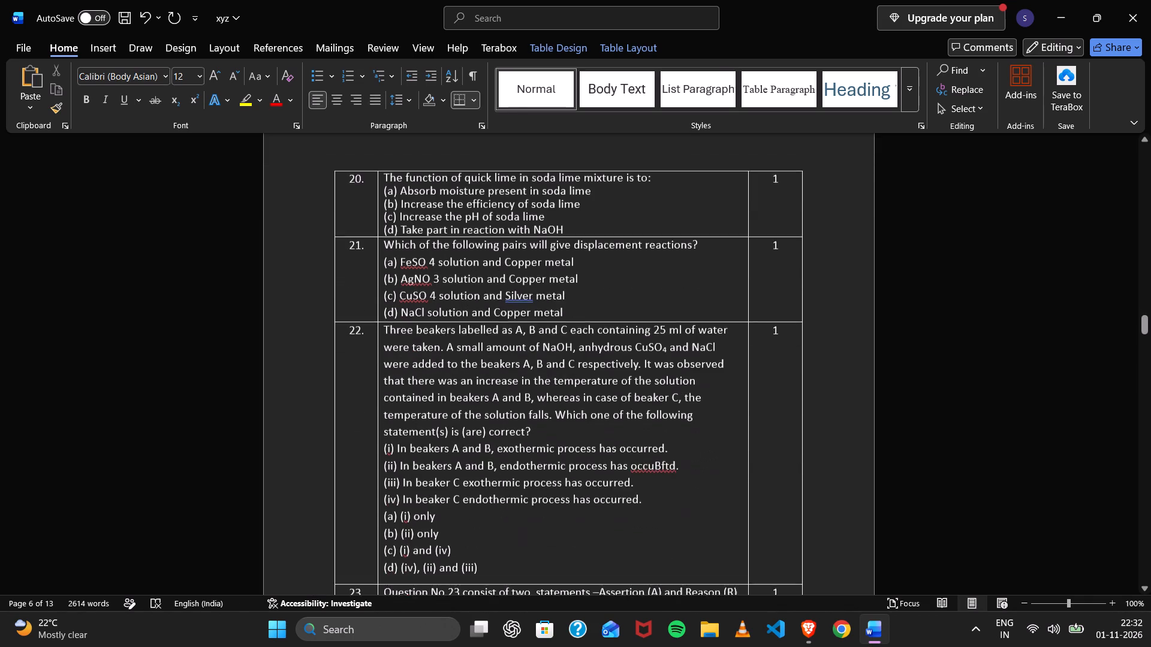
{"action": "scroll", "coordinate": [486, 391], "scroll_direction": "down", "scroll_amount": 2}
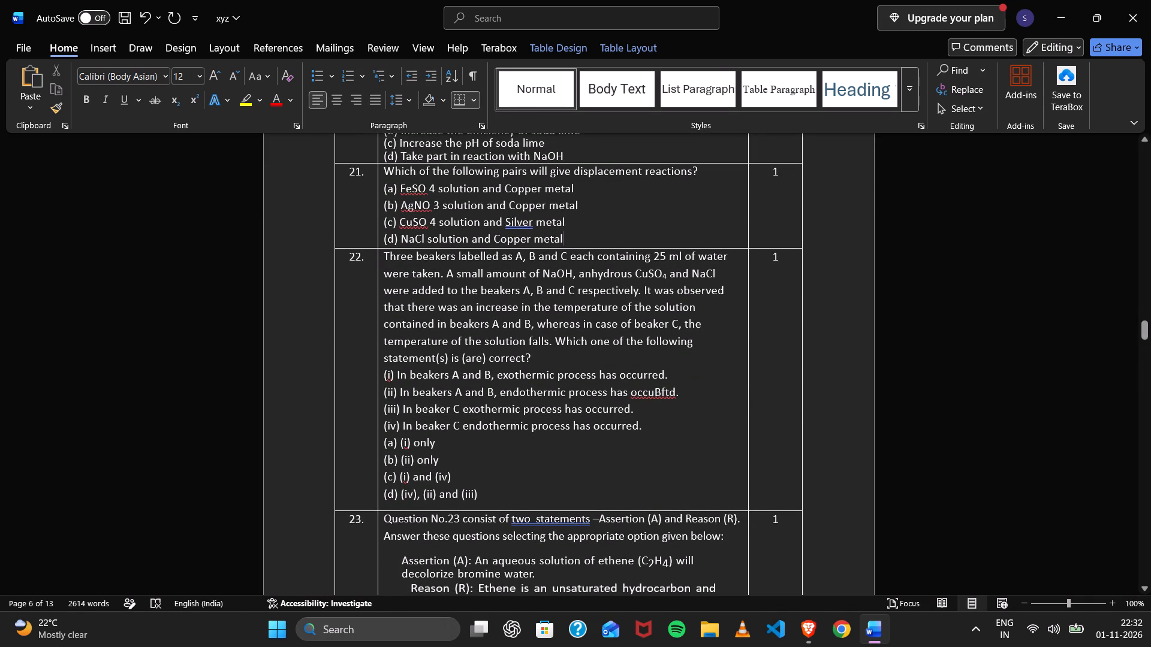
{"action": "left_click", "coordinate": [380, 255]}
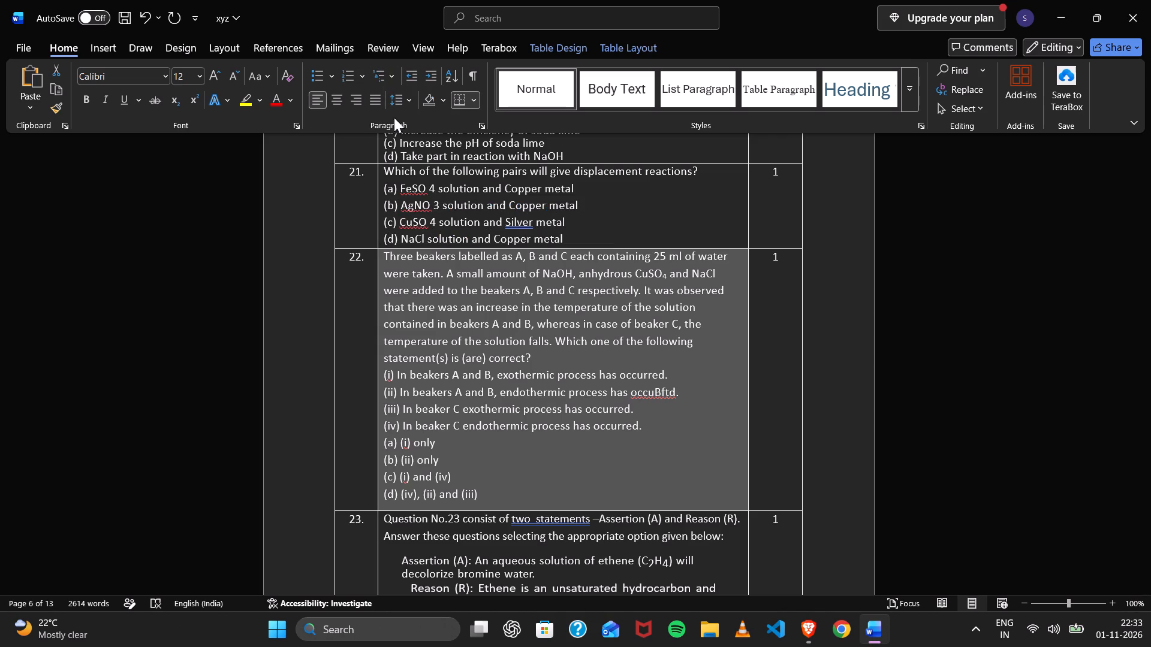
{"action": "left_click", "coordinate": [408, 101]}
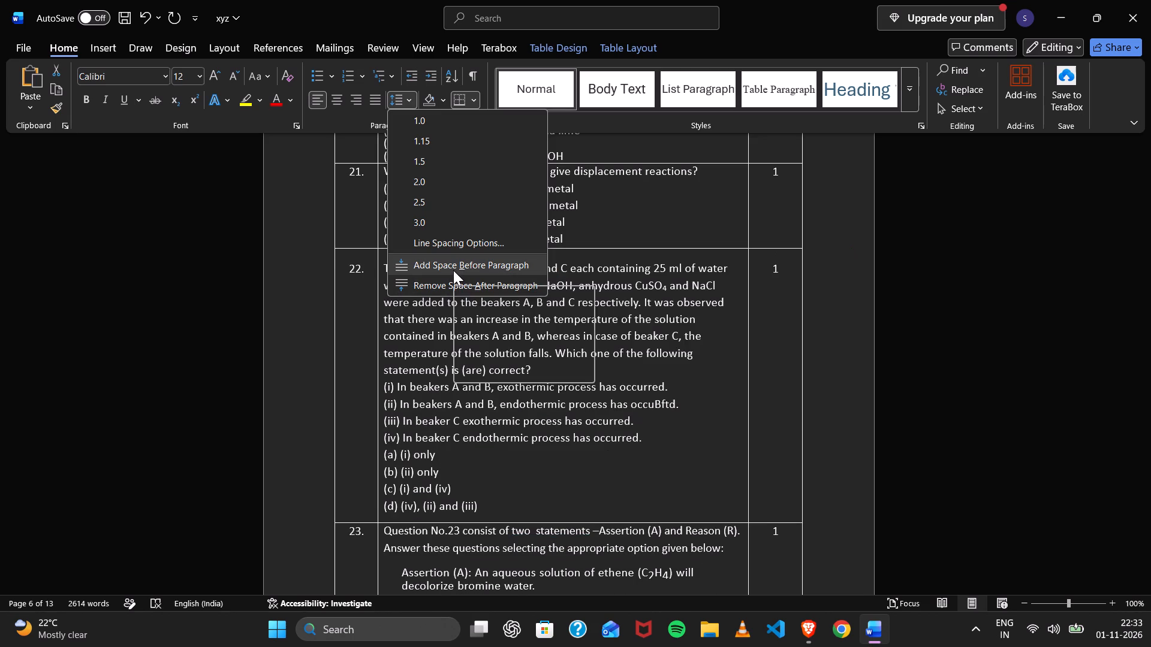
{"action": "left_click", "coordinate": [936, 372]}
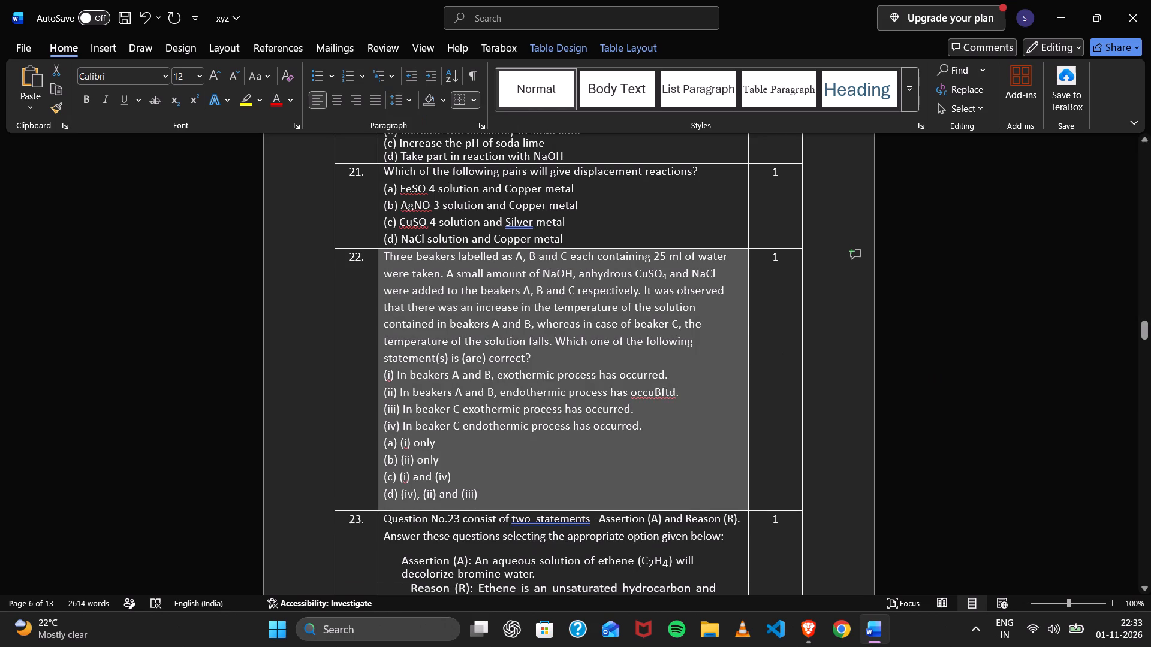
Remove the space after paragraphs in question 21's cell, covering the question text and options (a) to (d).
{"action": "scroll", "coordinate": [546, 301], "scroll_direction": "up", "scroll_amount": 3}
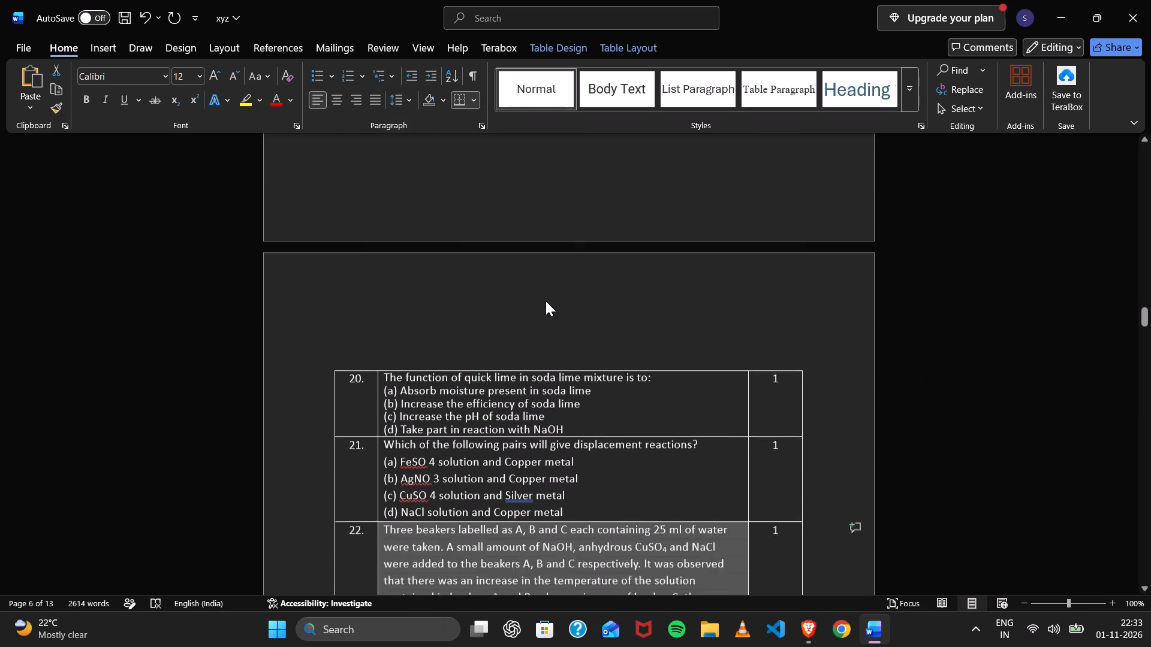
{"action": "scroll", "coordinate": [546, 301], "scroll_direction": "up", "scroll_amount": 1}
{"action": "left_click", "coordinate": [384, 367]}
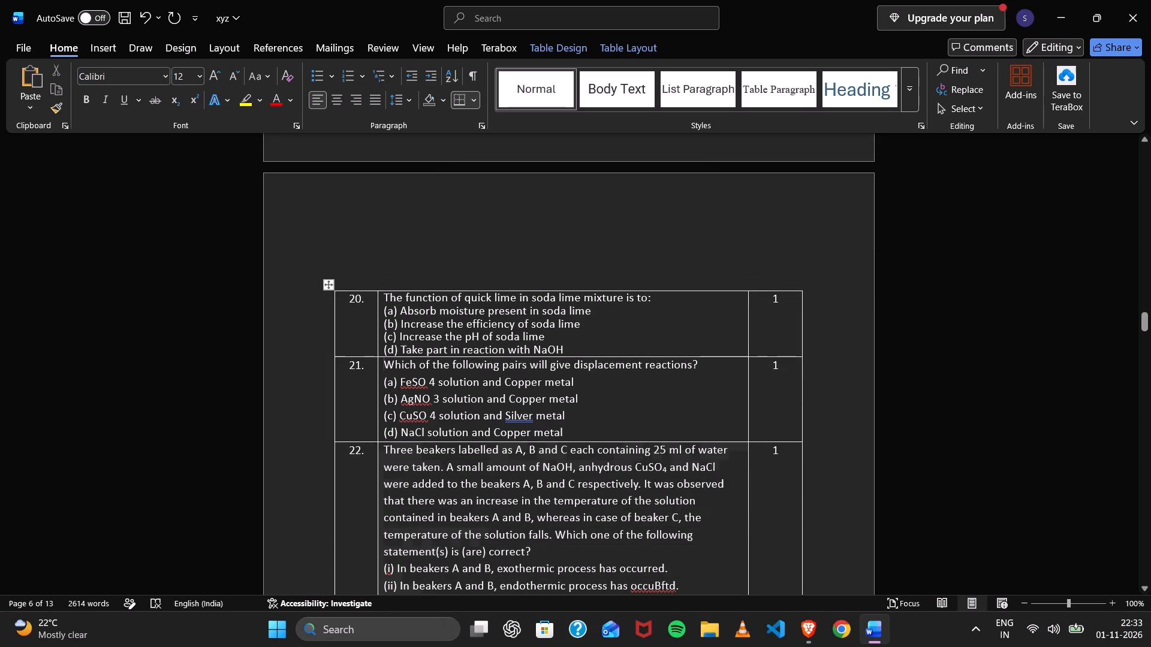
{"action": "left_click", "coordinate": [384, 367]}
{"action": "left_click_drag", "start_coordinate": [384, 367], "coordinate": [628, 417]}
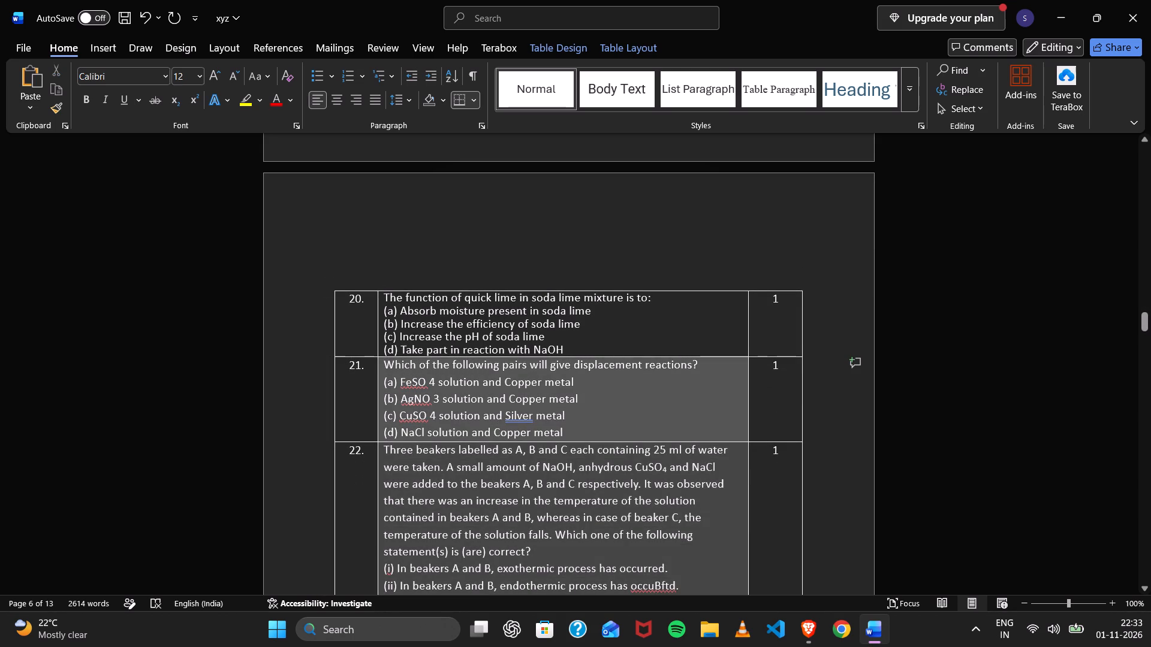
{"action": "left_click_drag", "start_coordinate": [628, 417], "coordinate": [638, 412]}
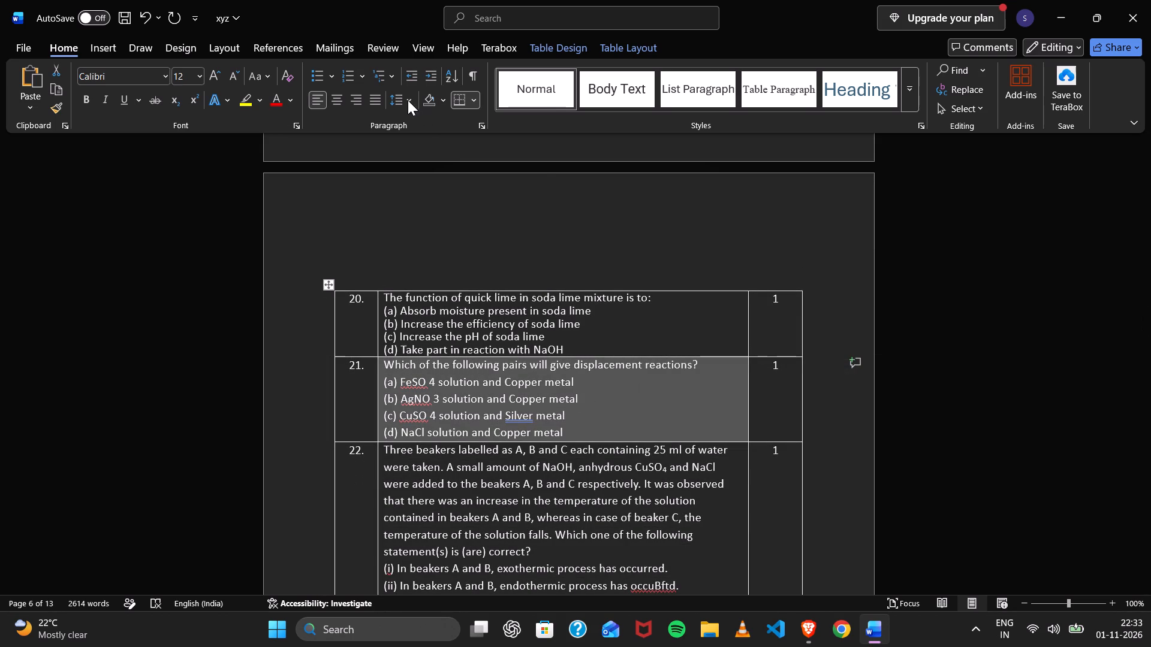
{"action": "left_click", "coordinate": [408, 100]}
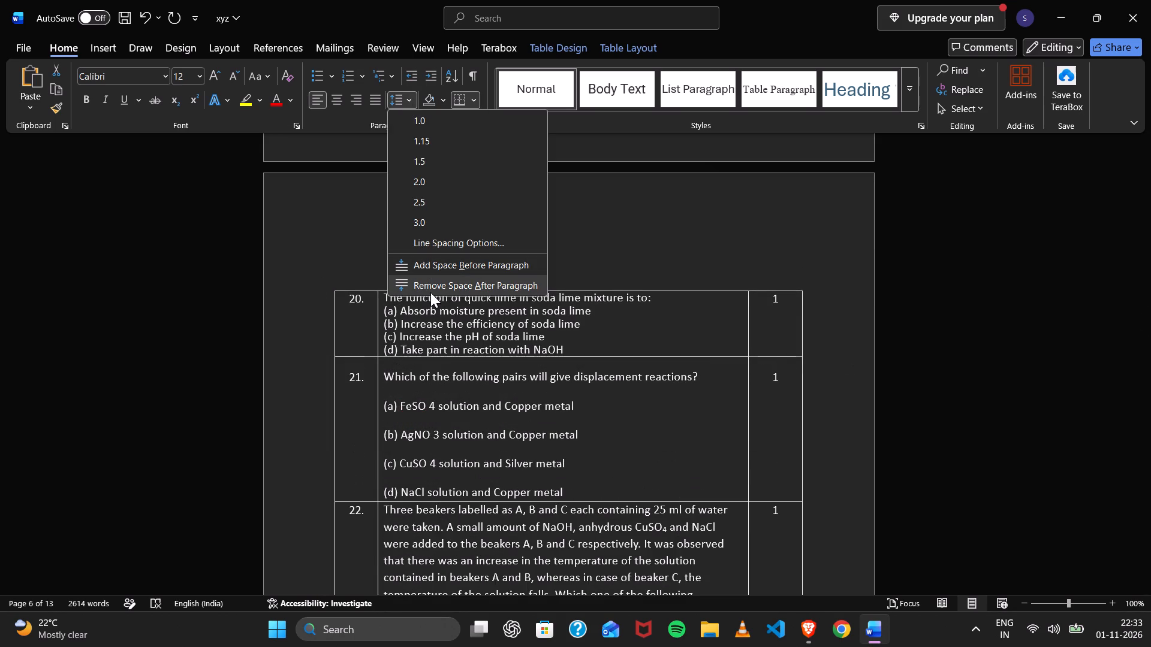
{"action": "left_click", "coordinate": [430, 292]}
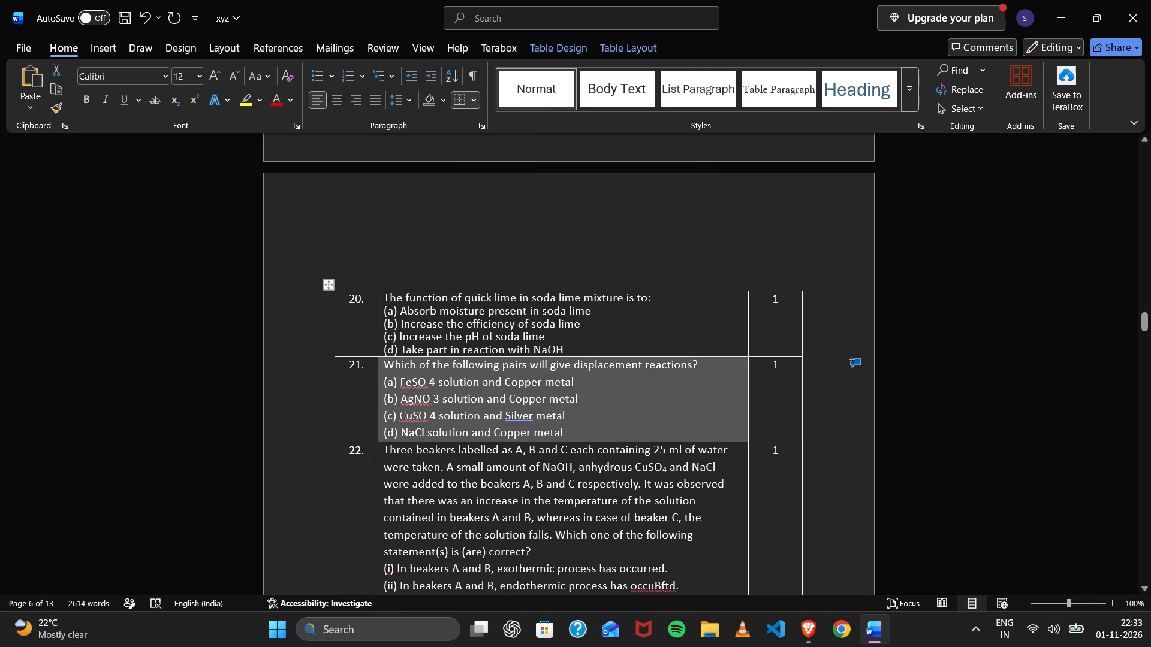
{"action": "left_click", "coordinate": [906, 374]}
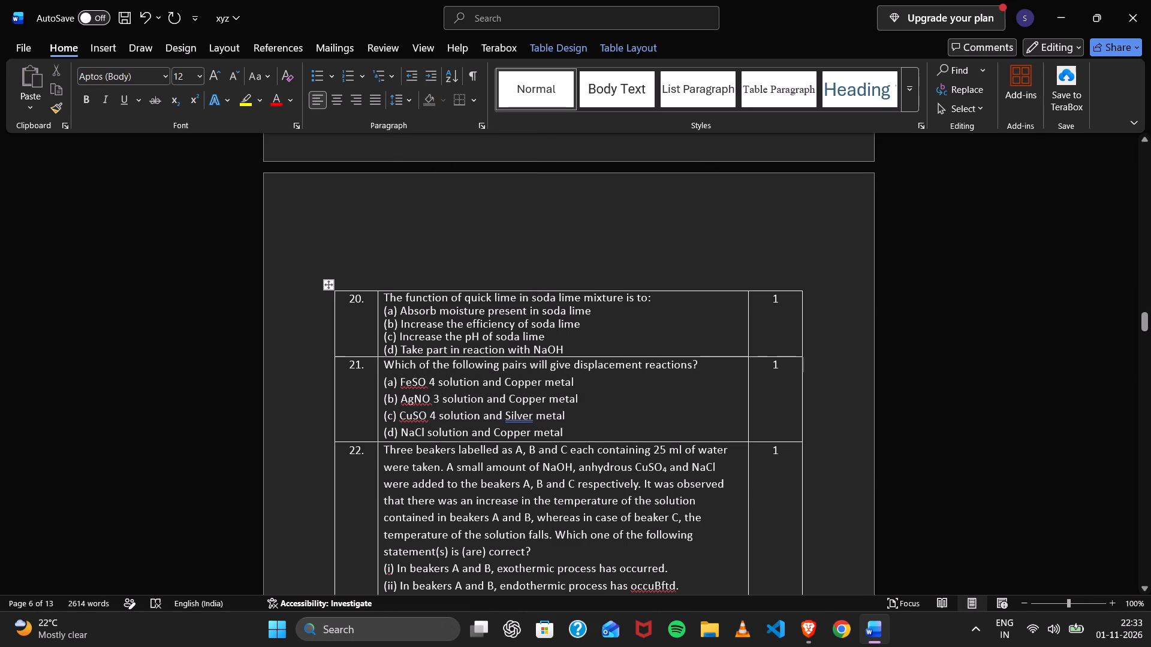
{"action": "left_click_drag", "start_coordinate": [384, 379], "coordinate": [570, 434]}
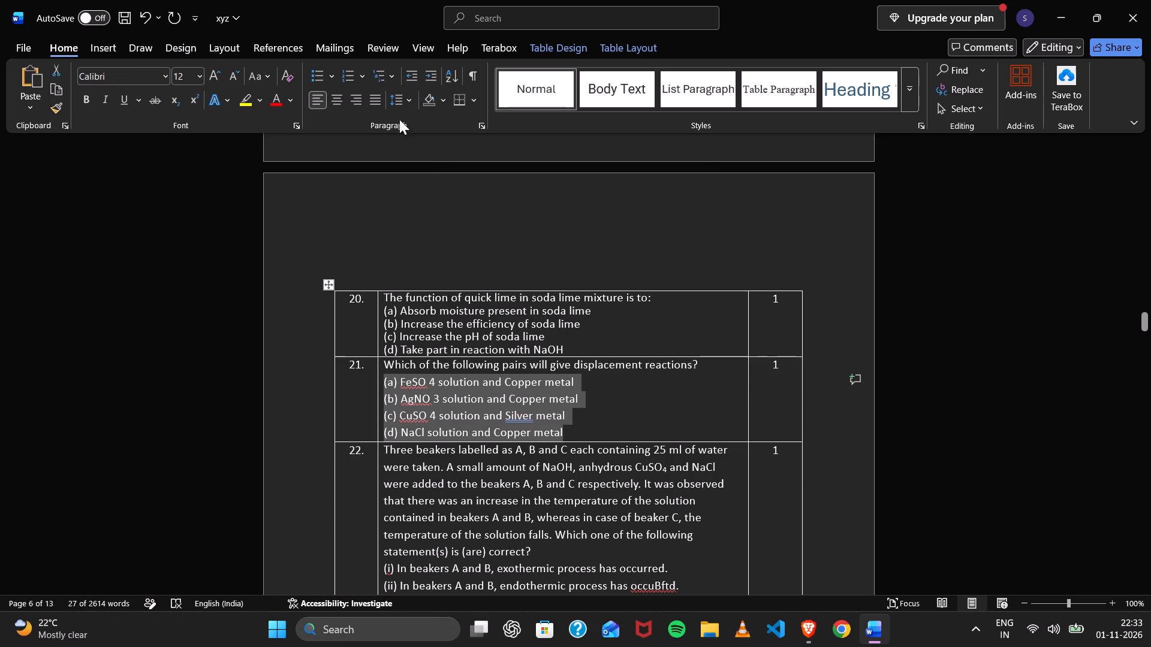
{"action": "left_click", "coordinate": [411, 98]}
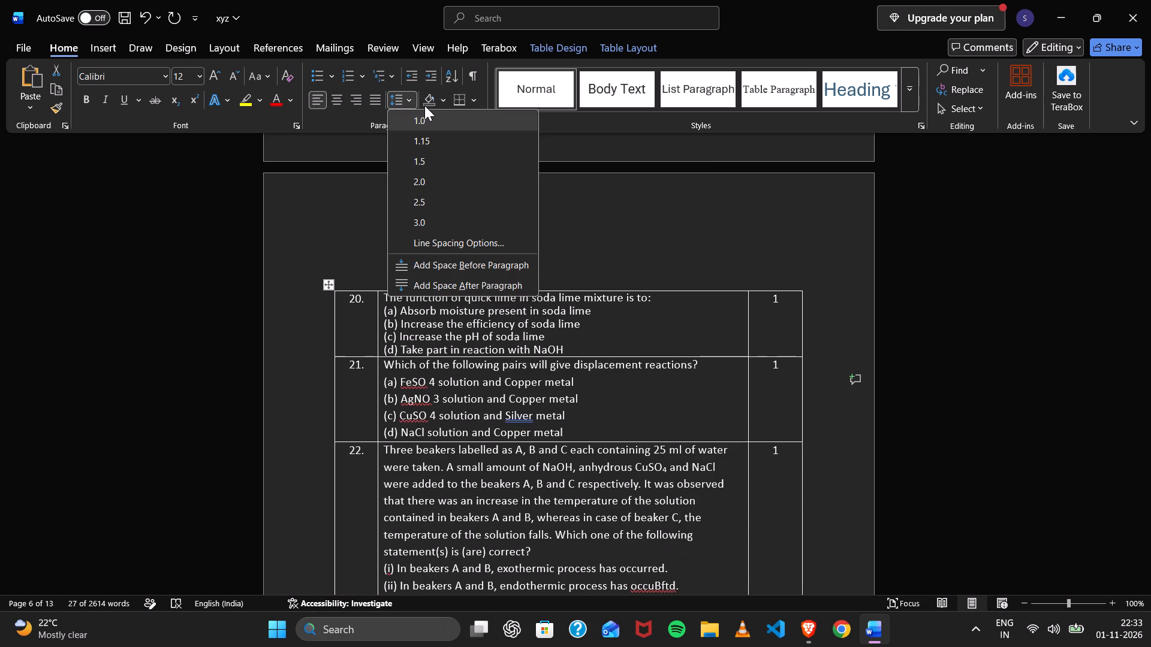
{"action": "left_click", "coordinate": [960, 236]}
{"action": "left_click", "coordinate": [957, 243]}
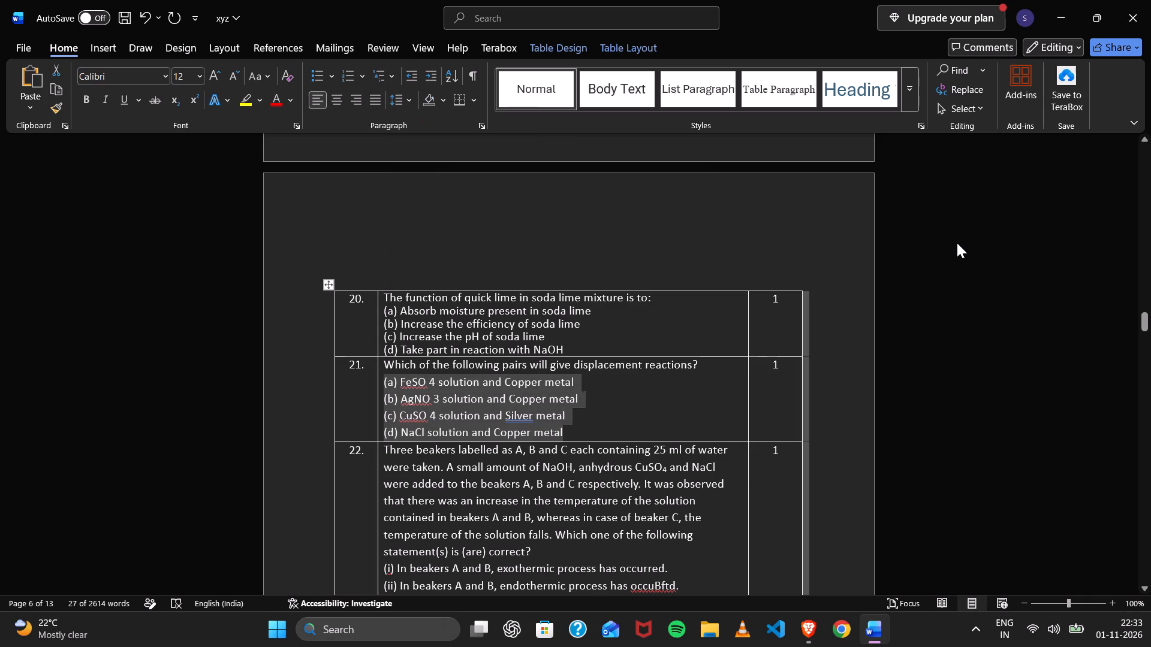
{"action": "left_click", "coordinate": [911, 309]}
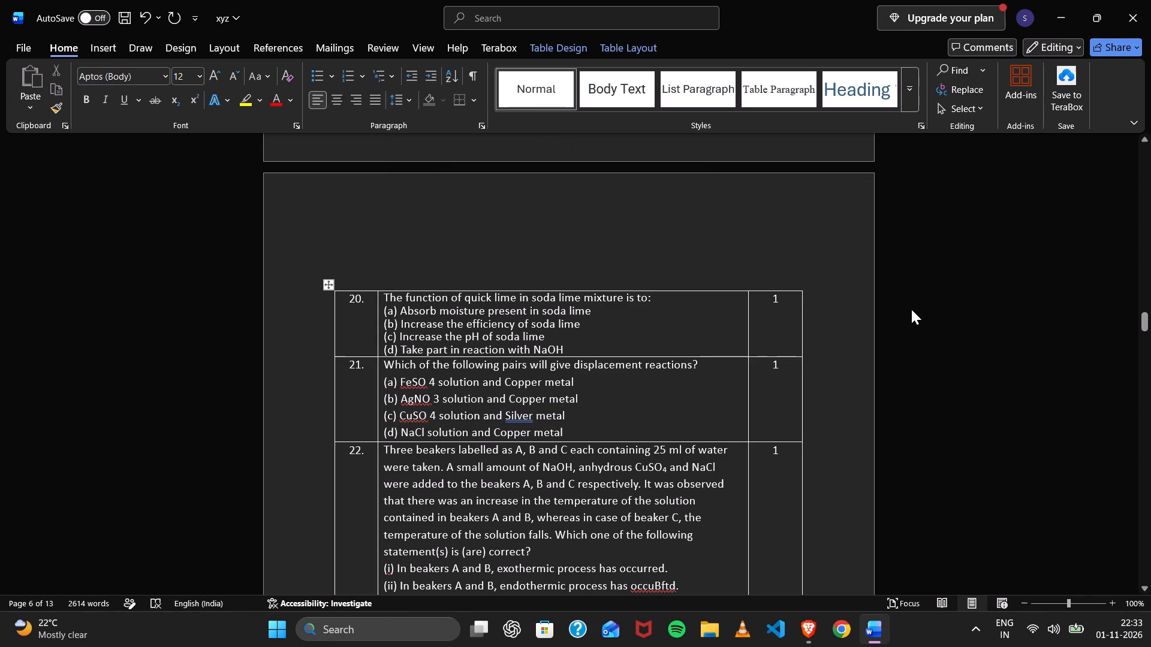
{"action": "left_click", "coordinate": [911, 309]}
Switch to Testbook's metals and non-metals page in Brave and copy Question 11 on electrolytic refining with all its options, without the answer.
{"action": "scroll", "coordinate": [559, 310], "scroll_direction": "down", "scroll_amount": 5}
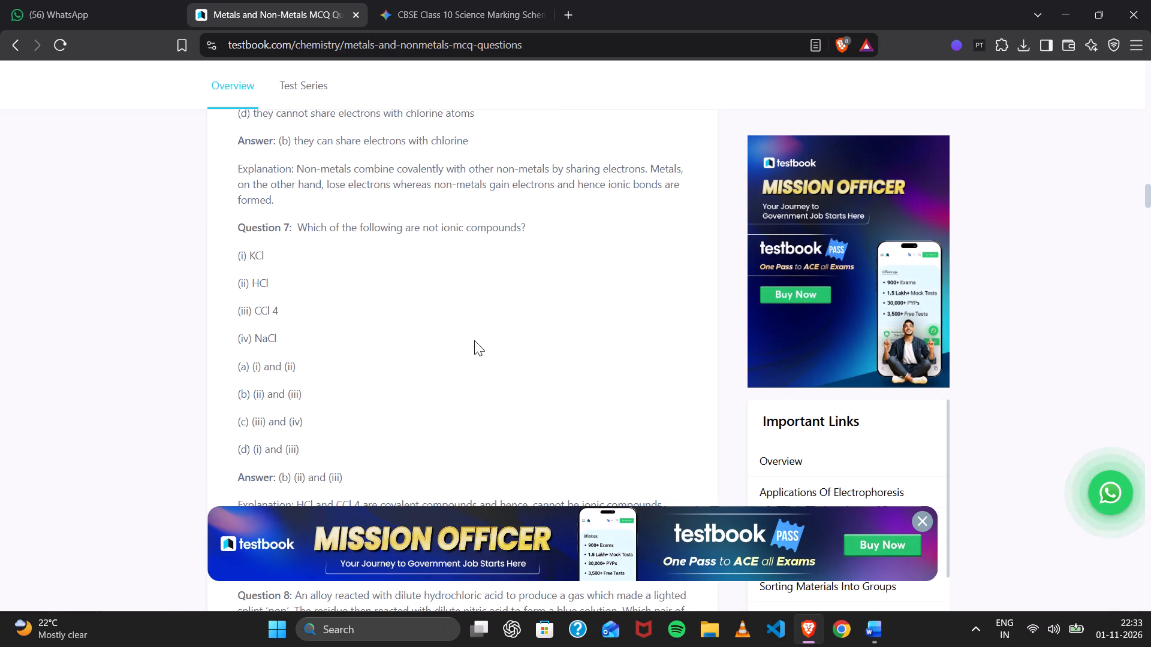
{"action": "scroll", "coordinate": [474, 340], "scroll_direction": "down", "scroll_amount": 4}
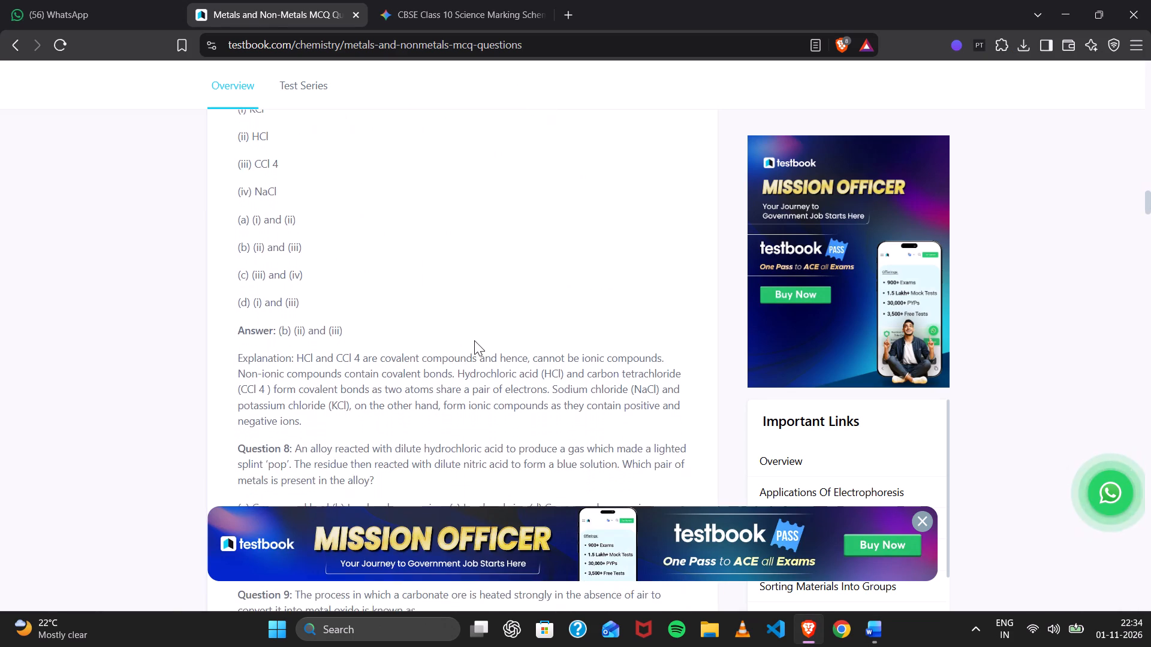
{"action": "scroll", "coordinate": [474, 340], "scroll_direction": "up", "scroll_amount": 1}
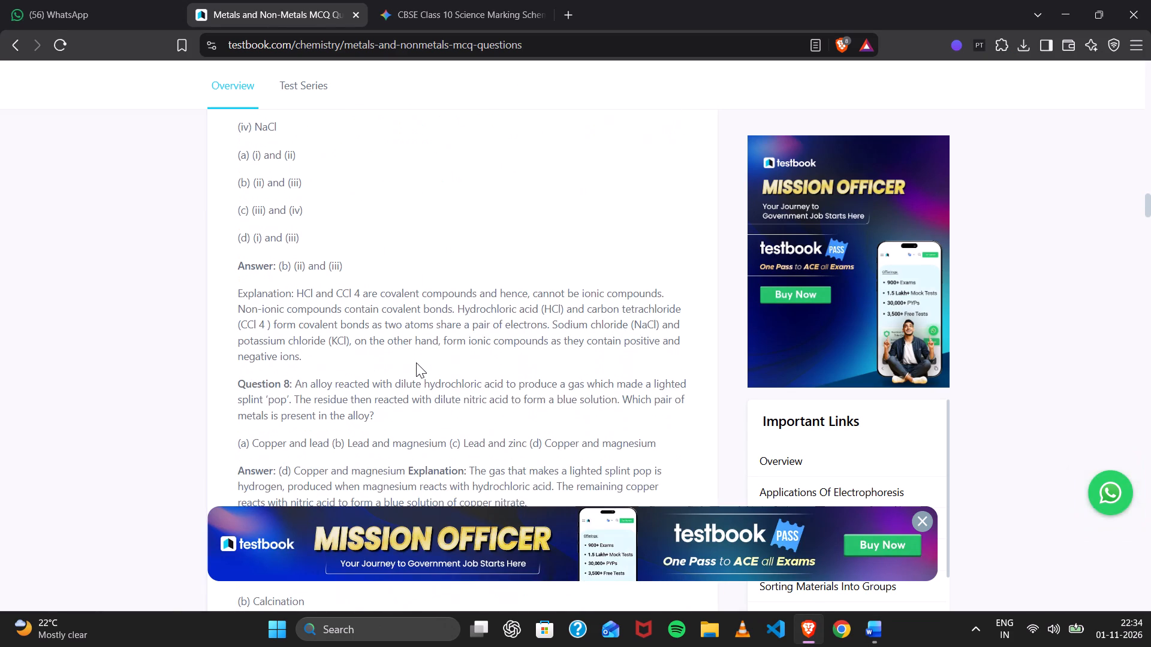
{"action": "scroll", "coordinate": [338, 282], "scroll_direction": "right", "scroll_amount": 1}
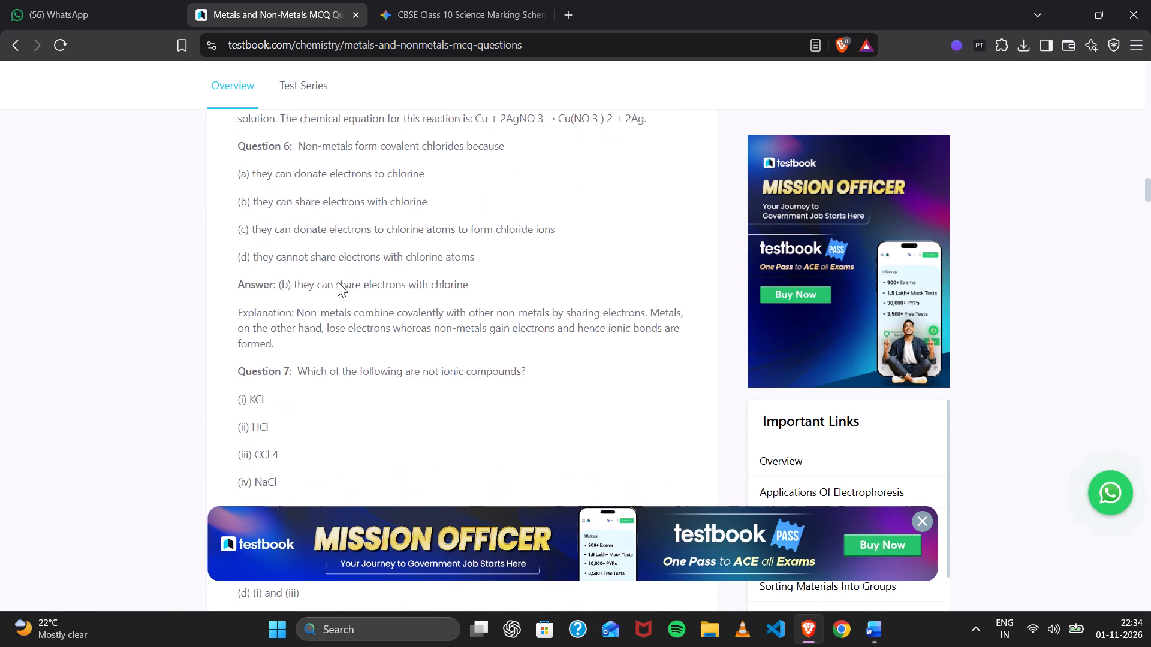
{"action": "scroll", "coordinate": [338, 282], "scroll_direction": "right", "scroll_amount": 3}
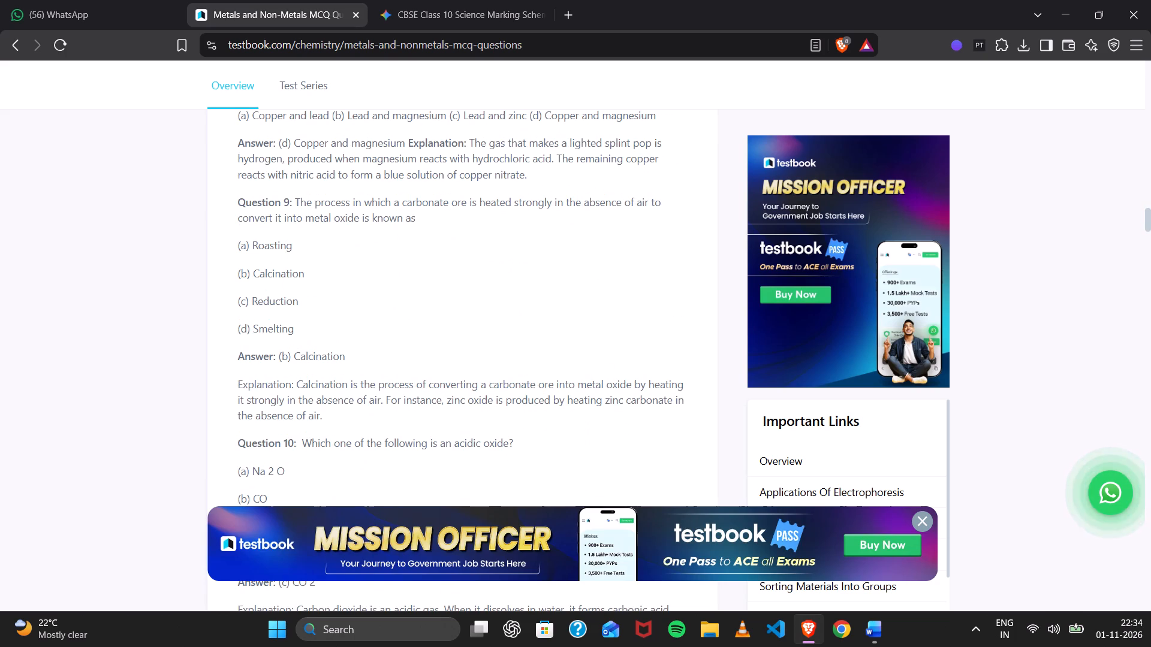
{"action": "scroll", "coordinate": [261, 399], "scroll_direction": "right", "scroll_amount": 2}
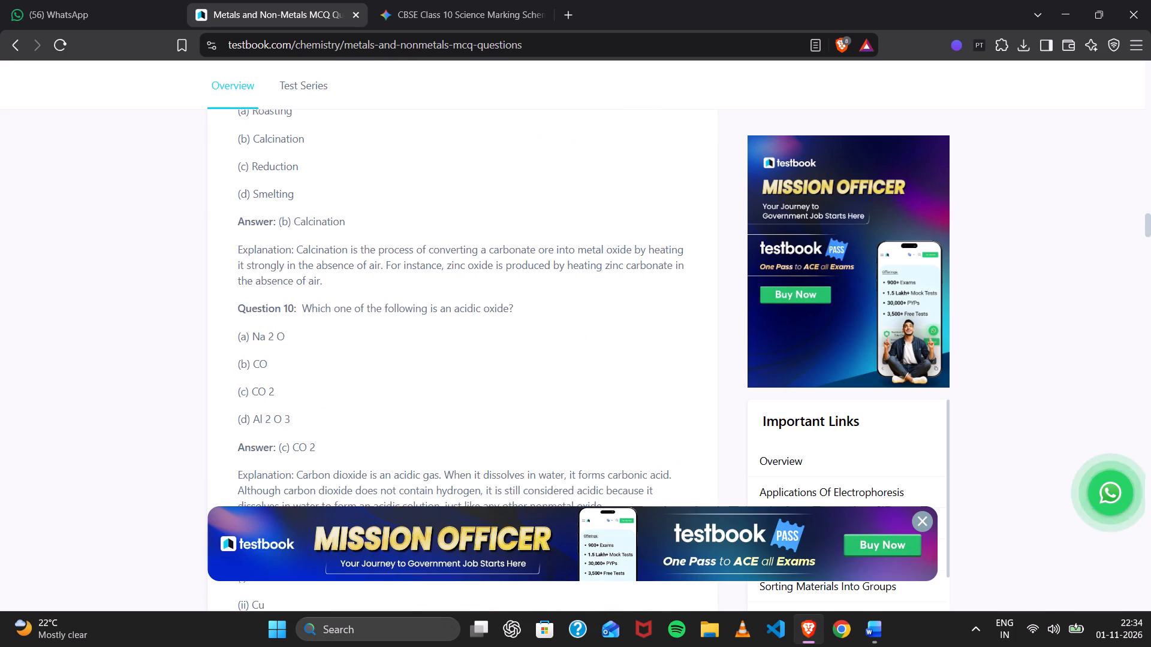
{"action": "scroll", "coordinate": [261, 399], "scroll_direction": "right", "scroll_amount": 1}
{"action": "scroll", "coordinate": [294, 329], "scroll_direction": "right", "scroll_amount": 5}
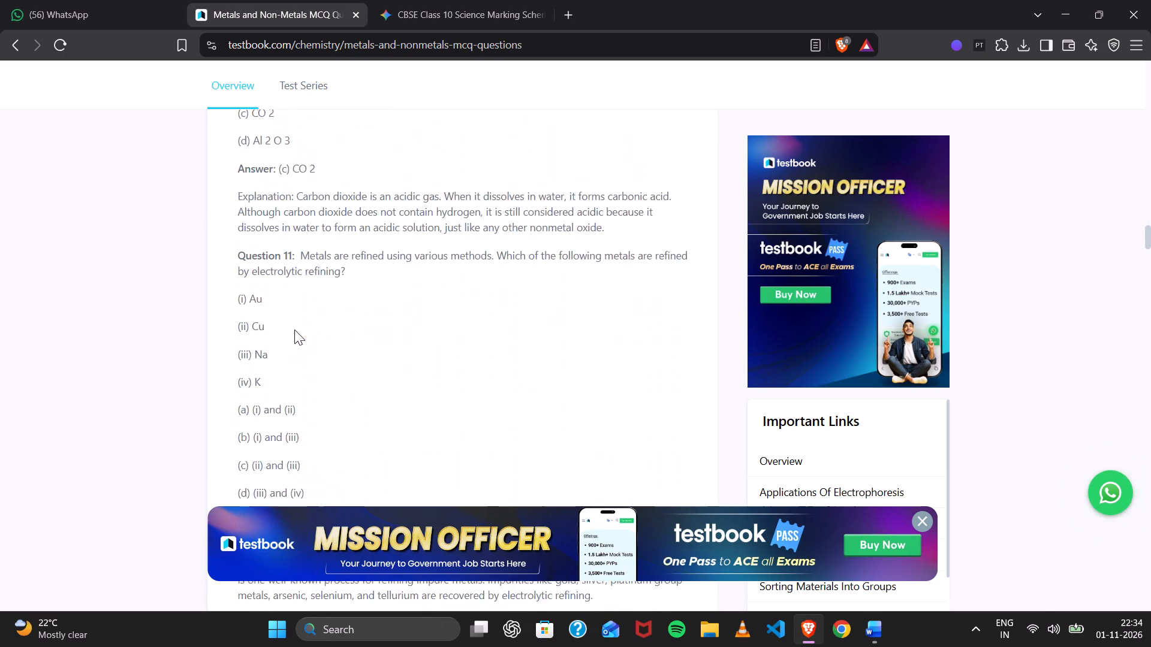
{"action": "scroll", "coordinate": [294, 329], "scroll_direction": "right", "scroll_amount": 2}
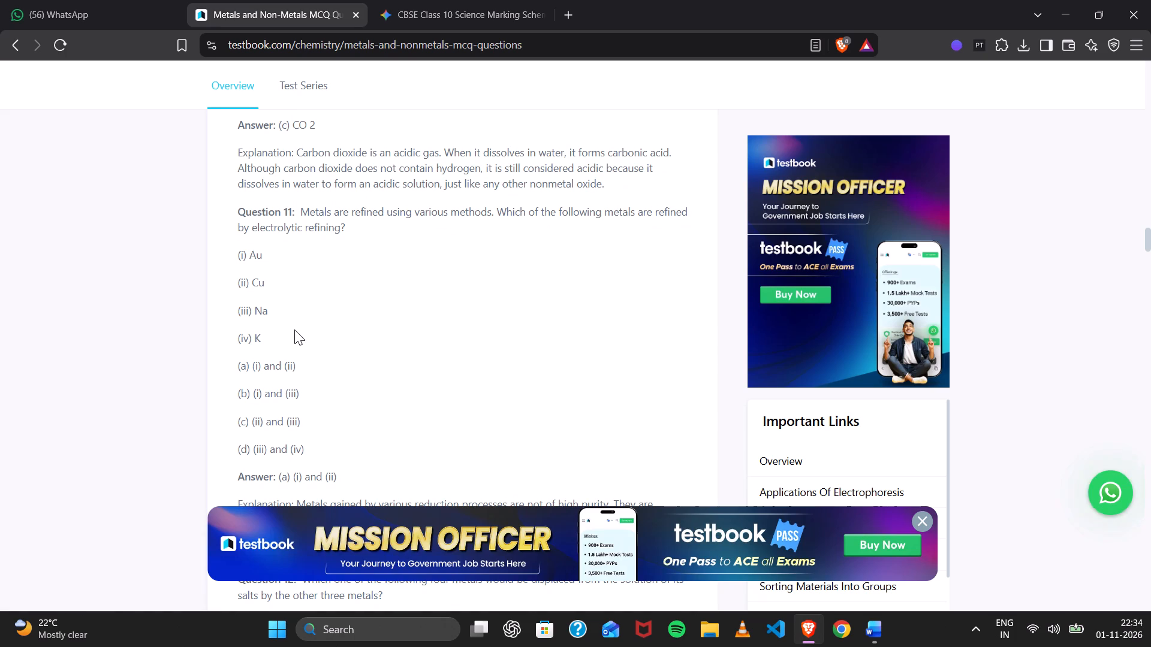
{"action": "scroll", "coordinate": [294, 329], "scroll_direction": "right", "scroll_amount": 1}
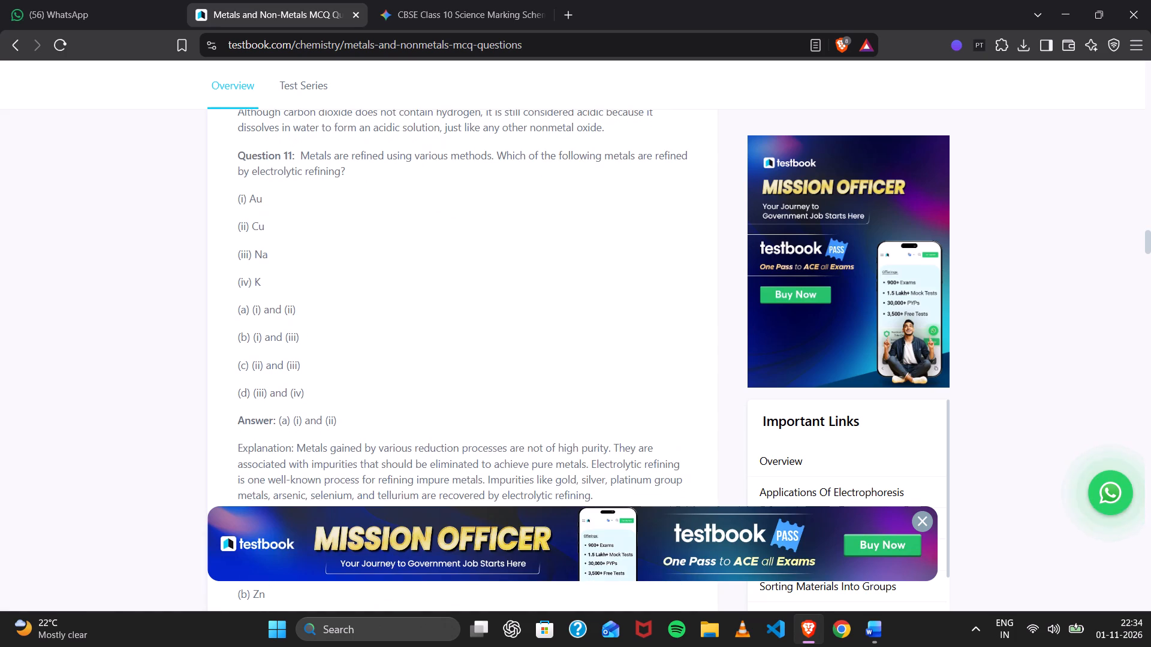
{"action": "scroll", "coordinate": [294, 329], "scroll_direction": "down", "scroll_amount": 2}
{"action": "scroll", "coordinate": [294, 329], "scroll_direction": "up", "scroll_amount": 1}
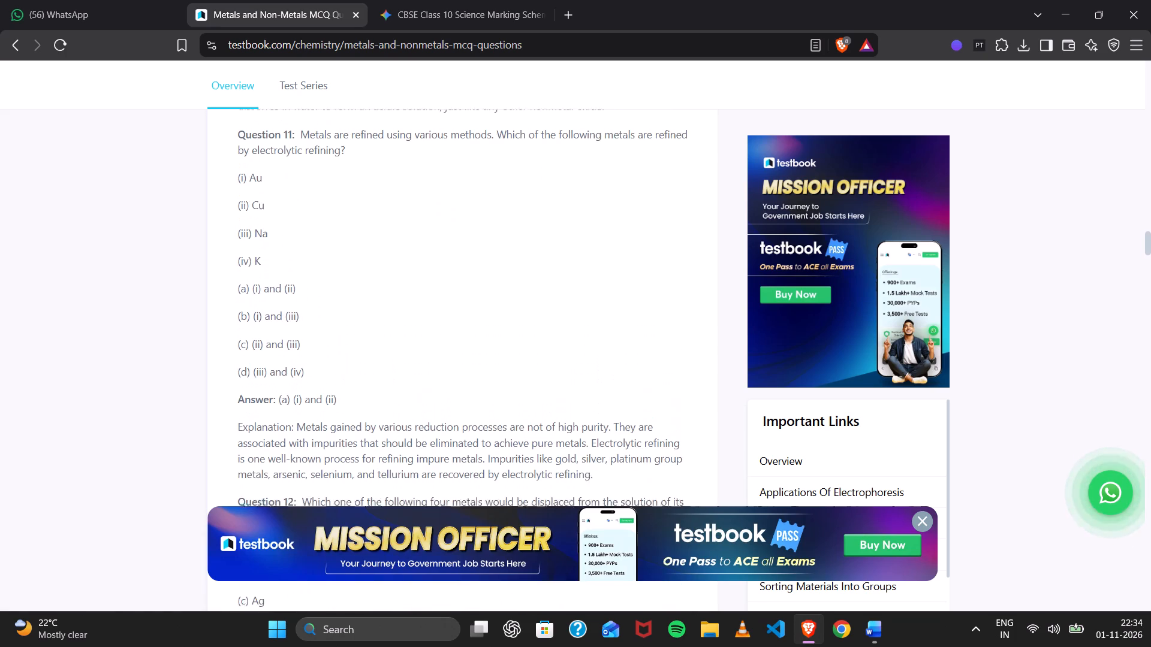
{"action": "scroll", "coordinate": [294, 329], "scroll_direction": "up", "scroll_amount": 1}
{"action": "left_click_drag", "start_coordinate": [299, 152], "coordinate": [303, 384]}
{"action": "key", "text": "ctrl+c"}
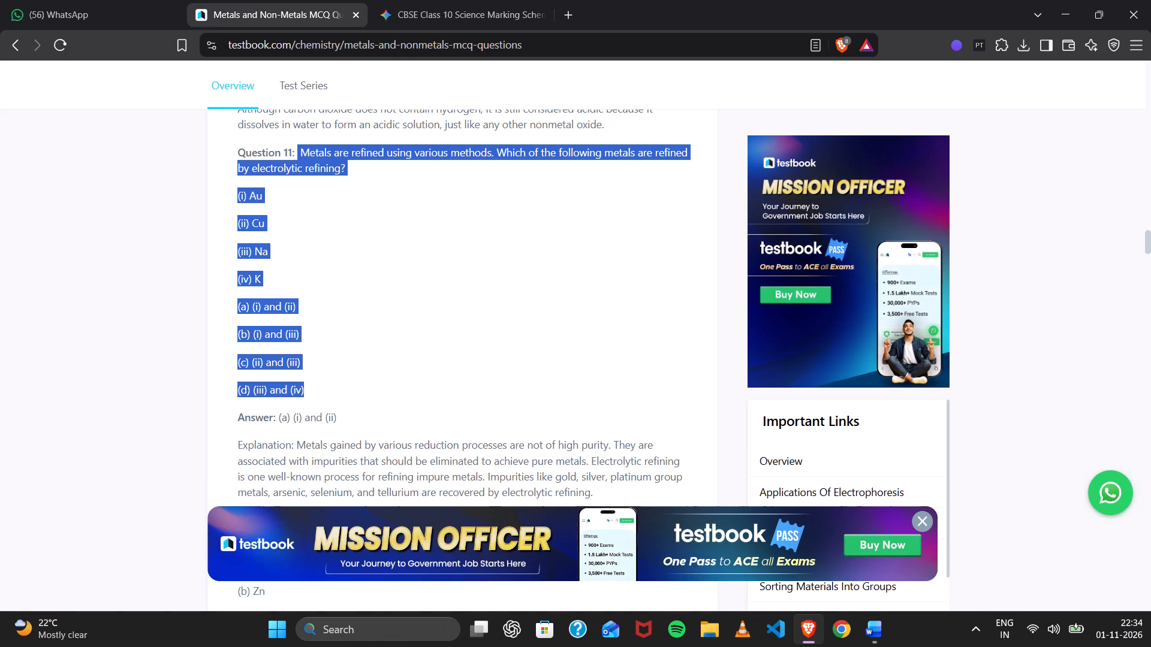
Back in Word, replace question 18 about lustrous non-metals with the copied electrolytic-refining question, without a blank line below option (d).
{"action": "scroll", "coordinate": [303, 384], "scroll_direction": "up", "scroll_amount": 3}
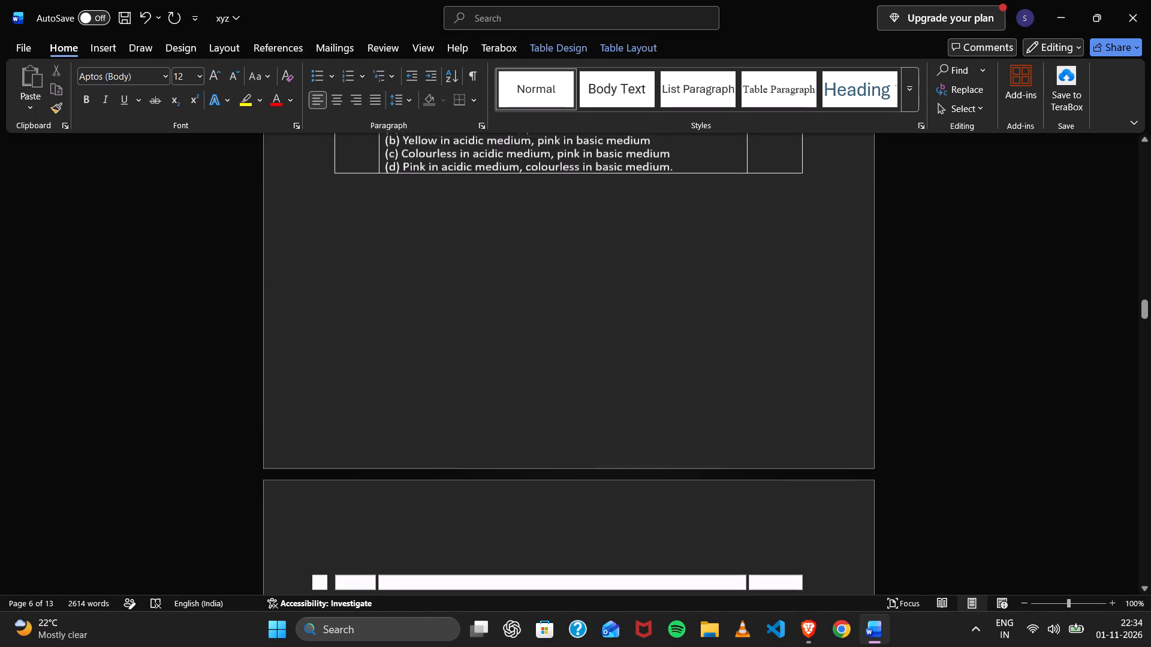
{"action": "scroll", "coordinate": [408, 405], "scroll_direction": "up", "scroll_amount": 3}
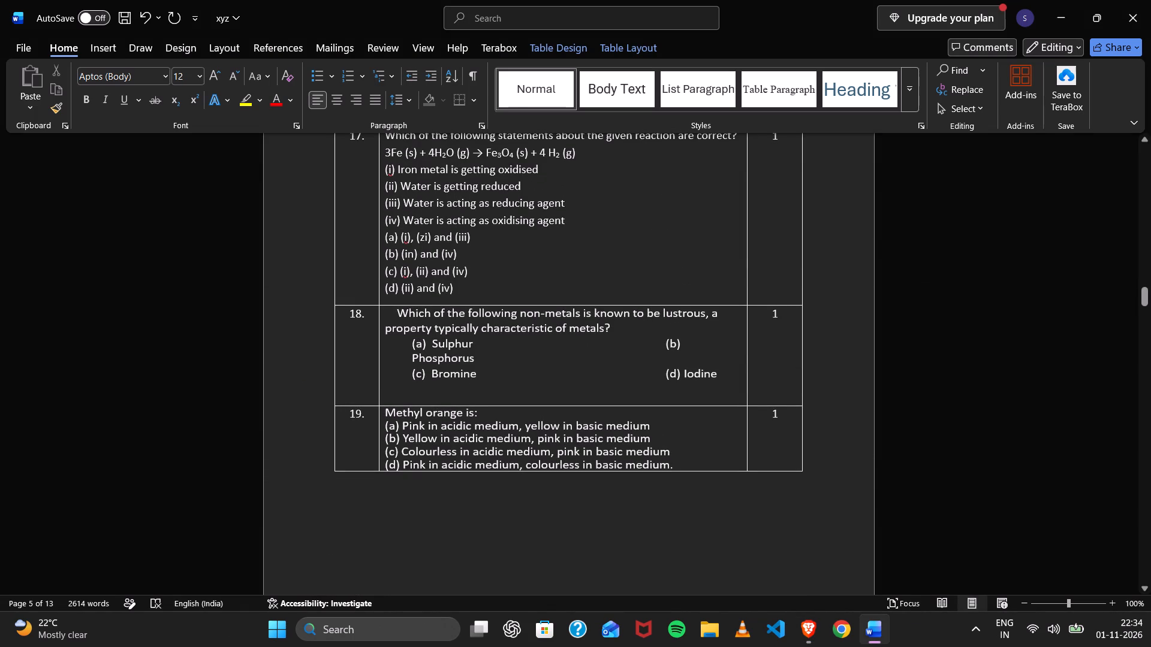
{"action": "left_click", "coordinate": [382, 317]}
{"action": "left_click", "coordinate": [382, 317]}
{"action": "left_click", "coordinate": [382, 317]}
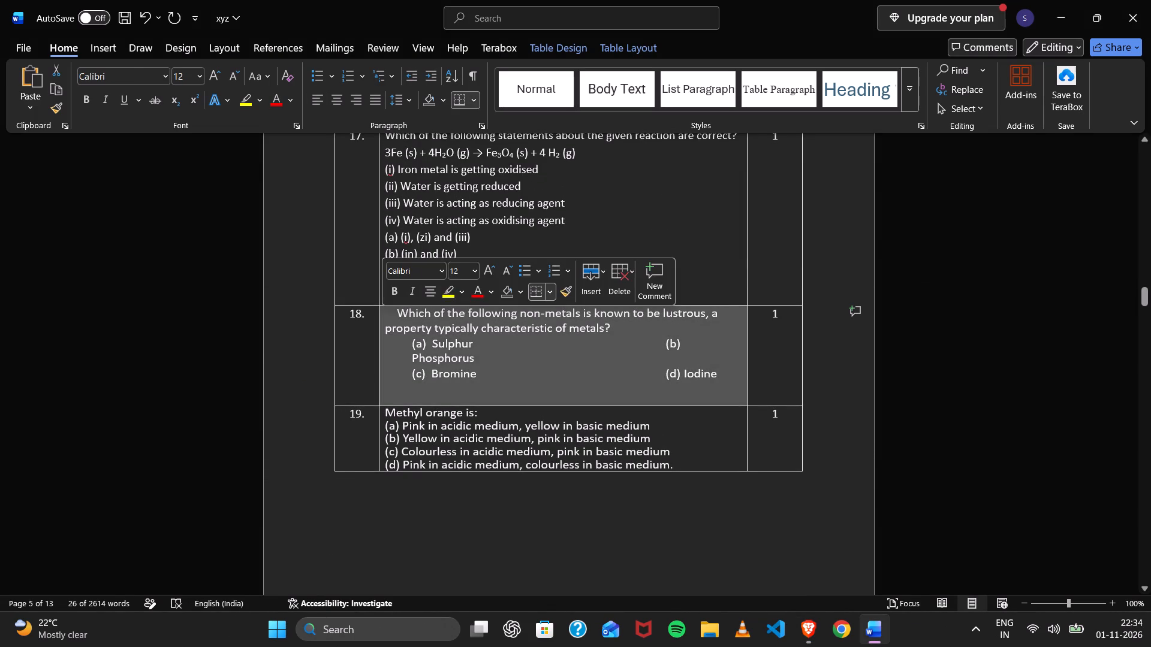
{"action": "key", "text": "ctrl+v"}
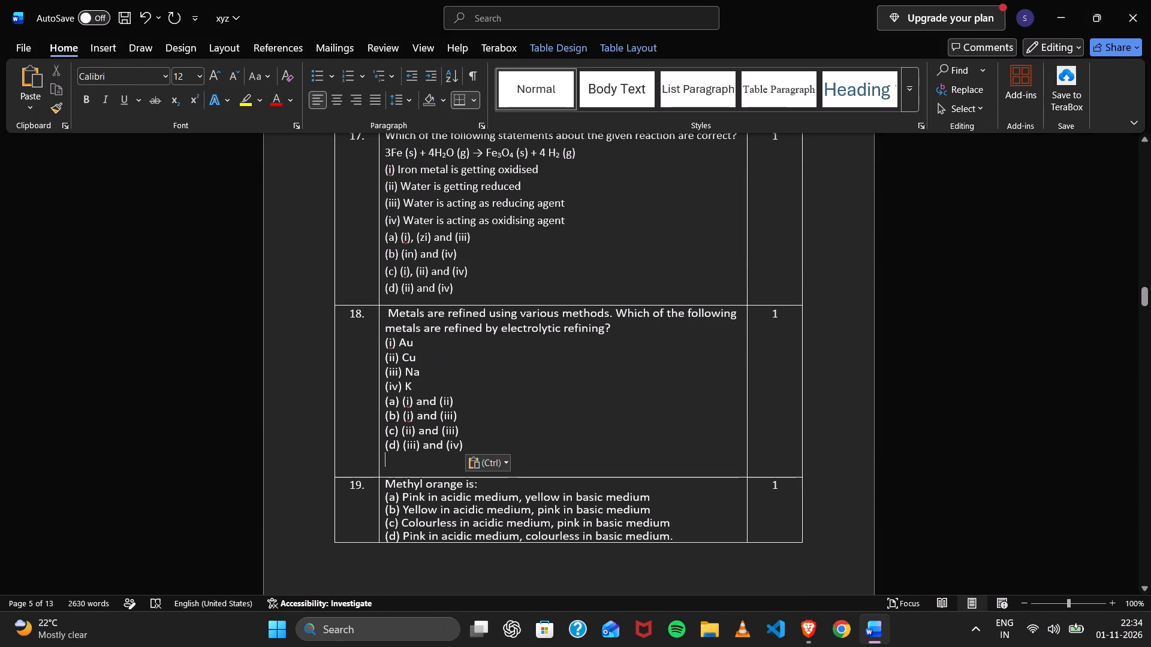
{"action": "key", "text": "BackSpace"}
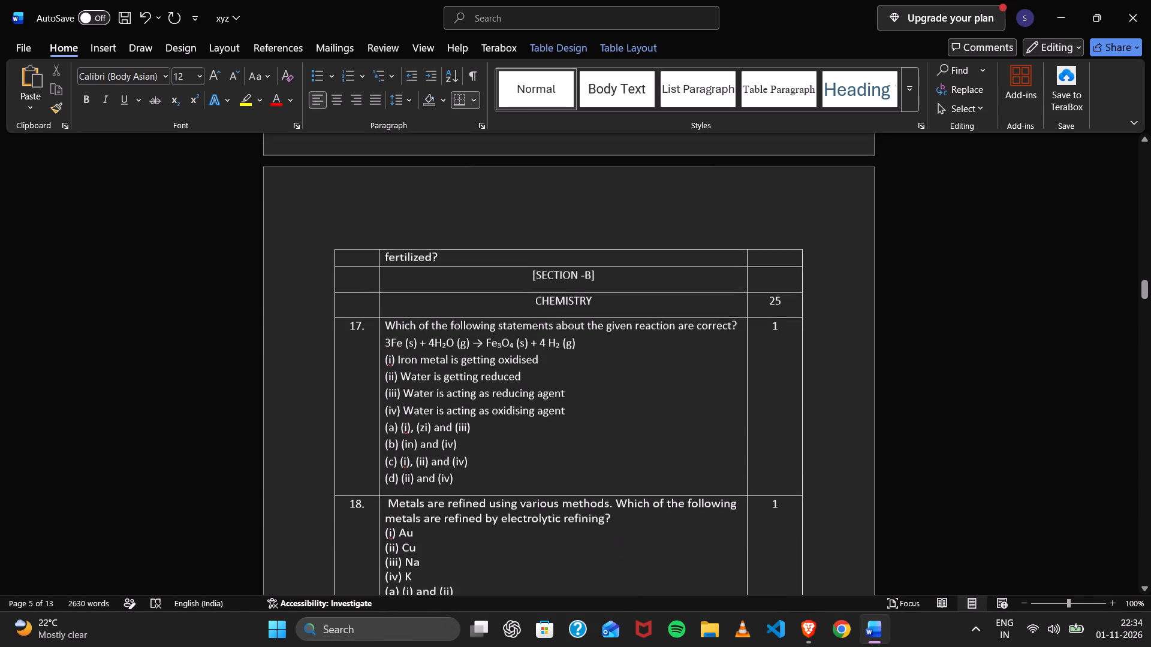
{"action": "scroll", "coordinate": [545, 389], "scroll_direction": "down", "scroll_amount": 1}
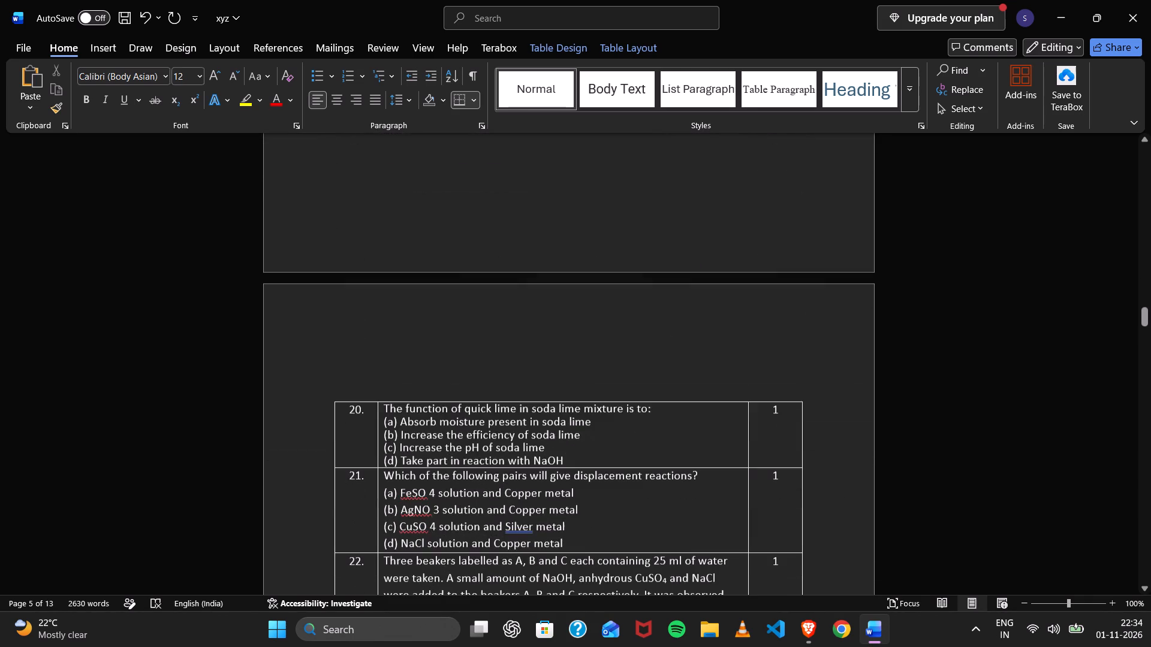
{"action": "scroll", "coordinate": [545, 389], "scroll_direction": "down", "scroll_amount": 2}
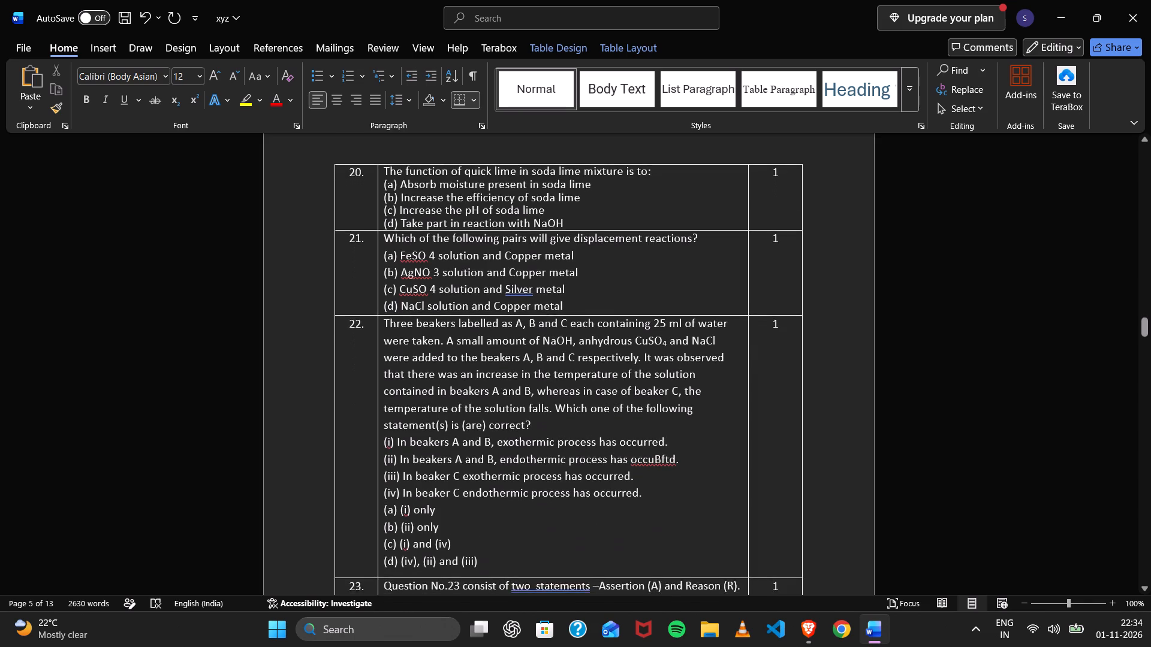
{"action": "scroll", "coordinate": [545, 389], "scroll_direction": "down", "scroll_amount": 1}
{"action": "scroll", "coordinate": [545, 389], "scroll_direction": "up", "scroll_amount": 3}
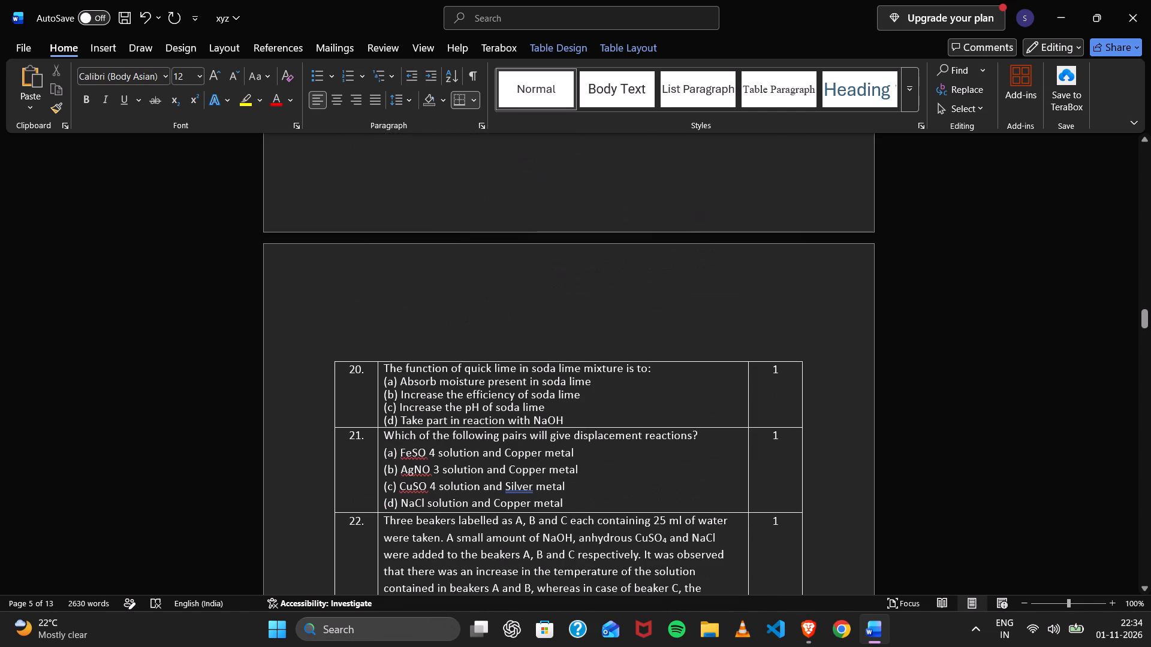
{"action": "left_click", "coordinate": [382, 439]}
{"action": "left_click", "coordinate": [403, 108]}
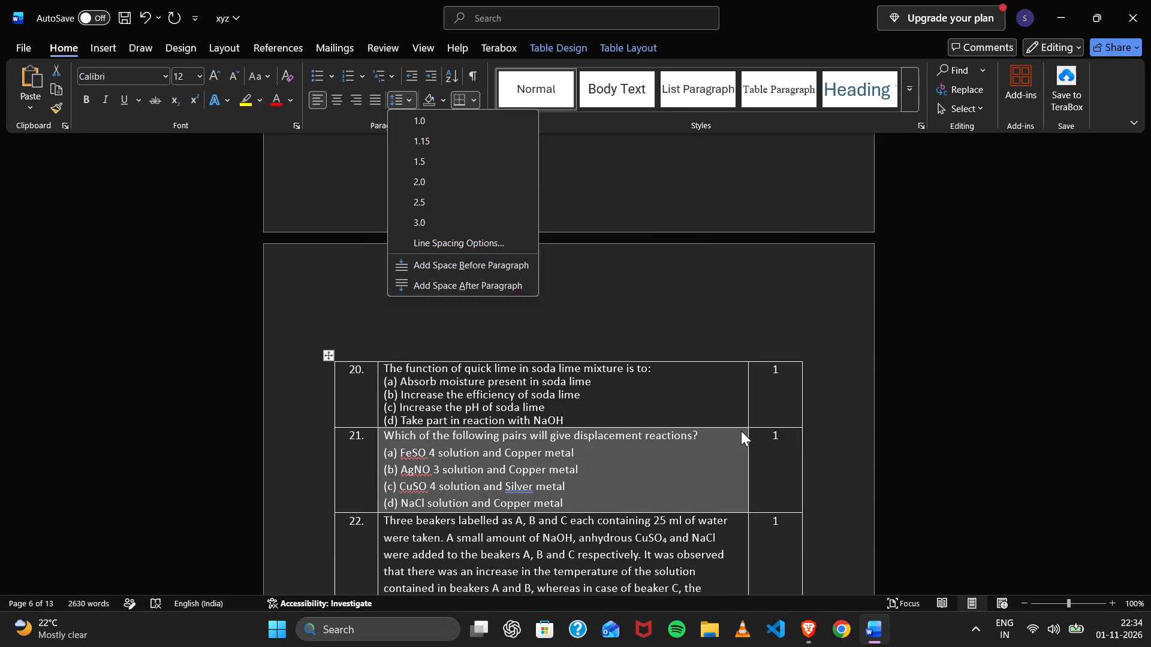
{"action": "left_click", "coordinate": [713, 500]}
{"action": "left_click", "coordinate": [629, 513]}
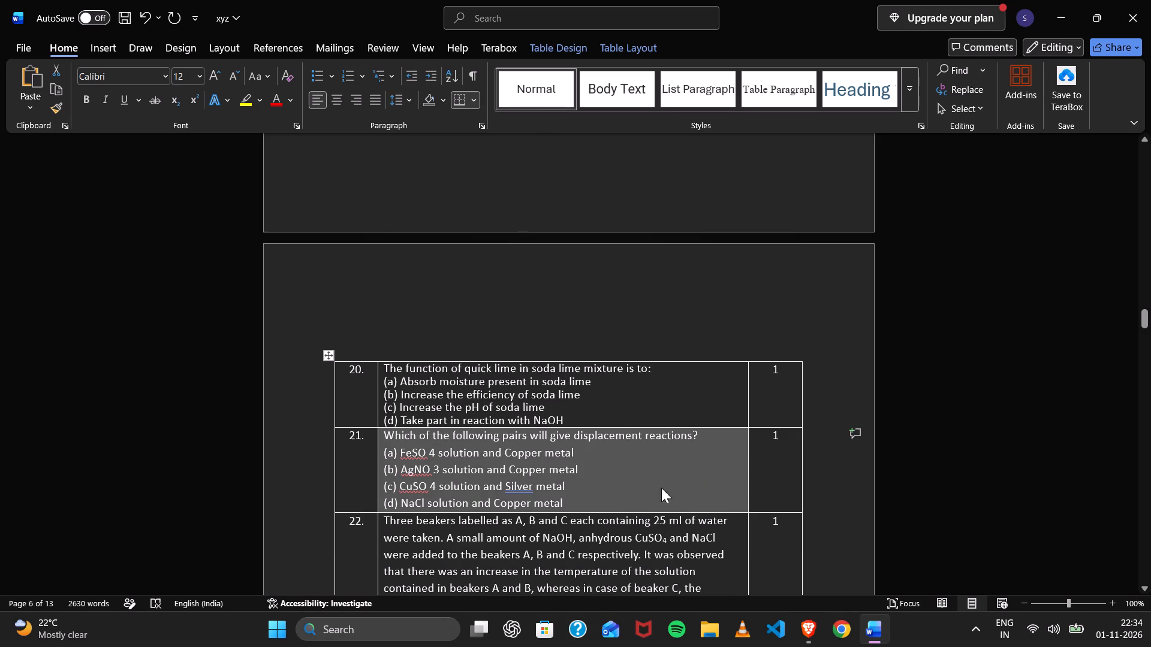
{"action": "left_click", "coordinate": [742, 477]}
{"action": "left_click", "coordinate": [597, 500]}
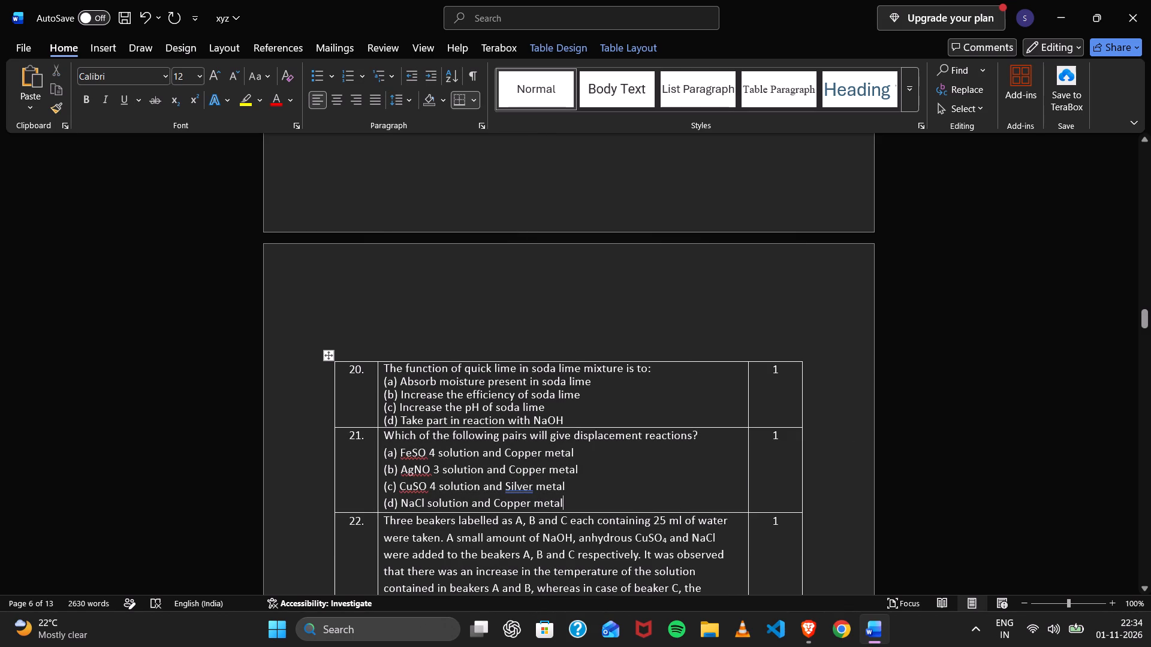
Add a blank line below option (d) in question 21 and in question 20.
{"action": "key", "text": "Return"}
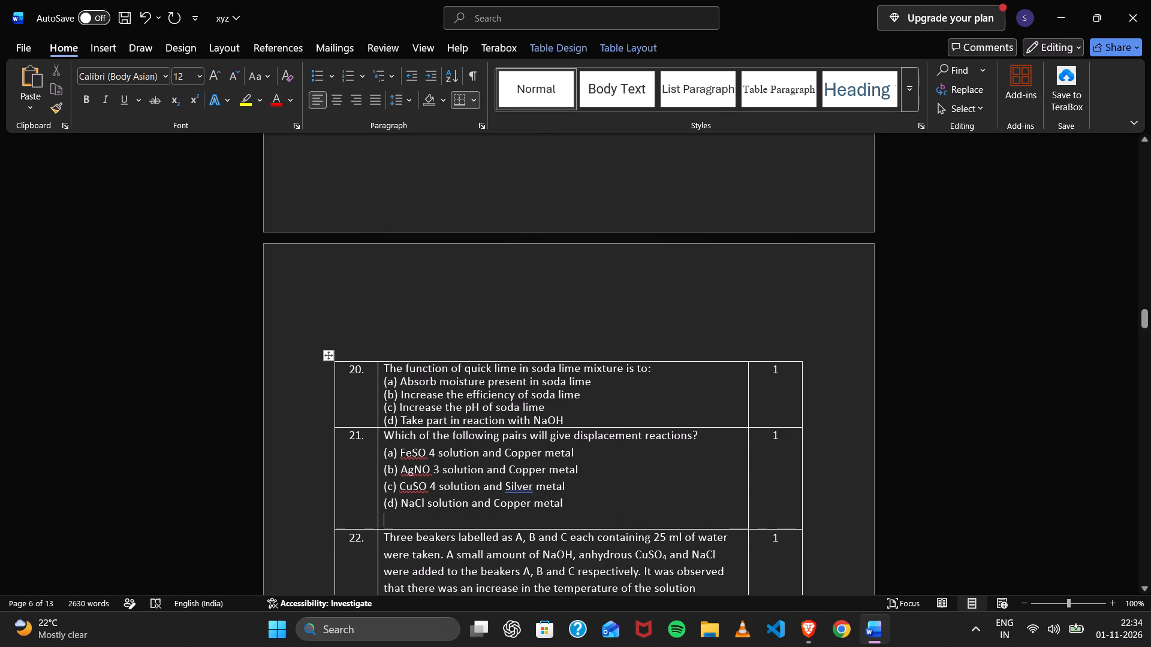
{"action": "left_click", "coordinate": [648, 412]}
{"action": "left_click", "coordinate": [646, 415]}
{"action": "key", "text": "Return"}
Add a blank line below option (d) of question 19 about methyl orange.
{"action": "scroll", "coordinate": [646, 417], "scroll_direction": "down", "scroll_amount": 1}
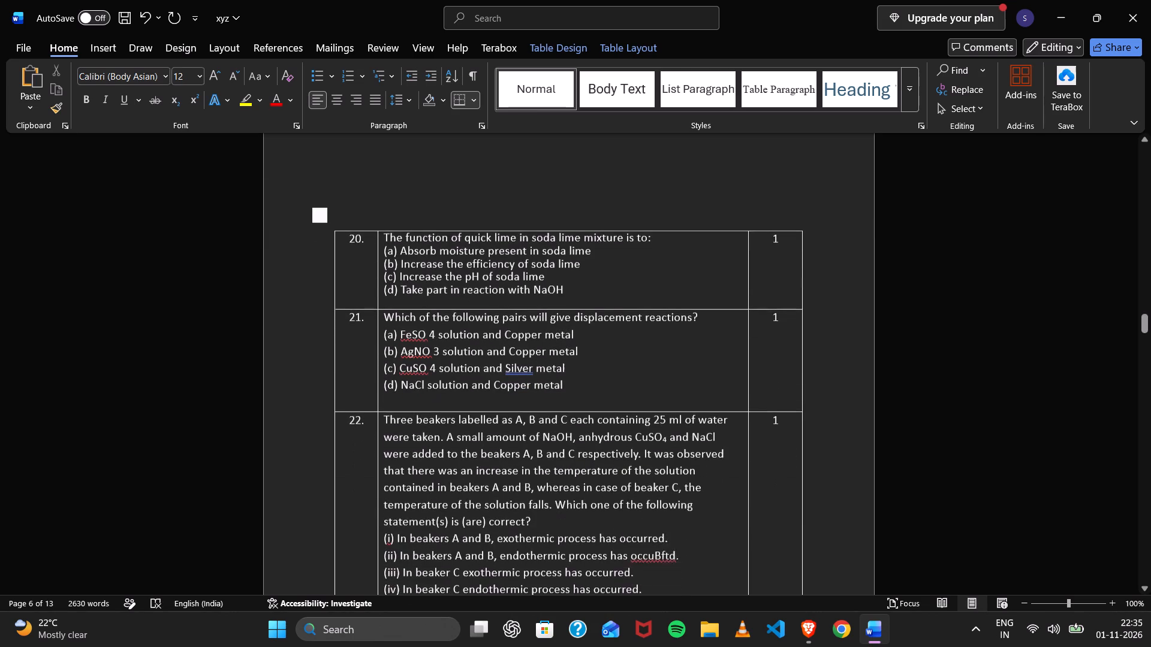
{"action": "scroll", "coordinate": [646, 417], "scroll_direction": "down", "scroll_amount": 1}
{"action": "scroll", "coordinate": [646, 417], "scroll_direction": "right", "scroll_amount": 1}
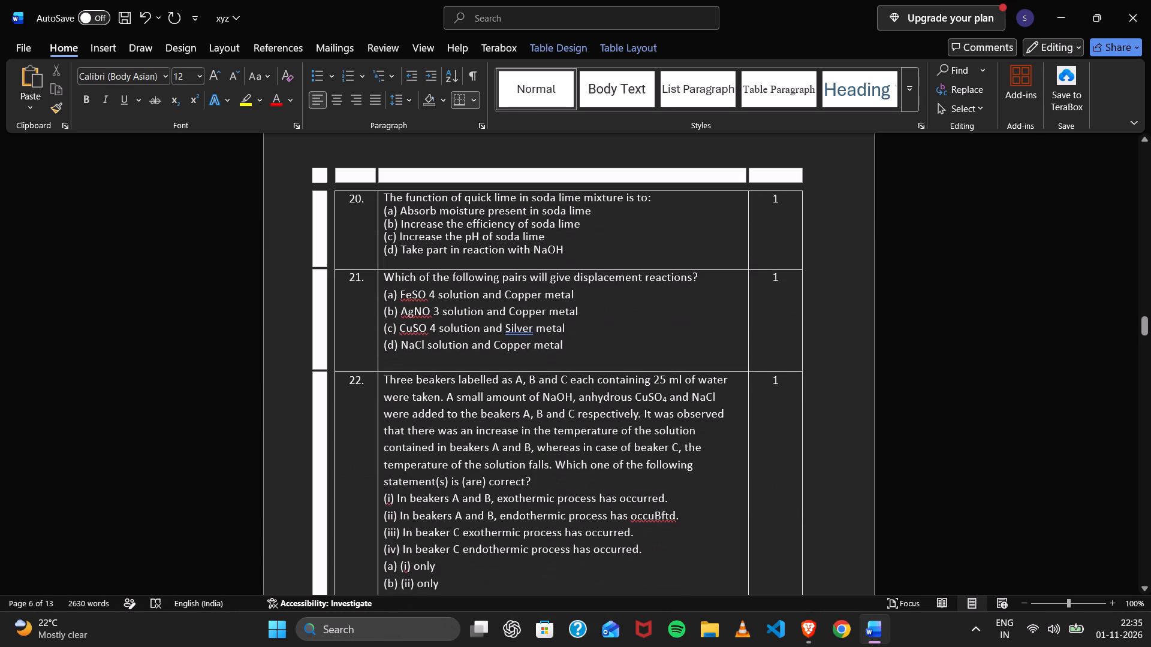
{"action": "scroll", "coordinate": [646, 417], "scroll_direction": "right", "scroll_amount": 3}
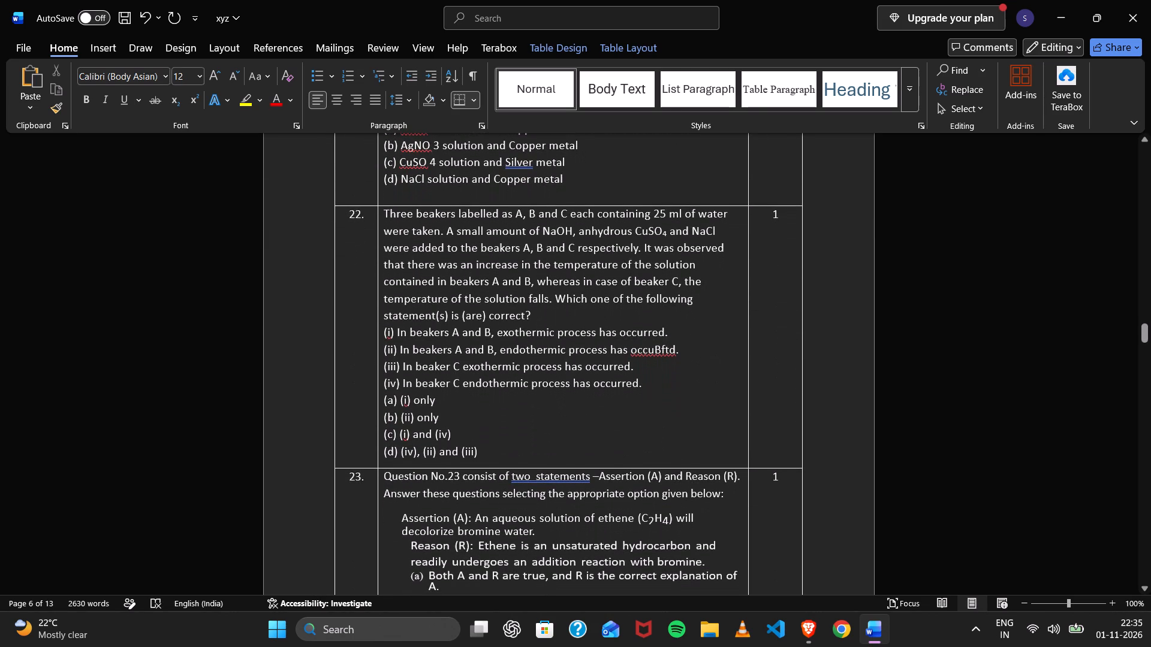
{"action": "scroll", "coordinate": [646, 417], "scroll_direction": "right", "scroll_amount": 5}
{"action": "scroll", "coordinate": [646, 417], "scroll_direction": "up", "scroll_amount": 3}
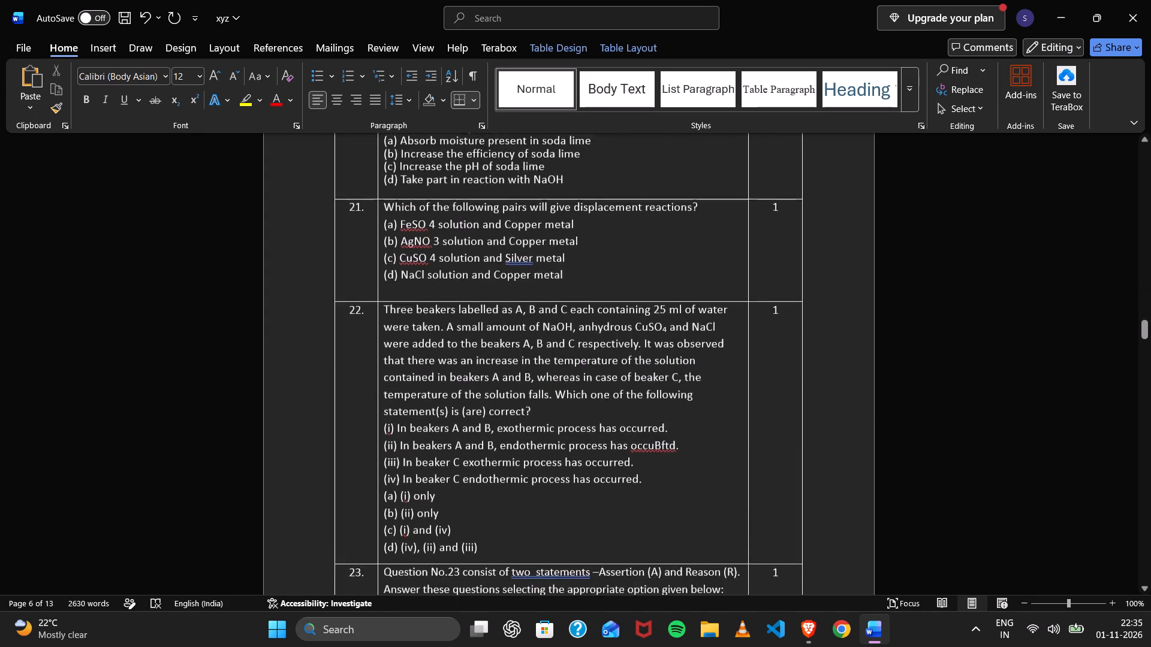
{"action": "scroll", "coordinate": [646, 417], "scroll_direction": "up", "scroll_amount": 8}
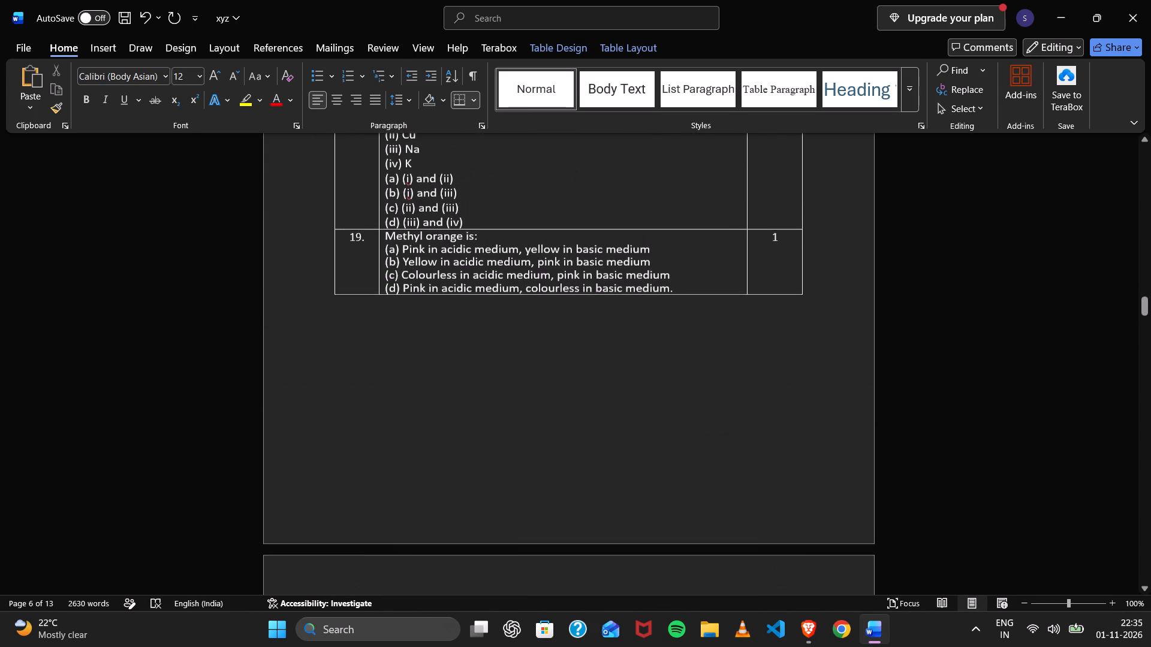
{"action": "left_click", "coordinate": [690, 295]}
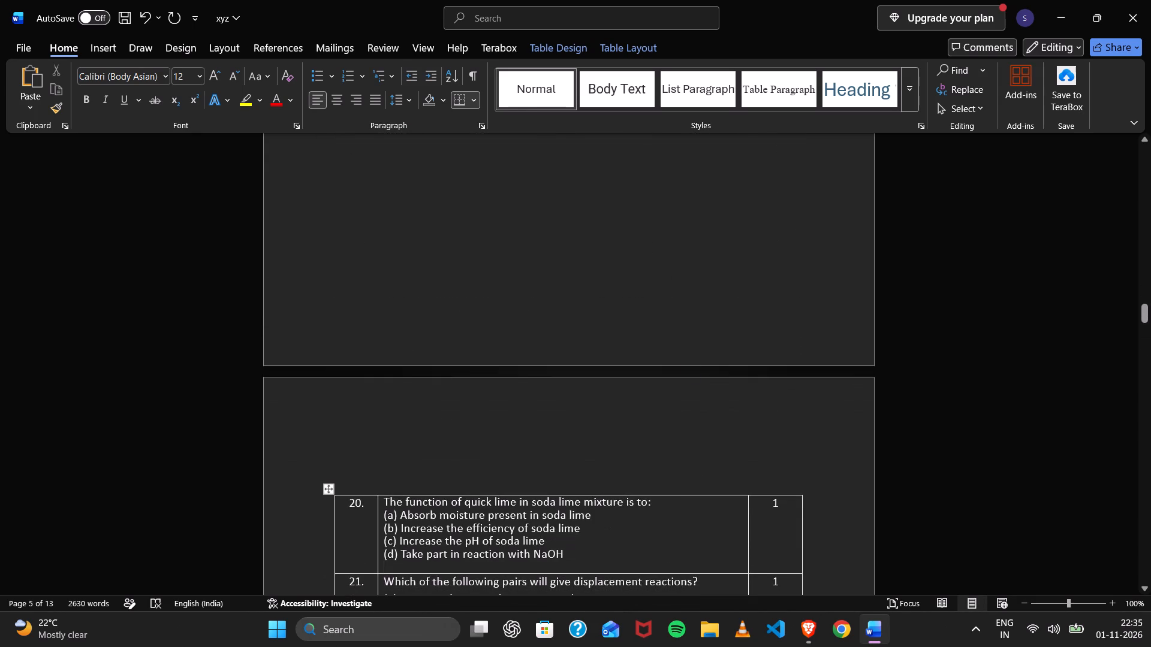
{"action": "scroll", "coordinate": [686, 364], "scroll_direction": "up", "scroll_amount": 1}
{"action": "left_click", "coordinate": [710, 184]}
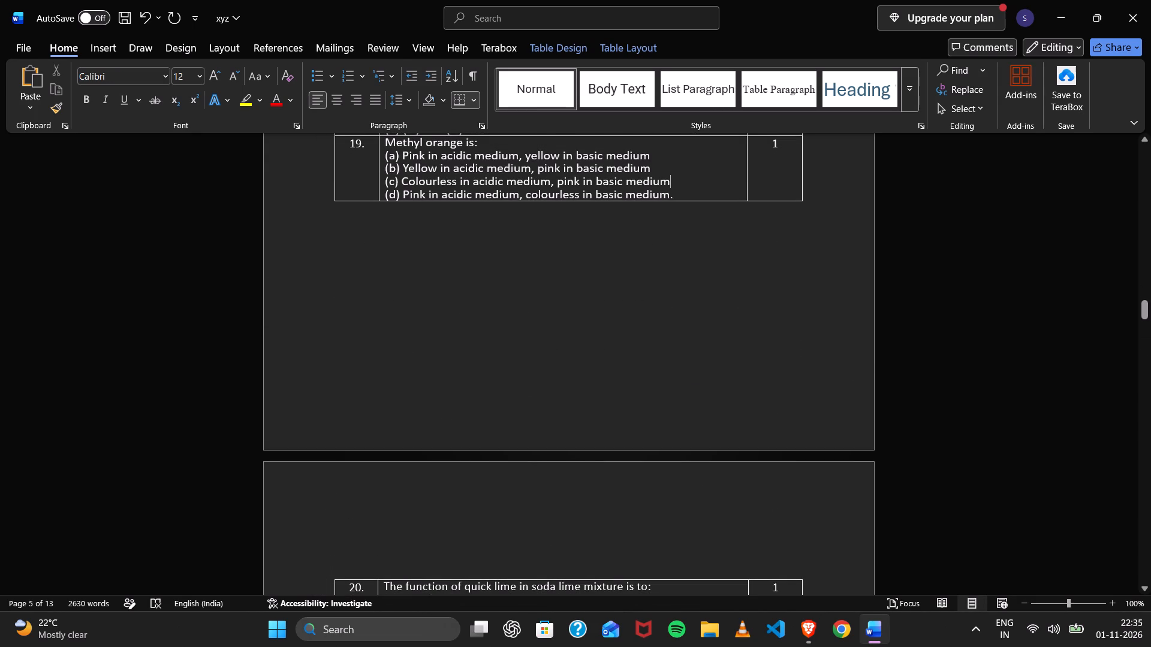
{"action": "left_click", "coordinate": [695, 199]}
{"action": "left_click", "coordinate": [687, 194]}
{"action": "key", "text": "Return"}
Add a blank line below option (d) of question 18 about electrolytic refining.
{"action": "scroll", "coordinate": [687, 194], "scroll_direction": "up", "scroll_amount": 2}
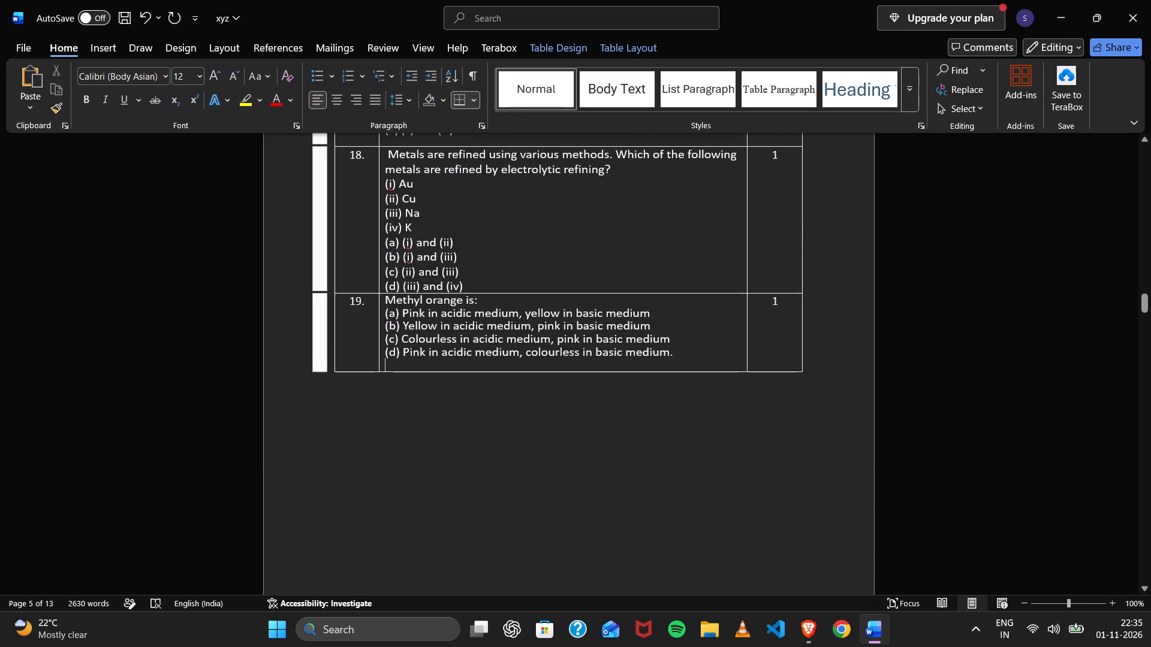
{"action": "left_click", "coordinate": [557, 274]}
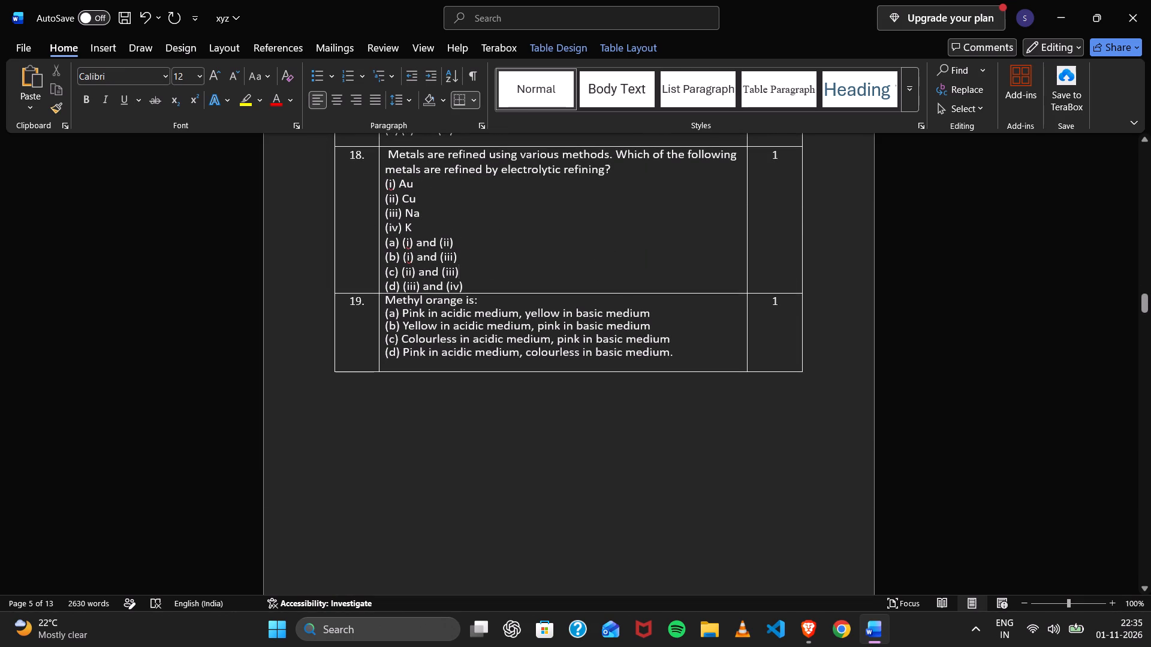
{"action": "left_click", "coordinate": [557, 274]}
{"action": "left_click", "coordinate": [548, 278]}
{"action": "left_click", "coordinate": [537, 281]}
{"action": "key", "text": "Return"}
In the Biology section, add a blank line below option (d) of question 7 on anaerobic respiration.
{"action": "scroll", "coordinate": [537, 281], "scroll_direction": "up", "scroll_amount": 3}
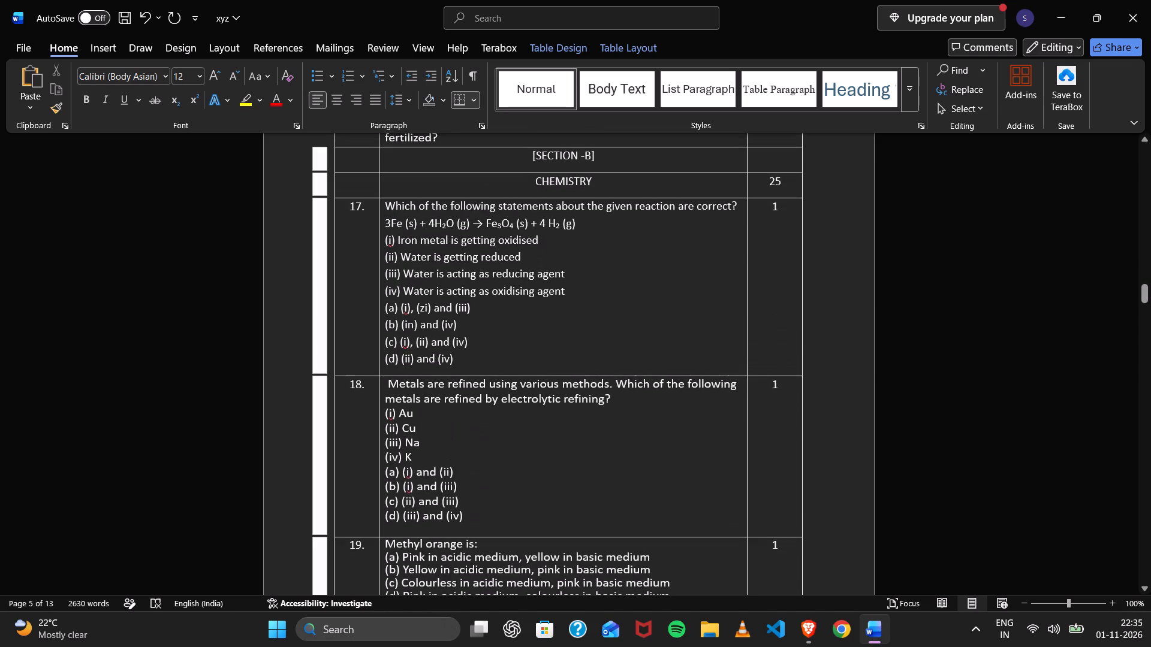
{"action": "scroll", "coordinate": [538, 325], "scroll_direction": "up", "scroll_amount": 5}
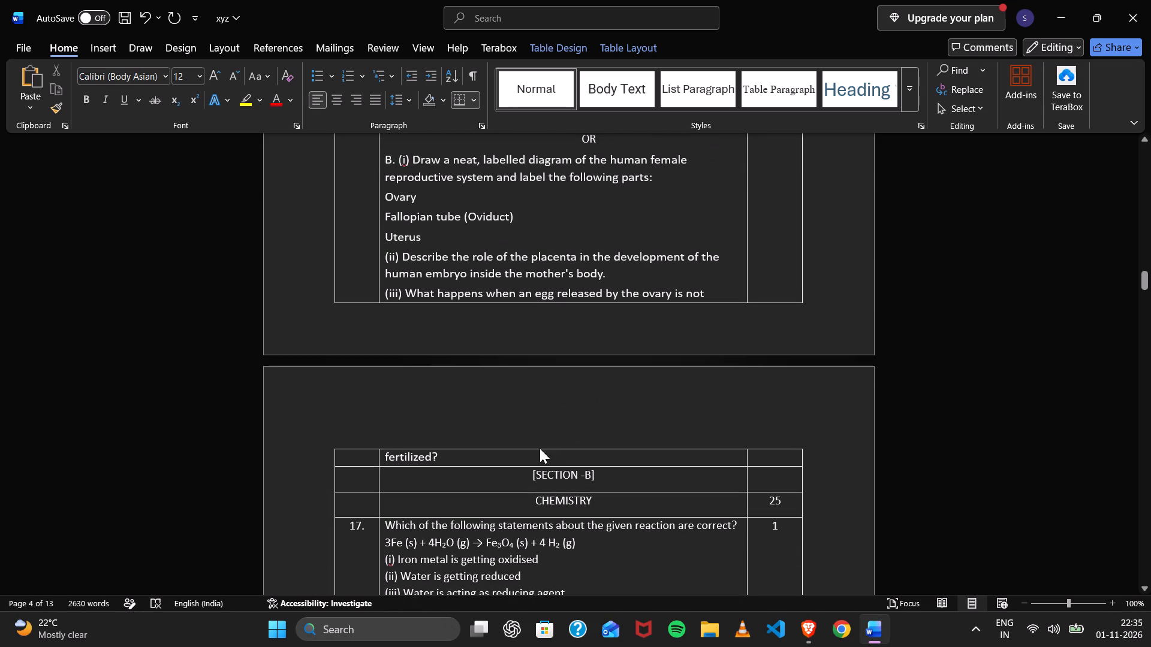
{"action": "scroll", "coordinate": [590, 375], "scroll_direction": "up", "scroll_amount": 3}
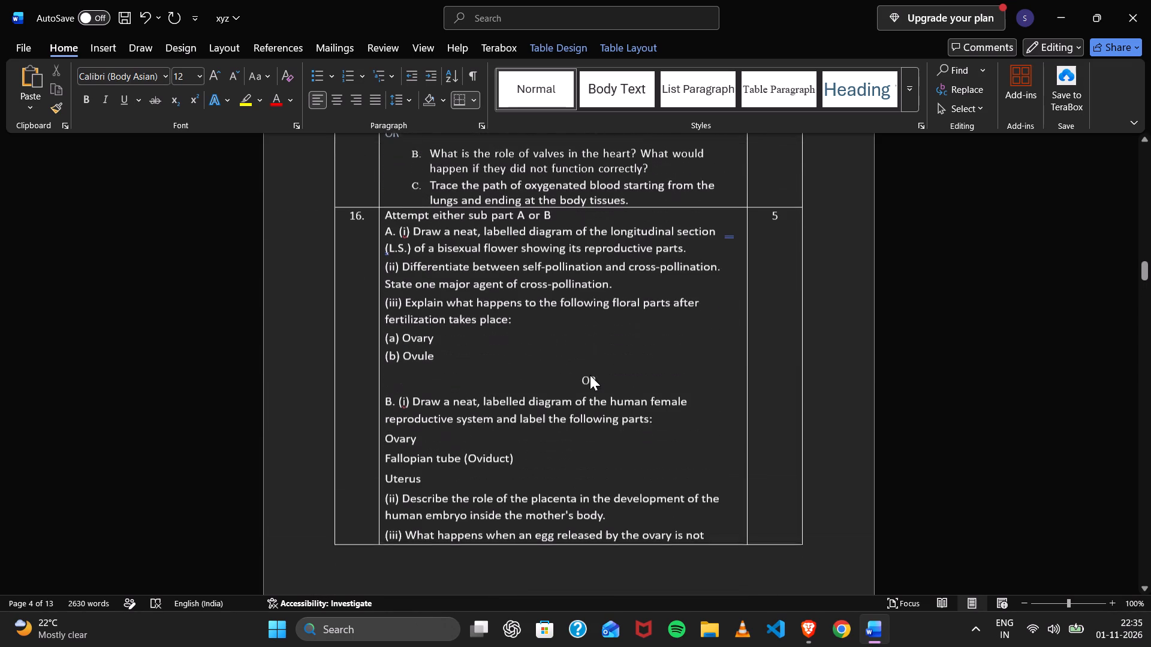
{"action": "scroll", "coordinate": [590, 375], "scroll_direction": "up", "scroll_amount": 5}
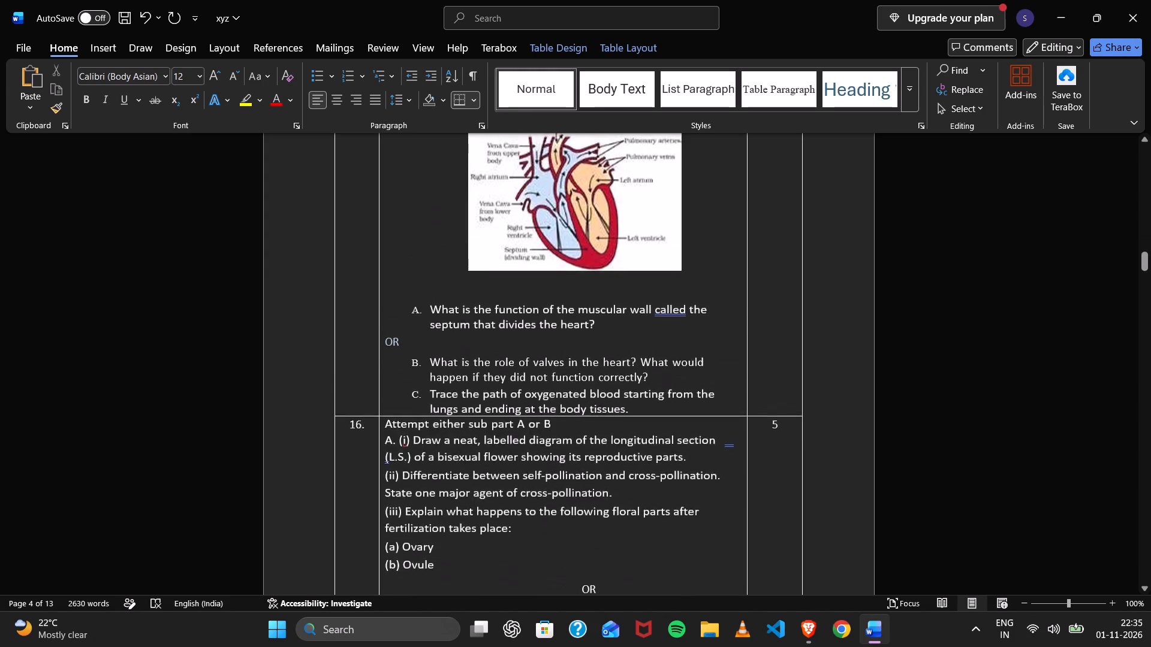
{"action": "scroll", "coordinate": [584, 403], "scroll_direction": "up", "scroll_amount": 5}
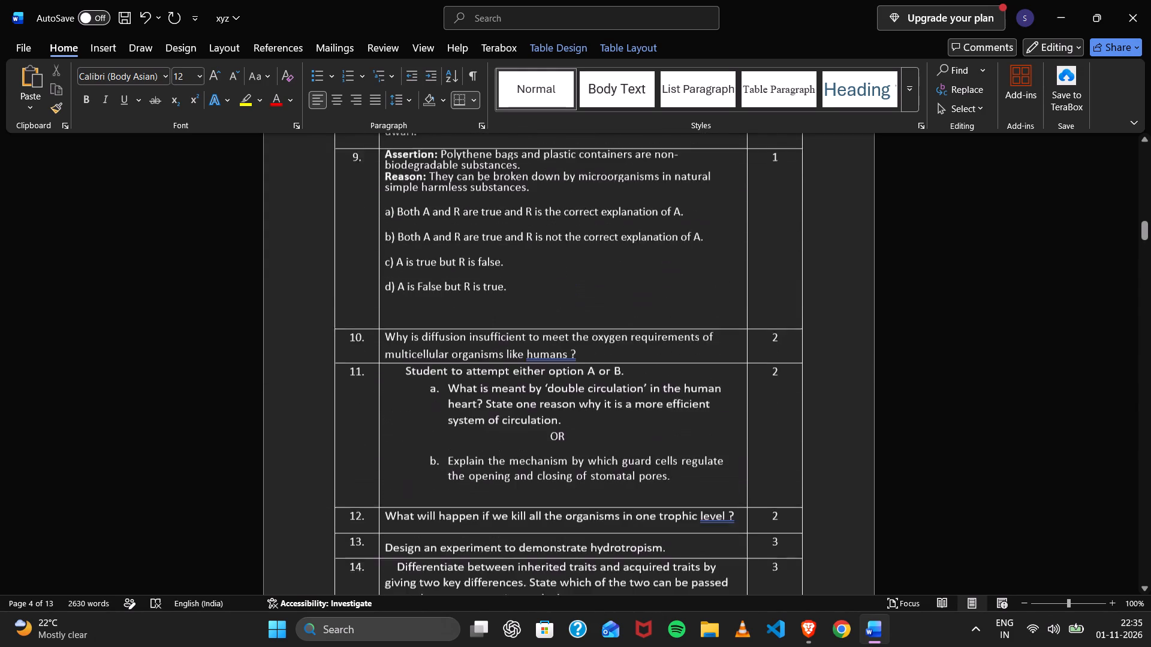
{"action": "scroll", "coordinate": [584, 403], "scroll_direction": "up", "scroll_amount": 7}
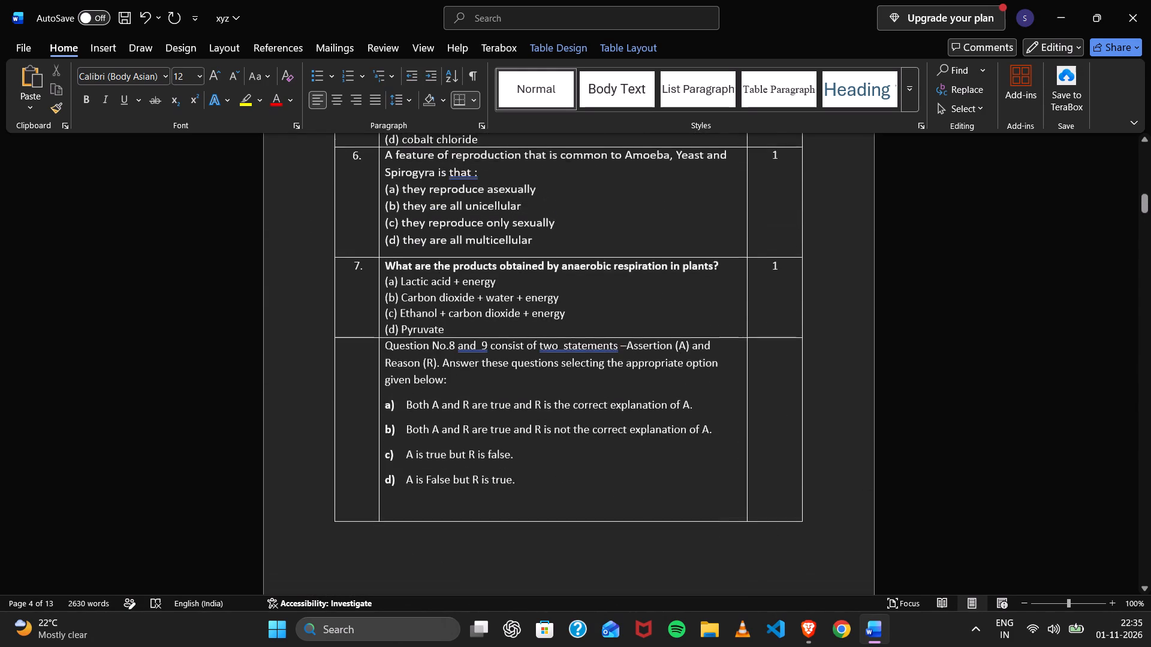
{"action": "scroll", "coordinate": [584, 403], "scroll_direction": "up", "scroll_amount": 2}
{"action": "left_click", "coordinate": [563, 437]}
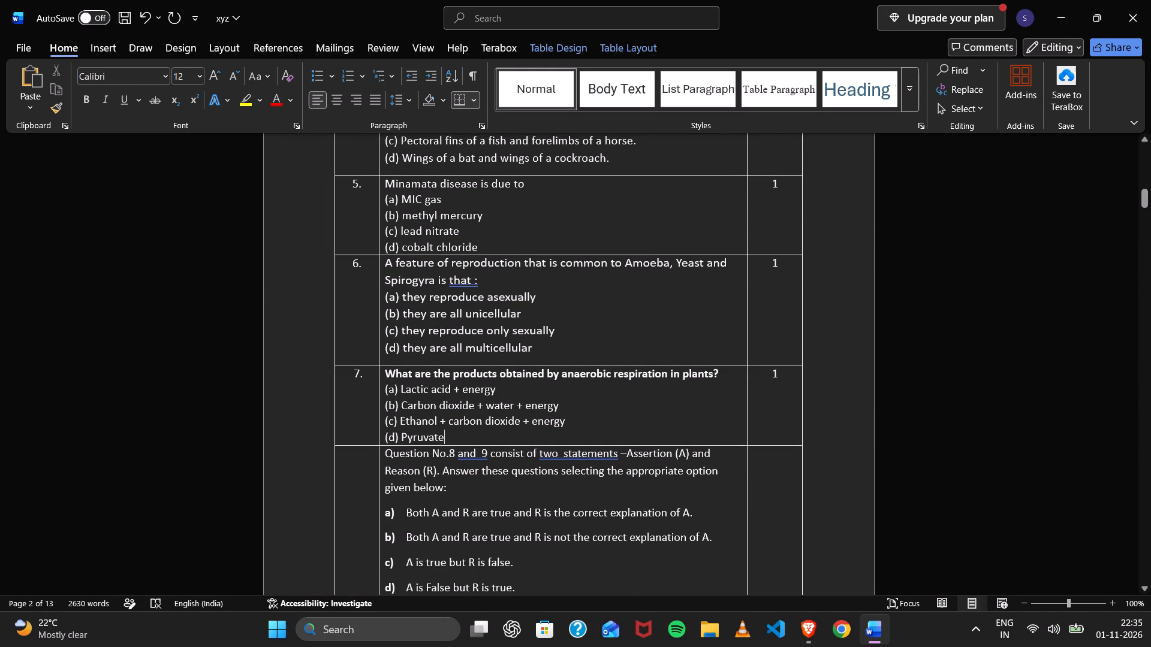
{"action": "key", "text": "Return"}
Add a blank line below option (d) in question 5 on Minamata disease and question 3 on the Hibiscus flower.
{"action": "scroll", "coordinate": [585, 348], "scroll_direction": "up", "scroll_amount": 1}
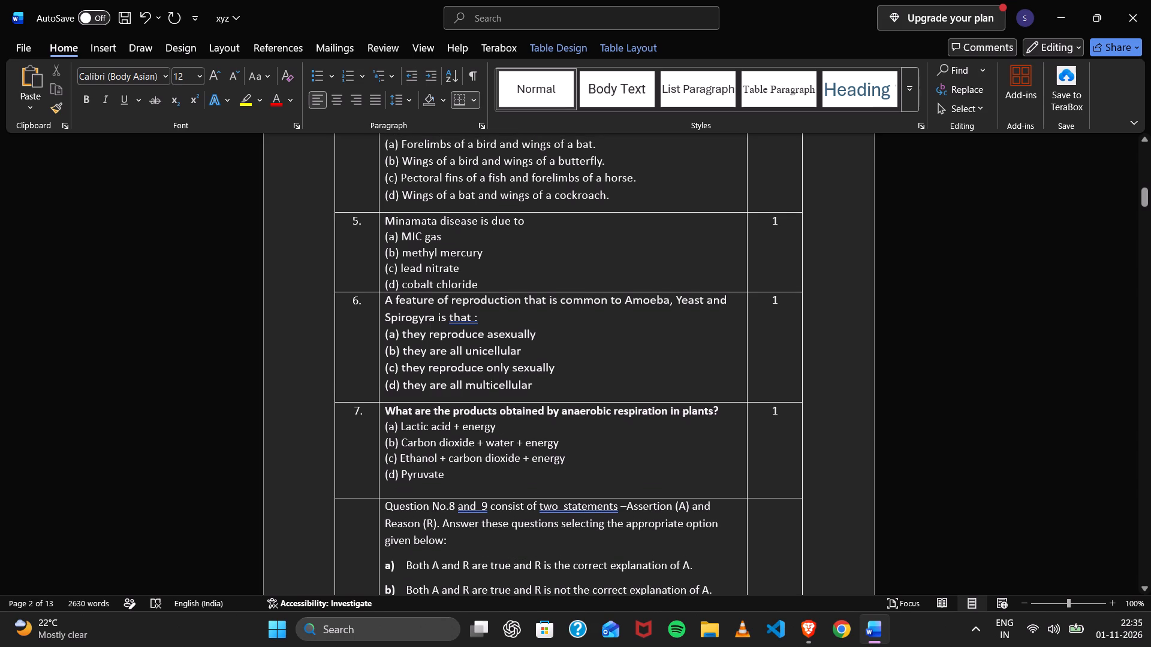
{"action": "left_click", "coordinate": [537, 289]}
{"action": "key", "text": "Return"}
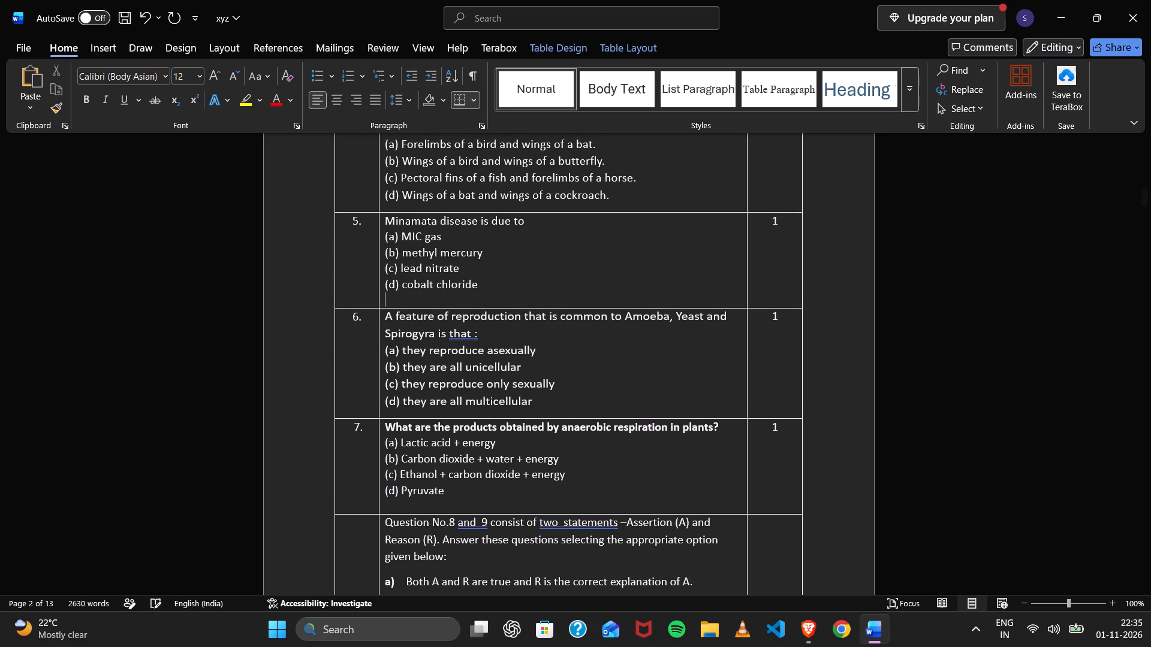
{"action": "scroll", "coordinate": [537, 289], "scroll_direction": "up", "scroll_amount": 2}
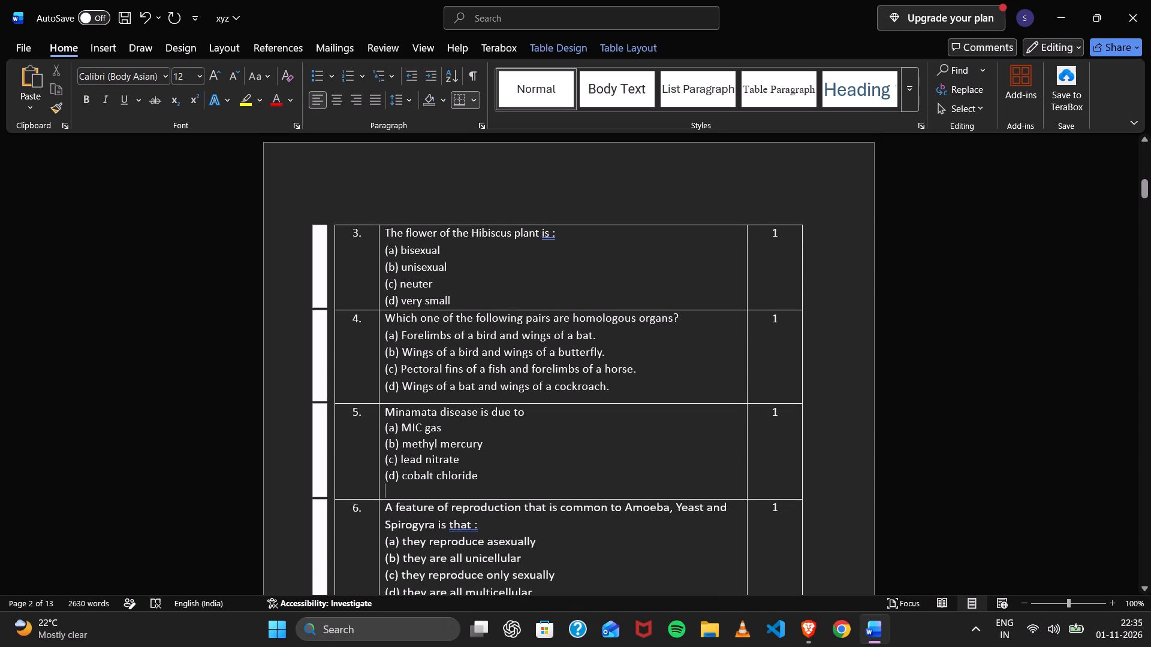
{"action": "left_click", "coordinate": [581, 306]}
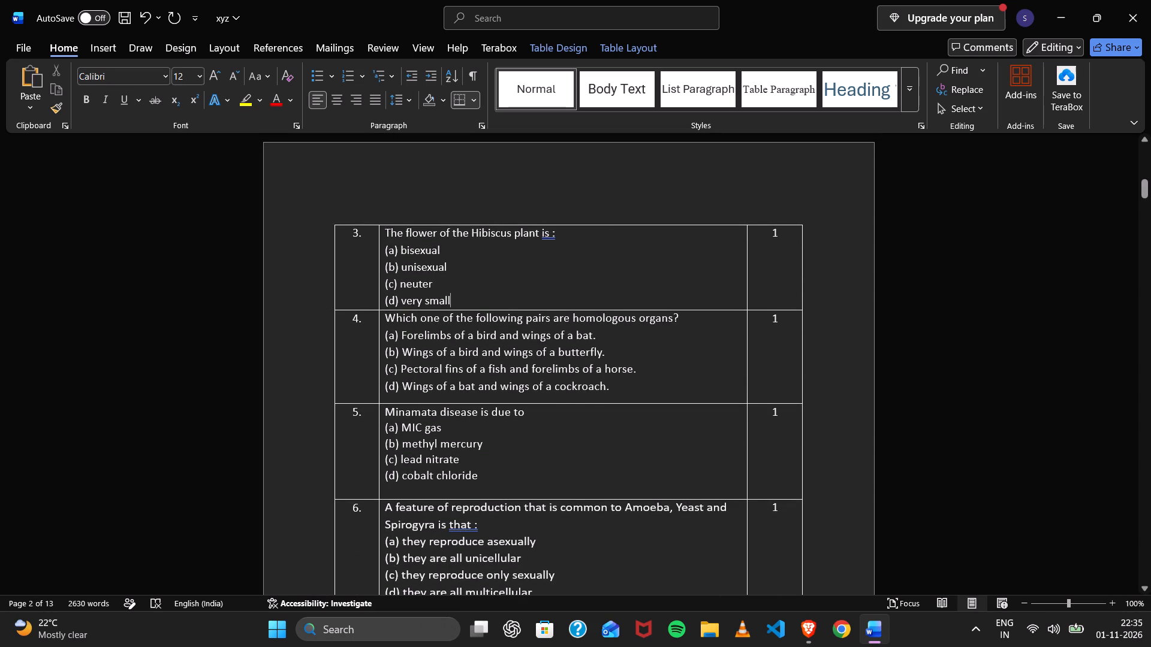
{"action": "key", "text": "Return"}
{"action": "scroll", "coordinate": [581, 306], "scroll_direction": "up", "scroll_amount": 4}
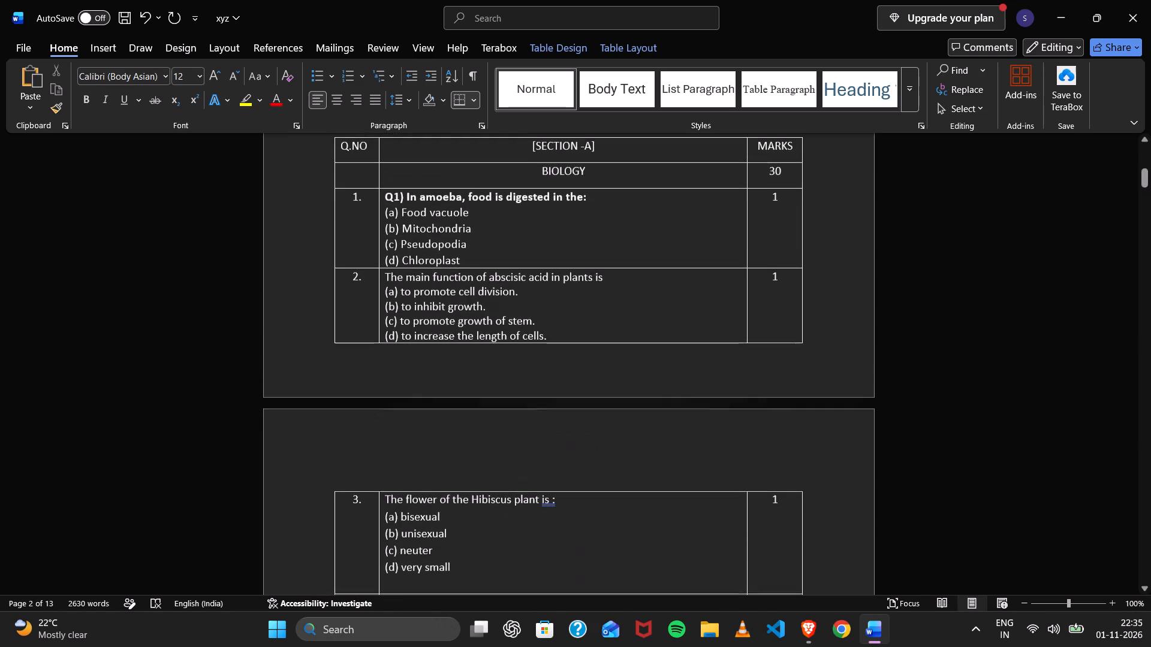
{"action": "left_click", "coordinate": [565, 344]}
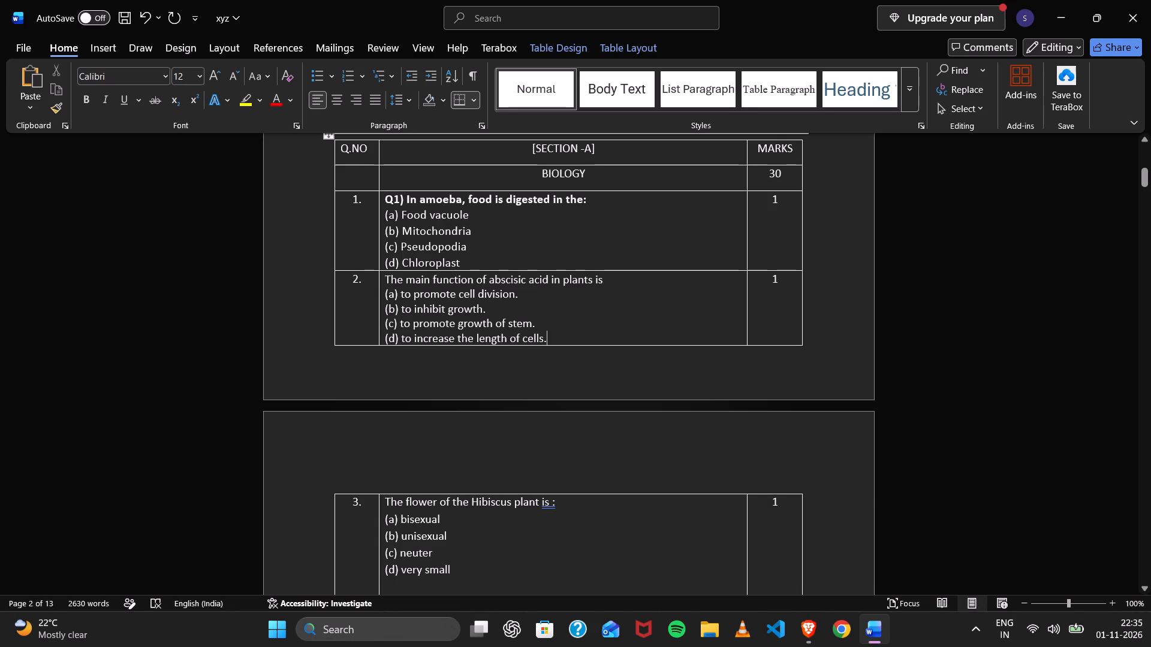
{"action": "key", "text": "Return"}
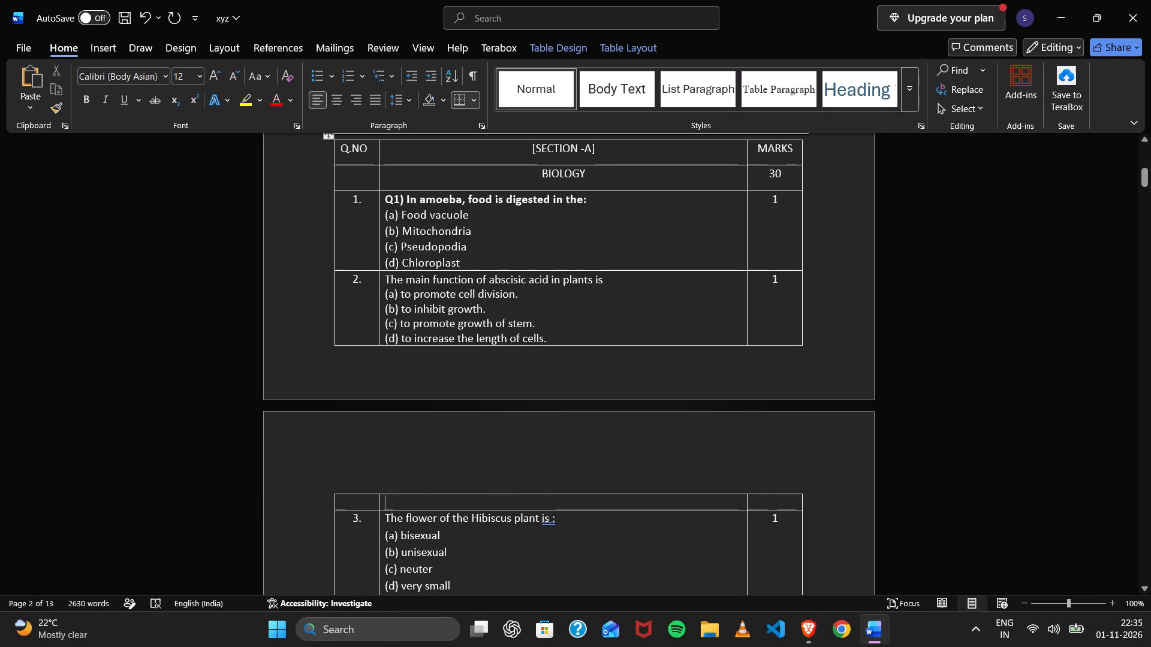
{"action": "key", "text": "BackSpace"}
Add a blank line below option (d) in question 1 on amoeba and question 2 on abscisic acid.
{"action": "left_click", "coordinate": [514, 268]}
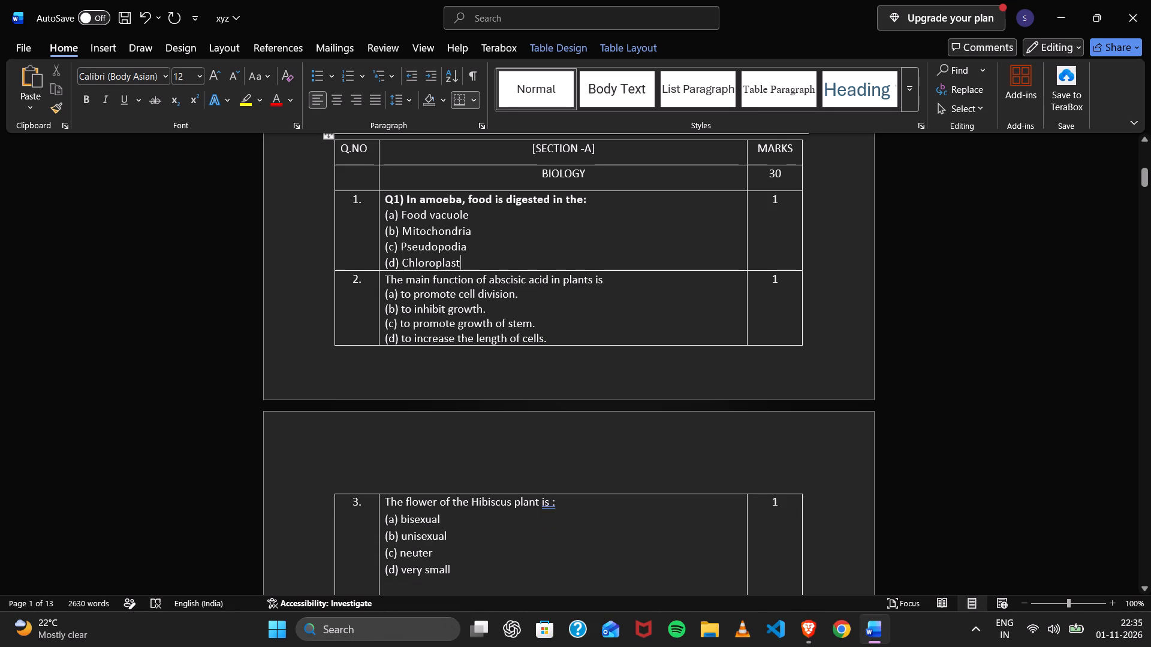
{"action": "key", "text": "Return"}
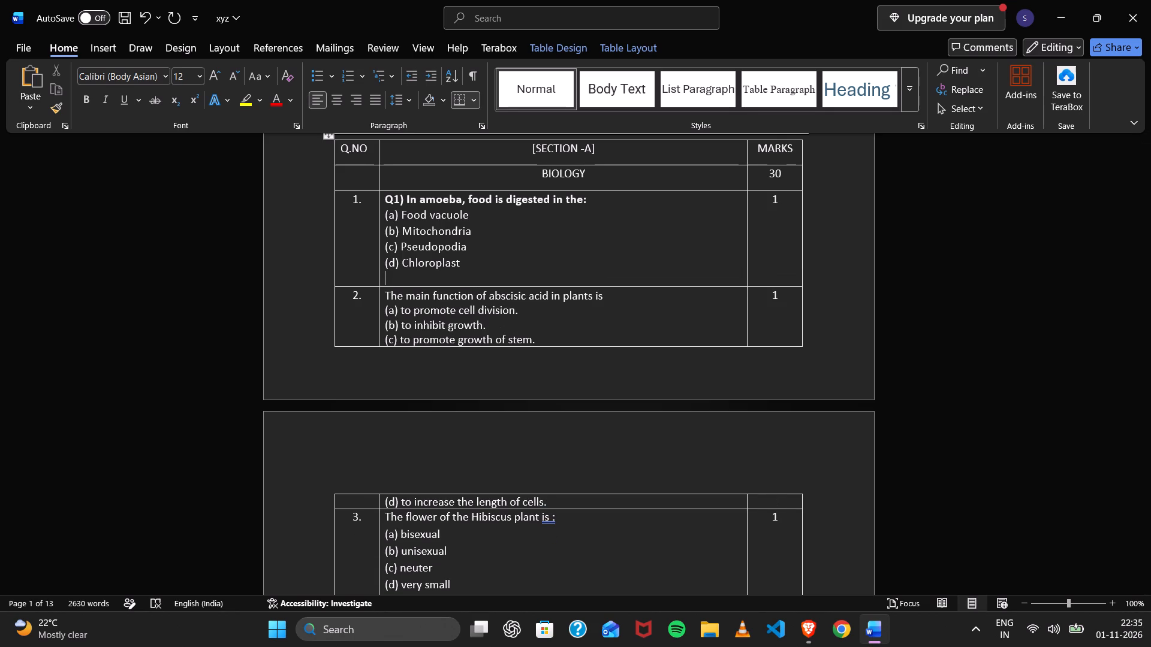
{"action": "left_click", "coordinate": [569, 494]}
{"action": "key", "text": "Return"}
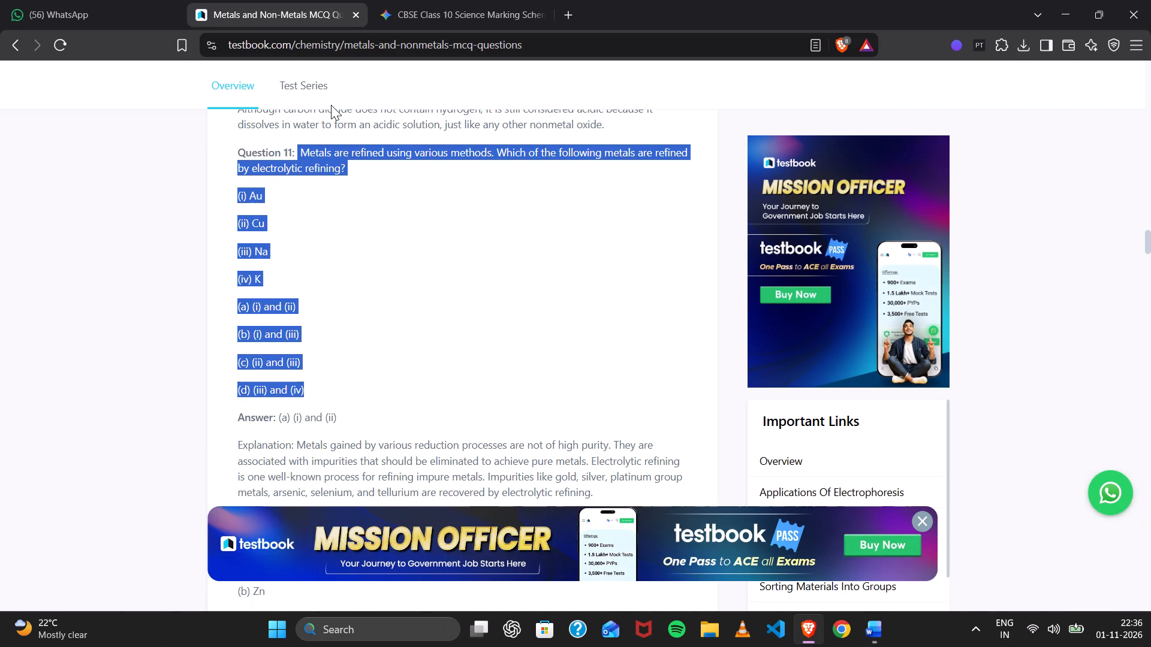
Switch to Brave, return to the search results and search for "carbon and its compounds assertion and reasoning class 10".
{"action": "scroll", "coordinate": [331, 105], "scroll_direction": "right", "scroll_amount": 12}
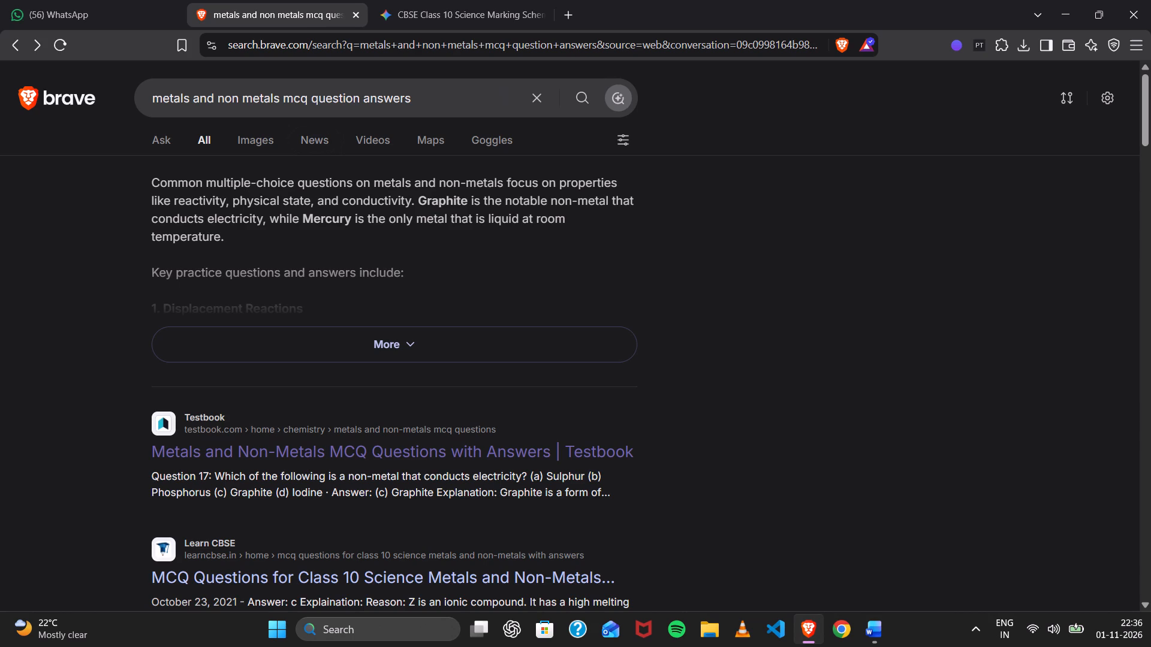
{"action": "left_click_drag", "start_coordinate": [409, 100], "coordinate": [93, 119]}
{"action": "type", "text": "carbon and its"}
{"action": "key", "text": "space"}
{"action": "type", "text": "compi"}
{"action": "key", "text": "BackSpace"}
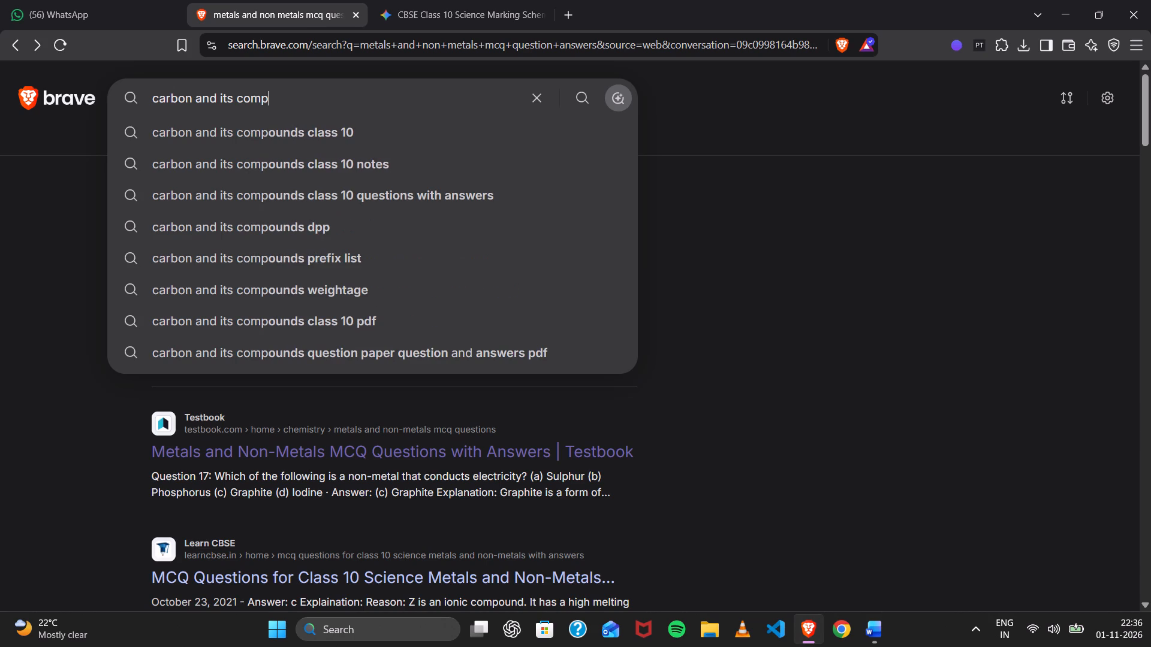
{"action": "type", "text": "ounds"}
{"action": "key", "text": "space"}
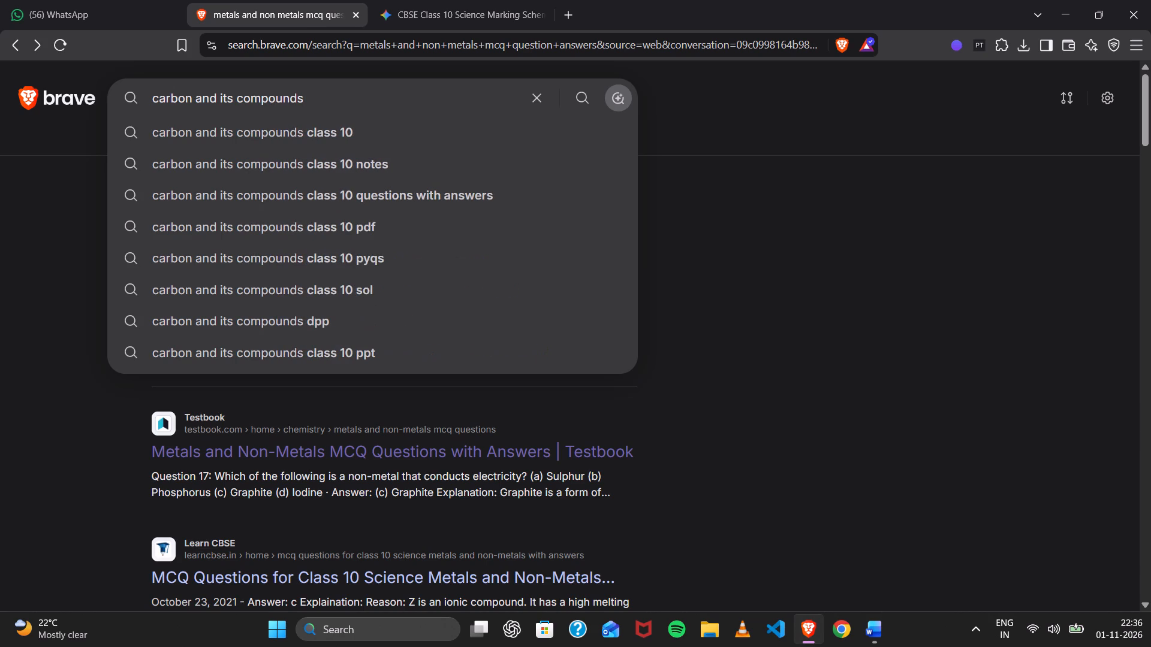
{"action": "type", "text": "assertion"}
{"action": "left_click", "coordinate": [276, 162]}
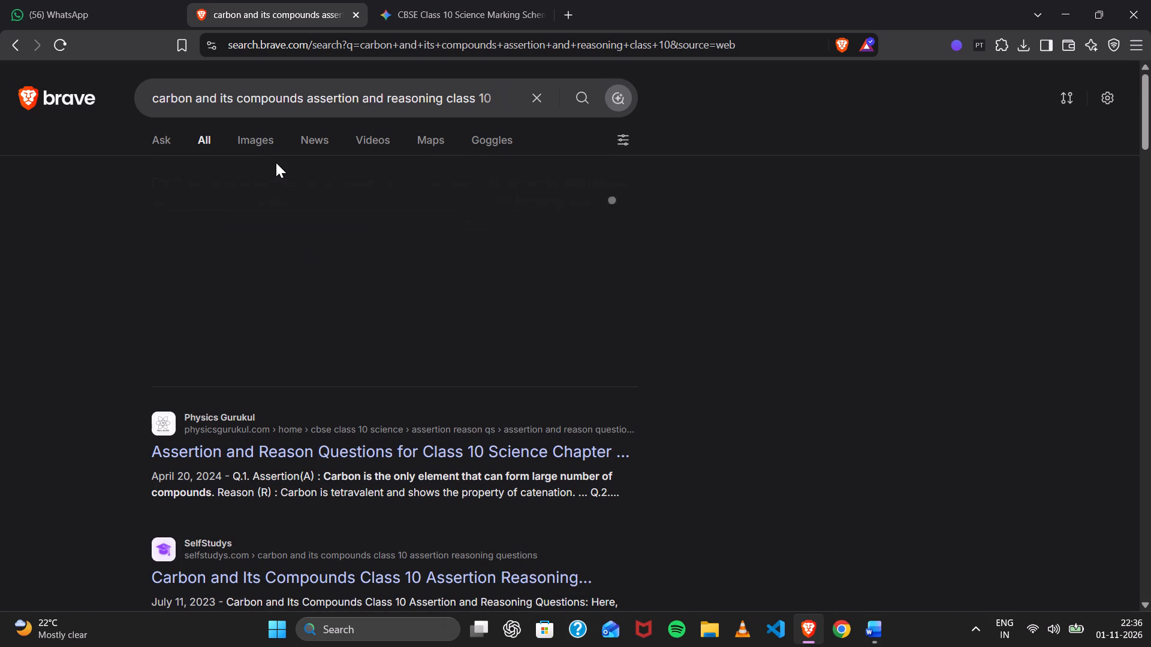
Open the Physics Gurukul page of assertion and reason questions for Class 10 Science Chapter 4 Carbon and Its Compounds.
{"action": "scroll", "coordinate": [367, 336], "scroll_direction": "down", "scroll_amount": 1}
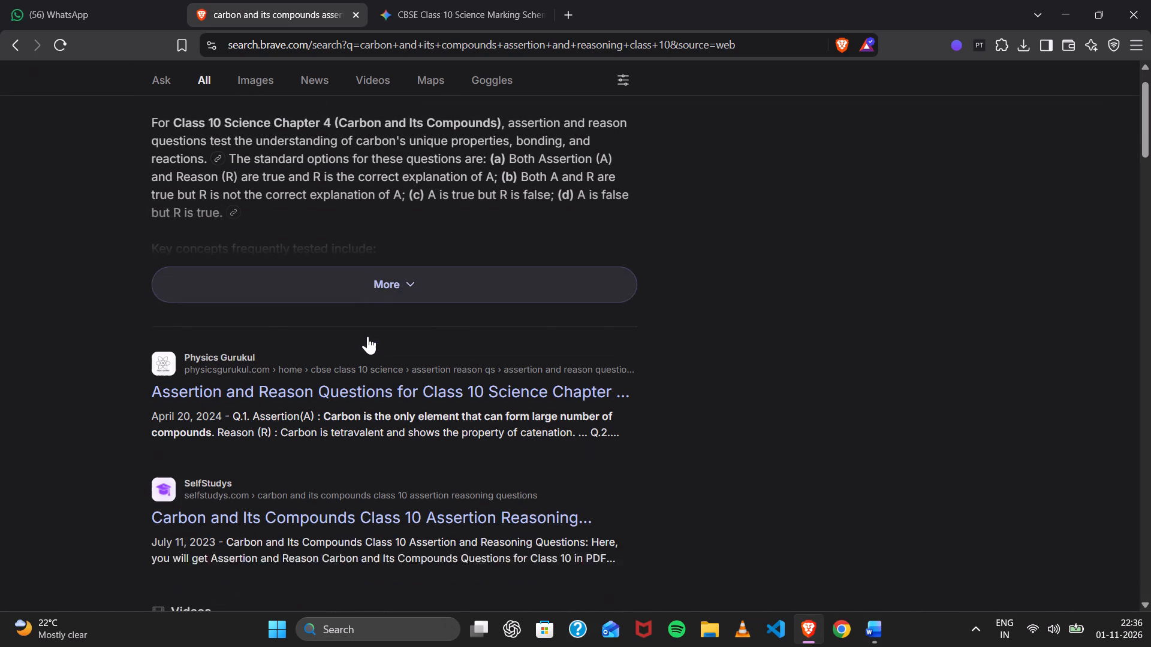
{"action": "scroll", "coordinate": [367, 336], "scroll_direction": "down", "scroll_amount": 1}
{"action": "left_click", "coordinate": [367, 341]}
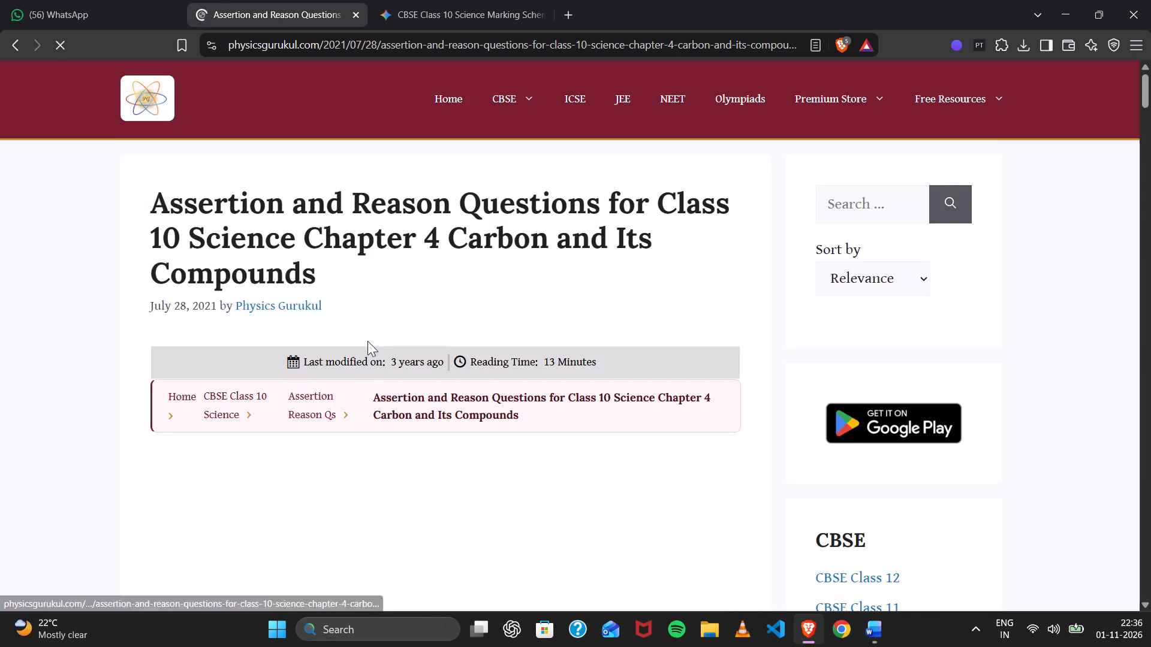
{"action": "scroll", "coordinate": [416, 447], "scroll_direction": "down", "scroll_amount": 12}
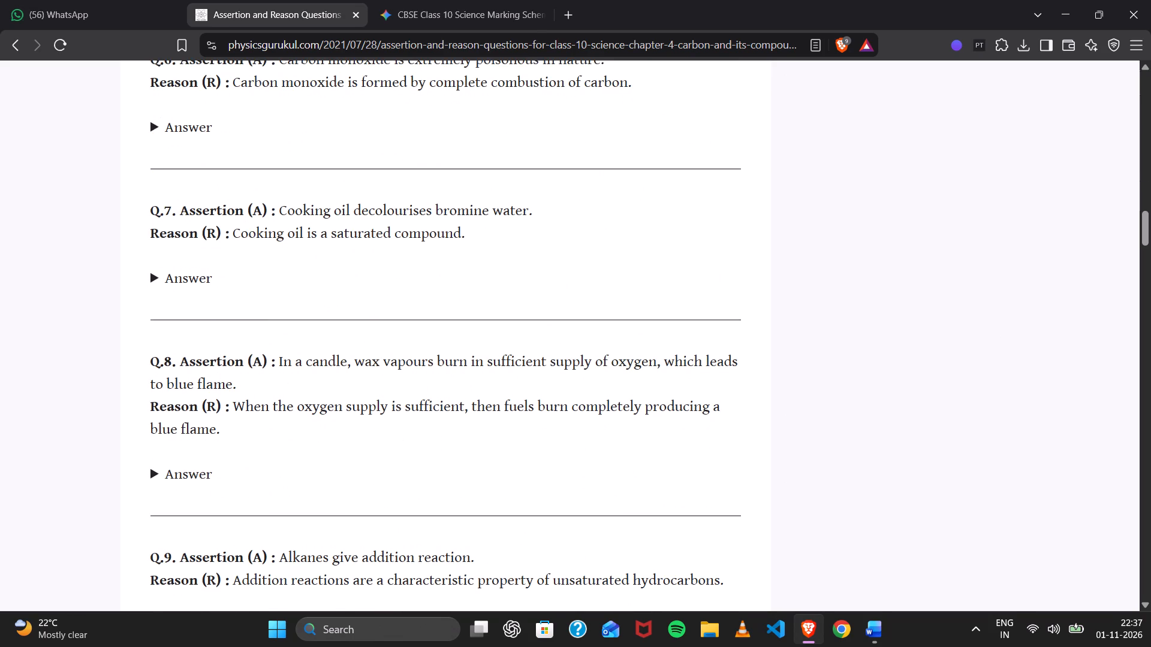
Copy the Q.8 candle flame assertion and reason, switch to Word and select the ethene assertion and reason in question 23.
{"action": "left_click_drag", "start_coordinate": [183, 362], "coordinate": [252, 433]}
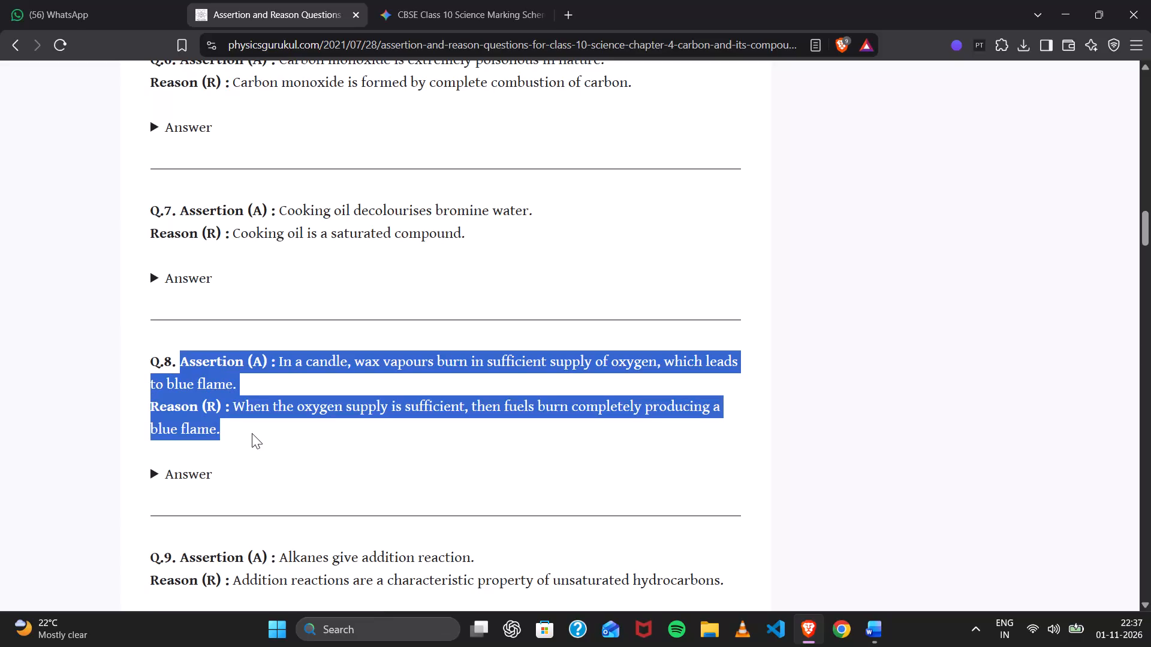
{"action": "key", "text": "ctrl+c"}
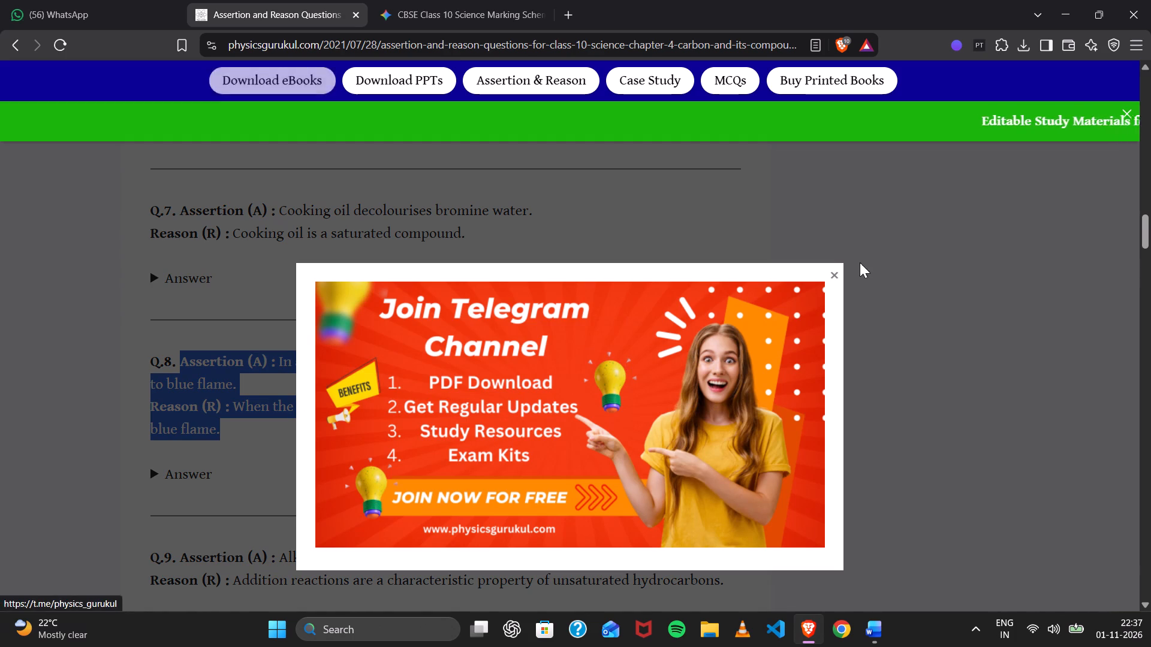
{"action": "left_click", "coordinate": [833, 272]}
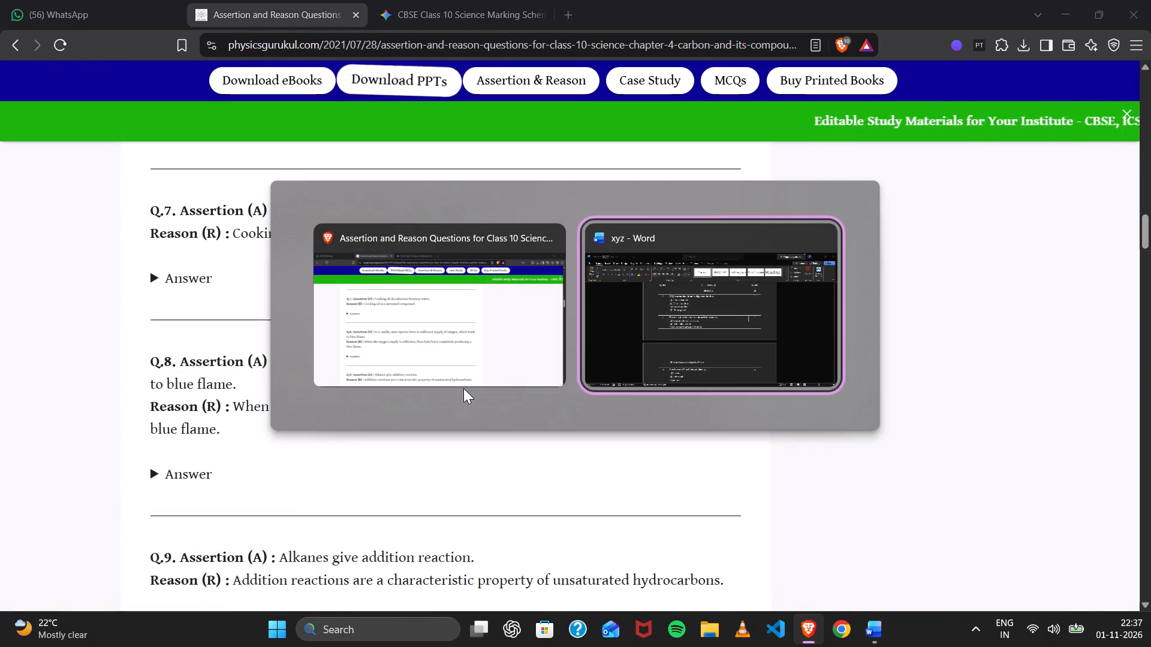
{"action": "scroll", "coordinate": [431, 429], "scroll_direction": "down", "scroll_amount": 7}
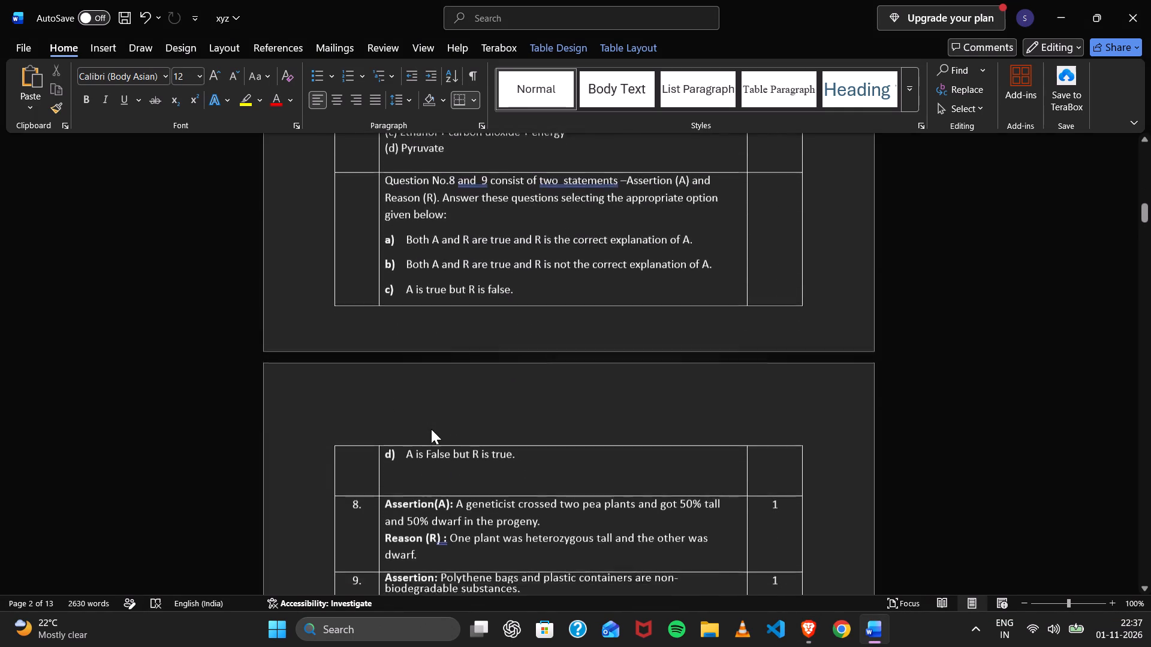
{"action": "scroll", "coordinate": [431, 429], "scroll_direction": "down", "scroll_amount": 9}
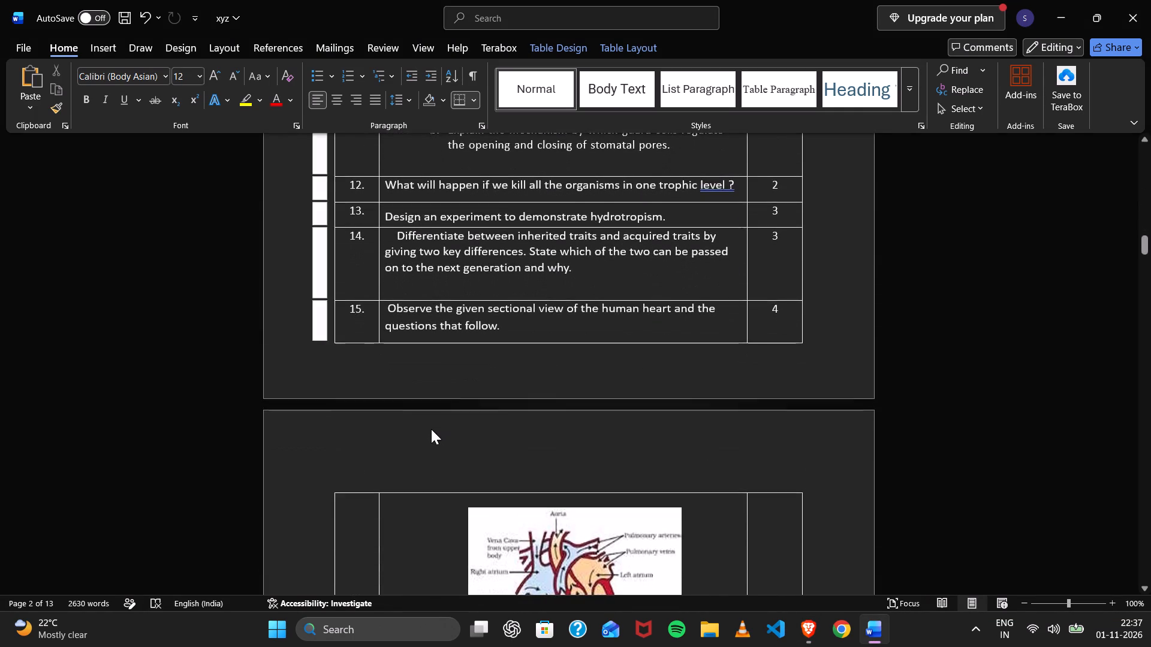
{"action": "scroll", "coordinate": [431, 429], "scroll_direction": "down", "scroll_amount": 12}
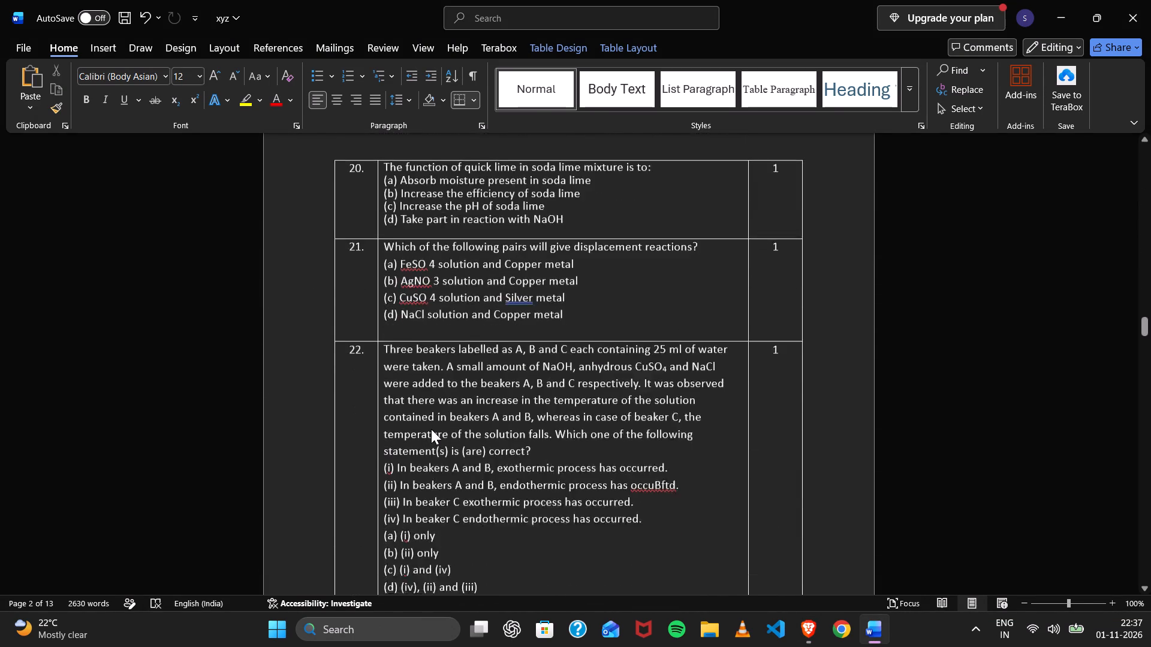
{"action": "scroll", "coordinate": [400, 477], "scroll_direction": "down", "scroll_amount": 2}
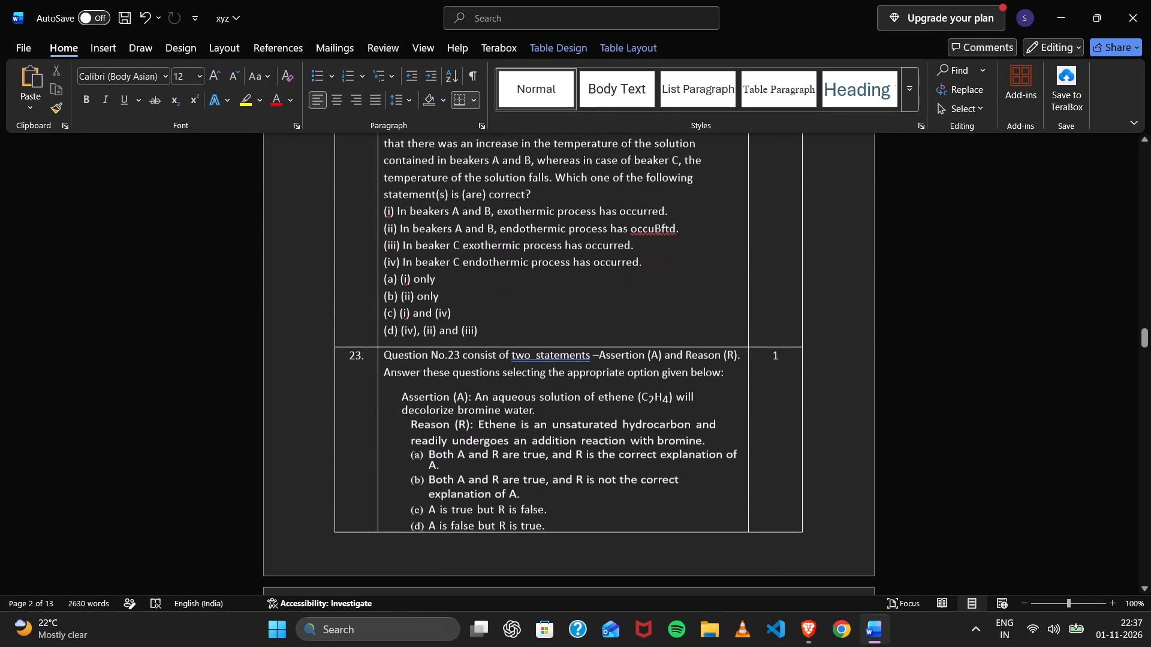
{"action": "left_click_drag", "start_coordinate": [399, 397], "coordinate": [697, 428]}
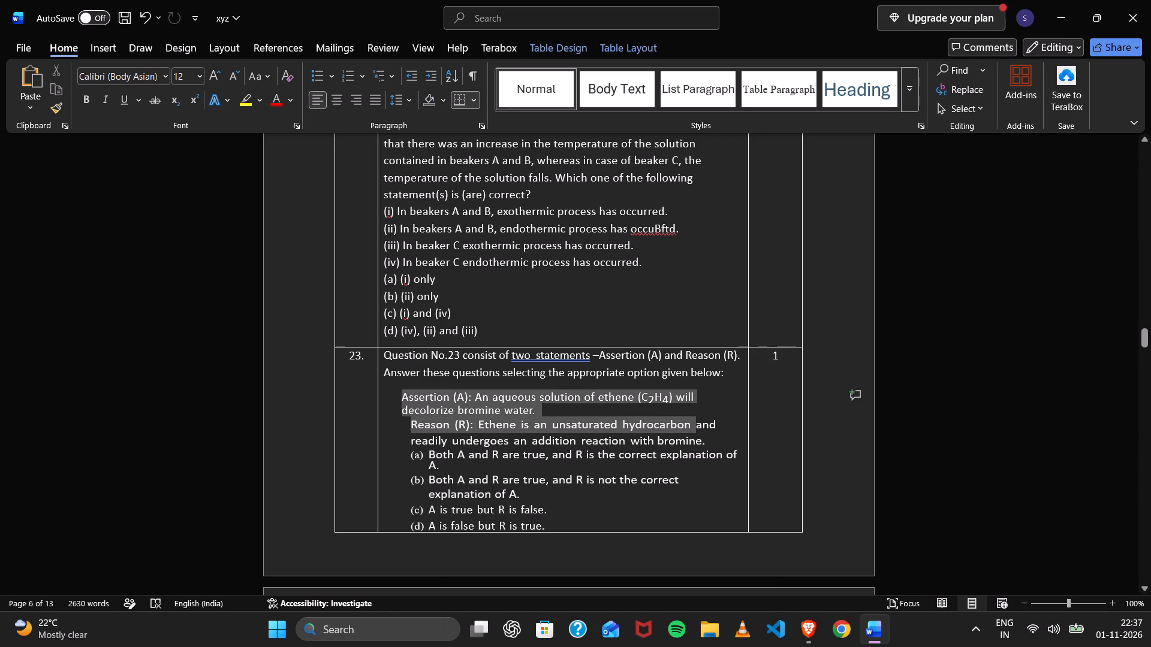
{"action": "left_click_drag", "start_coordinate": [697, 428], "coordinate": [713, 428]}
Replace the contents of question 23's cell with a copy of Biology question 9's polythene assertion, reason and options a) to d).
{"action": "scroll", "coordinate": [713, 428], "scroll_direction": "up", "scroll_amount": 3}
{"action": "scroll", "coordinate": [713, 428], "scroll_direction": "right", "scroll_amount": 1}
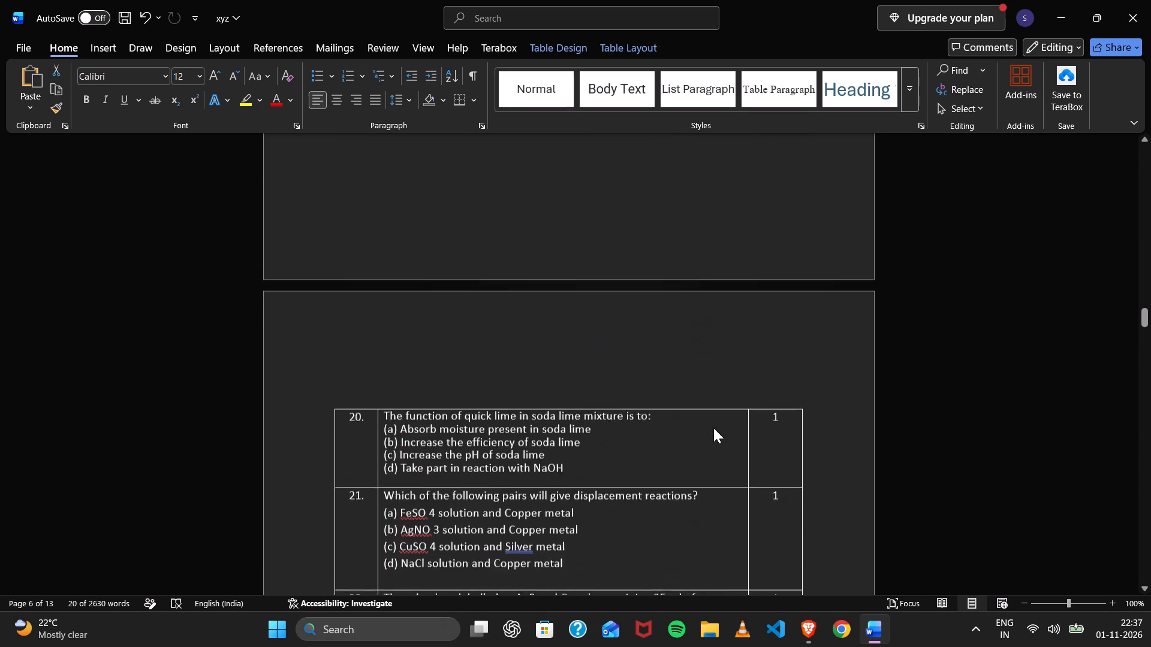
{"action": "scroll", "coordinate": [713, 428], "scroll_direction": "right", "scroll_amount": 1}
{"action": "scroll", "coordinate": [713, 428], "scroll_direction": "up", "scroll_amount": 5}
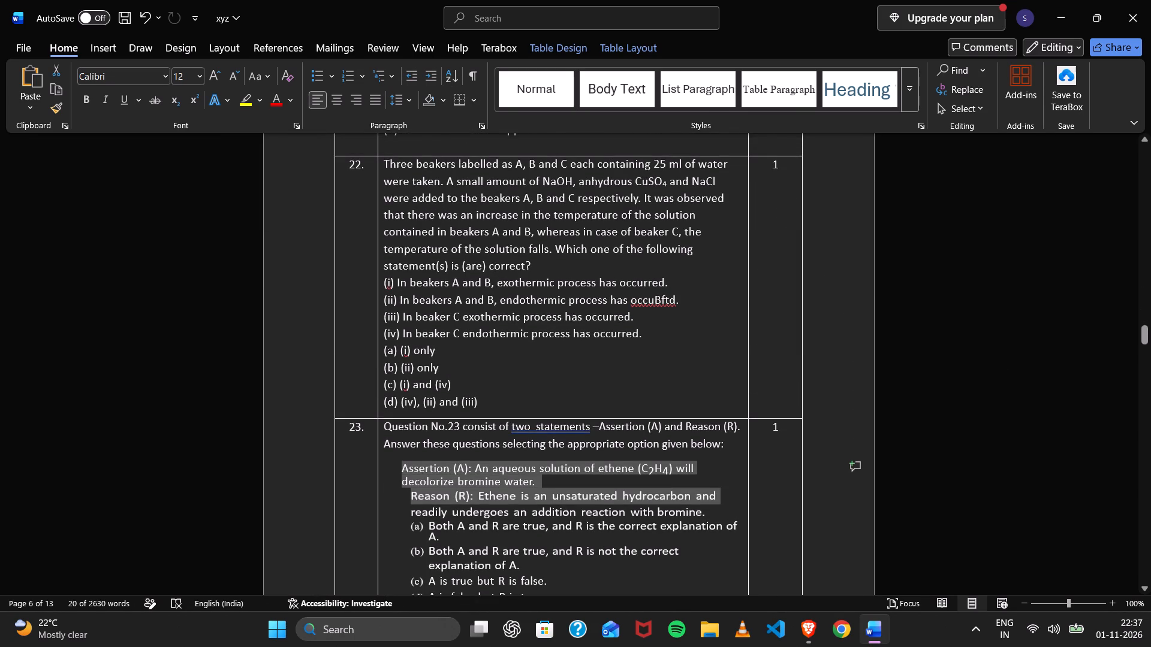
{"action": "scroll", "coordinate": [633, 403], "scroll_direction": "up", "scroll_amount": 9}
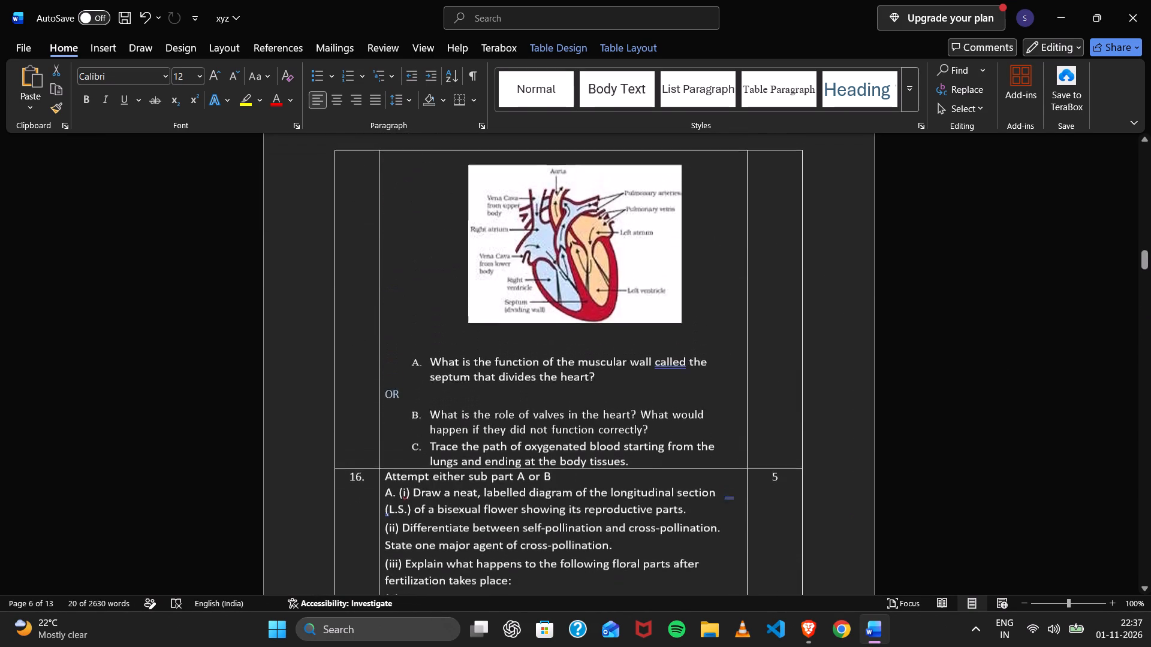
{"action": "scroll", "coordinate": [633, 403], "scroll_direction": "up", "scroll_amount": 7}
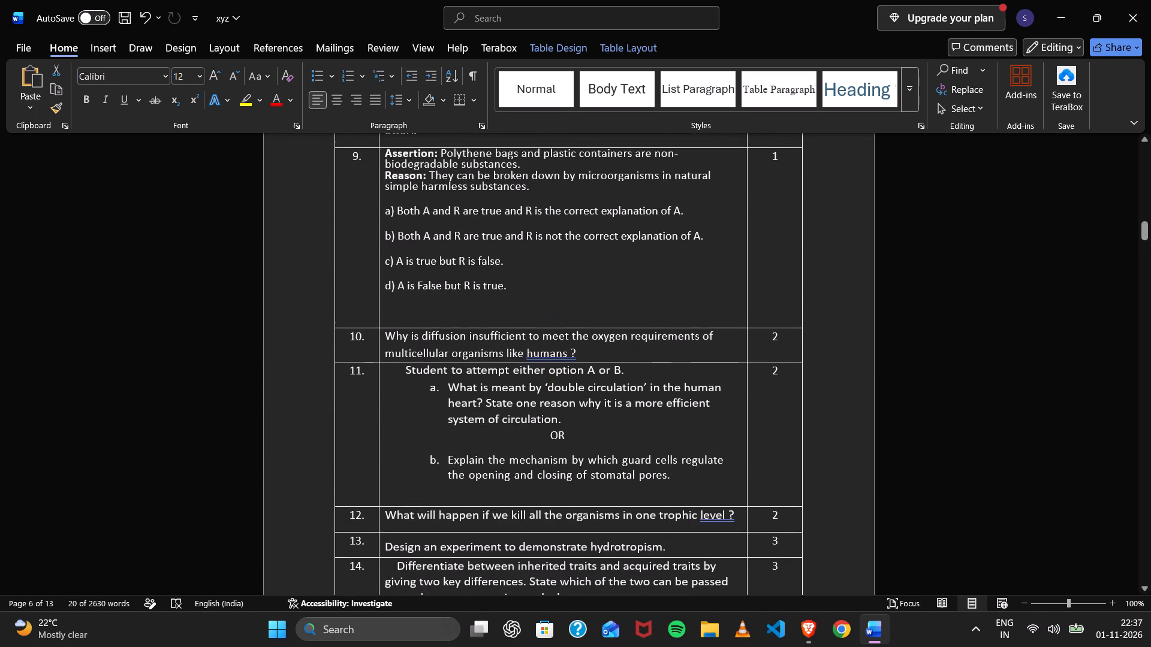
{"action": "scroll", "coordinate": [633, 403], "scroll_direction": "up", "scroll_amount": 1}
{"action": "scroll", "coordinate": [633, 403], "scroll_direction": "right", "scroll_amount": 2}
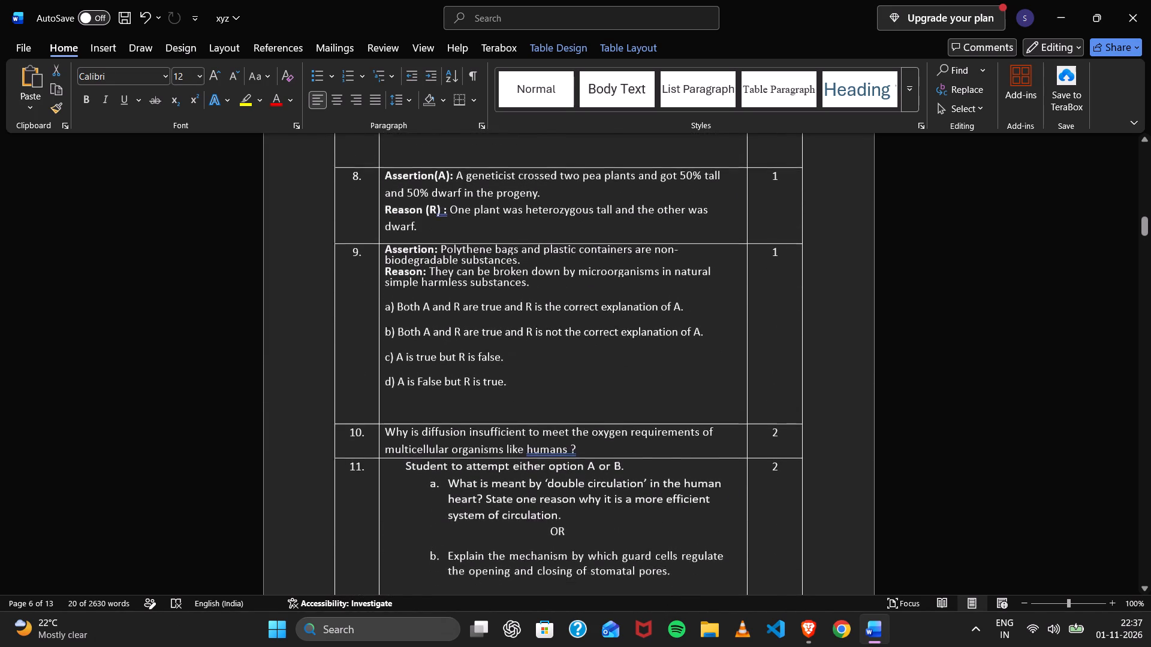
{"action": "scroll", "coordinate": [633, 403], "scroll_direction": "right", "scroll_amount": 1}
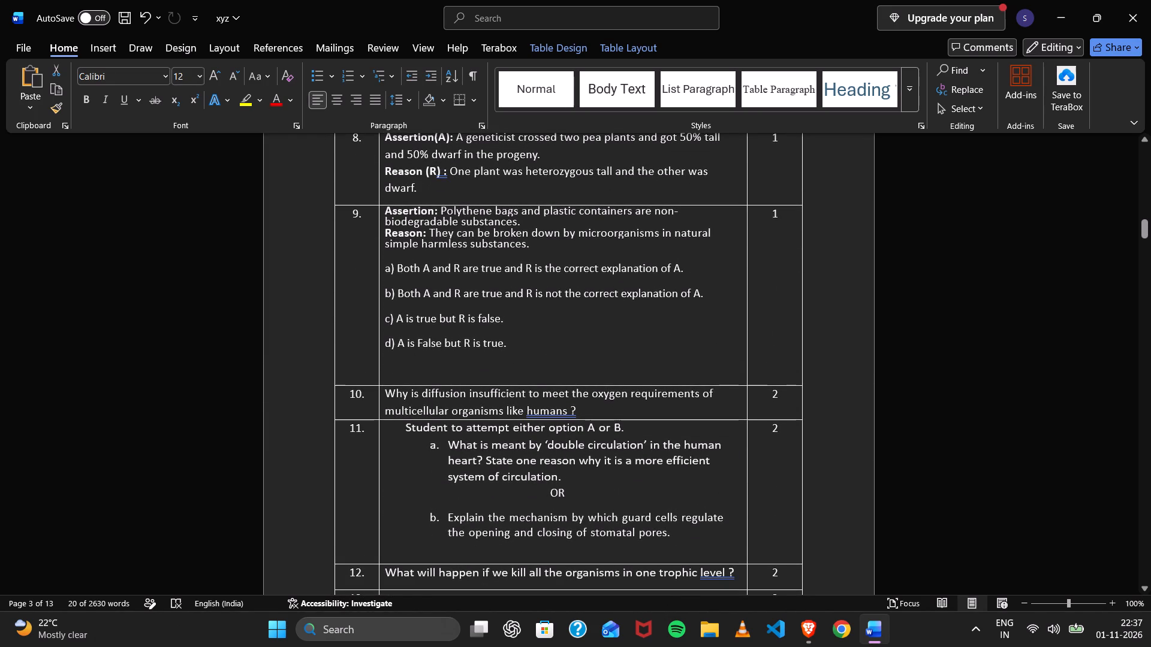
{"action": "left_click", "coordinate": [402, 428]}
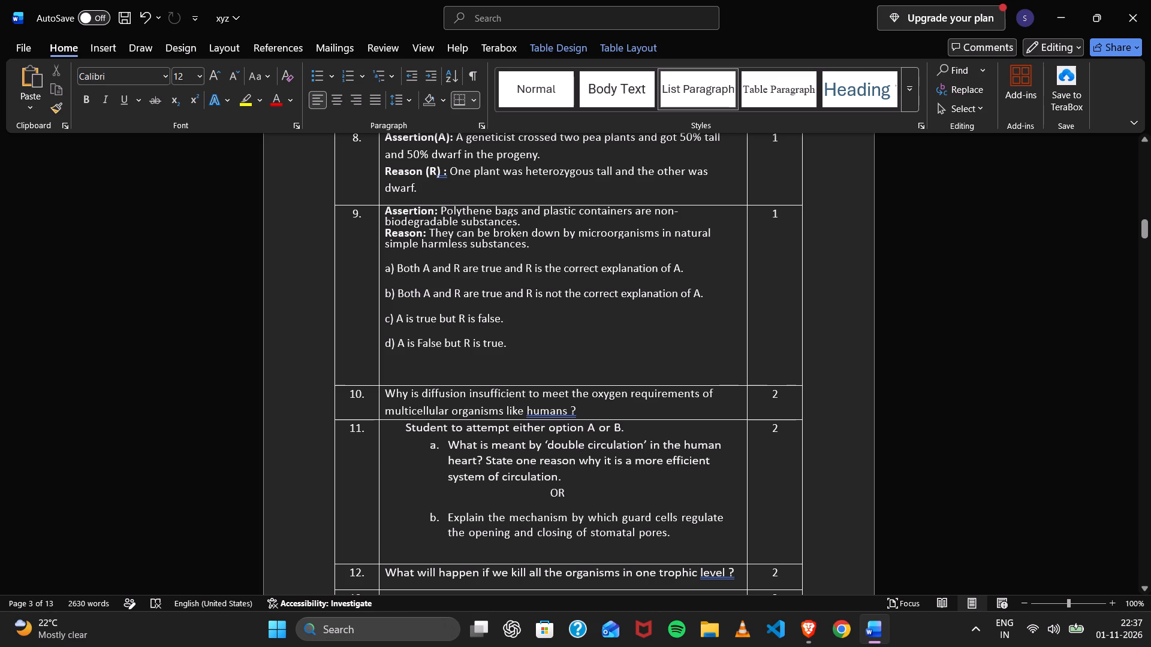
{"action": "left_click_drag", "start_coordinate": [384, 207], "coordinate": [489, 341]}
{"action": "key", "text": "ctrl+c"}
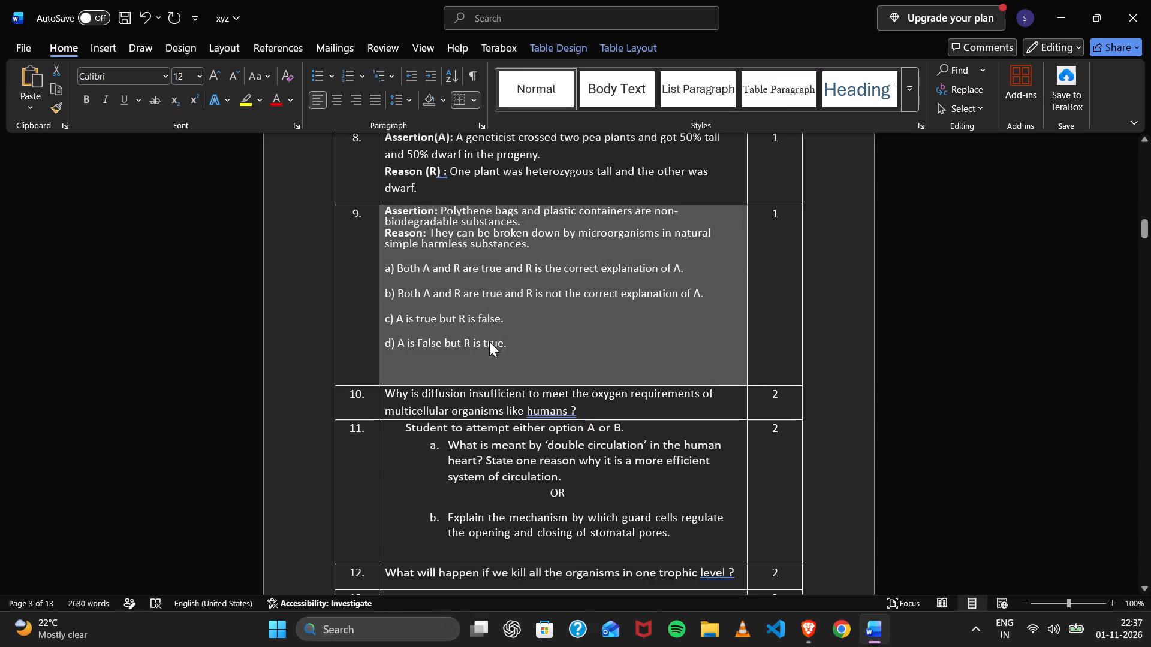
{"action": "left_click", "coordinate": [463, 276]}
{"action": "scroll", "coordinate": [465, 415], "scroll_direction": "down", "scroll_amount": 16}
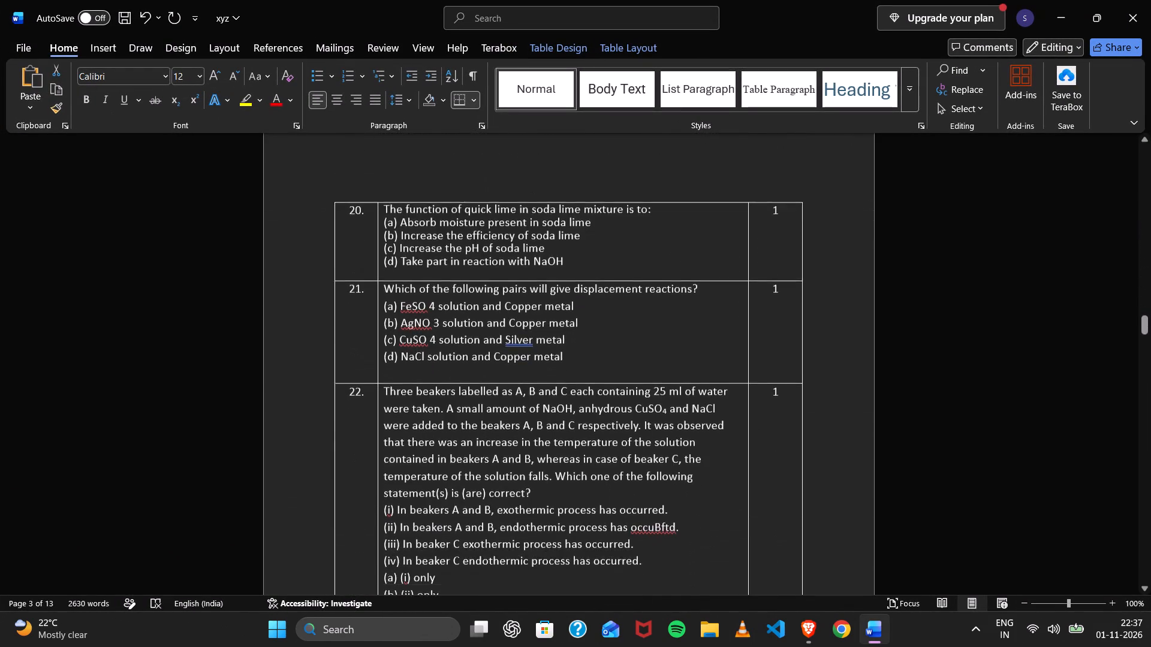
{"action": "scroll", "coordinate": [465, 415], "scroll_direction": "down", "scroll_amount": 4}
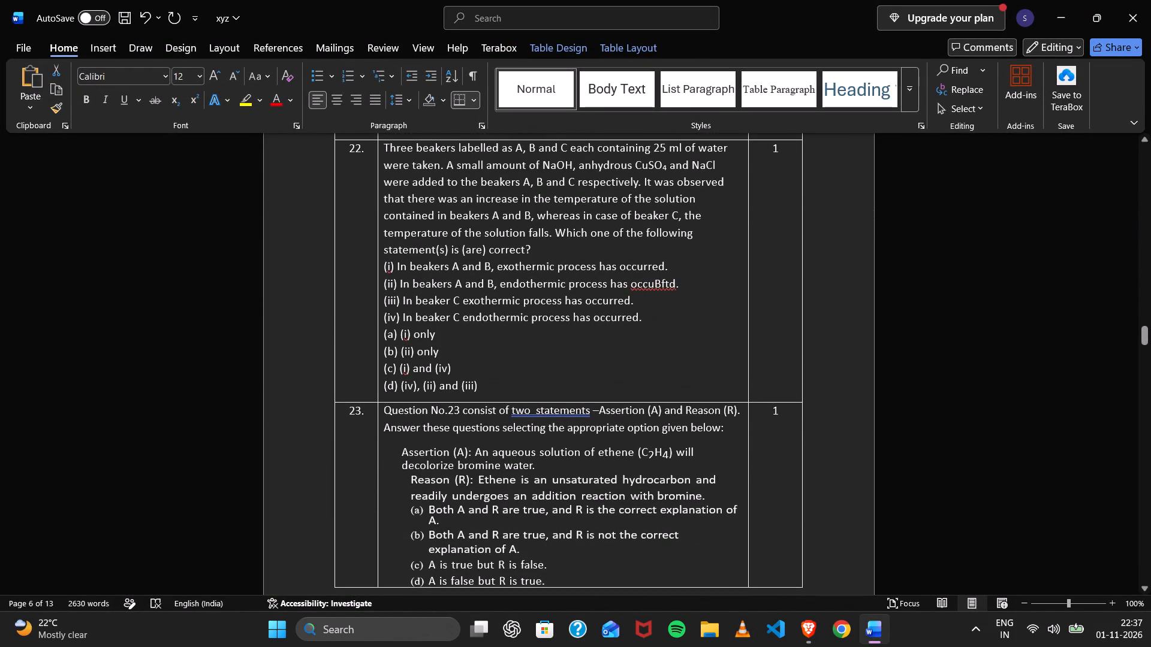
{"action": "left_click", "coordinate": [379, 415]}
{"action": "key", "text": "ctrl+v"}
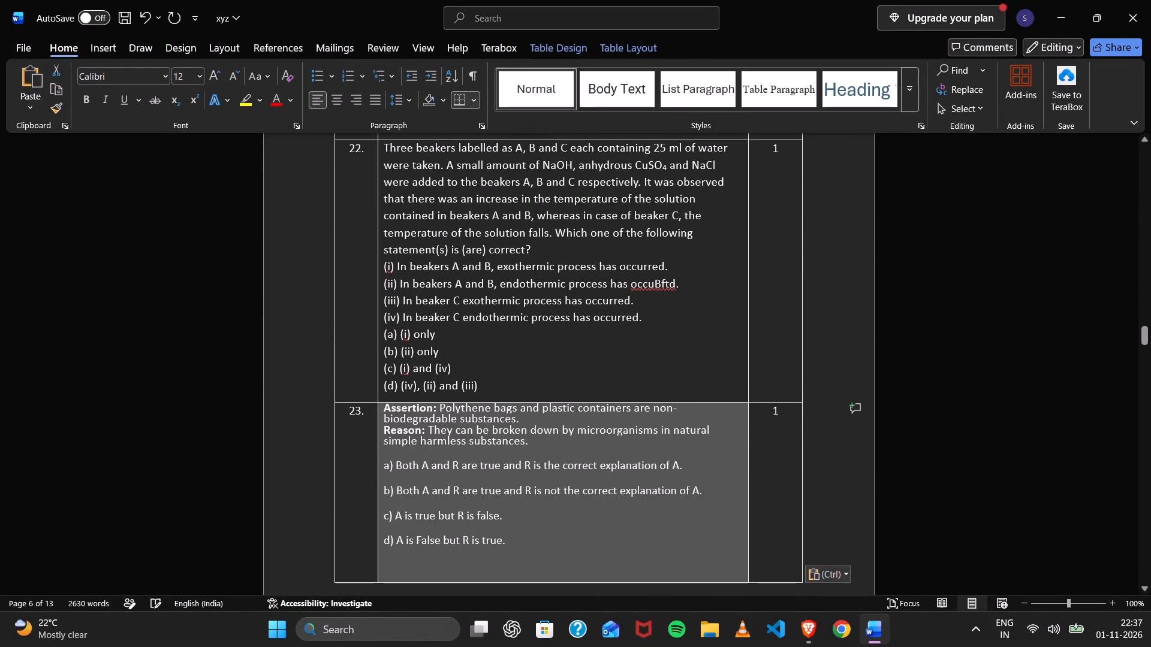
Replace question 23's polythene assertion and reason with Q.9 on alkanes and addition reactions from the Brave page, adding a blank line above option a).
{"action": "scroll", "coordinate": [409, 453], "scroll_direction": "down", "scroll_amount": 1}
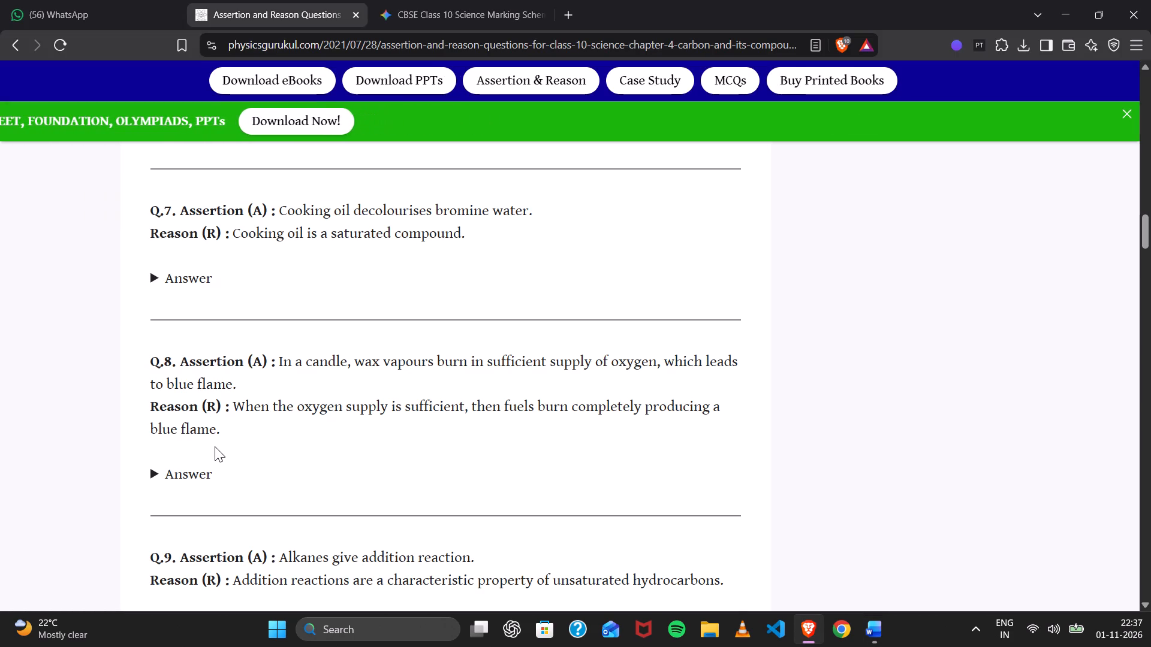
{"action": "scroll", "coordinate": [215, 446], "scroll_direction": "down", "scroll_amount": 3}
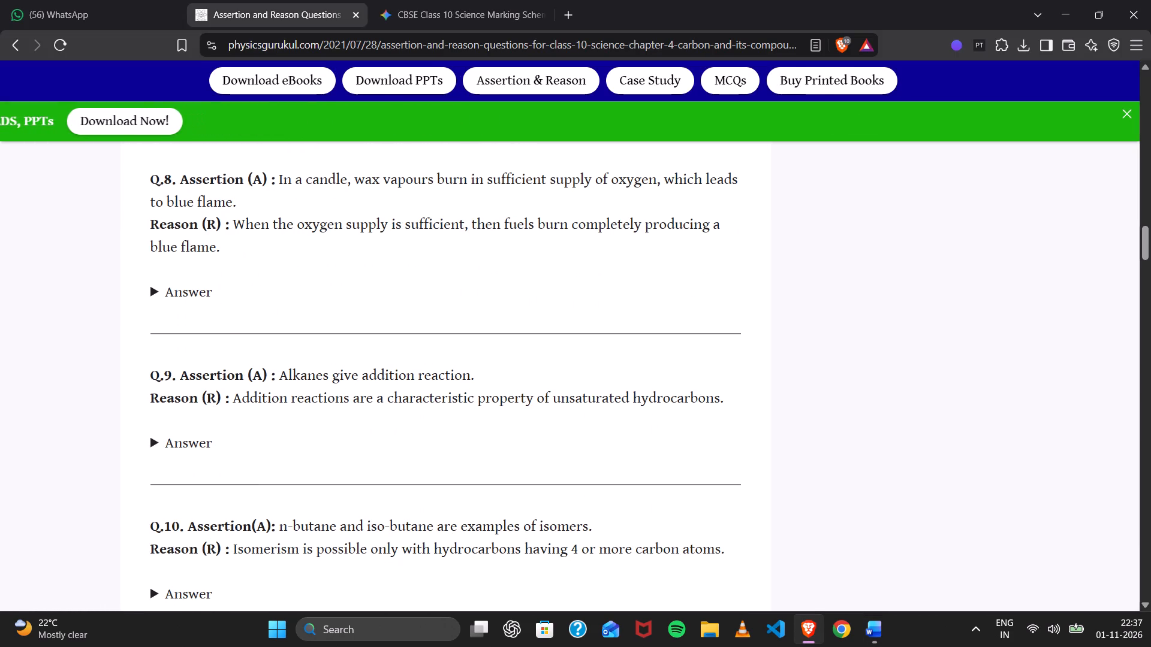
{"action": "left_click_drag", "start_coordinate": [183, 376], "coordinate": [731, 404]}
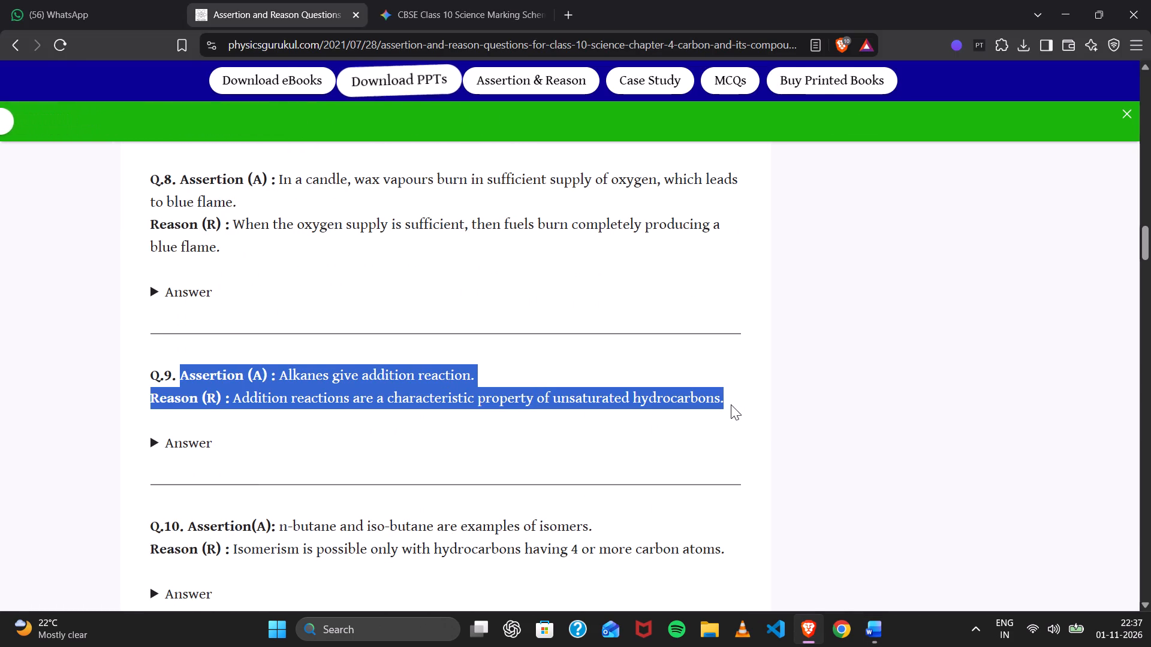
{"action": "key", "text": "ctrl+c"}
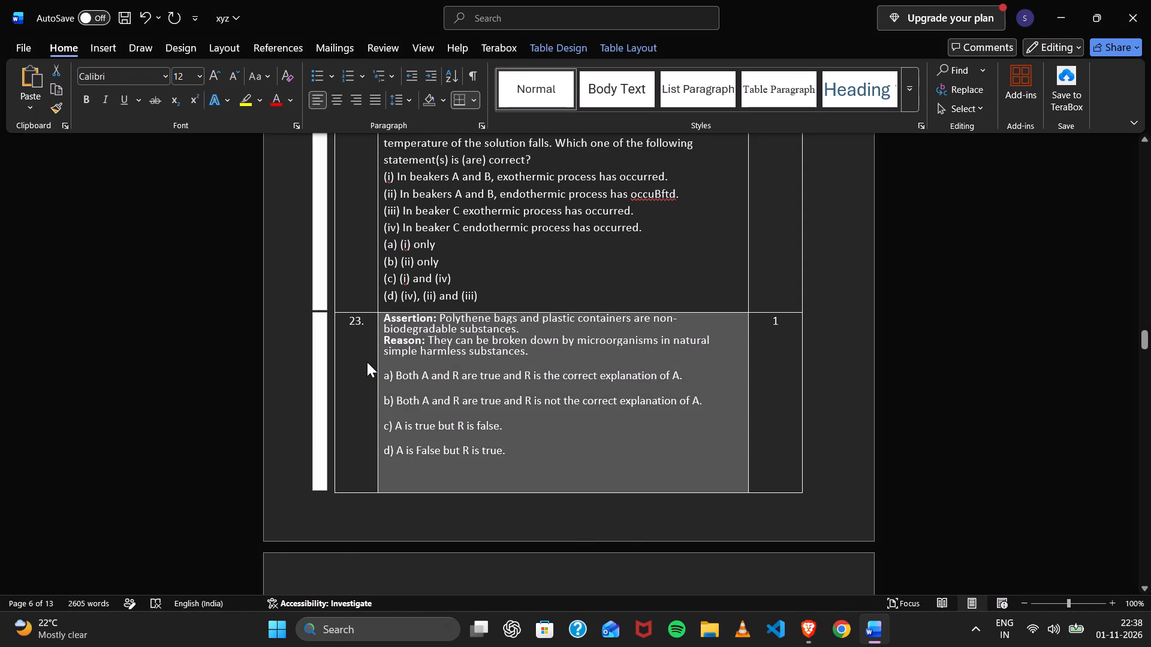
{"action": "left_click", "coordinate": [382, 342]}
{"action": "left_click", "coordinate": [424, 399]}
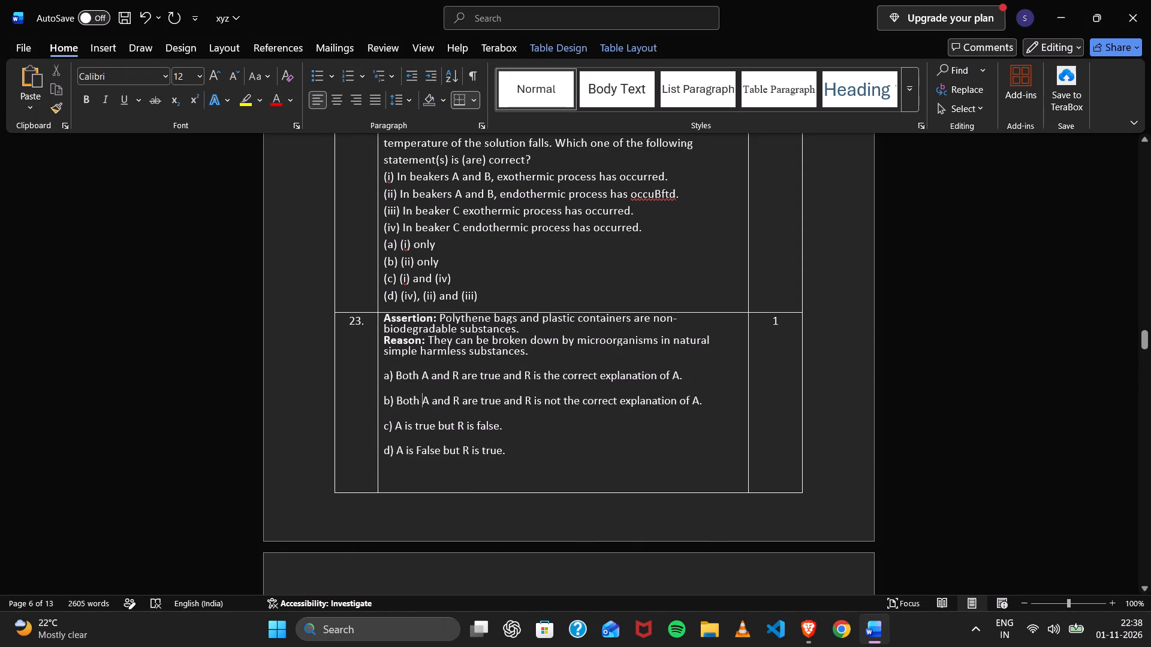
{"action": "left_click_drag", "start_coordinate": [383, 319], "coordinate": [415, 324]}
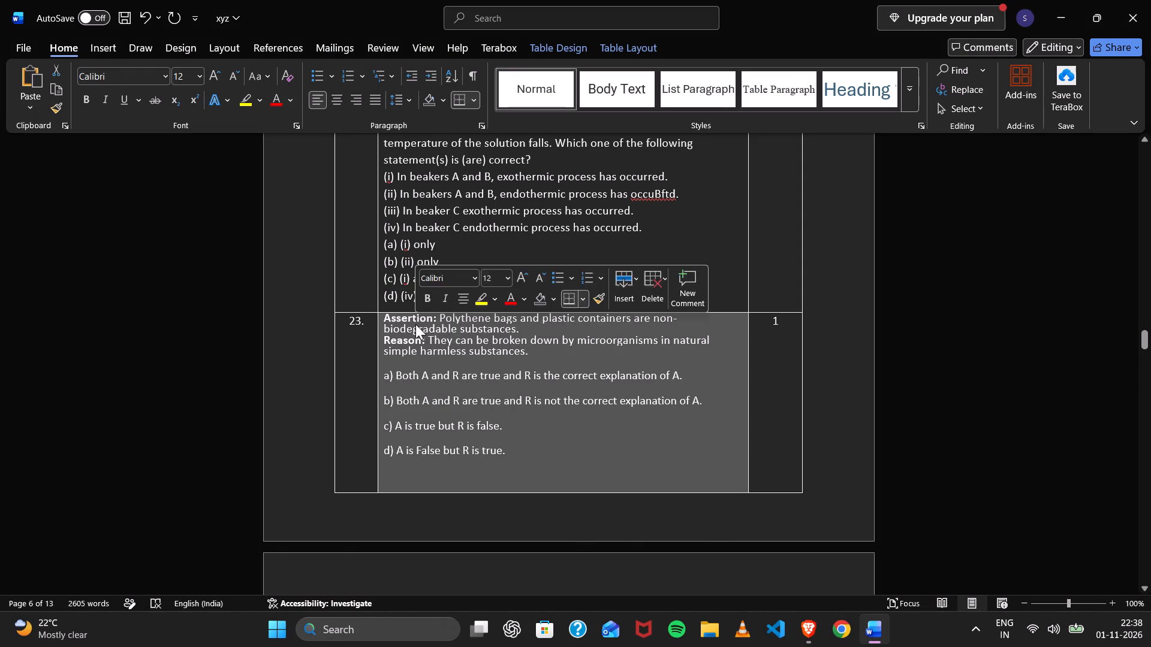
{"action": "left_click", "coordinate": [415, 324]}
{"action": "left_click_drag", "start_coordinate": [385, 315], "coordinate": [518, 353]}
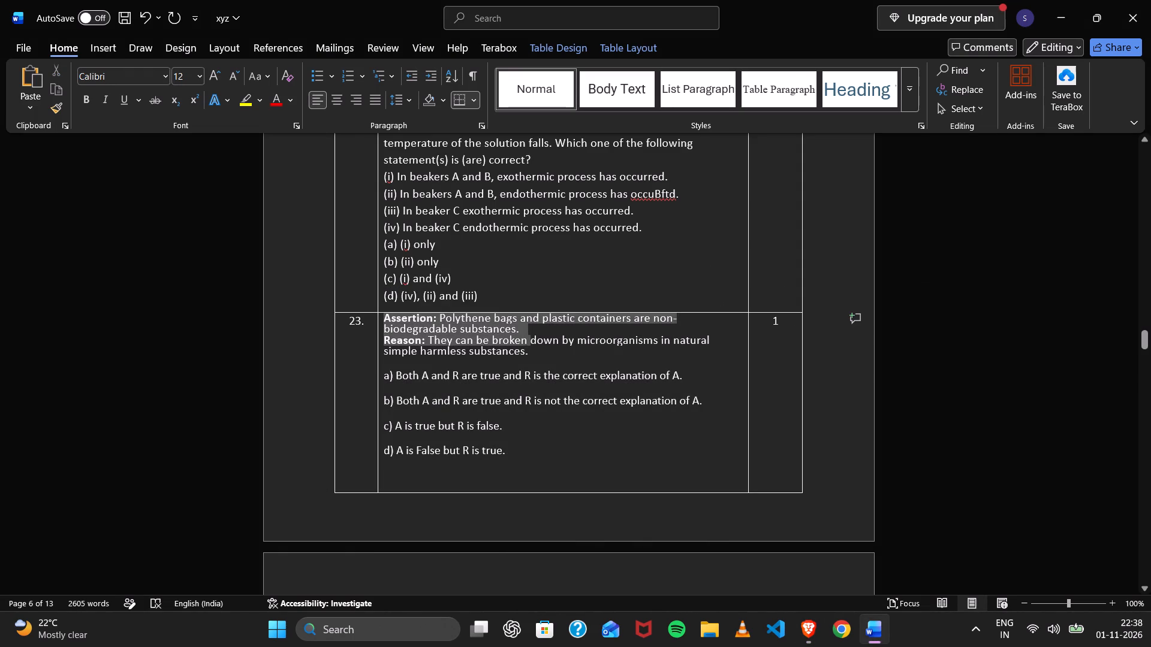
{"action": "left_click_drag", "start_coordinate": [518, 353], "coordinate": [538, 356]}
{"action": "key", "text": "ctrl+v"}
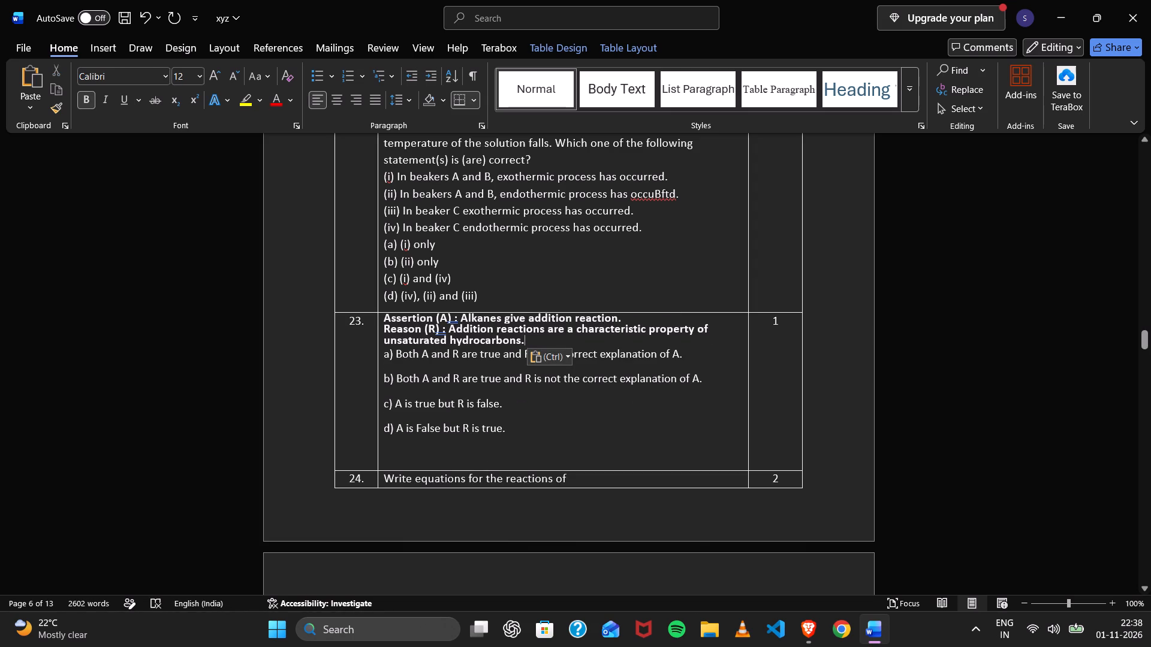
{"action": "key", "text": "Return"}
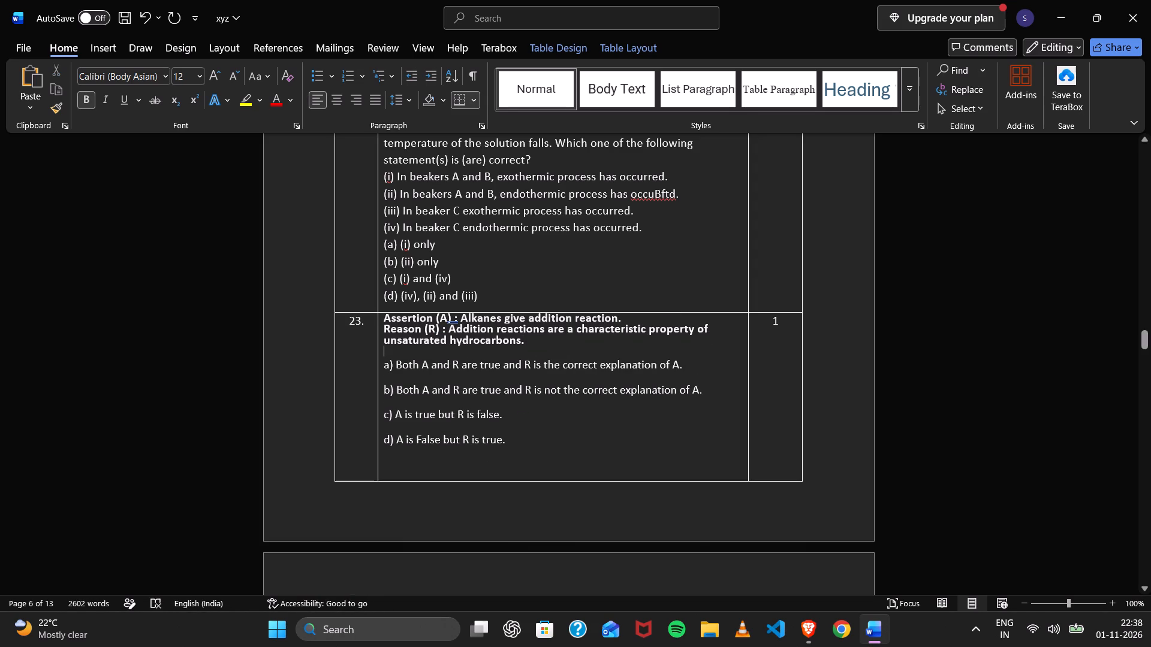
Remove the bold formatting from all text in question 23's cell.
{"action": "left_click", "coordinate": [379, 321]}
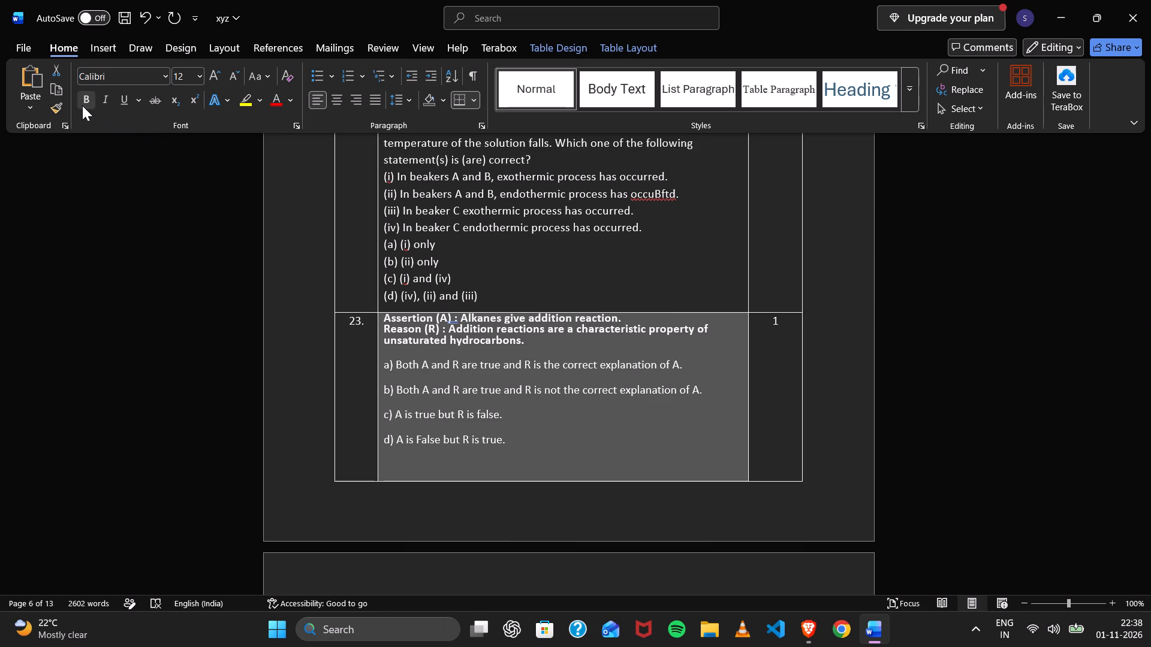
{"action": "left_click", "coordinate": [82, 105]}
{"action": "left_click", "coordinate": [846, 379]}
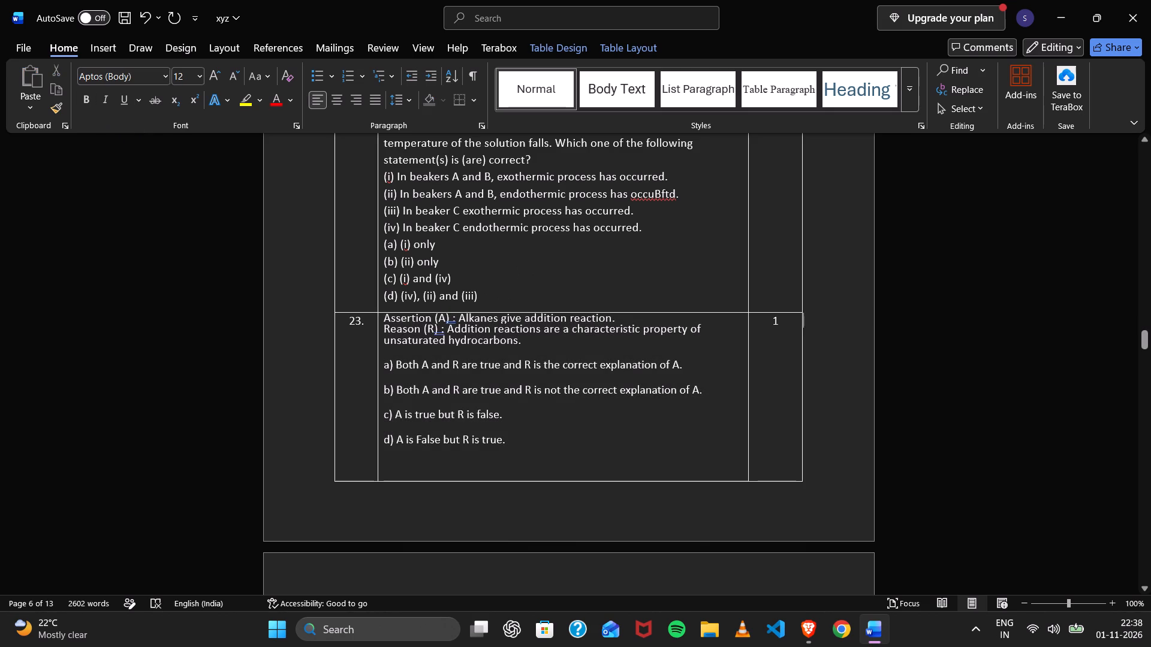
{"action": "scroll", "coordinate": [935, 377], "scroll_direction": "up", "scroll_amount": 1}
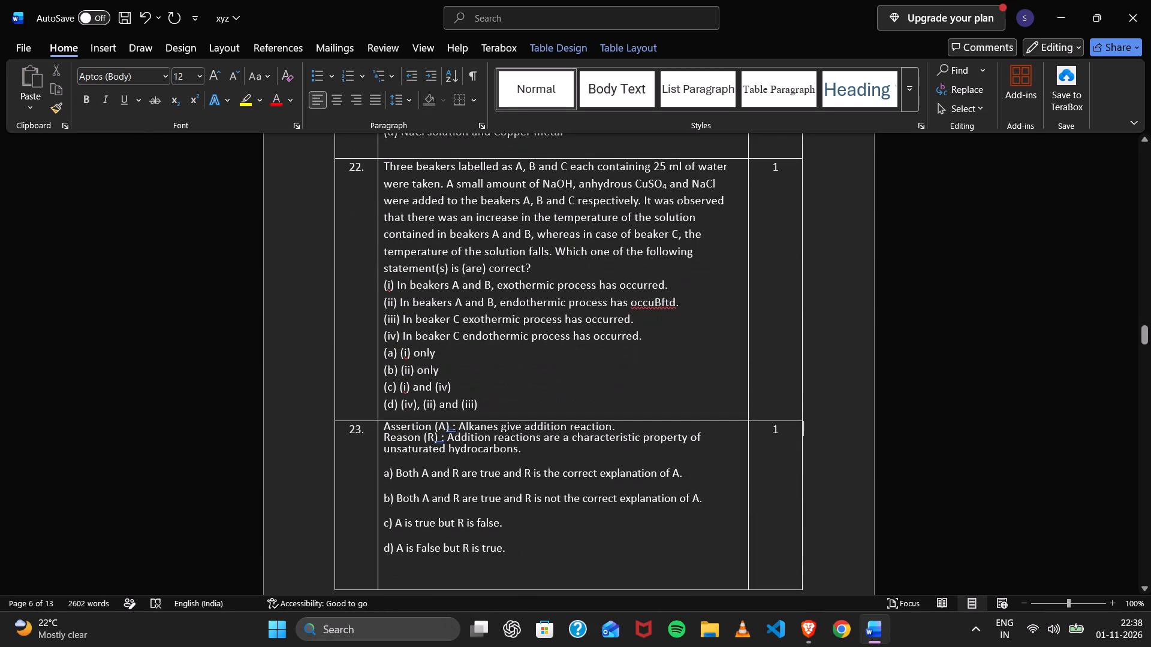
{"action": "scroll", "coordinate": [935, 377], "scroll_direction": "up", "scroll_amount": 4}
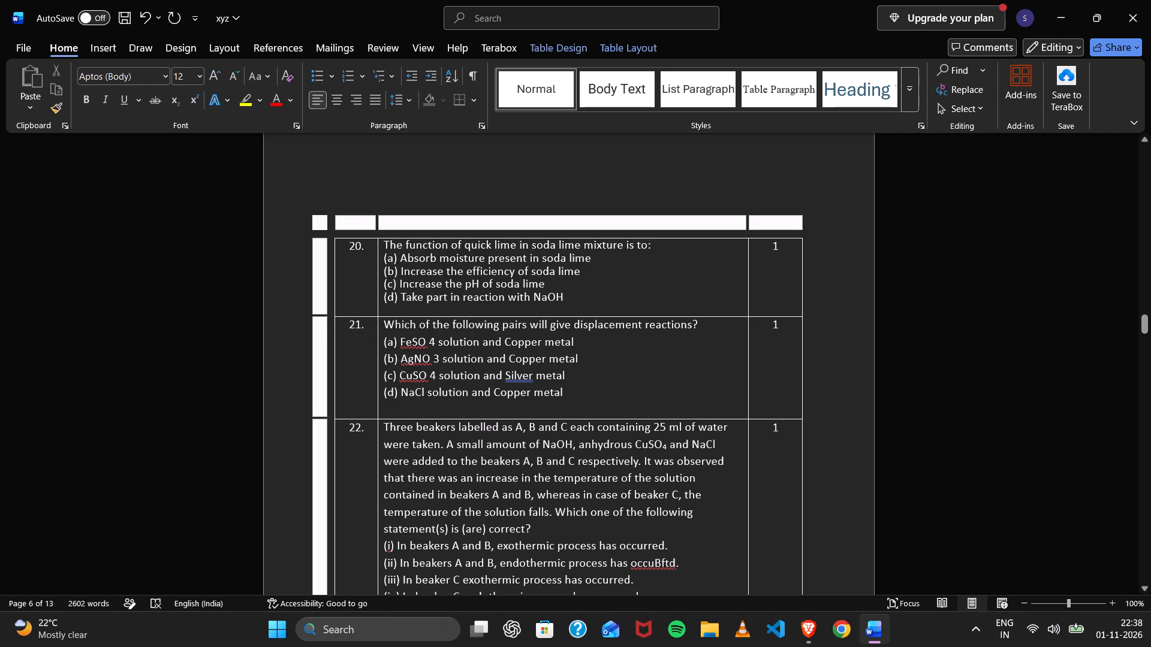
{"action": "scroll", "coordinate": [858, 411], "scroll_direction": "down", "scroll_amount": 7}
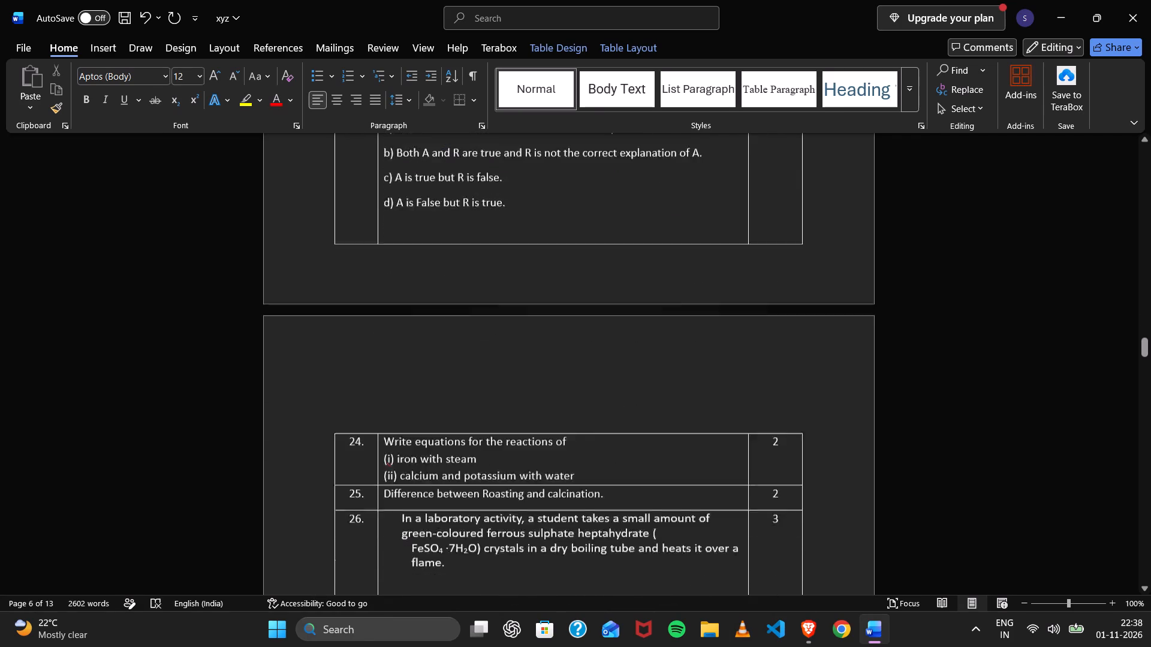
{"action": "scroll", "coordinate": [858, 411], "scroll_direction": "down", "scroll_amount": 1}
{"action": "scroll", "coordinate": [763, 412], "scroll_direction": "down", "scroll_amount": 6}
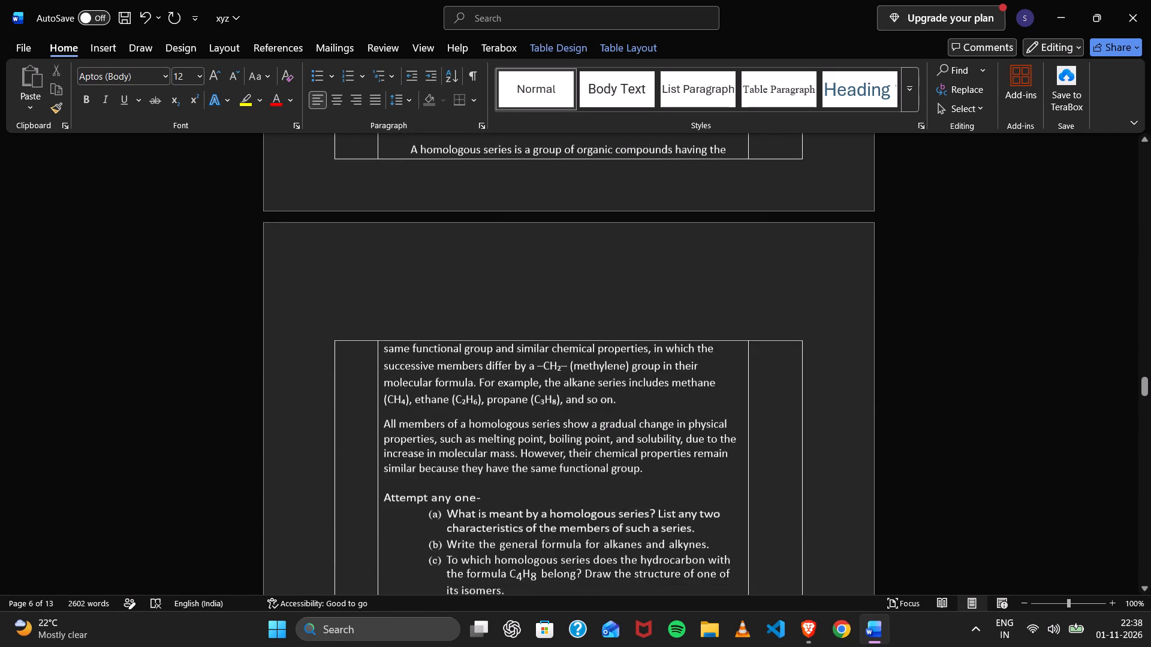
{"action": "scroll", "coordinate": [763, 412], "scroll_direction": "down", "scroll_amount": 2}
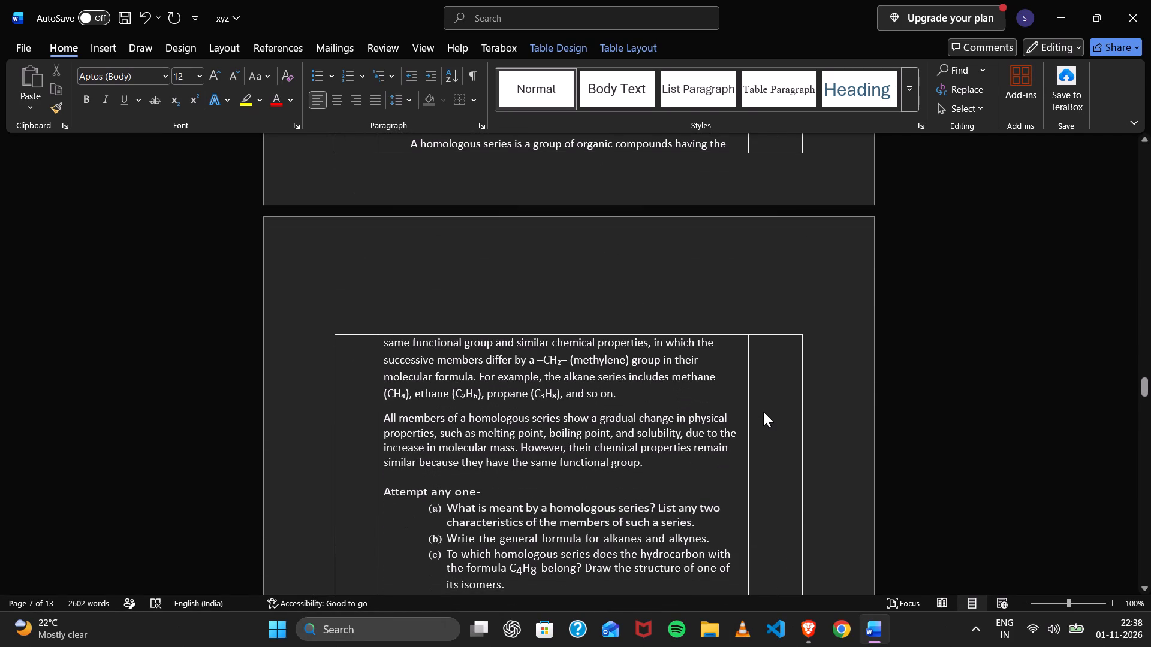
{"action": "scroll", "coordinate": [763, 412], "scroll_direction": "down", "scroll_amount": 2}
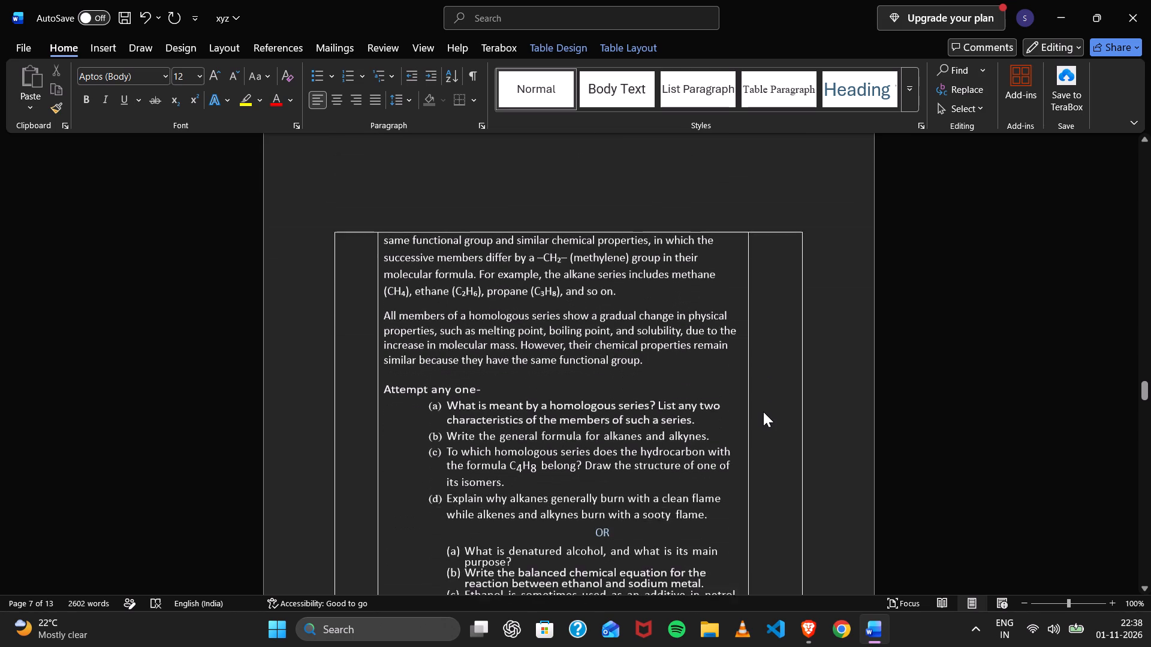
{"action": "scroll", "coordinate": [763, 412], "scroll_direction": "down", "scroll_amount": 3}
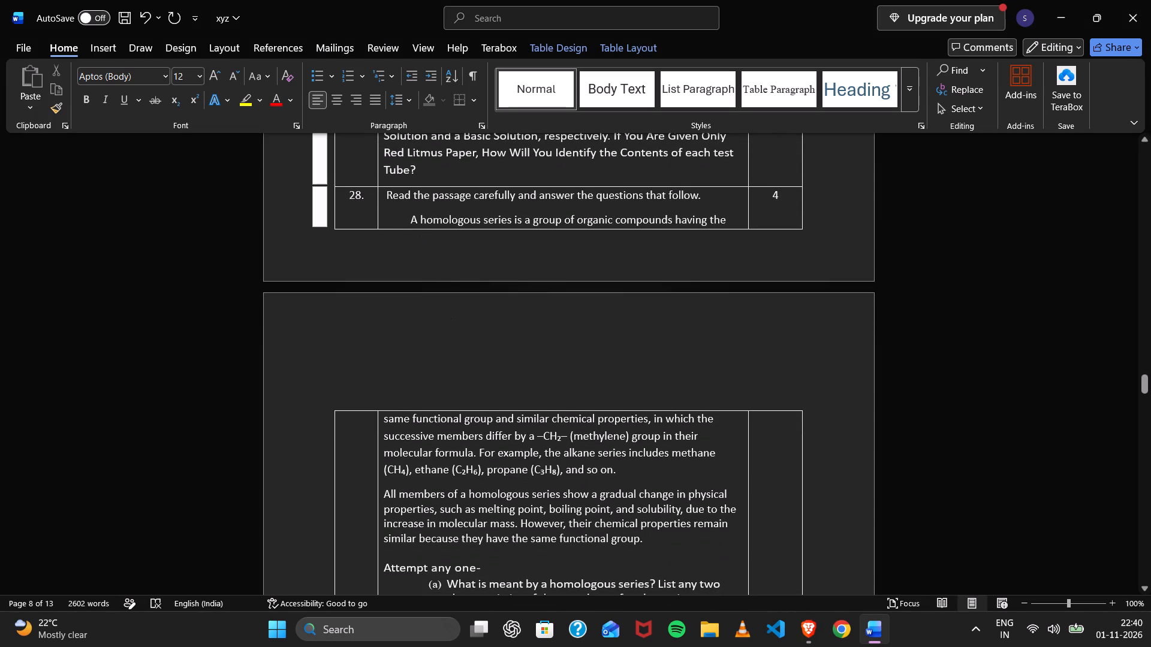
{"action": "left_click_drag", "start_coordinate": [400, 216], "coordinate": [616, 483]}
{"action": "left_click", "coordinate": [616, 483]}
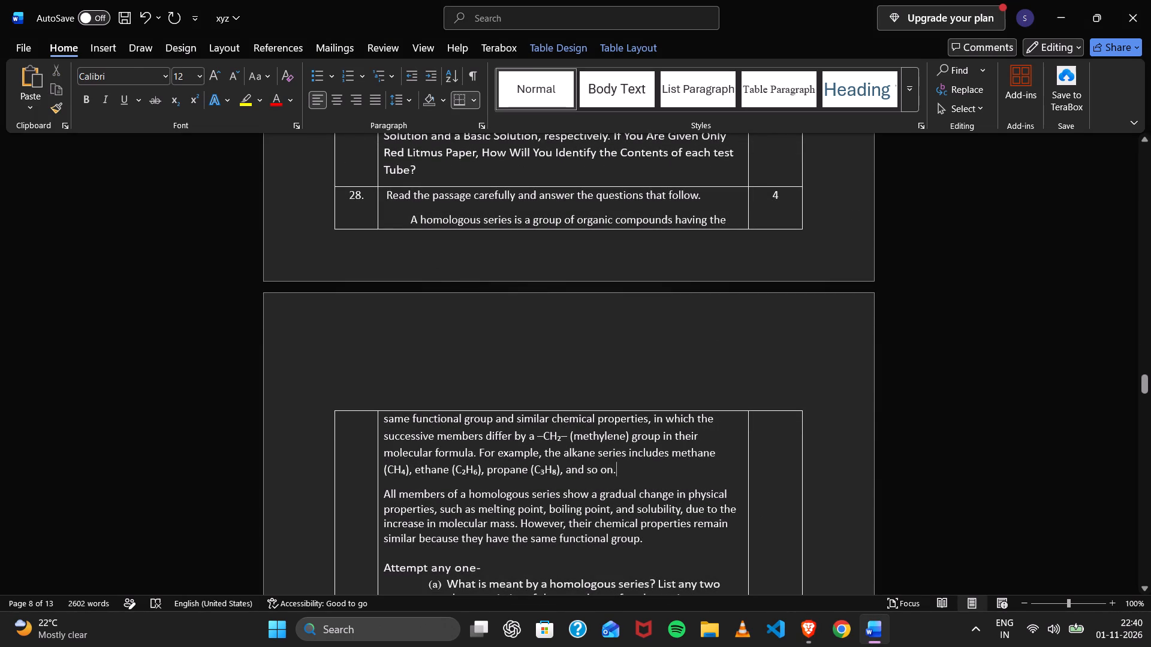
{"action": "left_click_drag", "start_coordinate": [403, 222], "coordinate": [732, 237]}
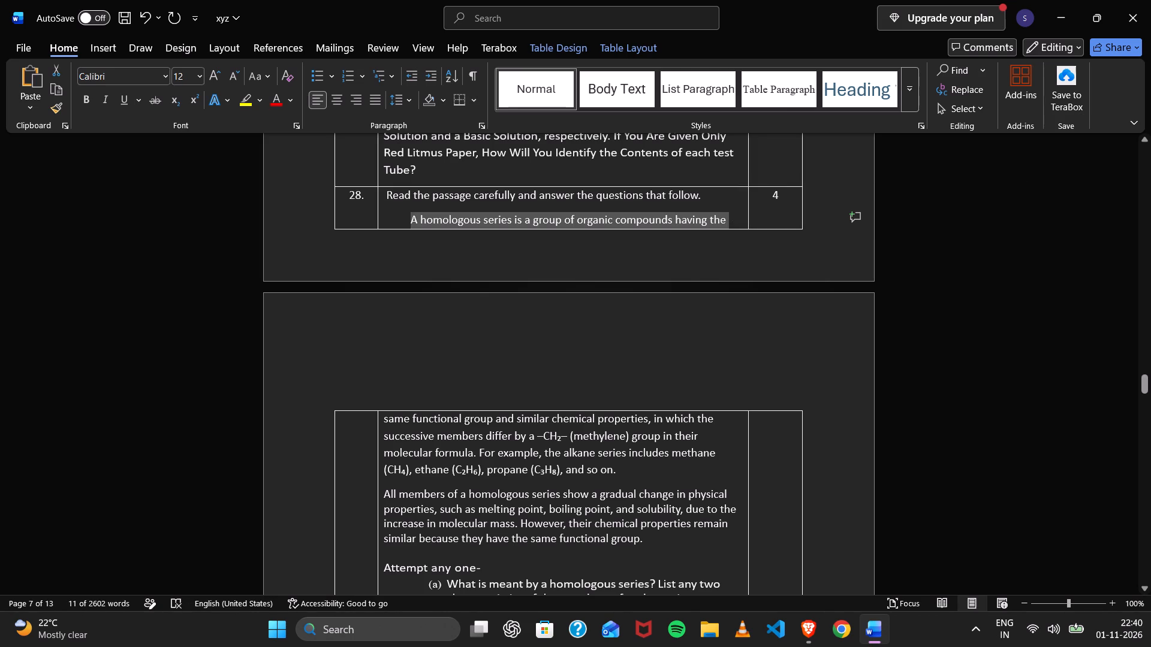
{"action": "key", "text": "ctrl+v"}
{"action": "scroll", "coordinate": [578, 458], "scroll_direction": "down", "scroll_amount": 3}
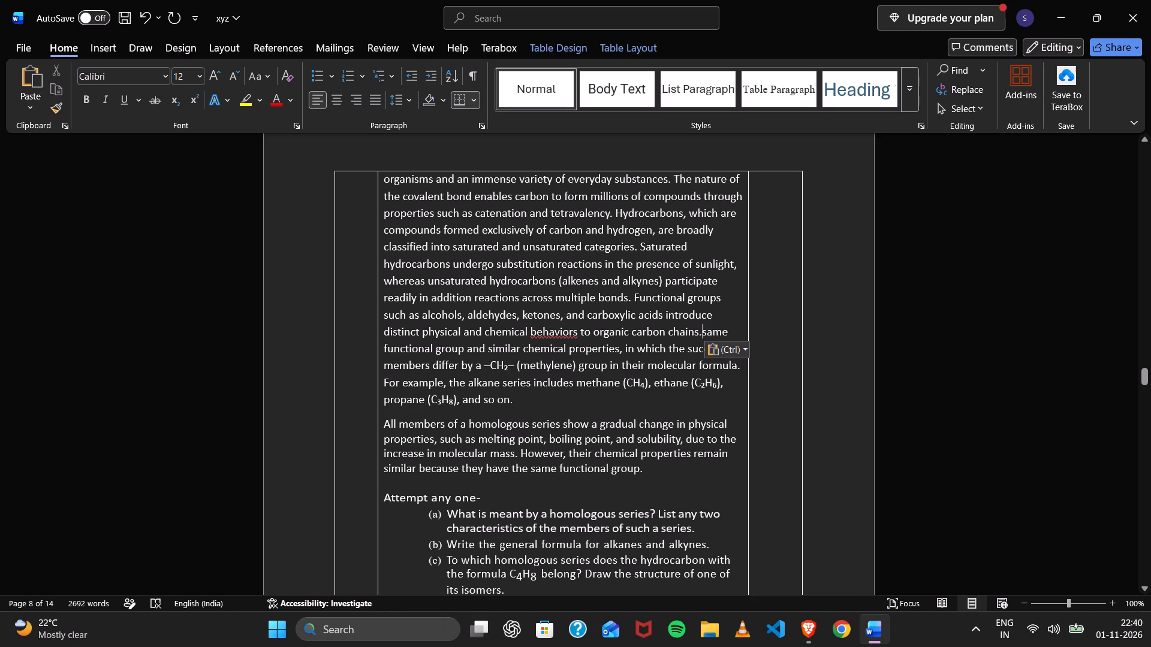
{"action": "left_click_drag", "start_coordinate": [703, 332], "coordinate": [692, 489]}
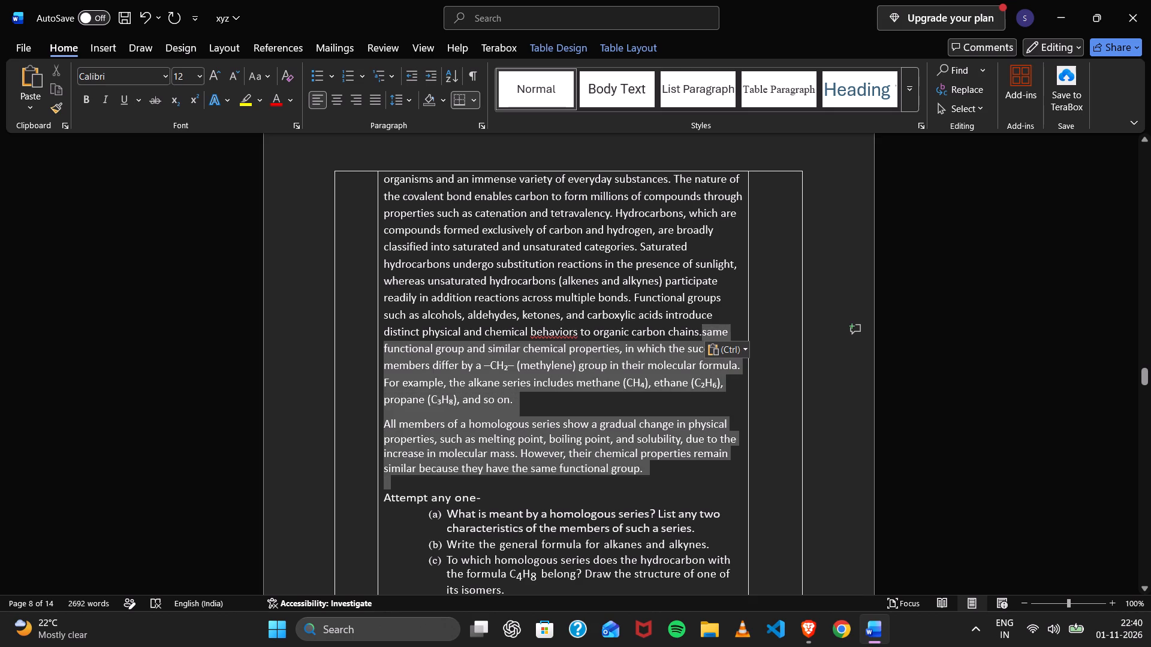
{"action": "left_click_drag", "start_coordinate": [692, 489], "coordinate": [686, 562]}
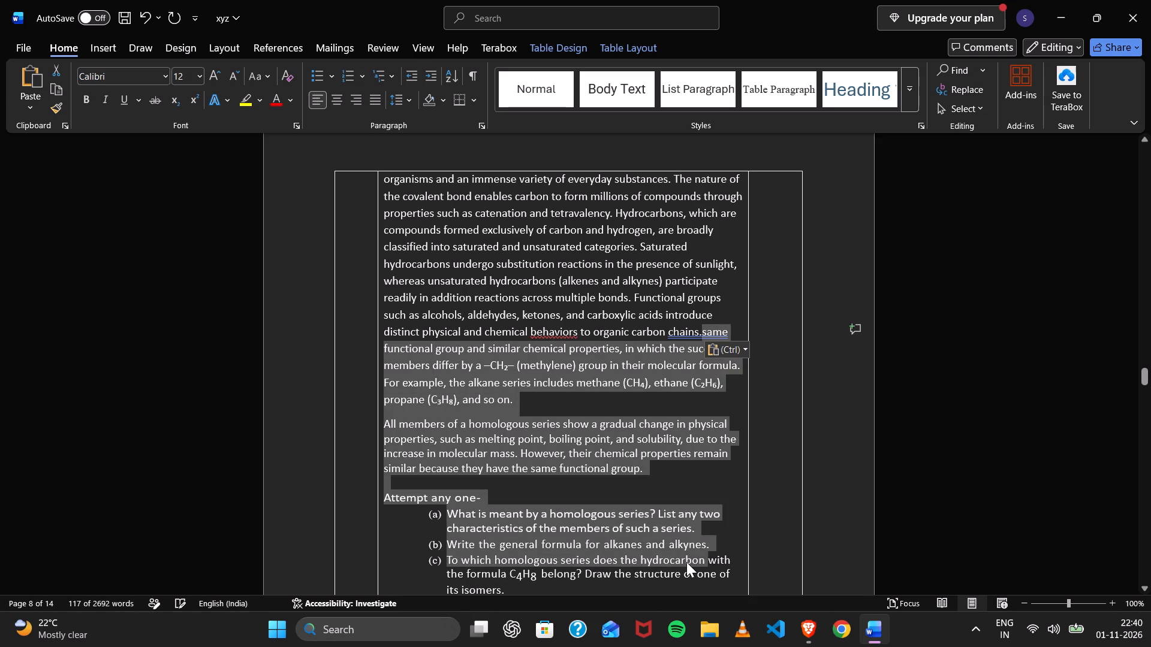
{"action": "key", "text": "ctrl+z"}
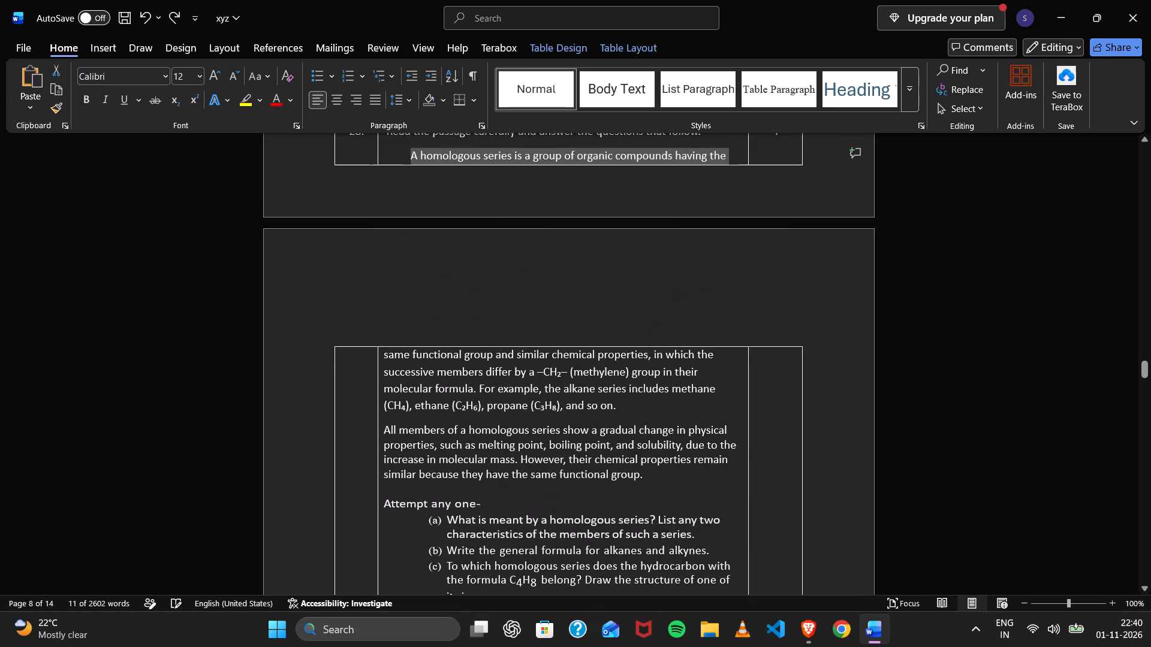
Replace the entire content of question 28's question cell with the copied passage on carbon as a versatile element.
{"action": "scroll", "coordinate": [580, 401], "scroll_direction": "up", "scroll_amount": 1}
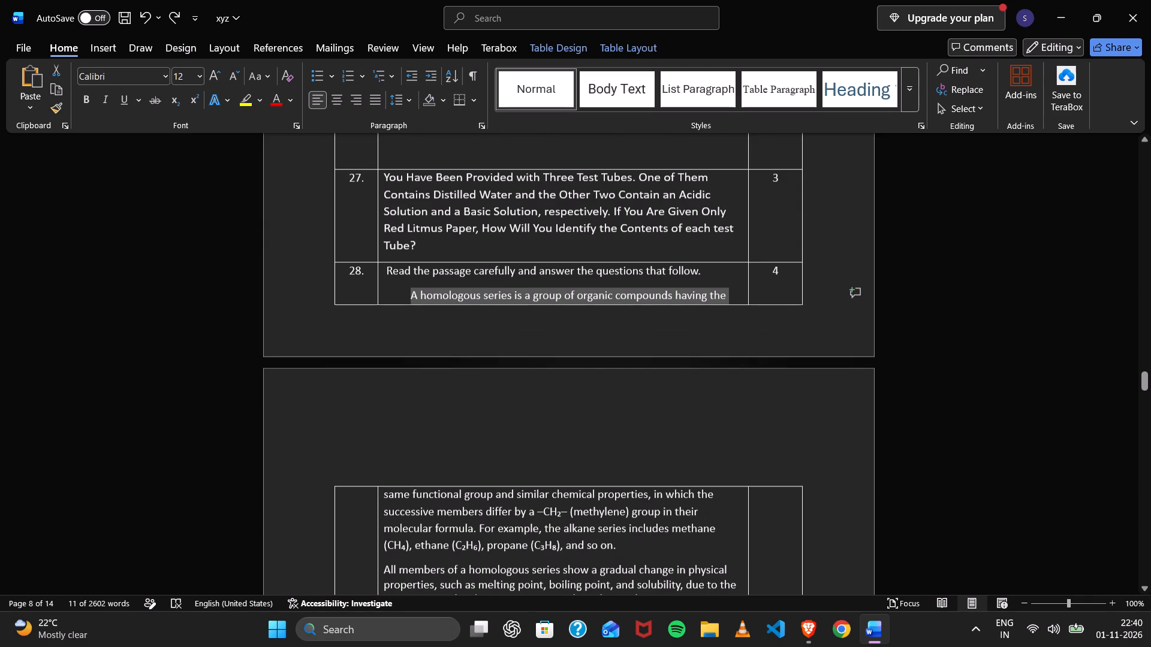
{"action": "left_click", "coordinate": [384, 276]}
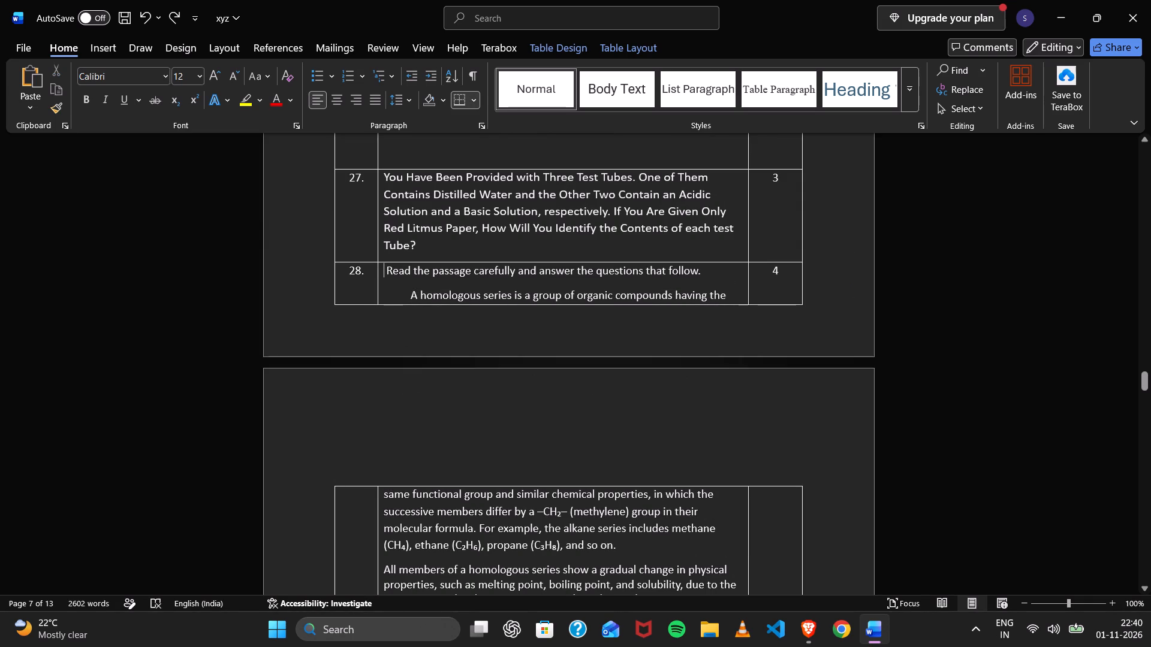
{"action": "left_click", "coordinate": [399, 295]}
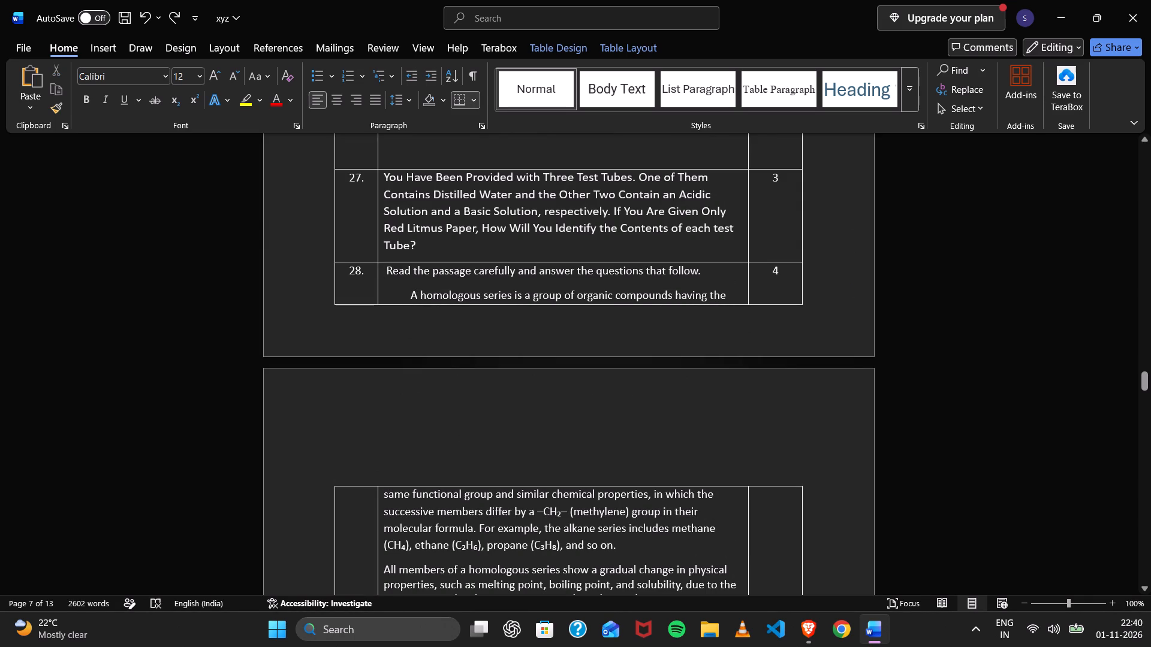
{"action": "left_click", "coordinate": [380, 271]}
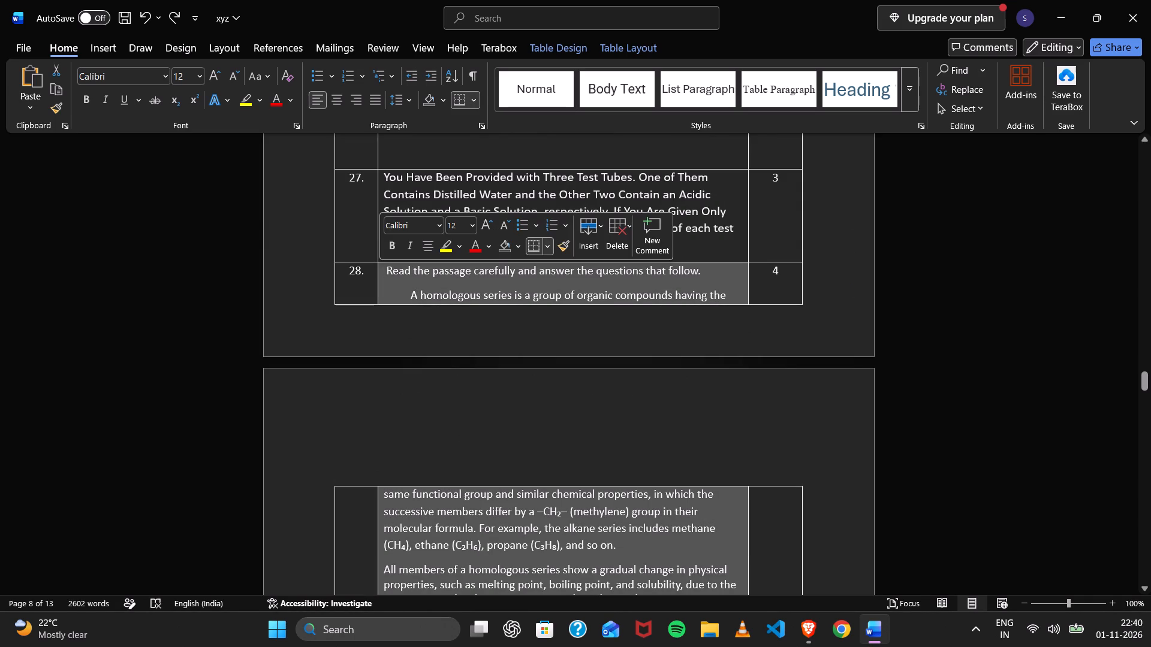
{"action": "key", "text": "ctrl+v"}
Add the instruction line "Read the following questions and answer the questions below:" above the carbon passage in question 28.
{"action": "left_click", "coordinate": [386, 225]}
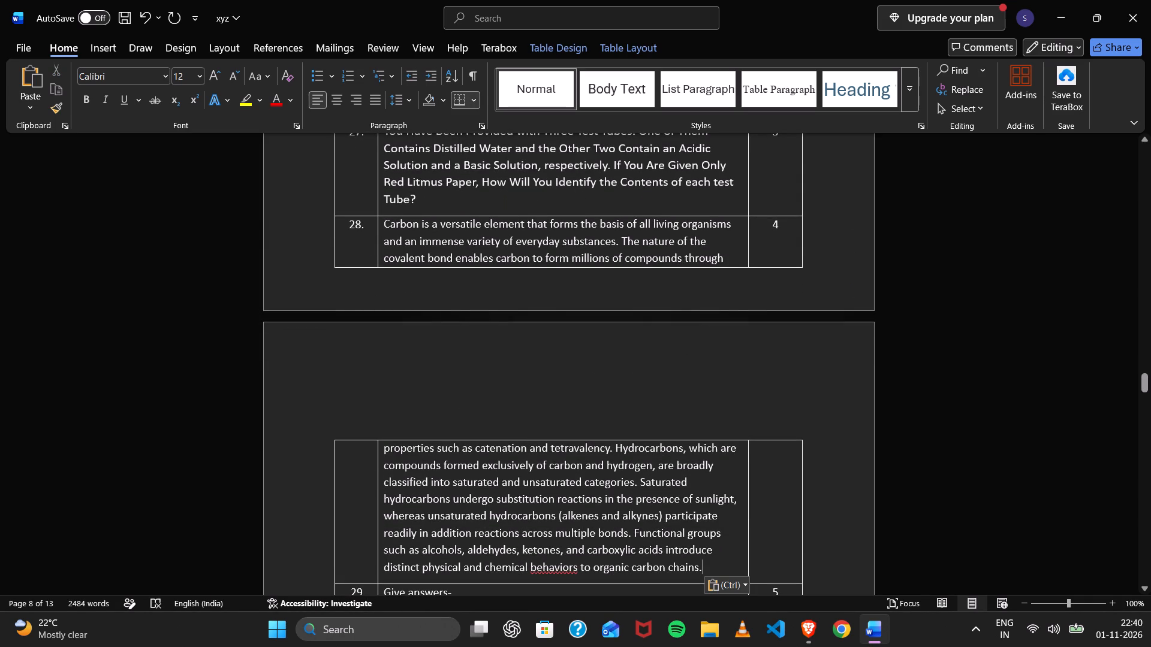
{"action": "key", "text": "Return"}
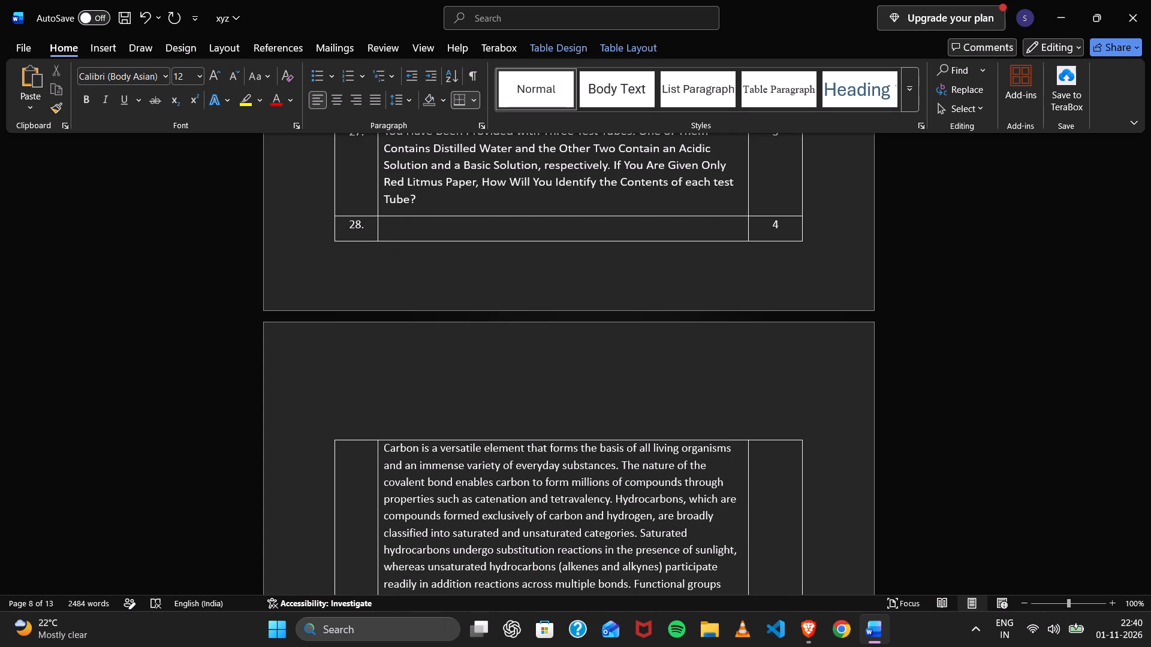
{"action": "left_click", "coordinate": [399, 222]}
{"action": "key", "text": "shift+p"}
{"action": "key", "text": "shift+BackSpace"}
{"action": "type", "text": "Read te="}
{"action": "key", "text": "BackSpace"}
{"action": "key", "text": "BackSpace"}
{"action": "type", "text": "h"}
{"action": "key", "text": "space"}
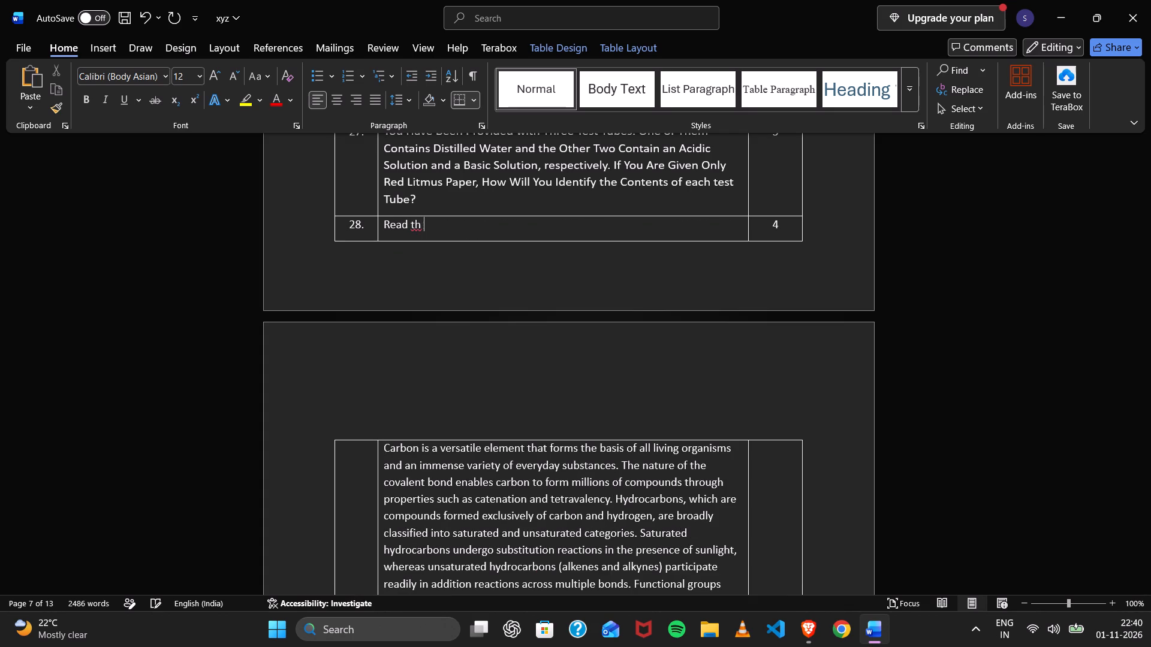
{"action": "key", "text": "BackSpace"}
{"action": "type", "text": "e following questions and answer the questions below"}
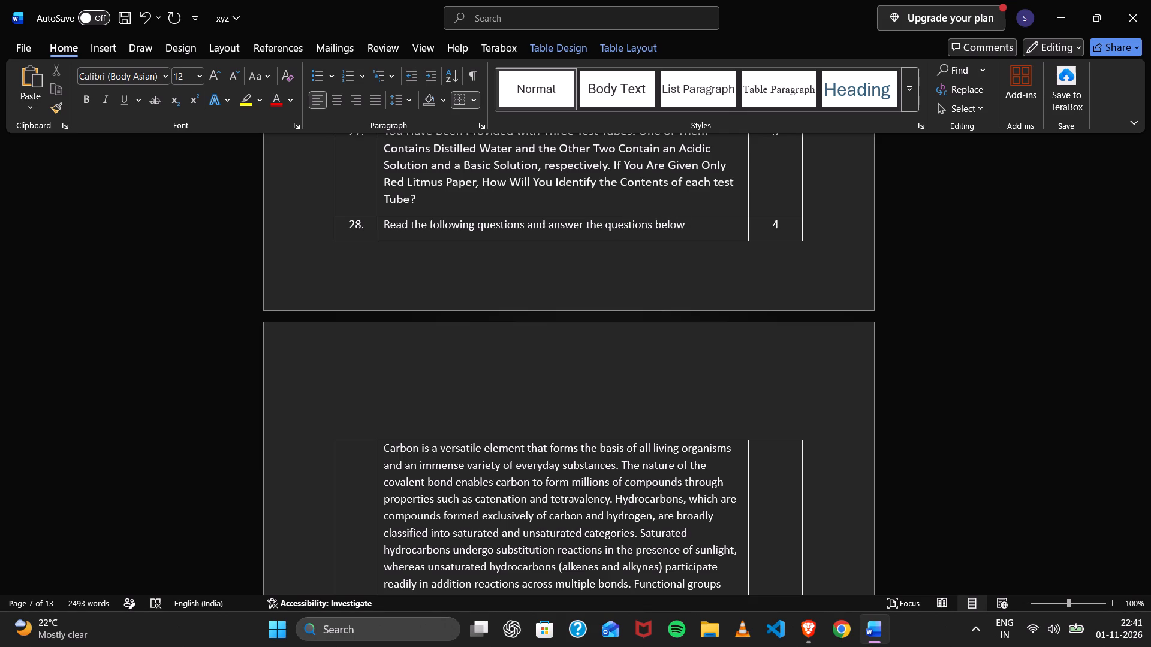
{"action": "key", "text": "shift+colon"}
Correct the spelling of "behaviors" to "behaviours" in the last sentence of the carbon passage.
{"action": "scroll", "coordinate": [465, 314], "scroll_direction": "down", "scroll_amount": 4}
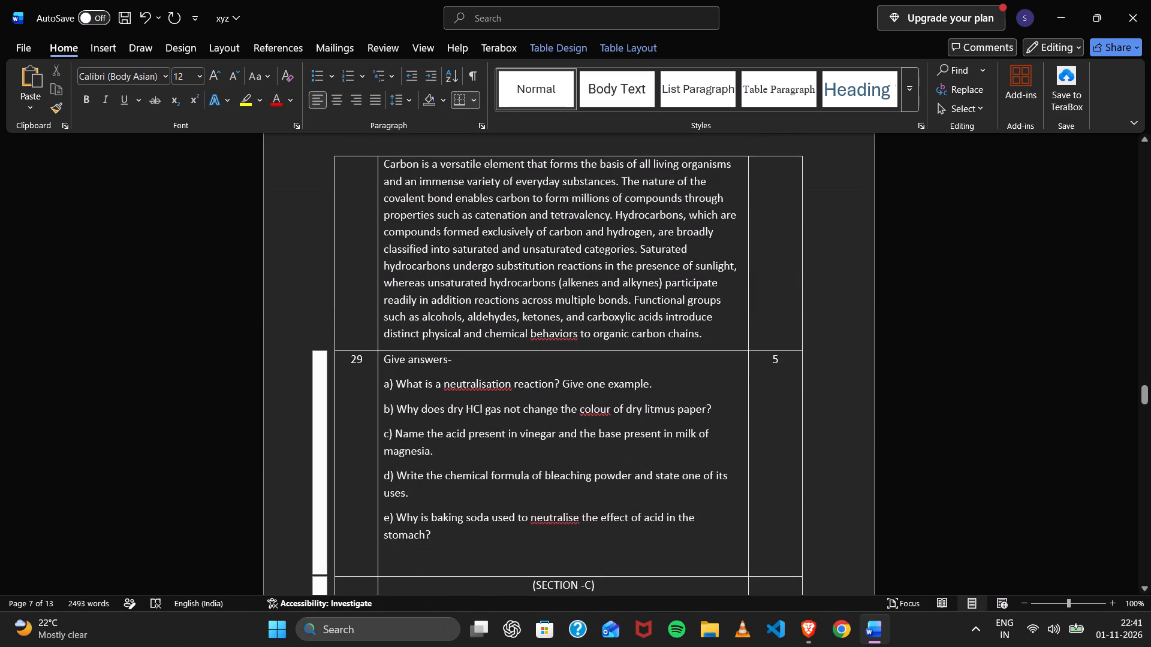
{"action": "left_click", "coordinate": [567, 334]}
{"action": "key", "text": "u"}
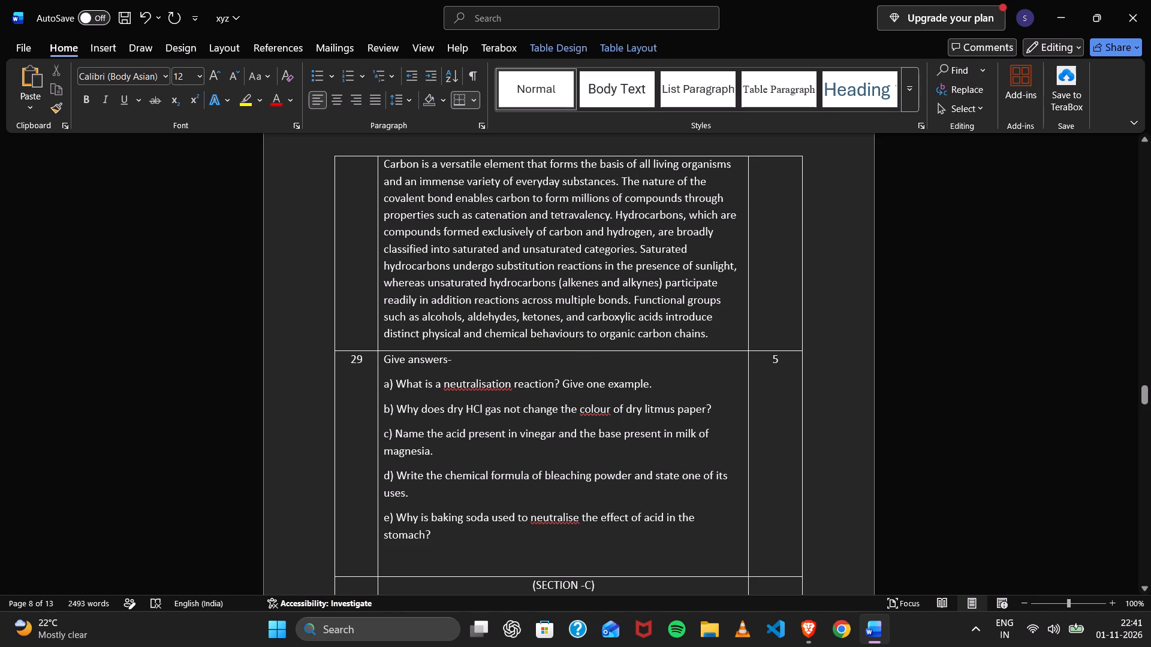
Add the line "Attempt Any One" as a new paragraph below the carbon passage in question 28.
{"action": "left_click", "coordinate": [714, 341]}
{"action": "key", "text": "Return"}
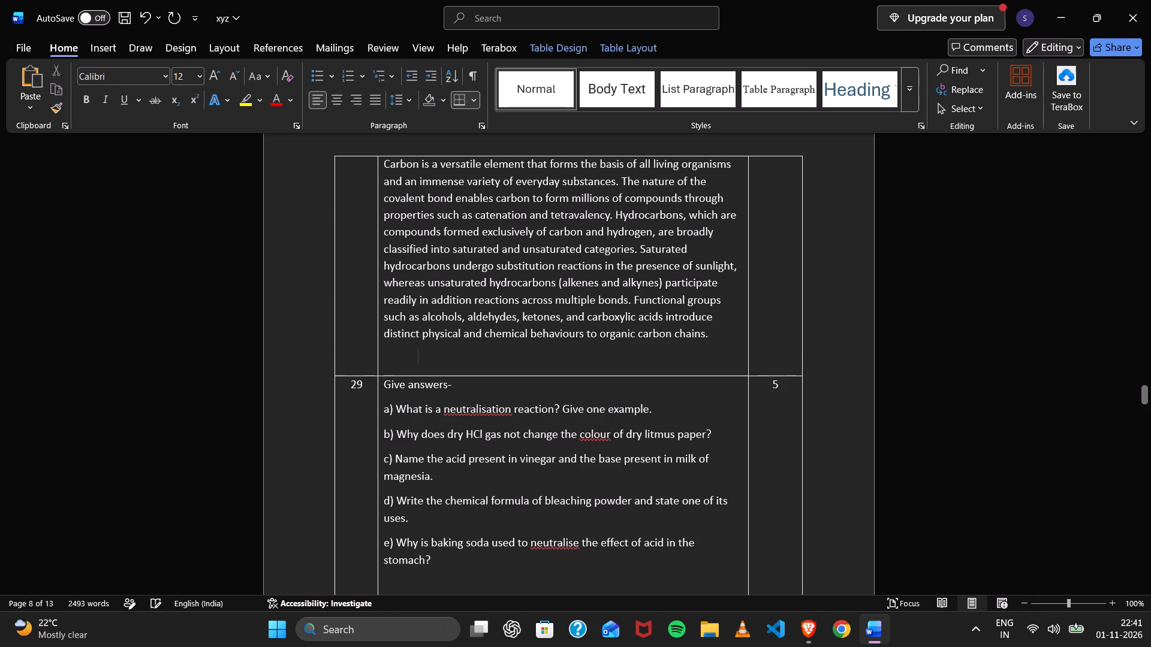
{"action": "type", "text": "ATTE"}
{"action": "key", "text": "BackSpace"}
{"action": "key", "text": "BackSpace"}
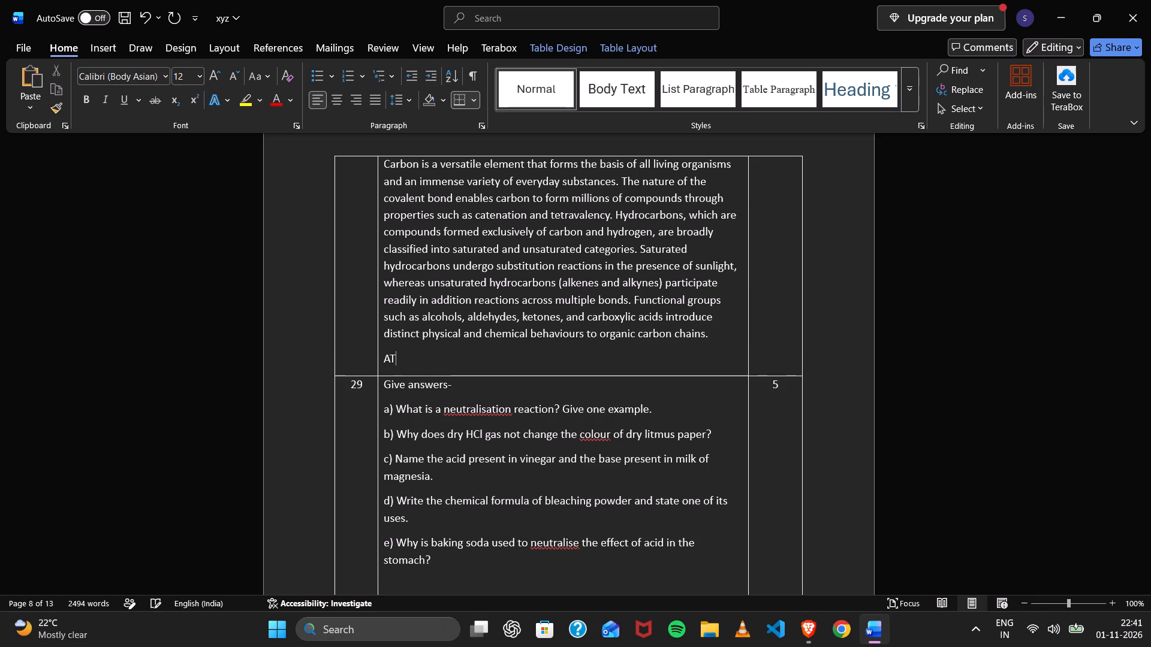
{"action": "key", "text": "BackSpace"}
{"action": "type", "text": "ttemp"}
{"action": "key", "text": "space"}
{"action": "key", "text": "BackSpace"}
{"action": "type", "text": "t"}
{"action": "key", "text": "space"}
{"action": "type", "text": "Any One"}
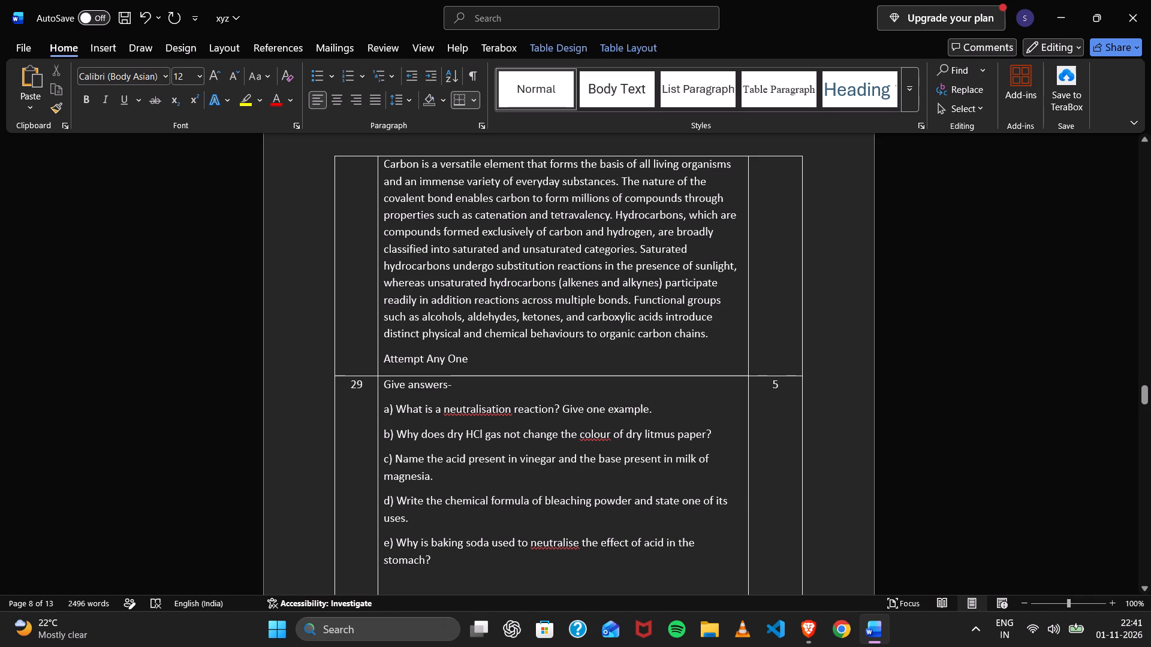
Centre and underline the "Attempt Any One" line in question 28.
{"action": "left_click_drag", "start_coordinate": [387, 359], "coordinate": [387, 359]}
{"action": "left_click_drag", "start_coordinate": [387, 359], "coordinate": [486, 361]}
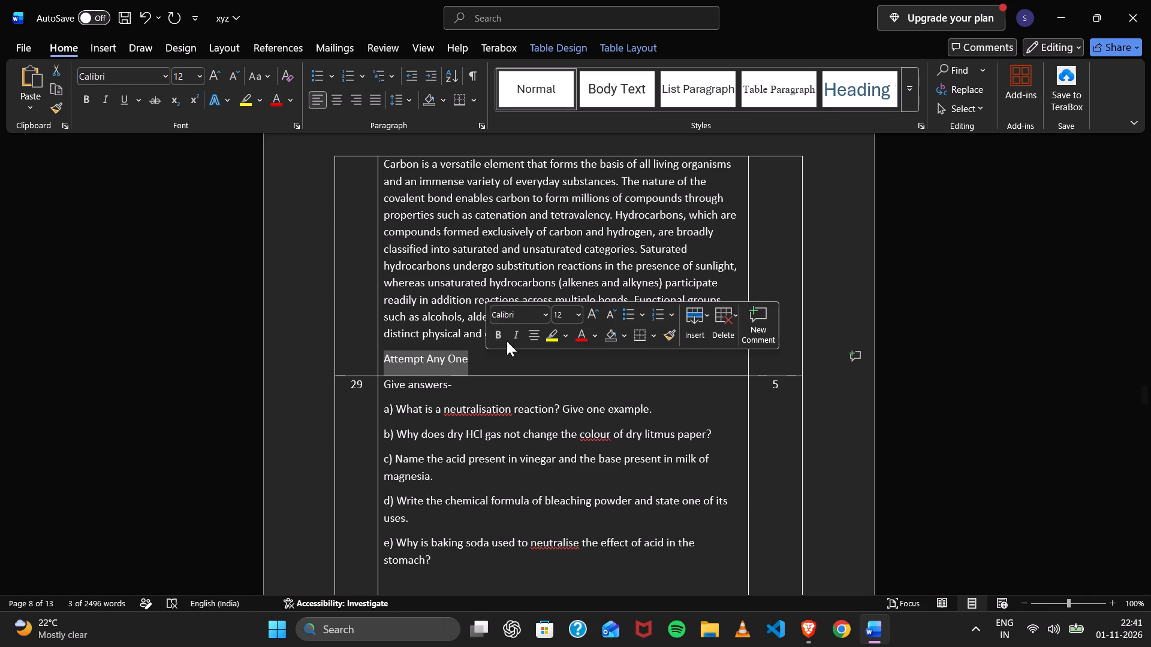
{"action": "left_click", "coordinate": [526, 339]}
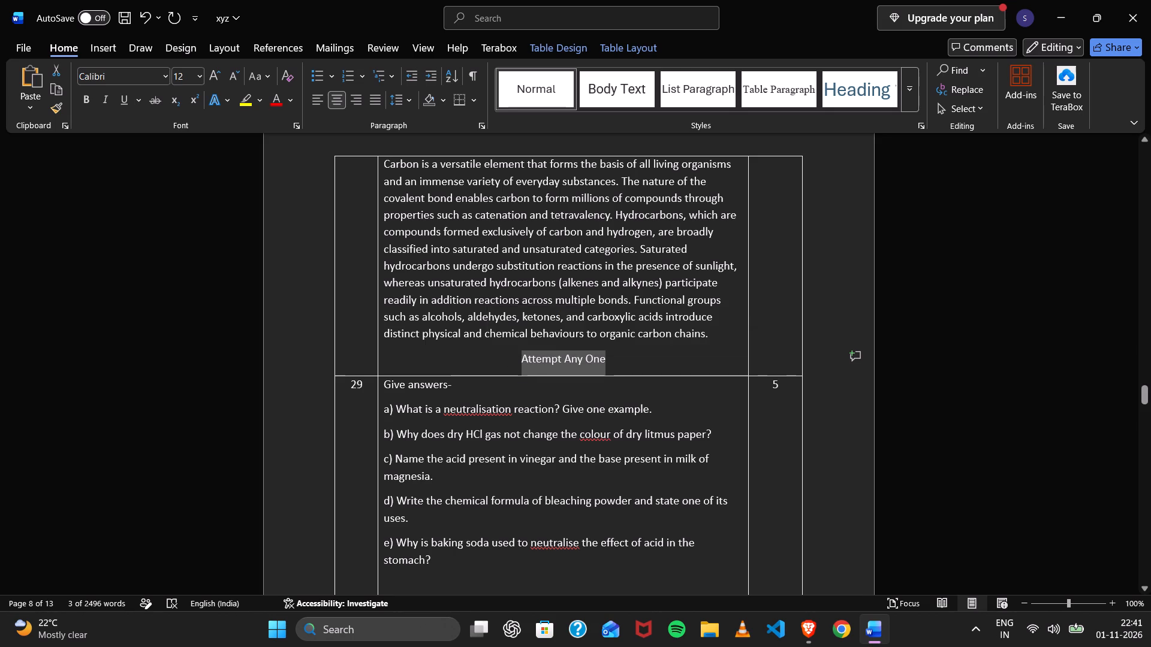
{"action": "key", "text": "ctrl+u"}
{"action": "left_click", "coordinate": [947, 345]}
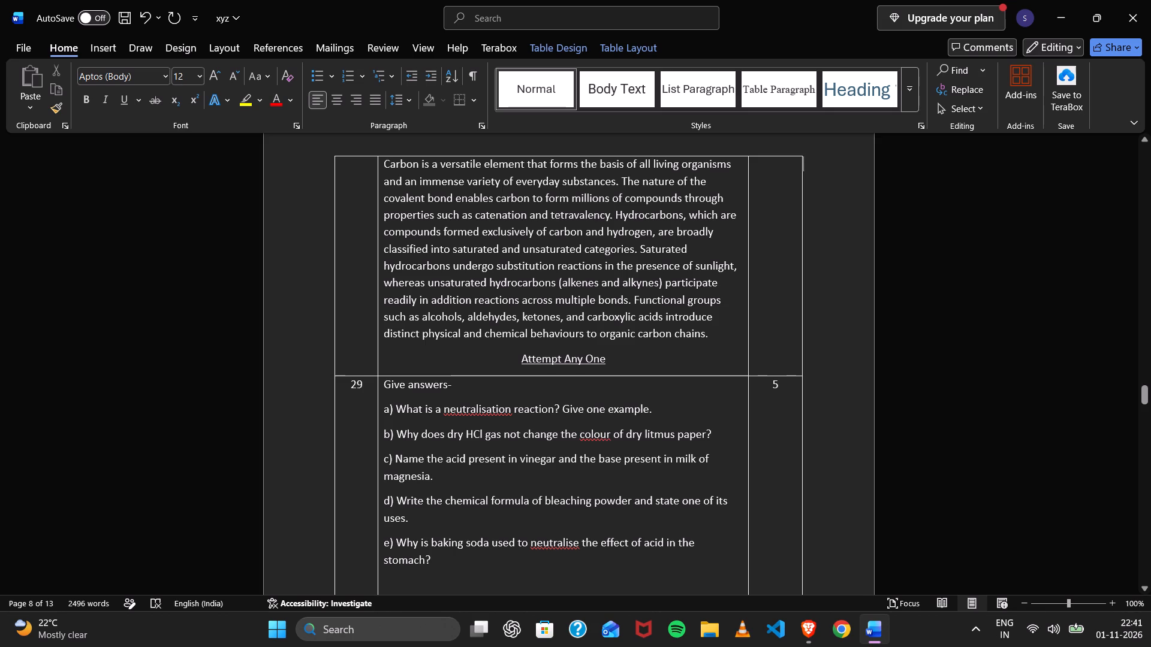
{"action": "left_click", "coordinate": [662, 350]}
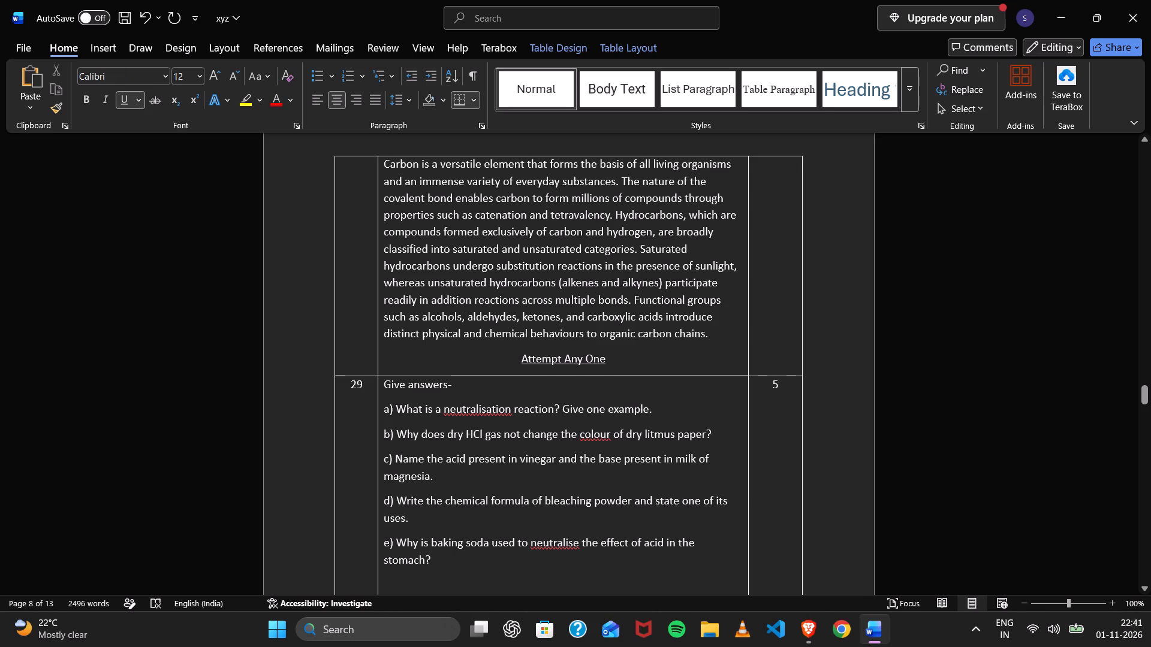
{"action": "key", "text": "Return"}
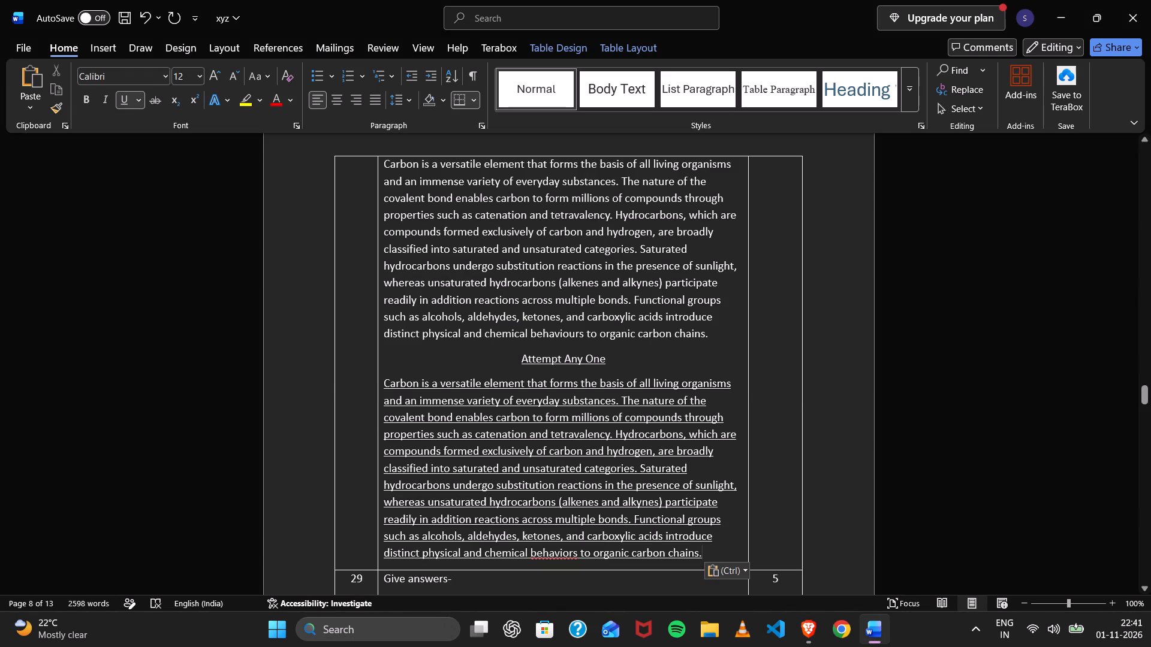
{"action": "key", "text": "ctrl+z"}
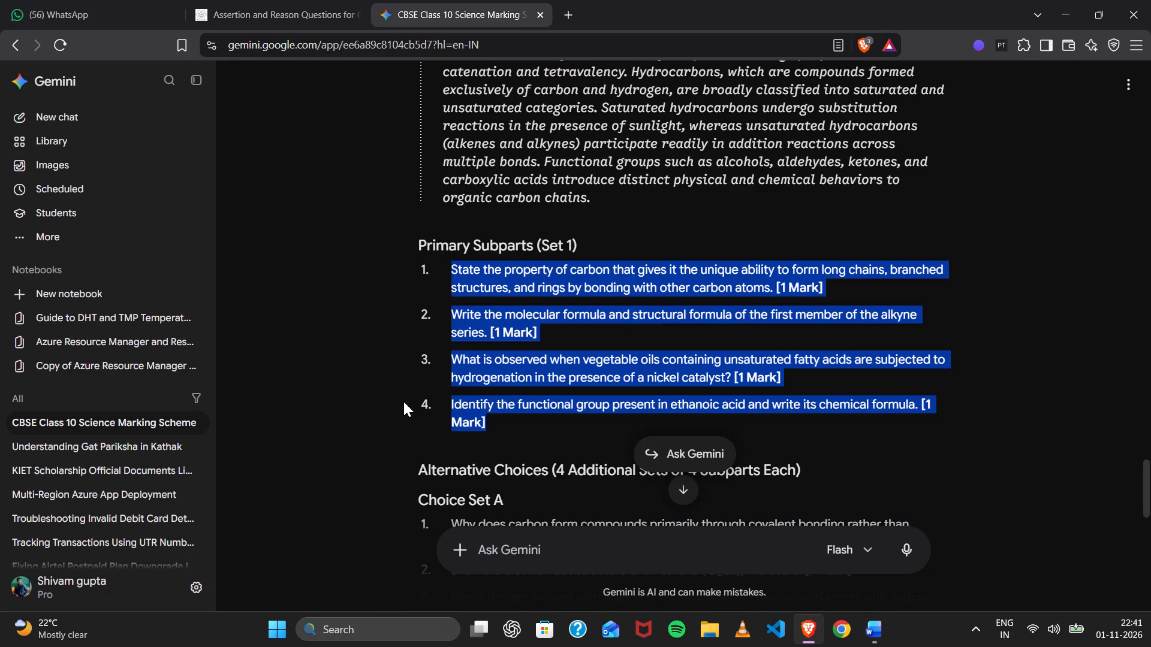
{"action": "key", "text": "ctrl+c"}
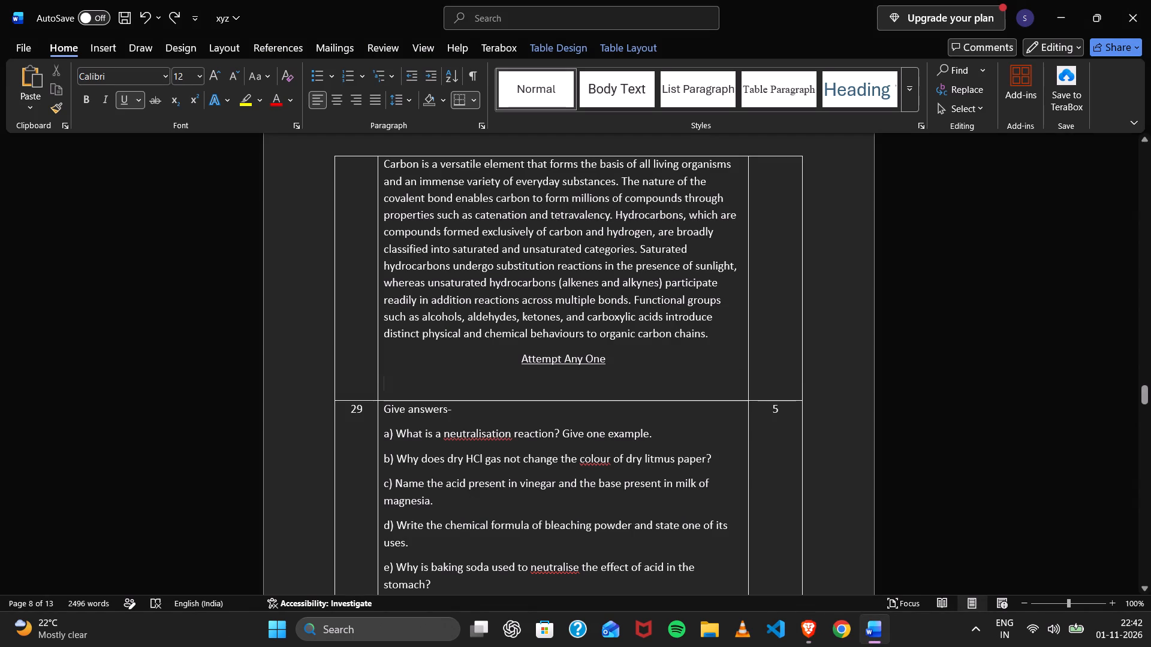
{"action": "left_click", "coordinate": [115, 99], "text": "ctrl"}
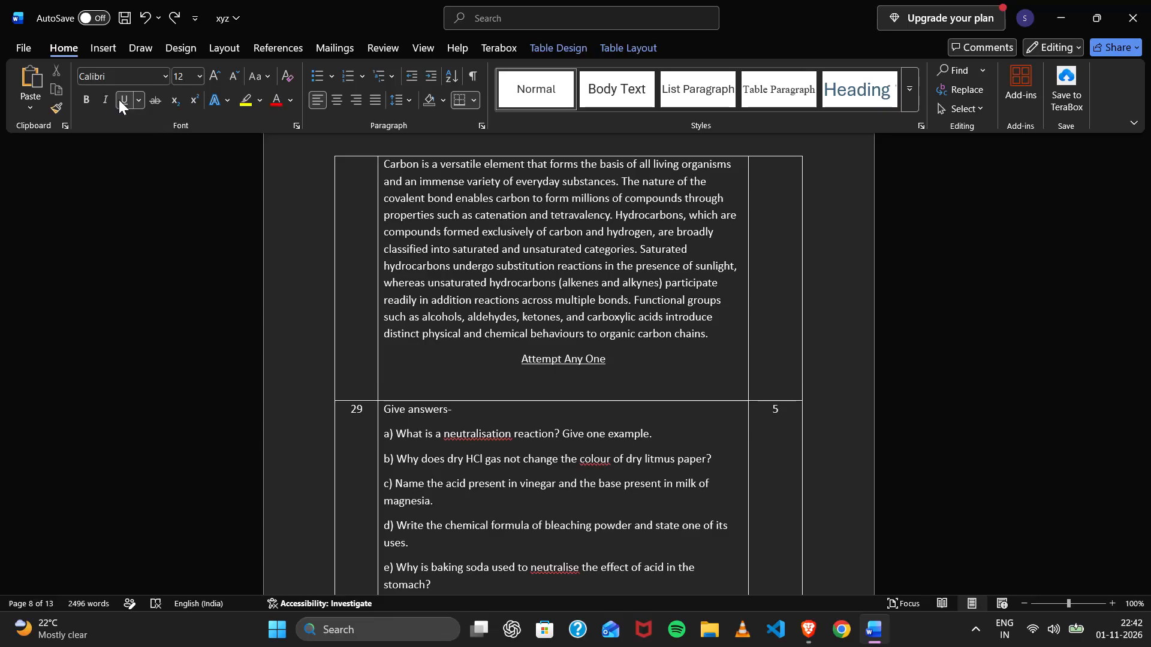
{"action": "left_click", "coordinate": [119, 99]}
{"action": "key", "text": "ctrl+v"}
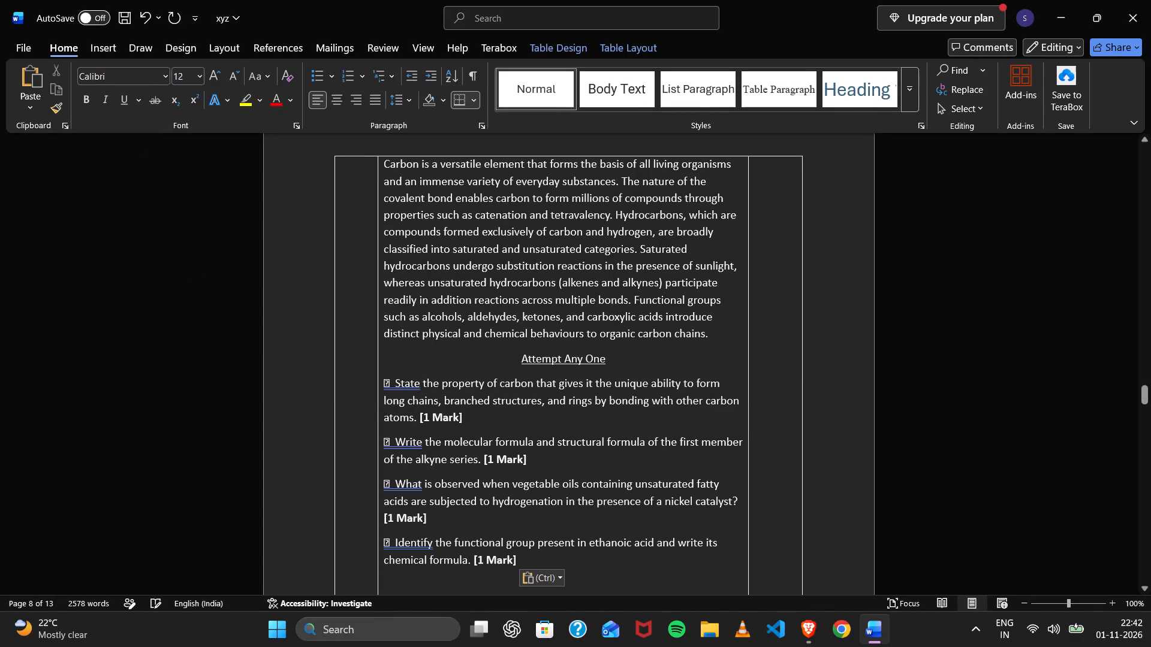
Delete the "[1 Mark]" labels at the end of all four subparts below "Attempt Any One" in question 28.
{"action": "scroll", "coordinate": [468, 424], "scroll_direction": "down", "scroll_amount": 1}
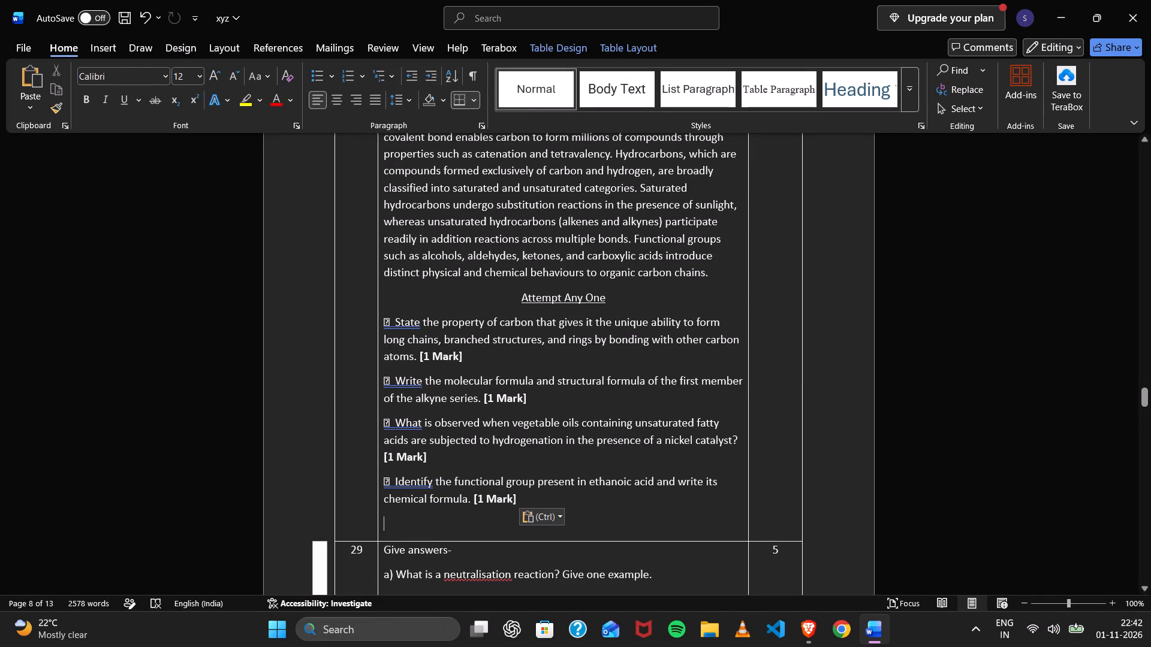
{"action": "left_click_drag", "start_coordinate": [469, 368], "coordinate": [418, 358]}
{"action": "key", "text": "BackSpace"}
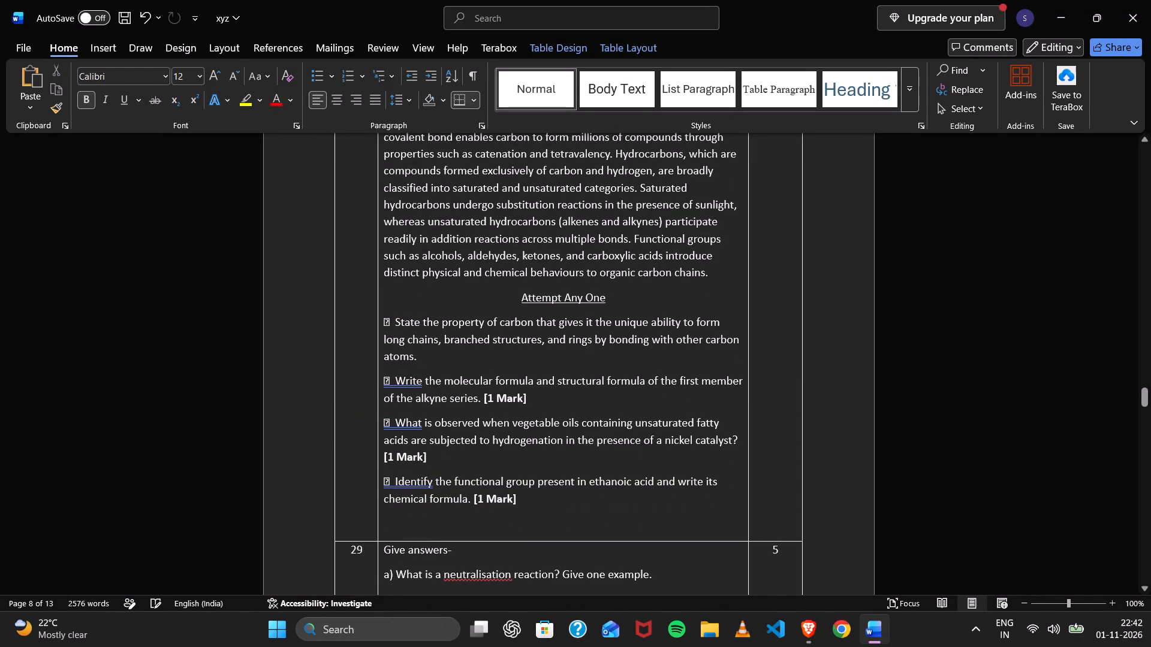
{"action": "left_click_drag", "start_coordinate": [537, 403], "coordinate": [474, 391]}
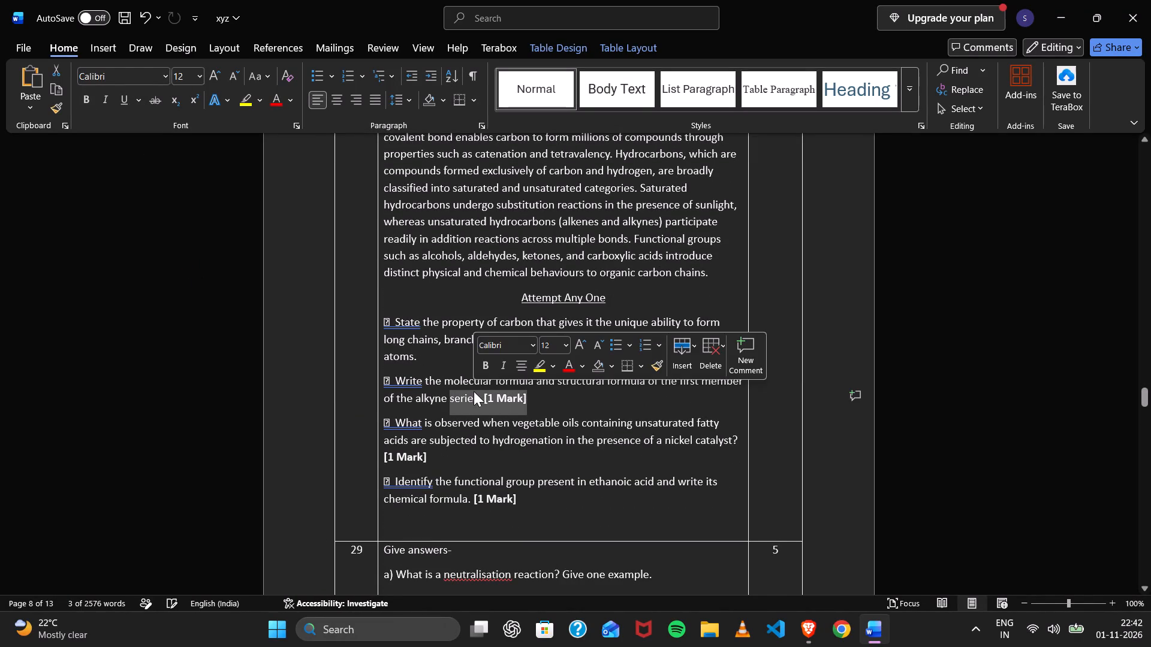
{"action": "left_click", "coordinate": [483, 394]}
{"action": "left_click_drag", "start_coordinate": [528, 399], "coordinate": [482, 401]}
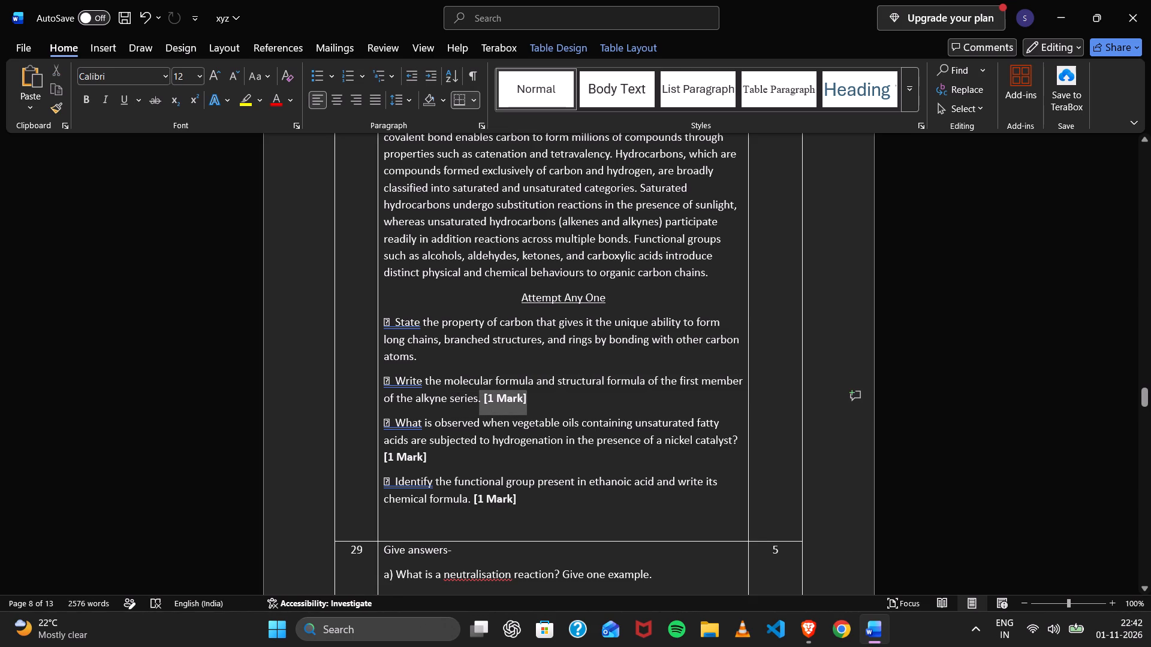
{"action": "left_click_drag", "start_coordinate": [482, 401], "coordinate": [483, 401]}
{"action": "key", "text": "BackSpace"}
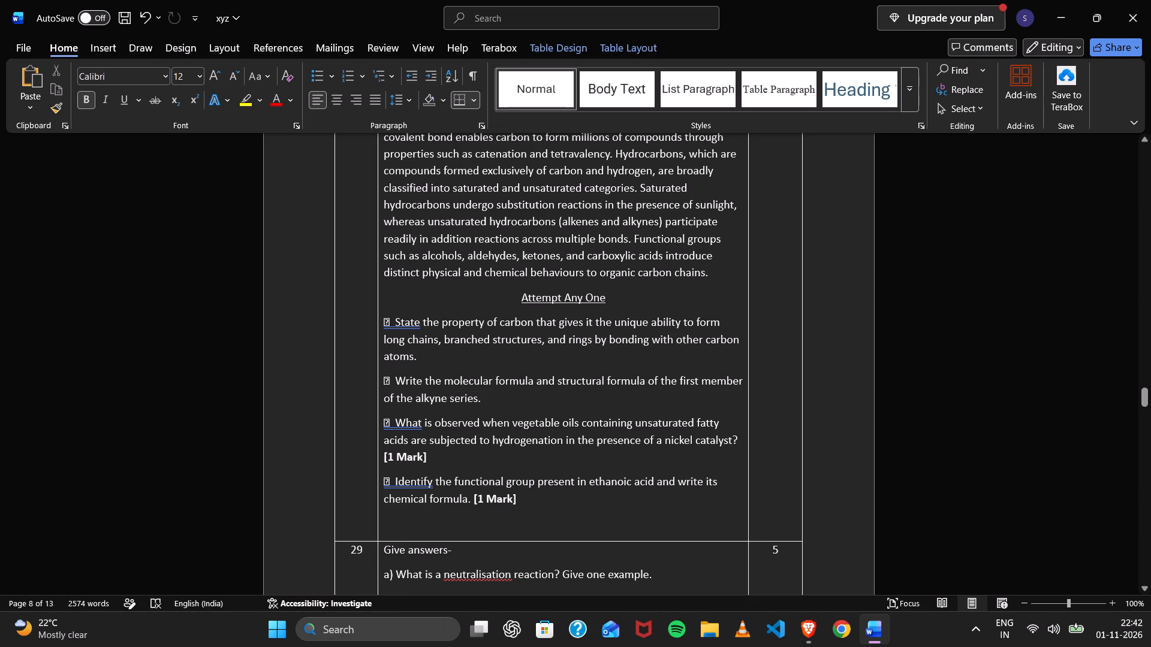
{"action": "left_click_drag", "start_coordinate": [451, 464], "coordinate": [384, 462]}
{"action": "key", "text": "BackSpace"}
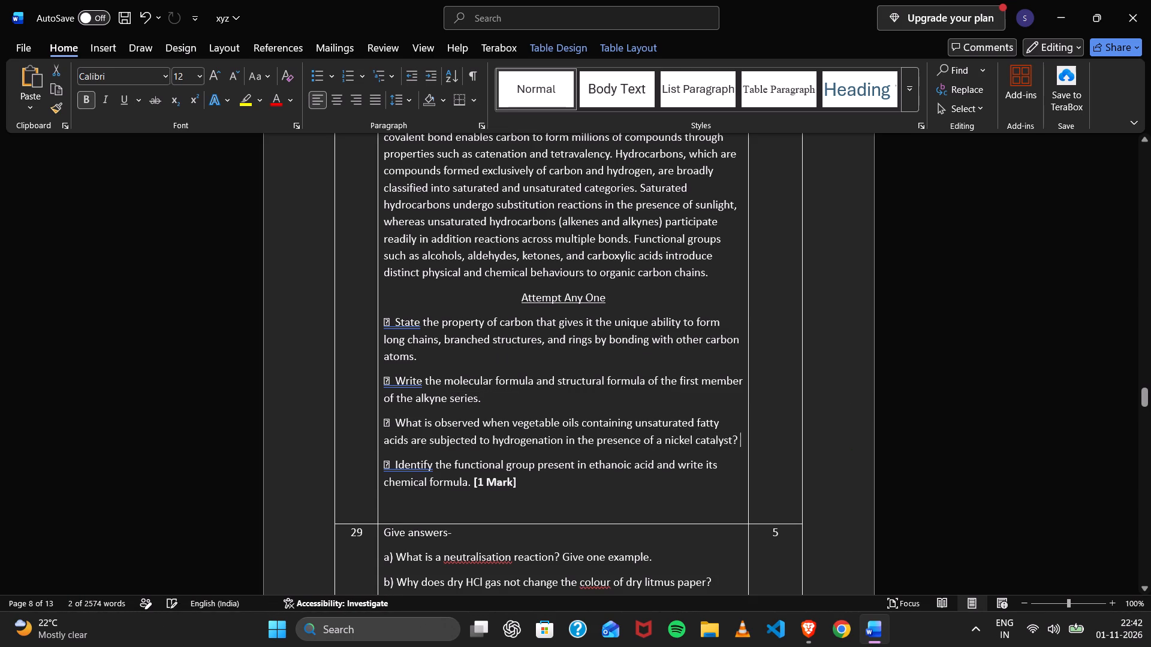
{"action": "left_click_drag", "start_coordinate": [531, 485], "coordinate": [482, 486]}
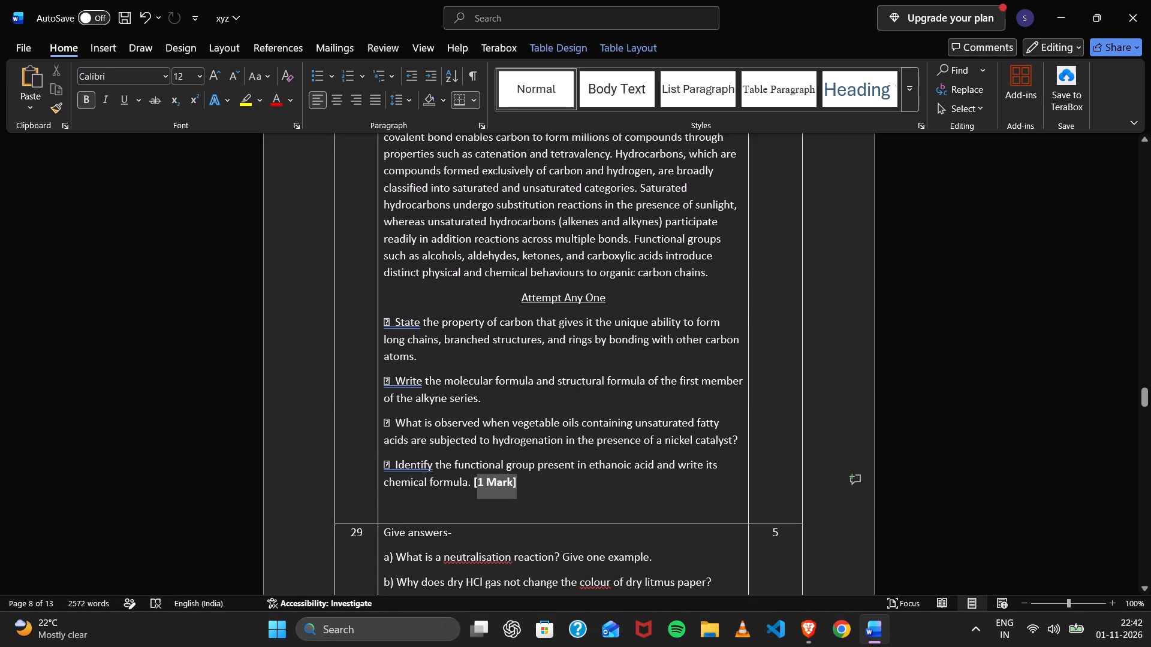
{"action": "left_click_drag", "start_coordinate": [482, 486], "coordinate": [477, 486]}
{"action": "key", "text": "BackSpace"}
{"action": "key", "text": "BackSpace"}
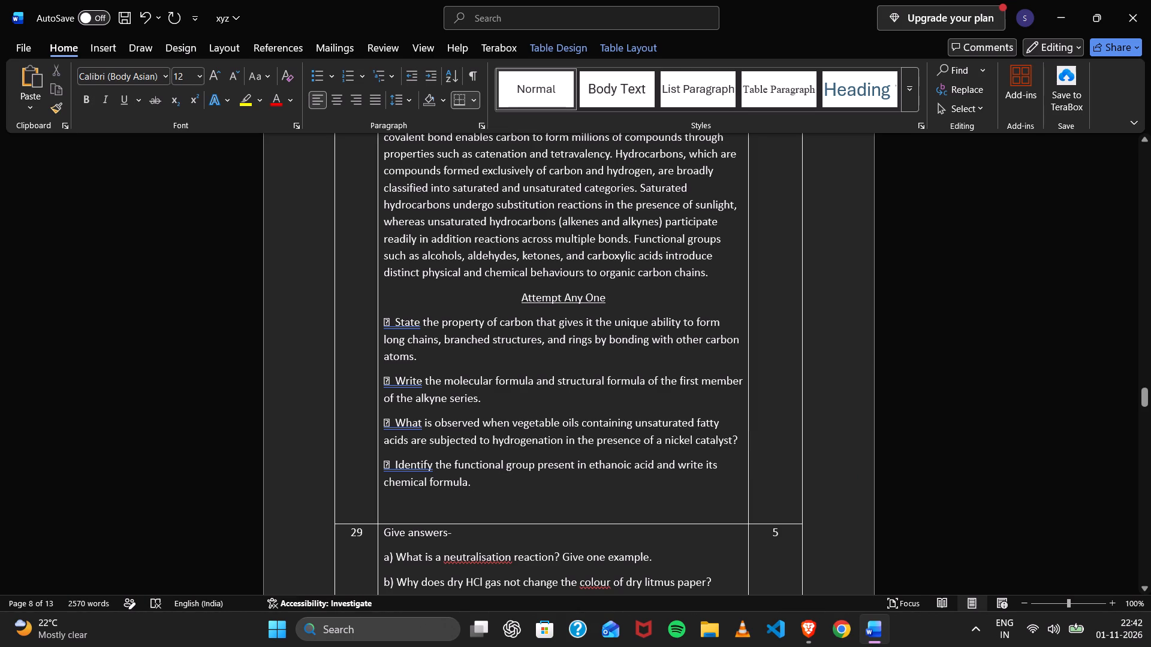
Replace the placeholder symbol before the fourth subpart, on ethanoic acid's functional group, with "(iv)".
{"action": "left_click", "coordinate": [396, 472]}
{"action": "key", "text": "BackSpace"}
{"action": "key", "text": "BackSpace"}
{"action": "key", "text": "BackSpace"}
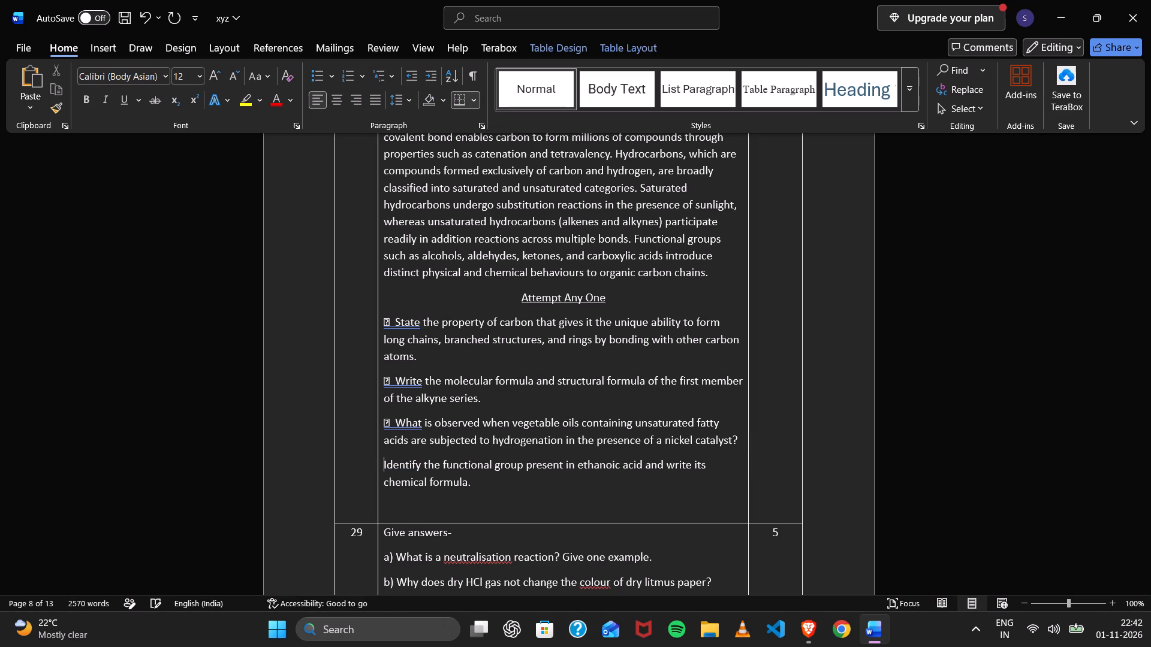
{"action": "type", "text": "(ibv"}
{"action": "key", "text": "BackSpace"}
{"action": "key", "text": "BackSpace"}
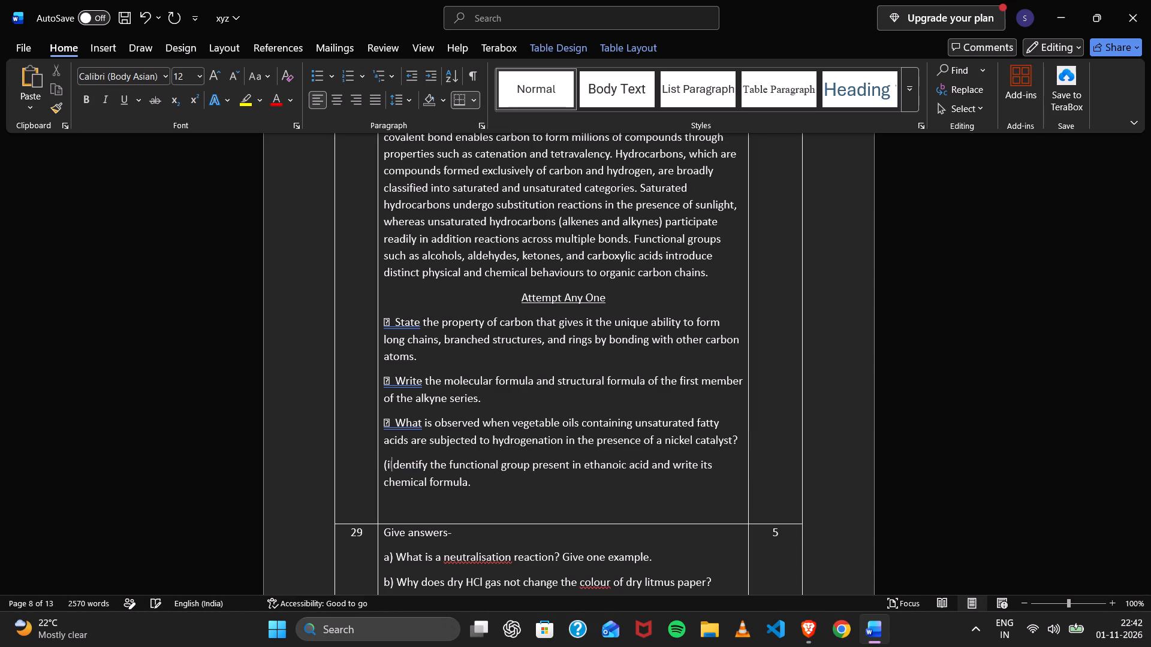
{"action": "type", "text": "v)"}
{"action": "key", "text": "space"}
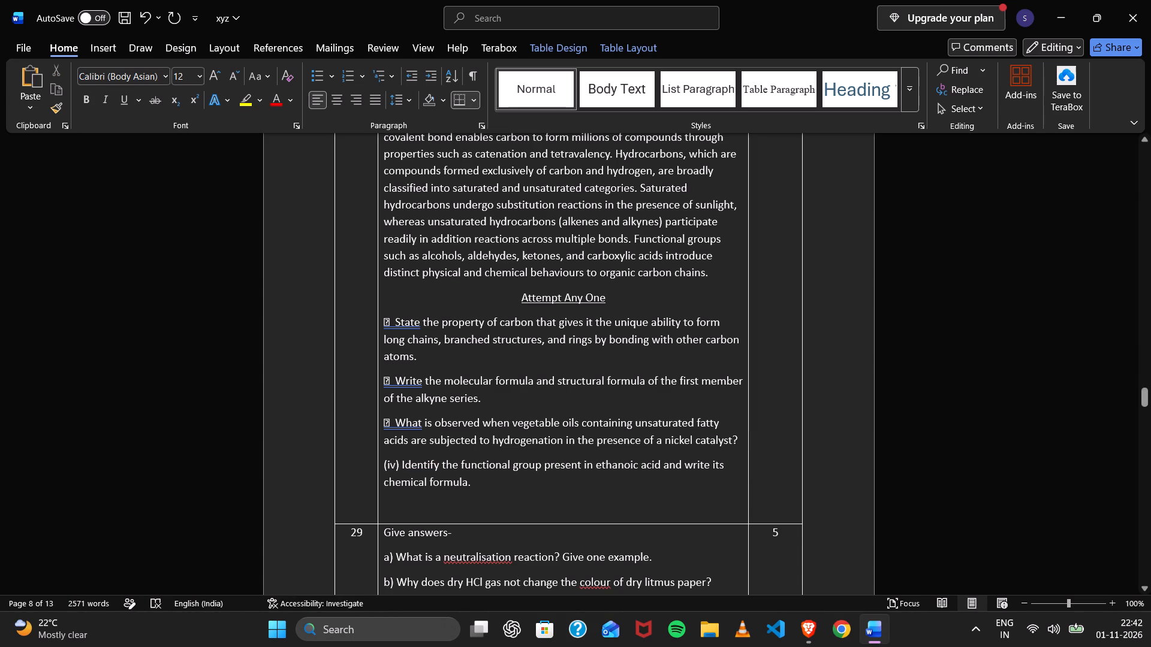
Replace the placeholder symbols before the first and second subparts of question 28 with "(i)" and "(ii)".
{"action": "left_click_drag", "start_coordinate": [393, 323], "coordinate": [376, 325]}
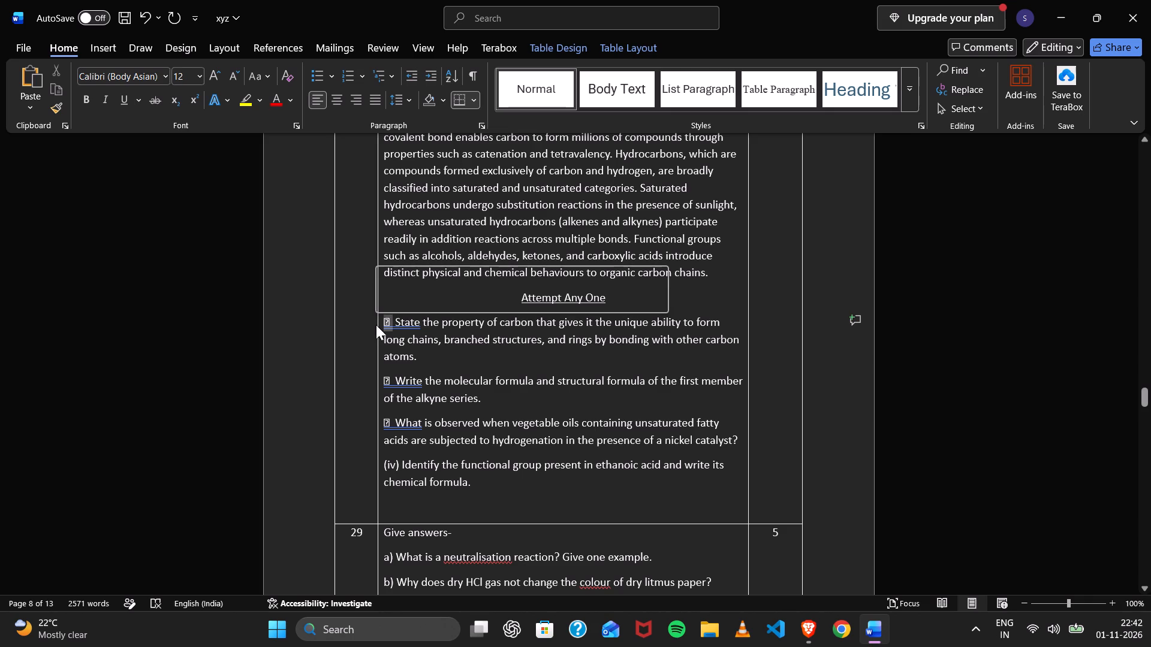
{"action": "type", "text": "(i)"}
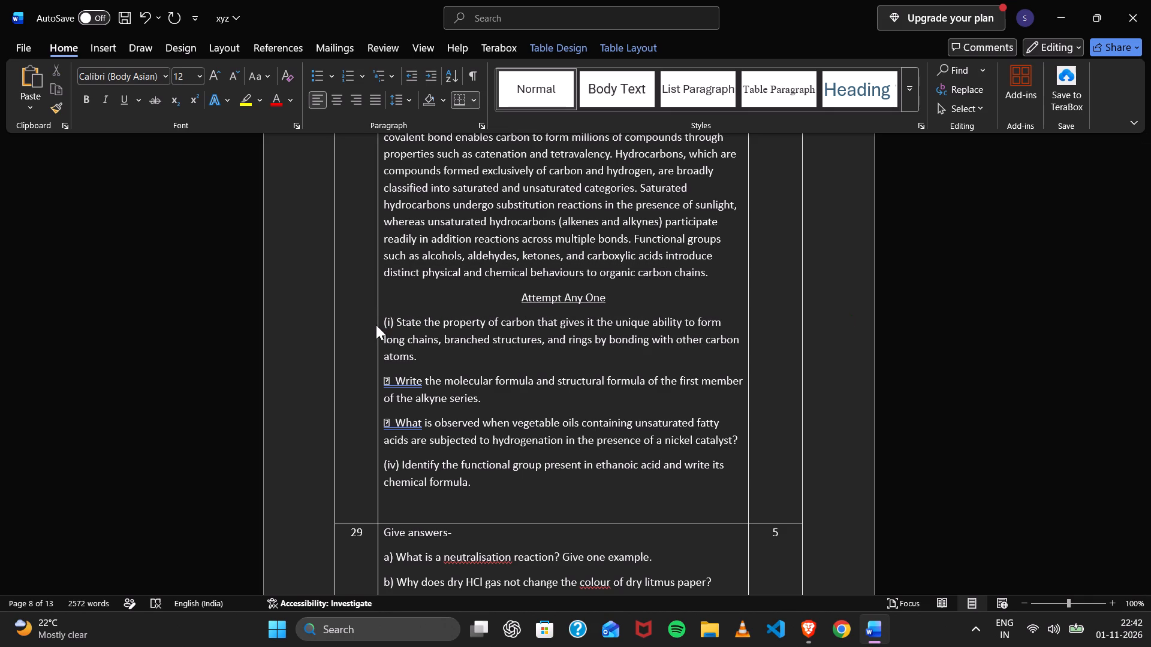
{"action": "key", "text": "space"}
{"action": "key", "text": "Down"}
{"action": "key", "text": "Down"}
{"action": "key", "text": "Down"}
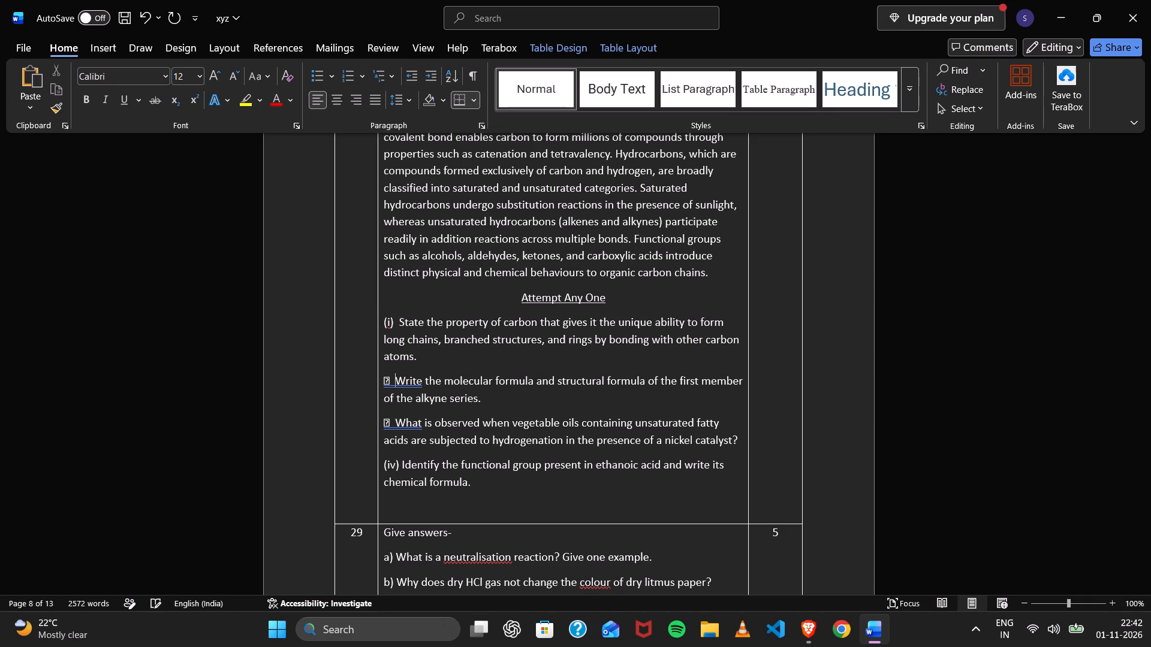
{"action": "key", "text": "Down"}
{"action": "key", "text": "Up"}
{"action": "key", "text": "Up"}
{"action": "key", "text": "Down"}
{"action": "key", "text": "BackSpace"}
{"action": "key", "text": "BackSpace"}
{"action": "key", "text": "shift+BackSpace"}
{"action": "key", "text": "shift+parenleft"}
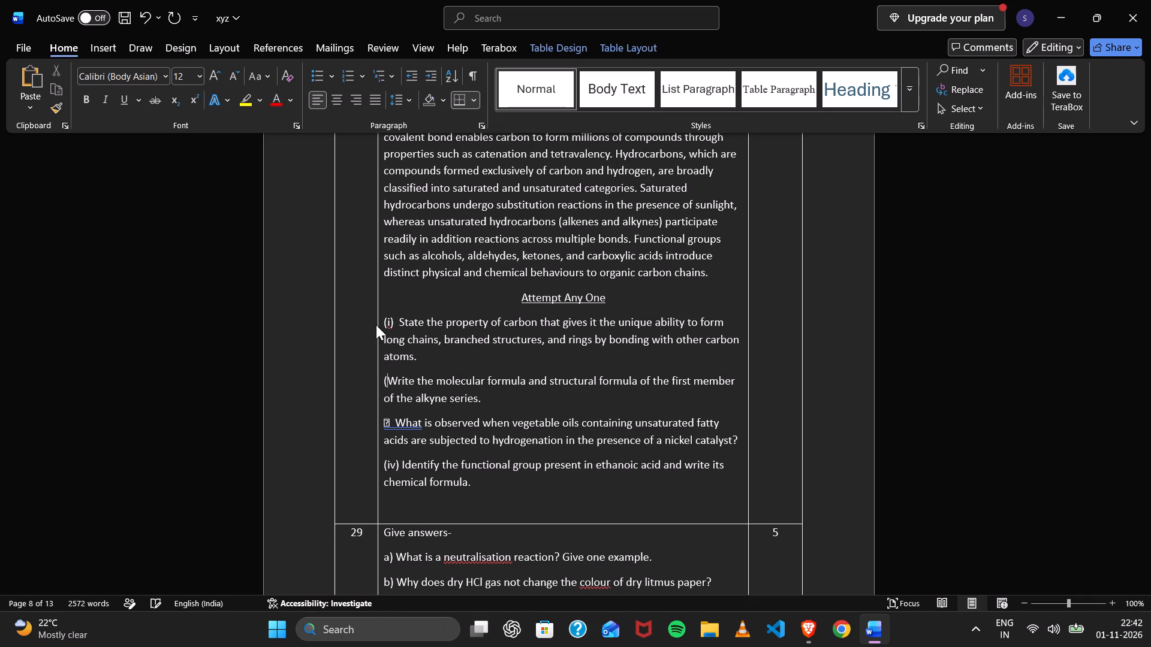
{"action": "type", "text": "ii)"}
{"action": "key", "text": "space"}
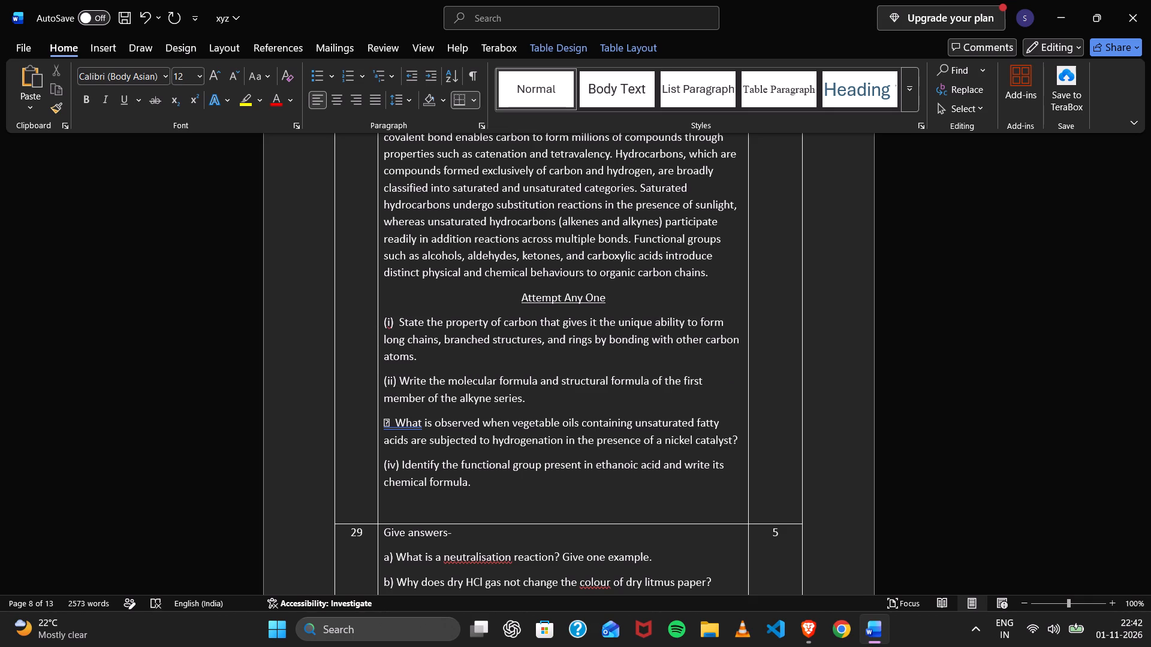
Replace the placeholder symbol before the third subpart, on hydrogenation of vegetable oils, with "(iii)".
{"action": "key", "text": "Down"}
{"action": "key", "text": "Down"}
{"action": "key", "text": "Down"}
{"action": "key", "text": "Up"}
{"action": "key", "text": "BackSpace"}
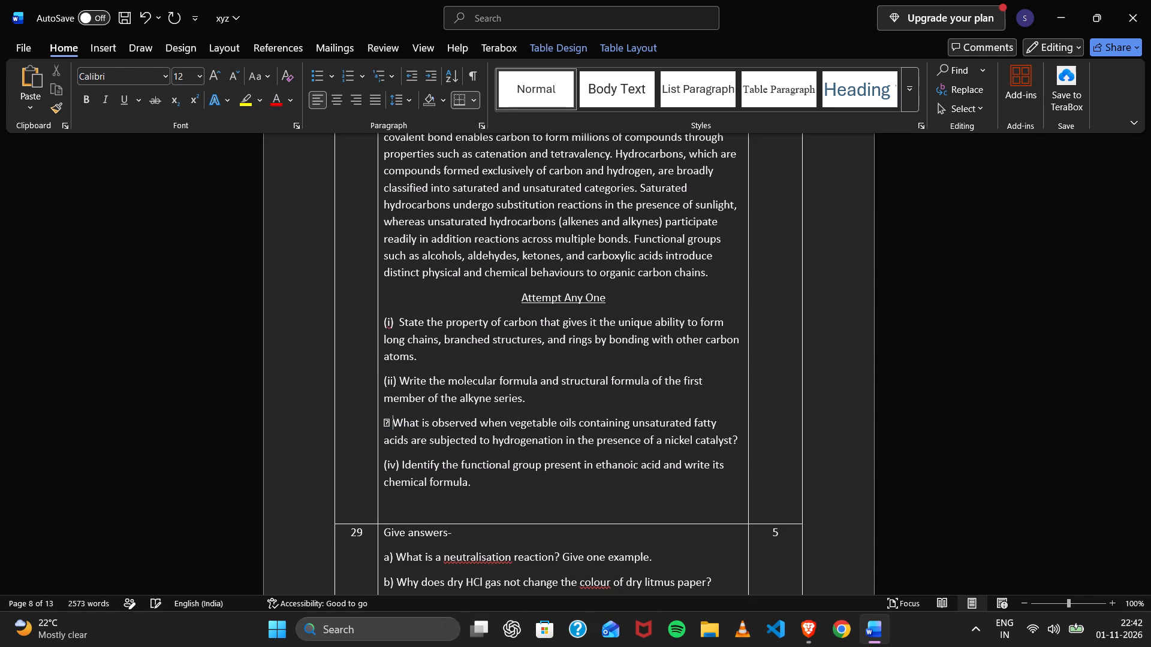
{"action": "key", "text": "BackSpace"}
{"action": "key", "text": "BackSpace"}
{"action": "type", "text": "(iii)"}
{"action": "key", "text": "space"}
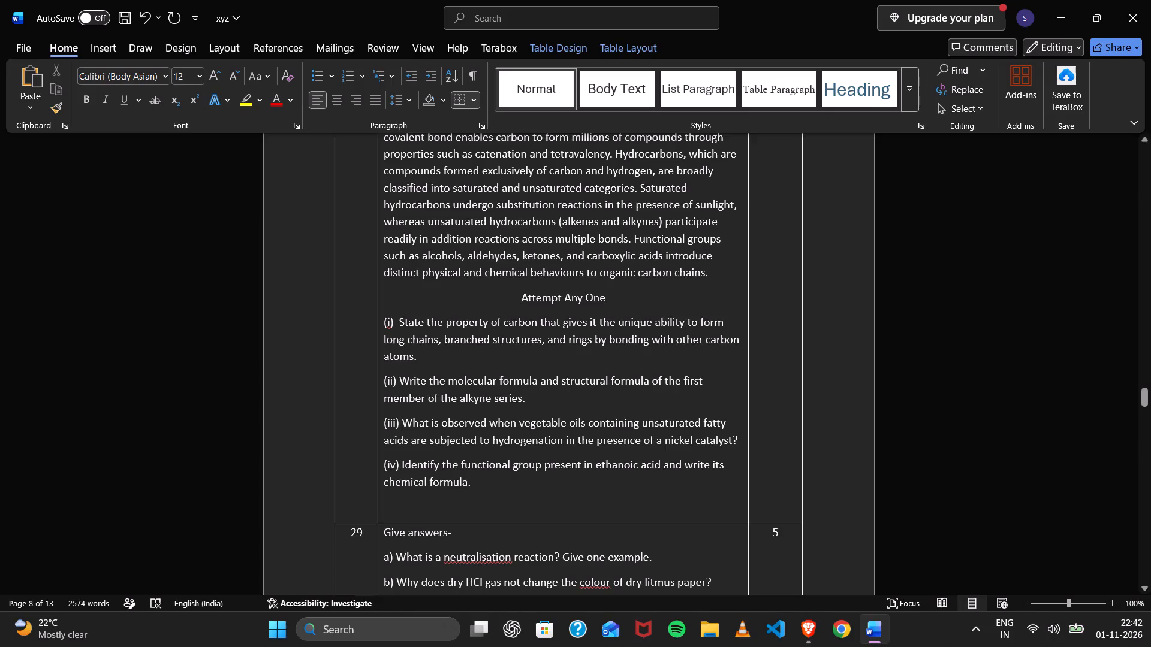
Add a centred, underlined "OR" on the empty line below subpart (iv) in question 28.
{"action": "left_click", "coordinate": [481, 486]}
{"action": "left_click", "coordinate": [476, 509]}
{"action": "key", "text": "ctrl+o"}
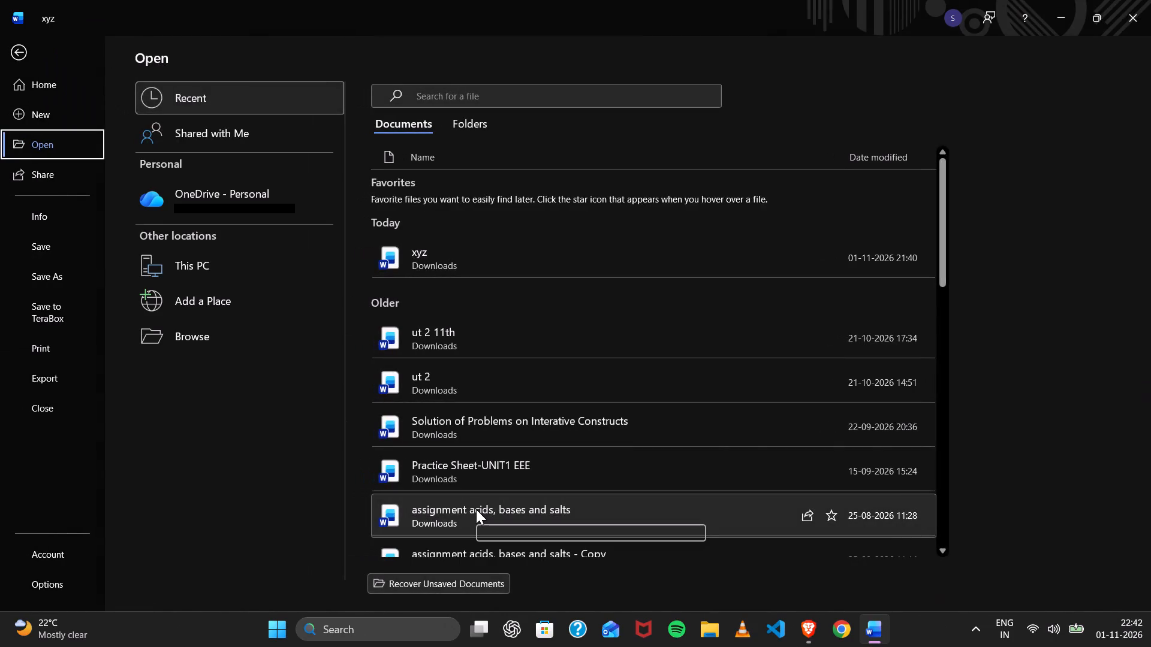
{"action": "key", "text": "Escape"}
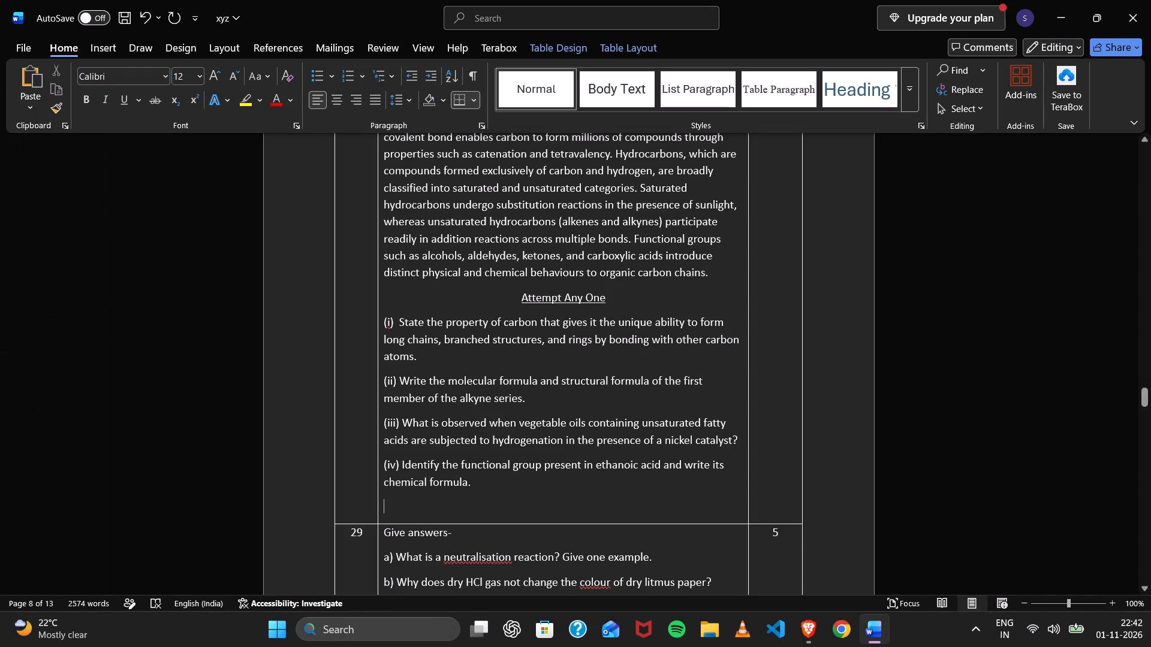
{"action": "type", "text": "OR"}
{"action": "key", "text": "shift+Left"}
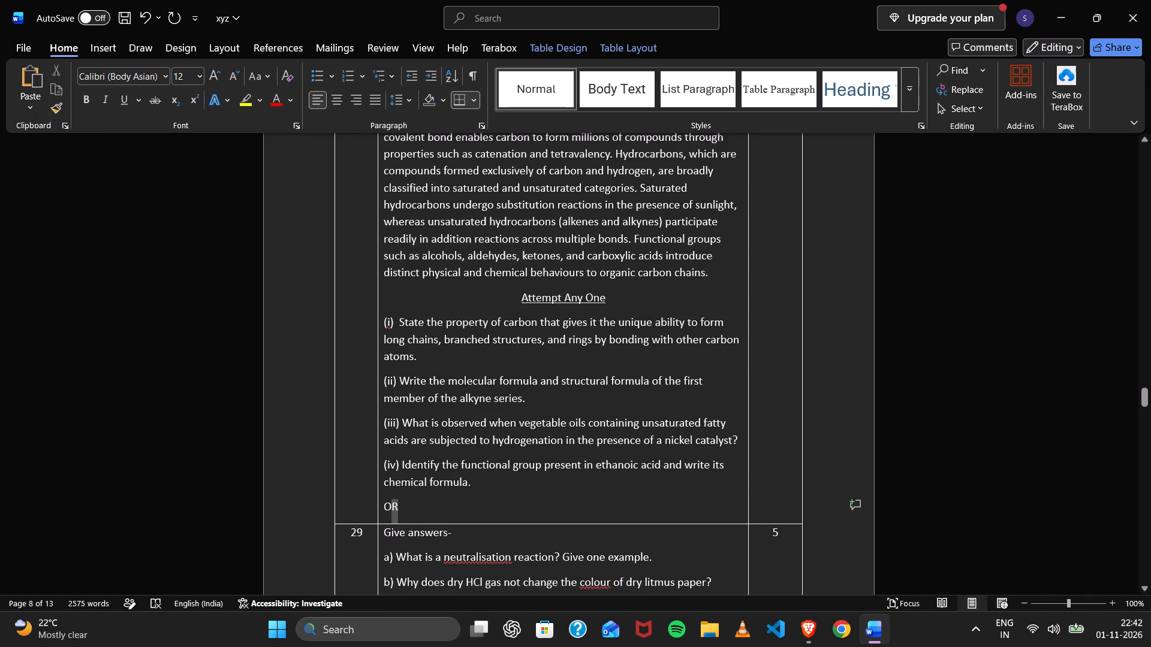
{"action": "key", "text": "shift+Left"}
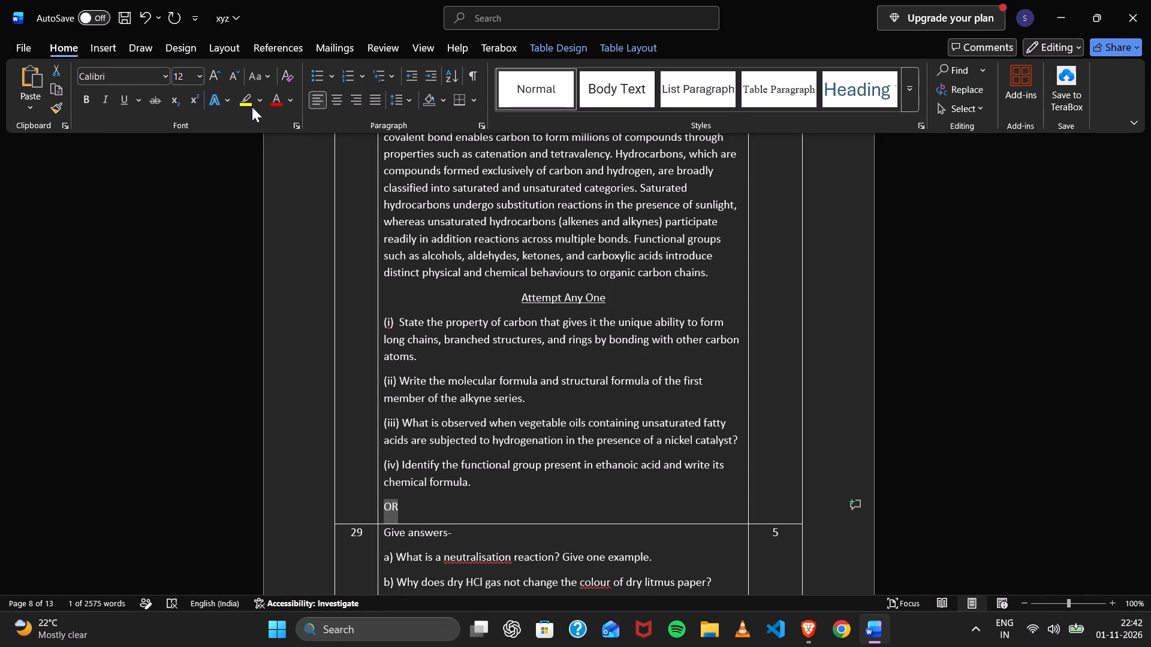
{"action": "left_click", "coordinate": [118, 105]}
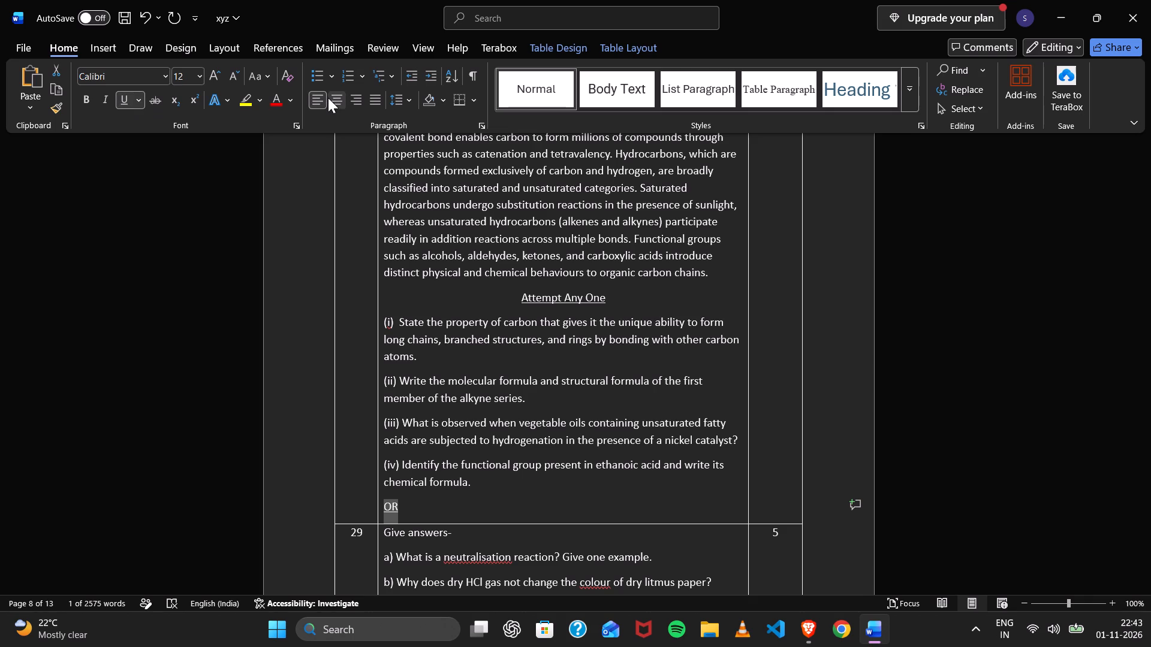
{"action": "left_click", "coordinate": [328, 98]}
{"action": "left_click", "coordinate": [903, 300]}
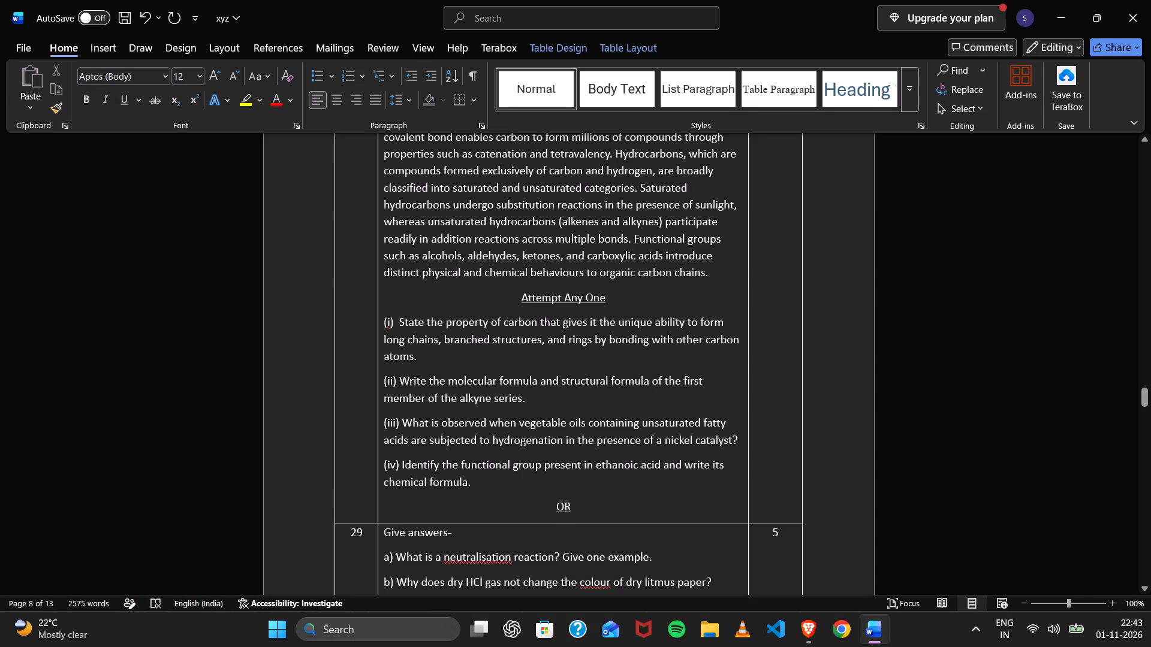
{"action": "scroll", "coordinate": [611, 504], "scroll_direction": "down", "scroll_amount": 1}
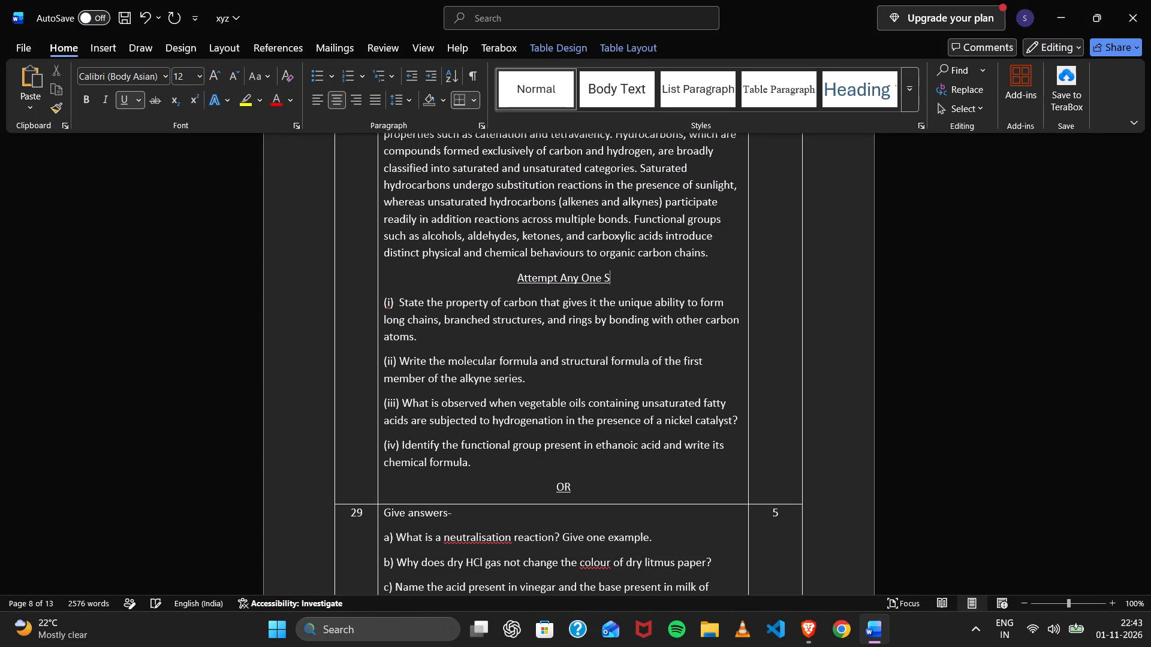
{"action": "type", "text": "et"}
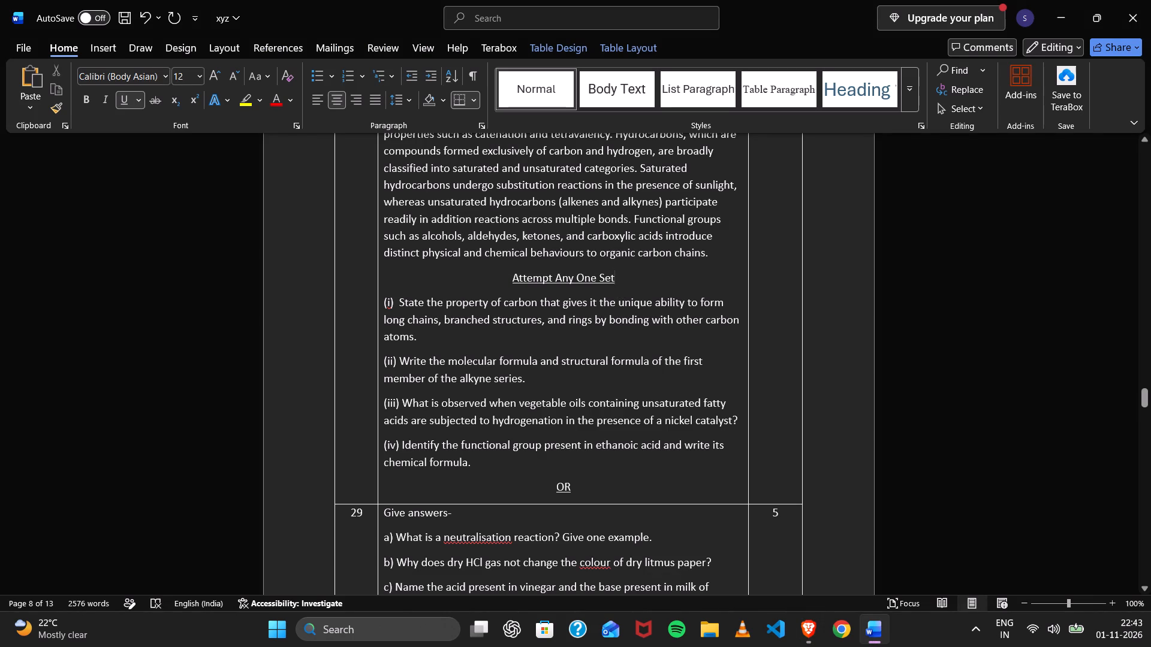
Paste the copied Choice Set A subparts on a left-aligned line without underline below "OR" in question 28.
{"action": "left_click", "coordinate": [611, 496]}
{"action": "key", "text": "Return"}
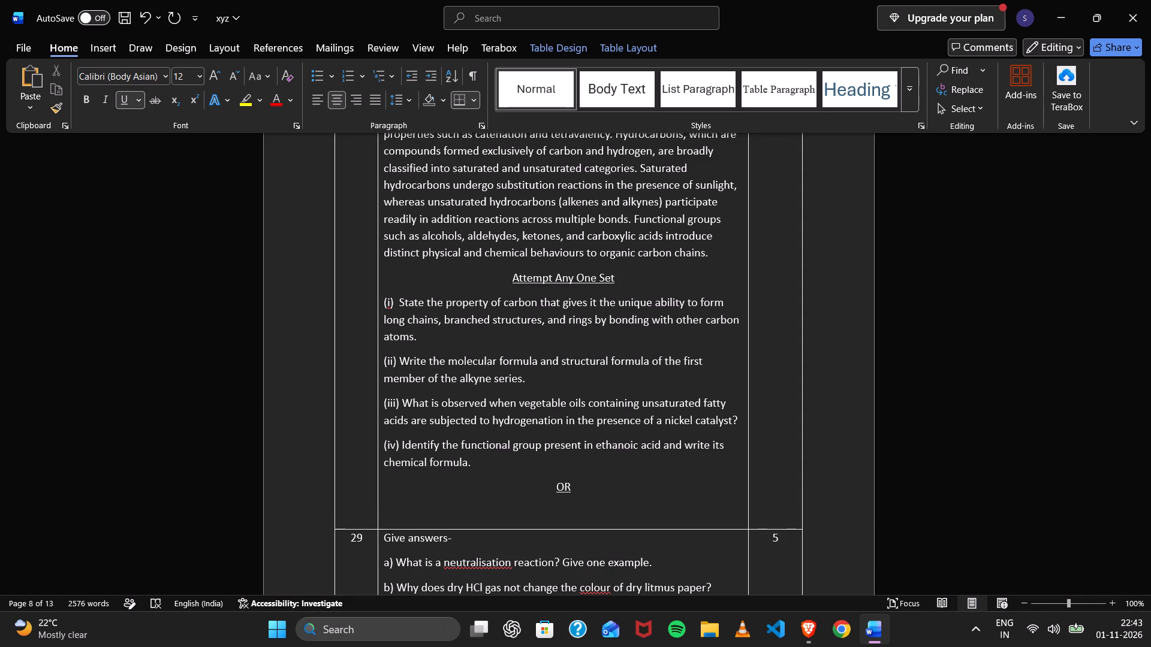
{"action": "left_click", "coordinate": [339, 98]}
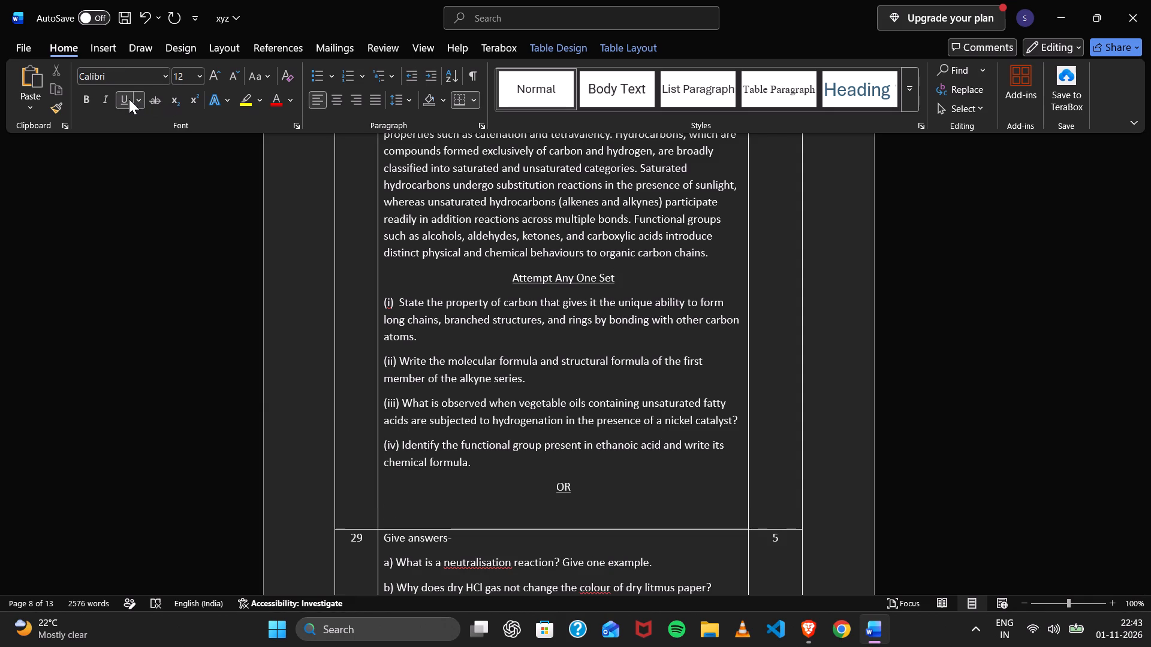
{"action": "left_click", "coordinate": [128, 99]}
{"action": "key", "text": "ctrl+v"}
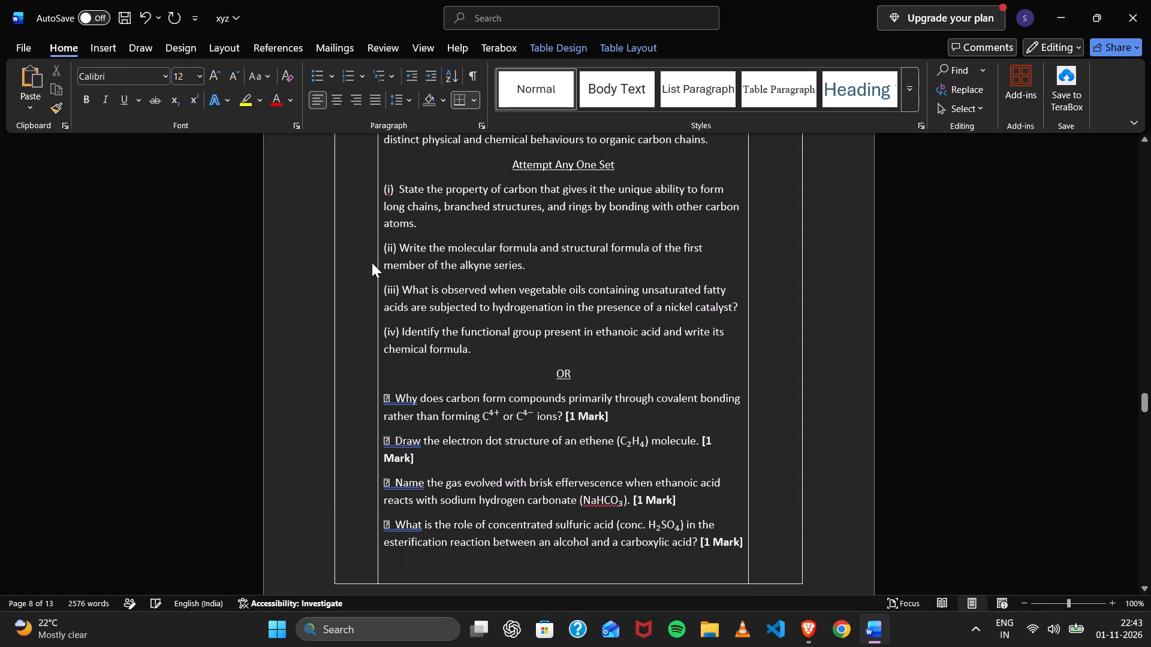
Replace the placeholder symbols before the first two subparts below "OR", on covalent bonding and ethene, with "(i)" and "(ii)".
{"action": "left_click", "coordinate": [390, 402]}
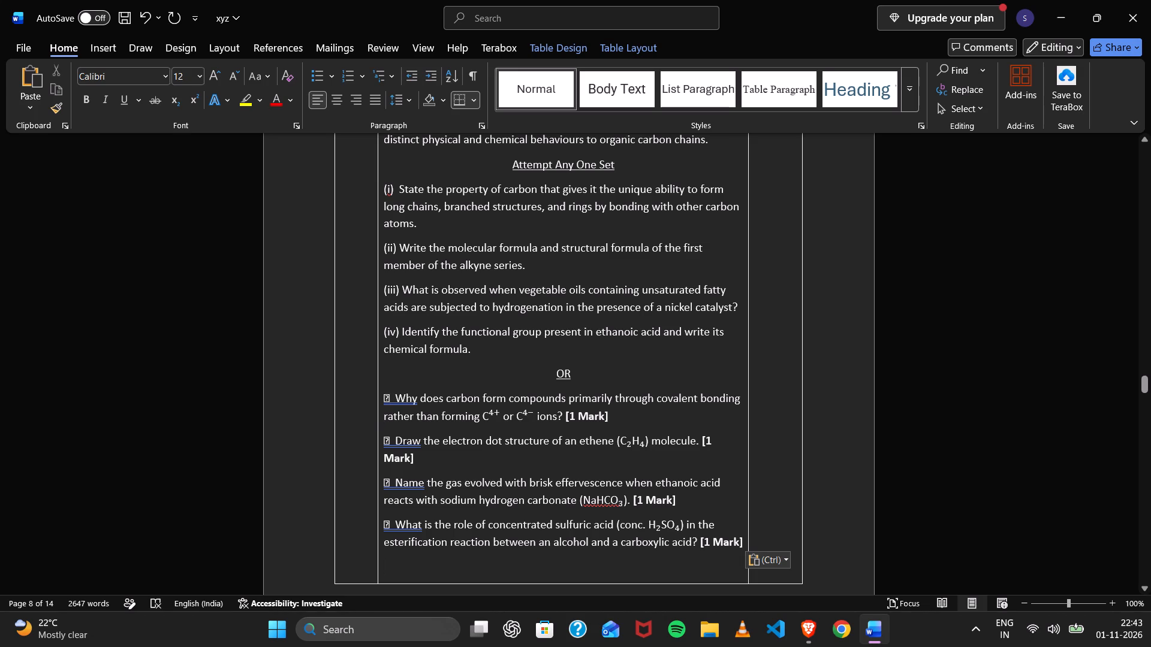
{"action": "key", "text": "BackSpace"}
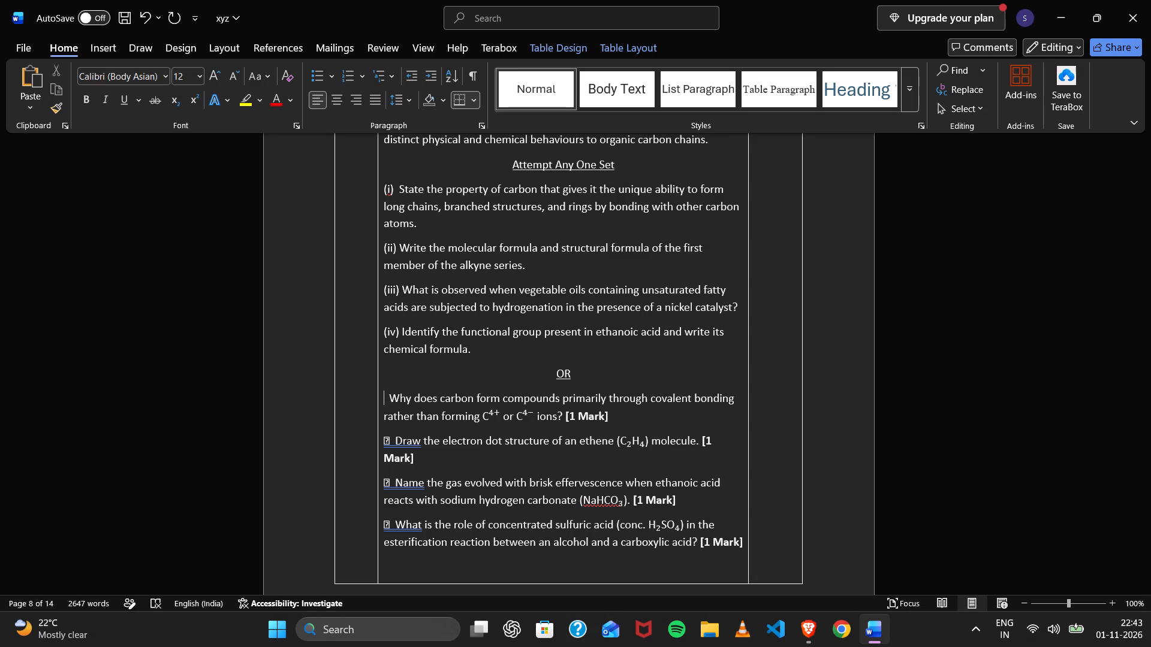
{"action": "type", "text": "(i)"}
{"action": "key", "text": "Right"}
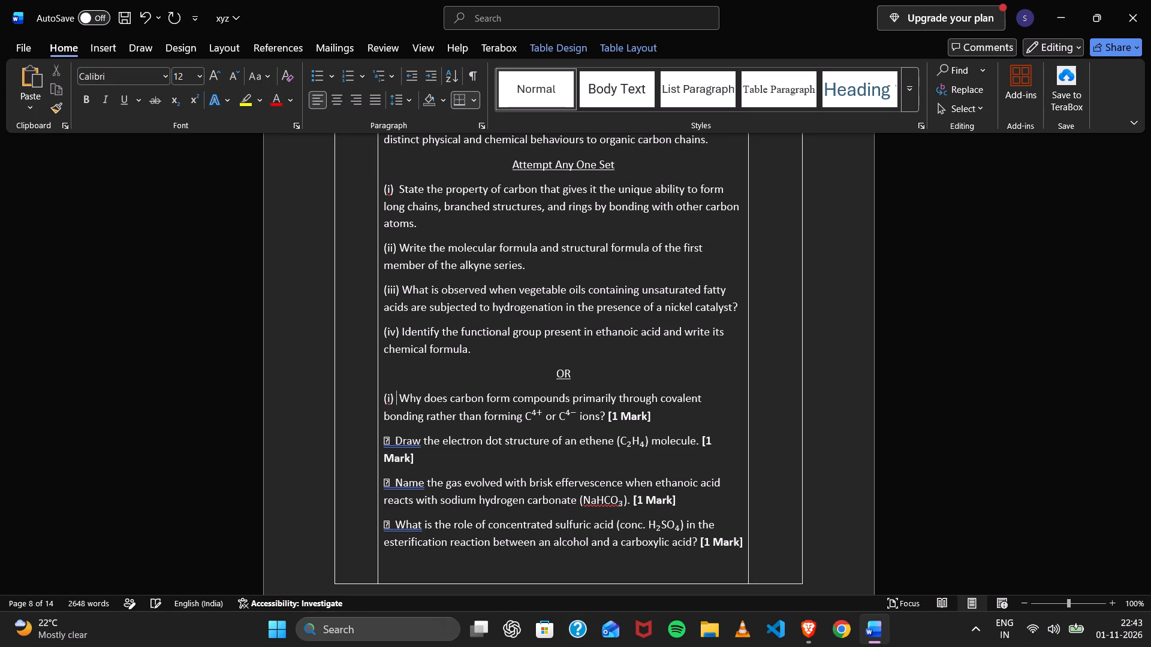
{"action": "key", "text": "Right"}
{"action": "key", "text": "BackSpace"}
{"action": "key", "text": "Down"}
{"action": "key", "text": "Down"}
{"action": "key", "text": "Down"}
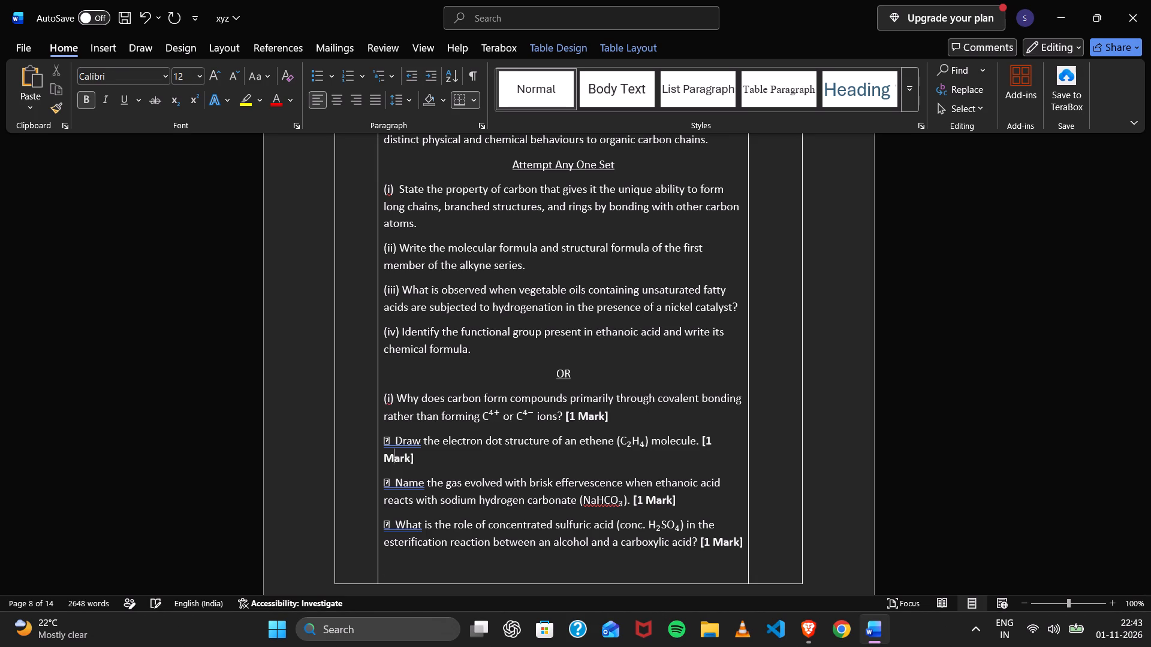
{"action": "key", "text": "Up"}
{"action": "key", "text": "BackSpace"}
{"action": "key", "text": "BackSpace"}
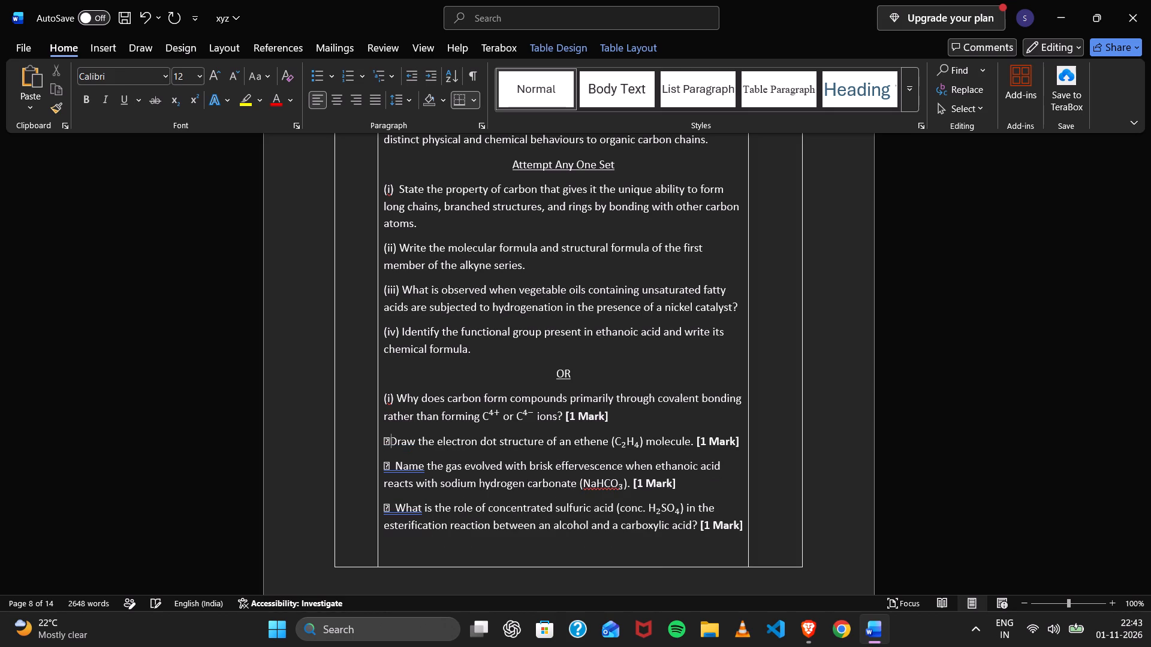
{"action": "key", "text": "BackSpace"}
{"action": "type", "text": "(ii)"}
{"action": "key", "text": "space"}
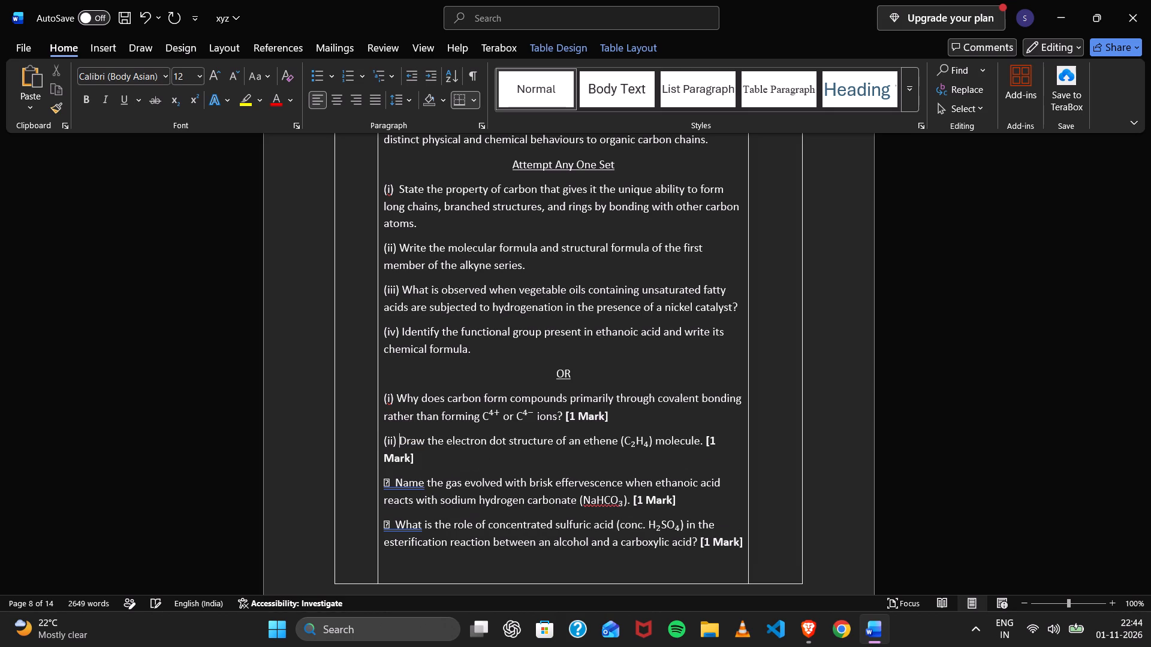
Replace the placeholder symbols before the alternative subparts on the evolved gas and concentrated sulfuric acid with "(iii)" and "(iv)".
{"action": "key", "text": "Down"}
{"action": "key", "text": "Down"}
{"action": "key", "text": "Left"}
{"action": "key", "text": "Left"}
{"action": "key", "text": "BackSpace"}
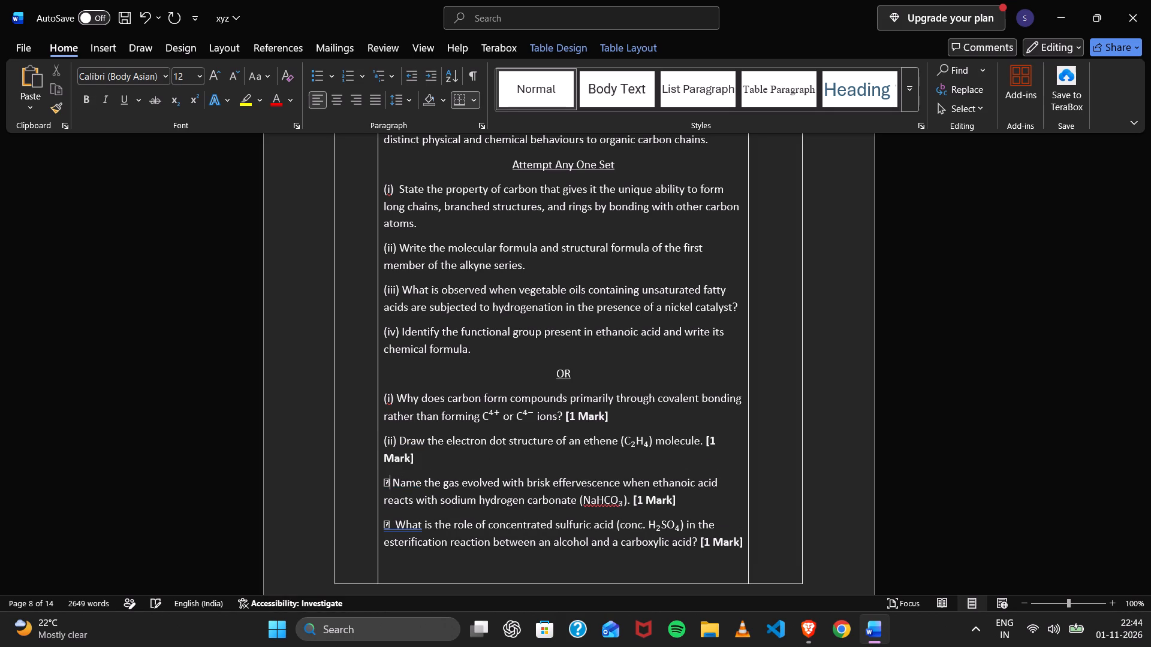
{"action": "key", "text": "BackSpace"}
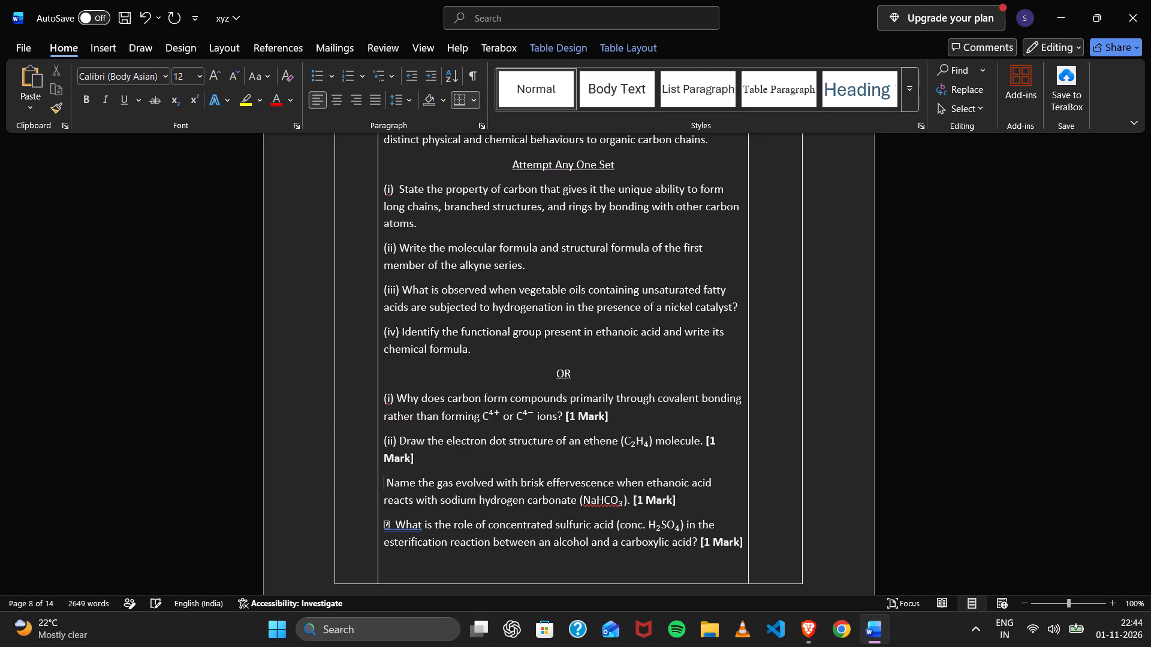
{"action": "type", "text": "(iii)"}
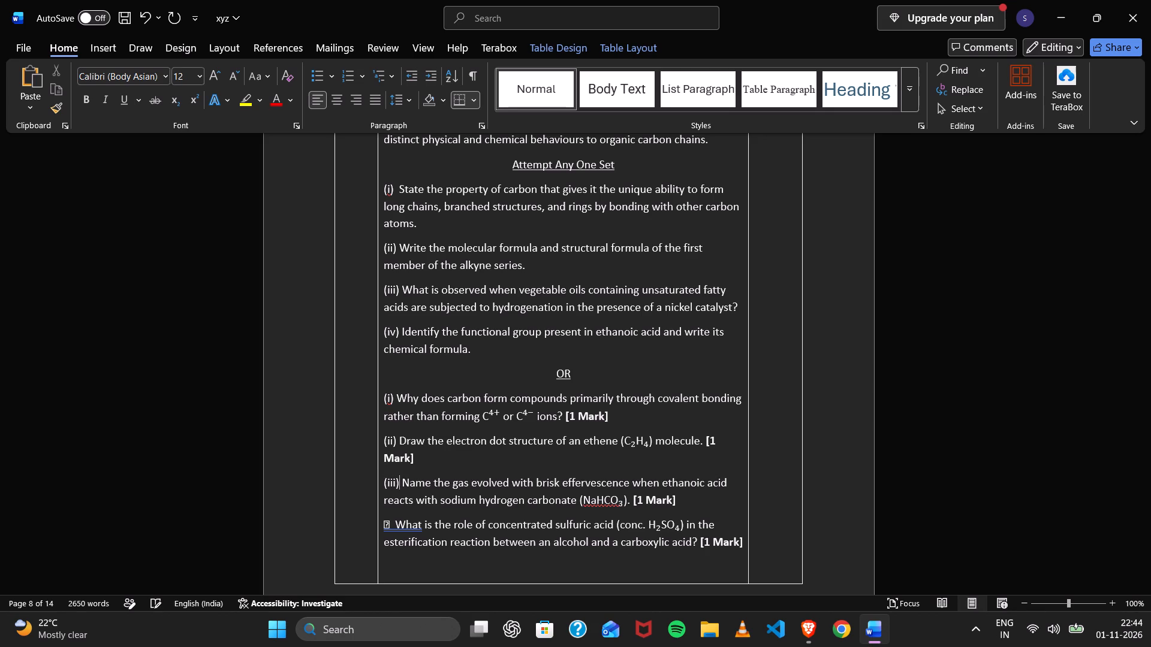
{"action": "key", "text": "Down"}
{"action": "key", "text": "Down"}
{"action": "key", "text": "BackSpace"}
{"action": "key", "text": "BackSpace"}
{"action": "key", "text": "BackSpace"}
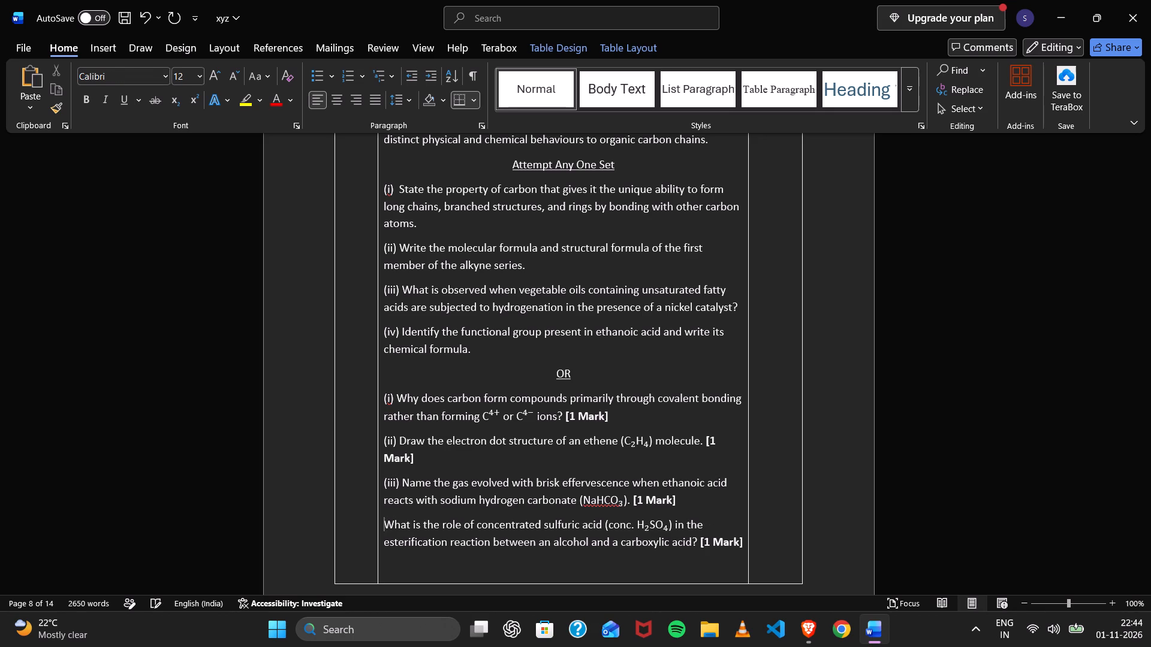
{"action": "type", "text": "(iv)"}
{"action": "key", "text": "space"}
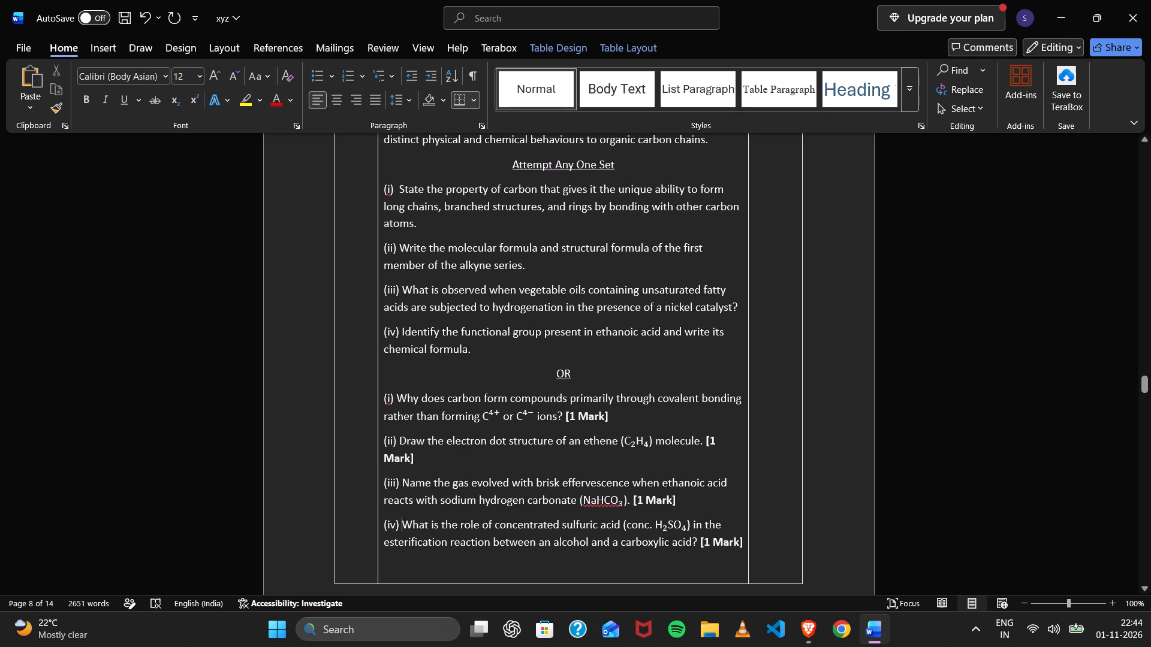
Delete the bold "[1 Mark]" labels from the ends of all four alternative subparts in question 28.
{"action": "left_click_drag", "start_coordinate": [618, 409], "coordinate": [565, 411]}
{"action": "key", "text": "BackSpace"}
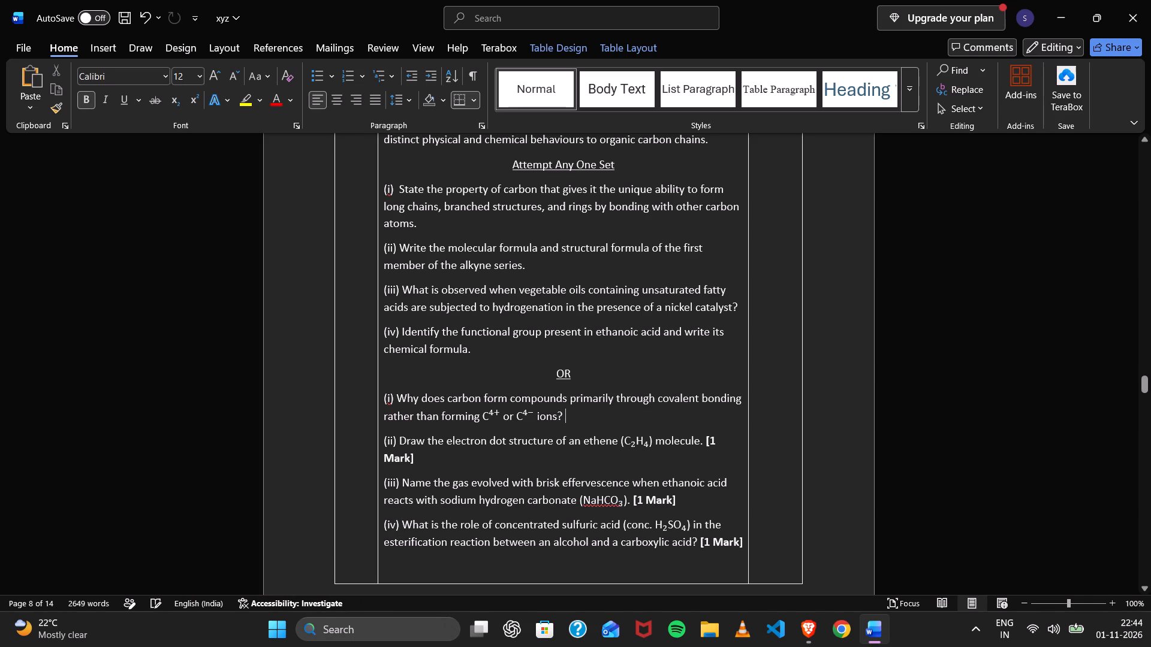
{"action": "left_click_drag", "start_coordinate": [682, 498], "coordinate": [625, 503]}
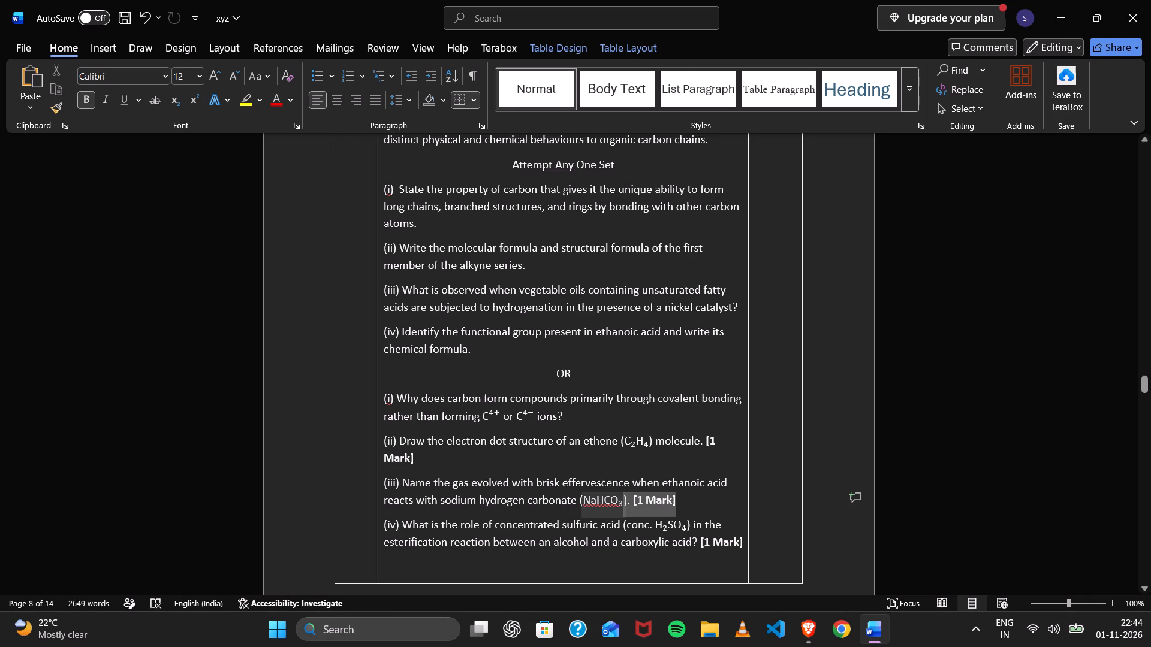
{"action": "left_click_drag", "start_coordinate": [625, 503], "coordinate": [631, 502]}
{"action": "key", "text": "BackSpace"}
{"action": "left_click_drag", "start_coordinate": [437, 452], "coordinate": [384, 458]}
{"action": "key", "text": "BackSpace"}
{"action": "key", "text": "BackSpace"}
{"action": "key", "text": "BackSpace"}
{"action": "key", "text": "BackSpace"}
{"action": "key", "text": "BackSpace"}
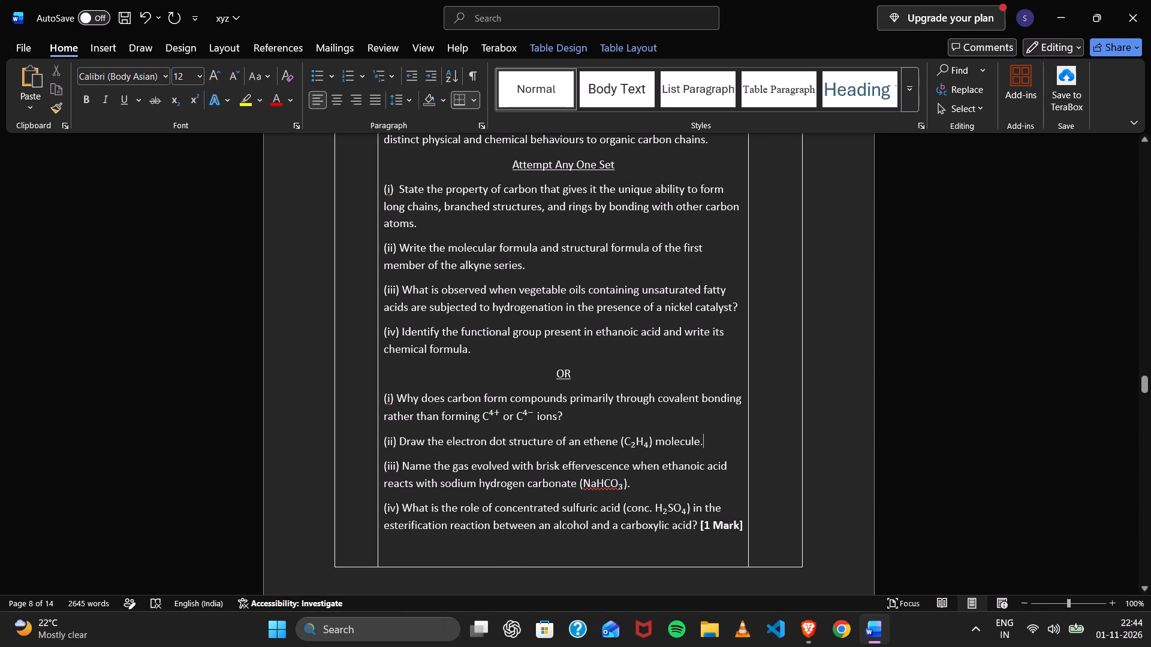
{"action": "left_click_drag", "start_coordinate": [739, 522], "coordinate": [709, 528]}
{"action": "key", "text": "BackSpace"}
{"action": "key", "text": "Right"}
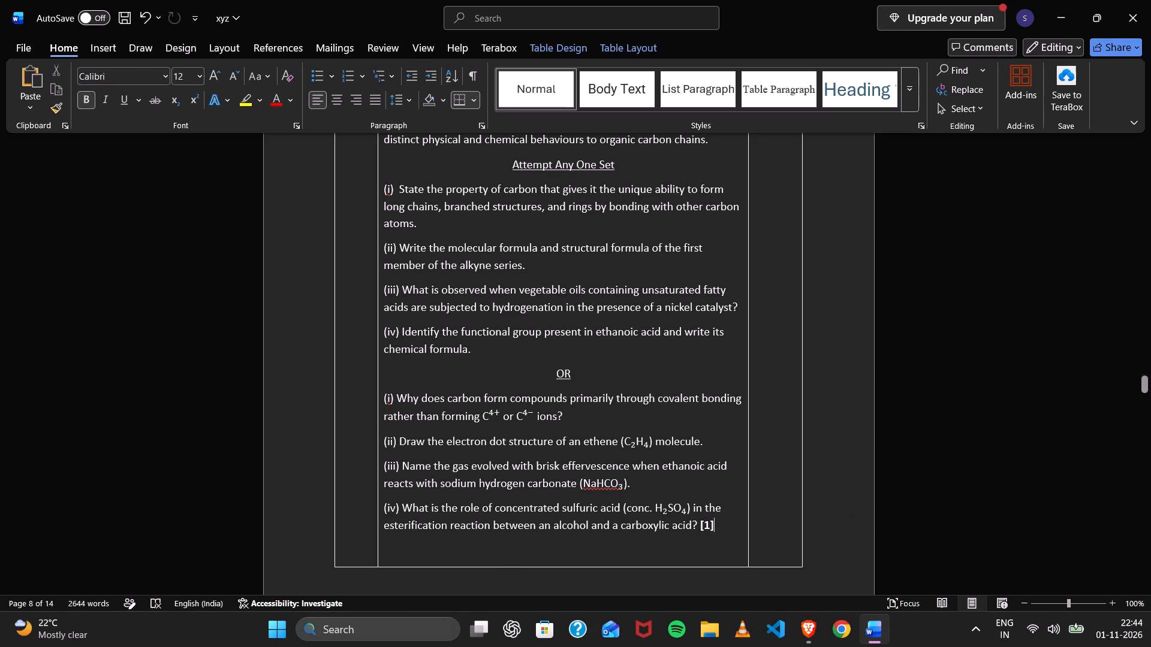
{"action": "key", "text": "BackSpace"}
{"action": "key", "text": "BackSpace"}
{"action": "key", "text": "BackSpace"}
Review the rest of the paper from question 28 through the Physics section to the glass slab case study in question 38.
{"action": "scroll", "coordinate": [692, 502], "scroll_direction": "down", "scroll_amount": 1}
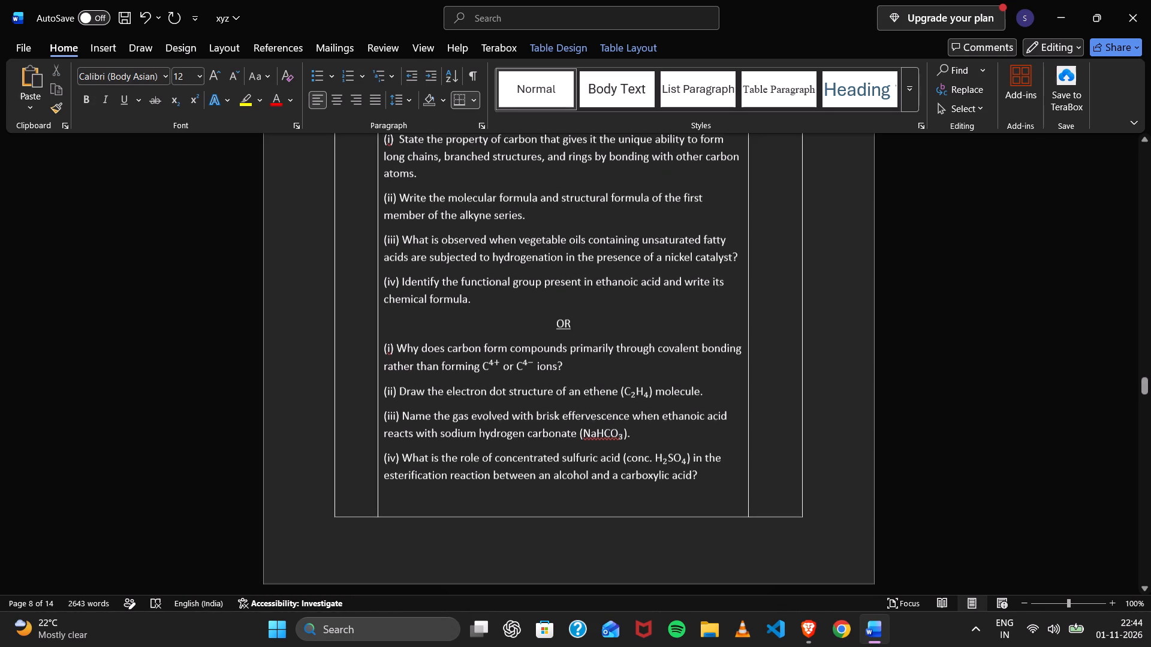
{"action": "scroll", "coordinate": [692, 502], "scroll_direction": "down", "scroll_amount": 1}
{"action": "scroll", "coordinate": [671, 507], "scroll_direction": "up", "scroll_amount": 2}
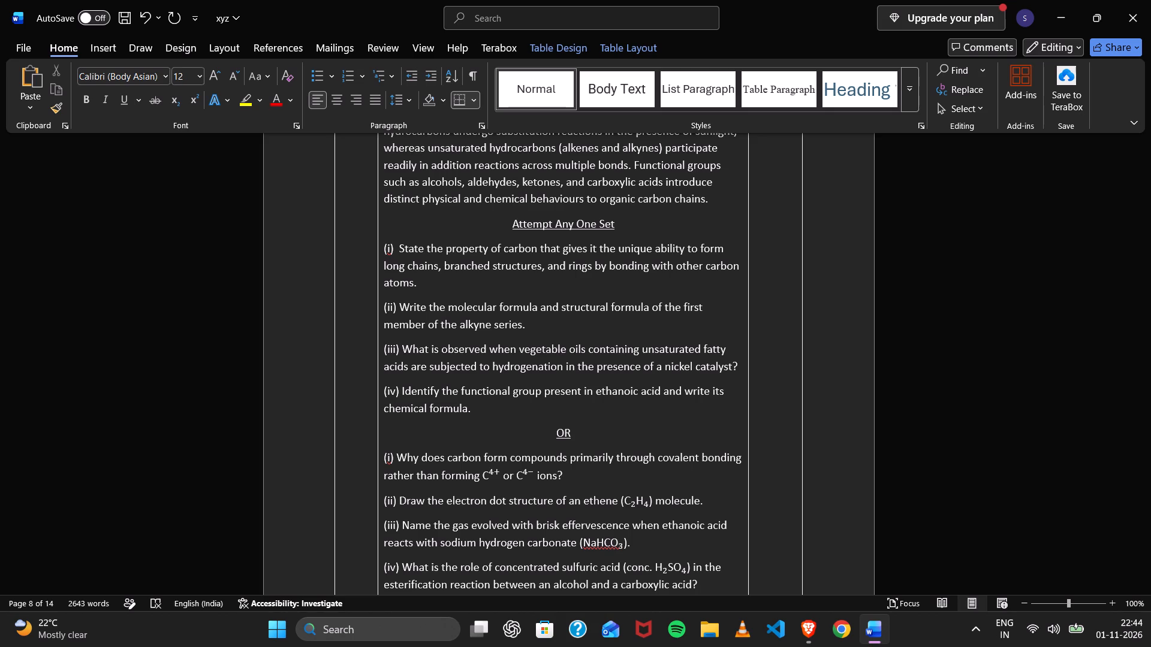
{"action": "scroll", "coordinate": [649, 482], "scroll_direction": "down", "scroll_amount": 8}
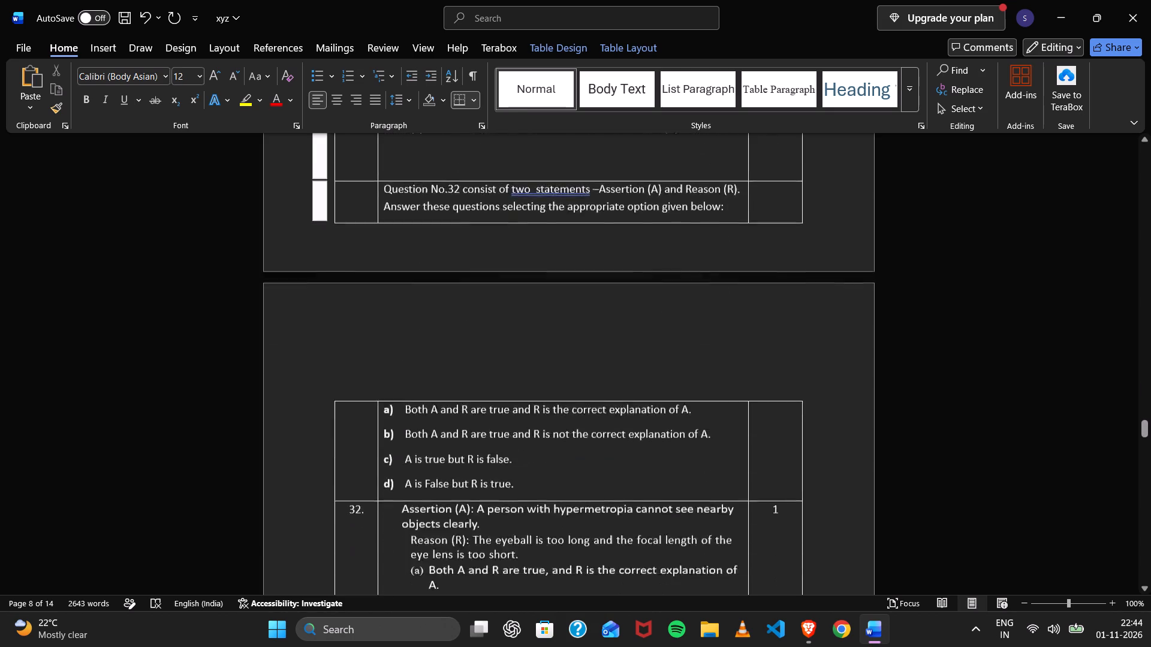
{"action": "scroll", "coordinate": [649, 482], "scroll_direction": "down", "scroll_amount": 11}
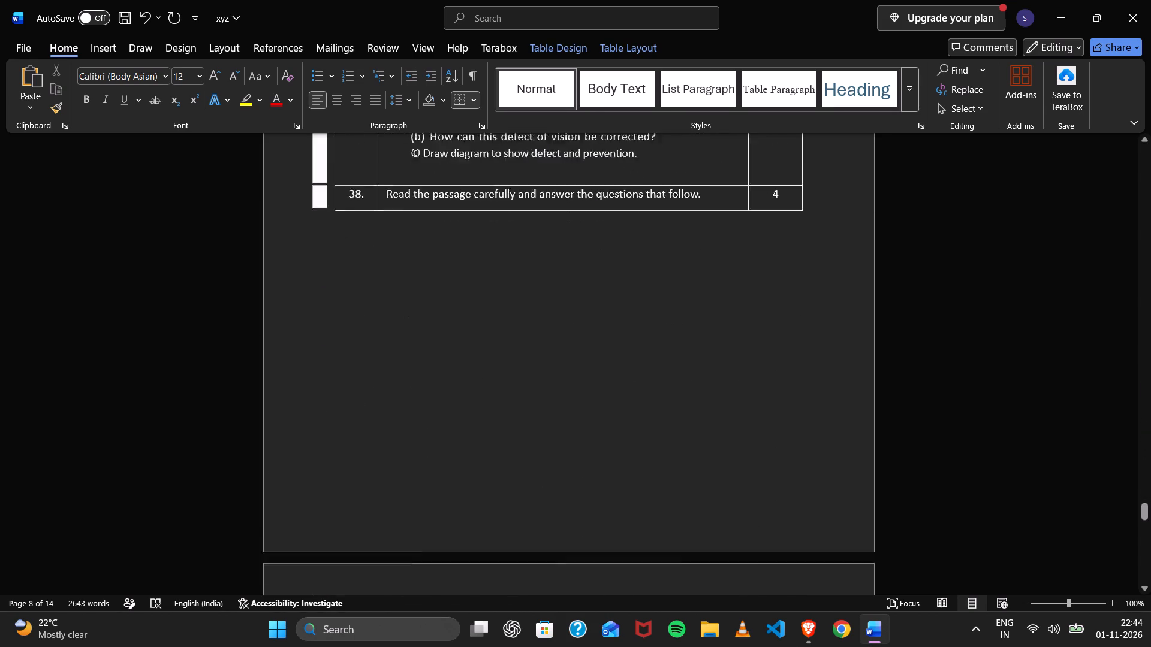
{"action": "scroll", "coordinate": [649, 482], "scroll_direction": "down", "scroll_amount": 5}
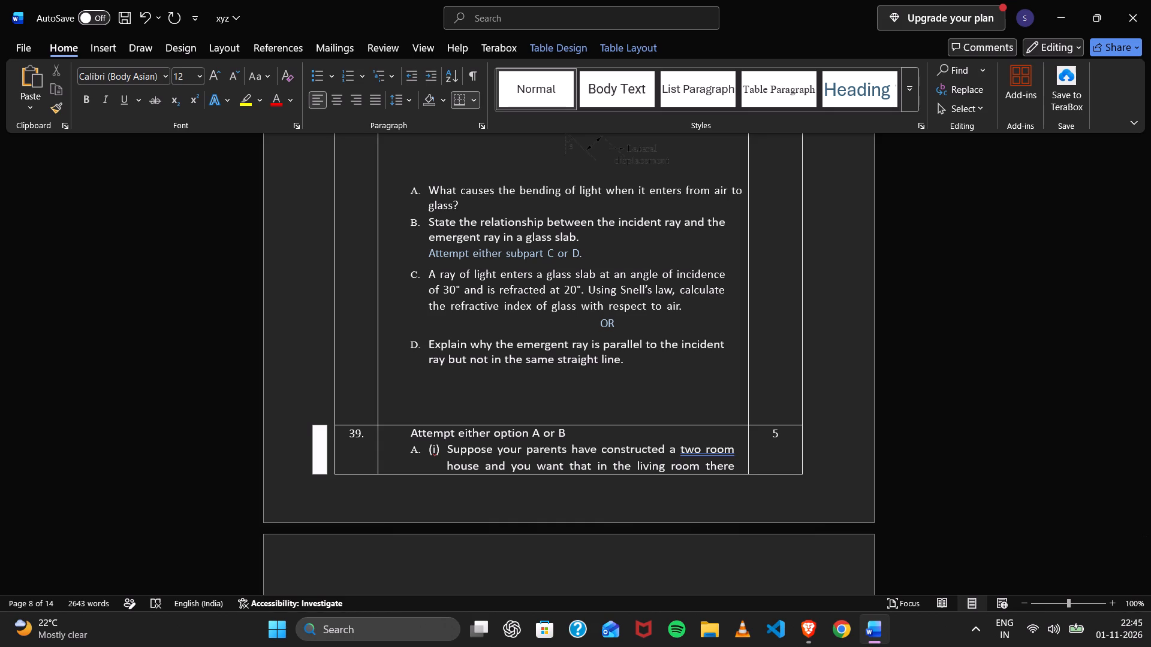
{"action": "scroll", "coordinate": [616, 407], "scroll_direction": "up", "scroll_amount": 2}
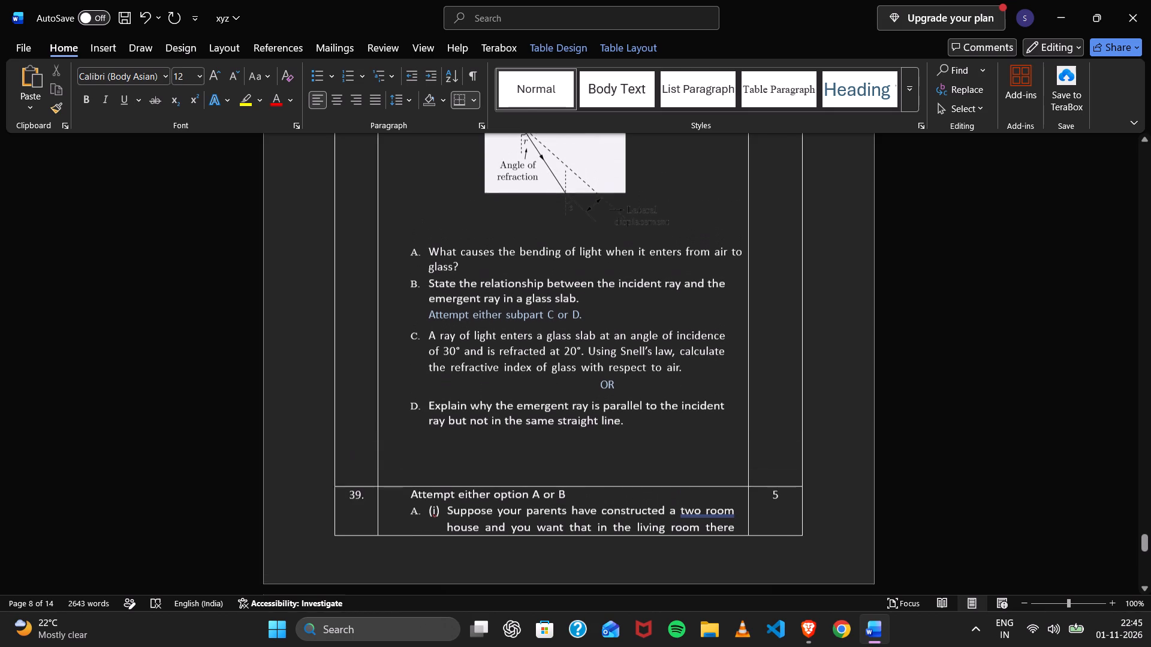
{"action": "scroll", "coordinate": [616, 407], "scroll_direction": "up", "scroll_amount": 3}
{"action": "scroll", "coordinate": [616, 407], "scroll_direction": "down", "scroll_amount": 1}
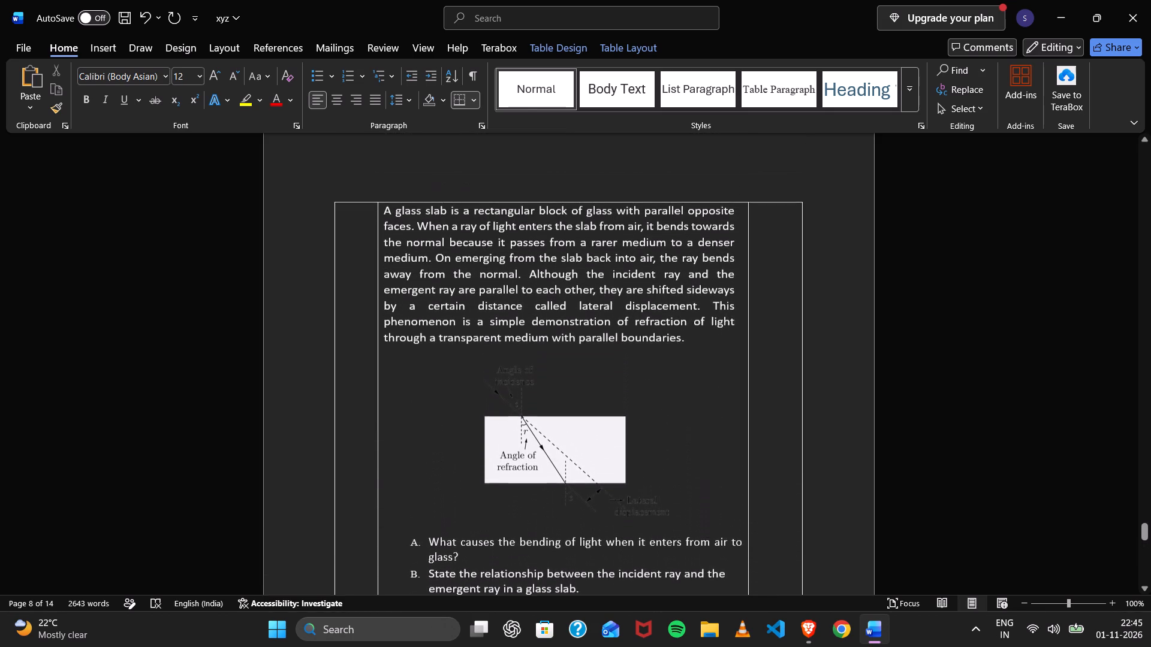
{"action": "scroll", "coordinate": [616, 407], "scroll_direction": "down", "scroll_amount": 1}
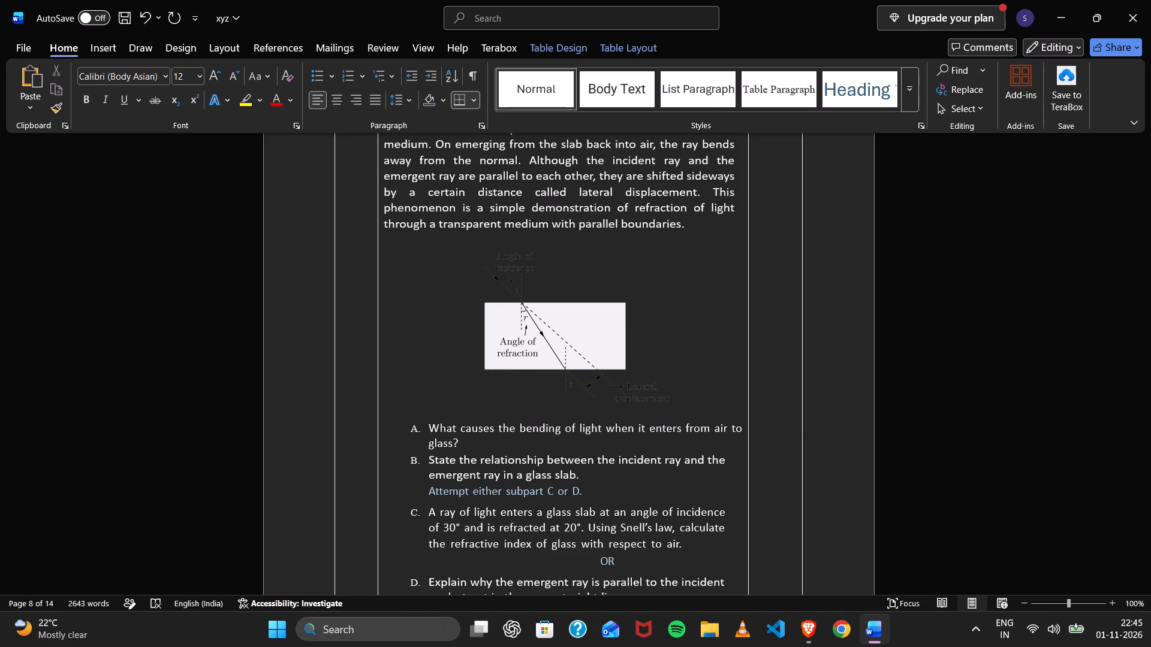
Switch to Brave, return to the web search results and search for "light reflection and refraction class 10 notes".
{"action": "left_click", "coordinate": [260, 0]}
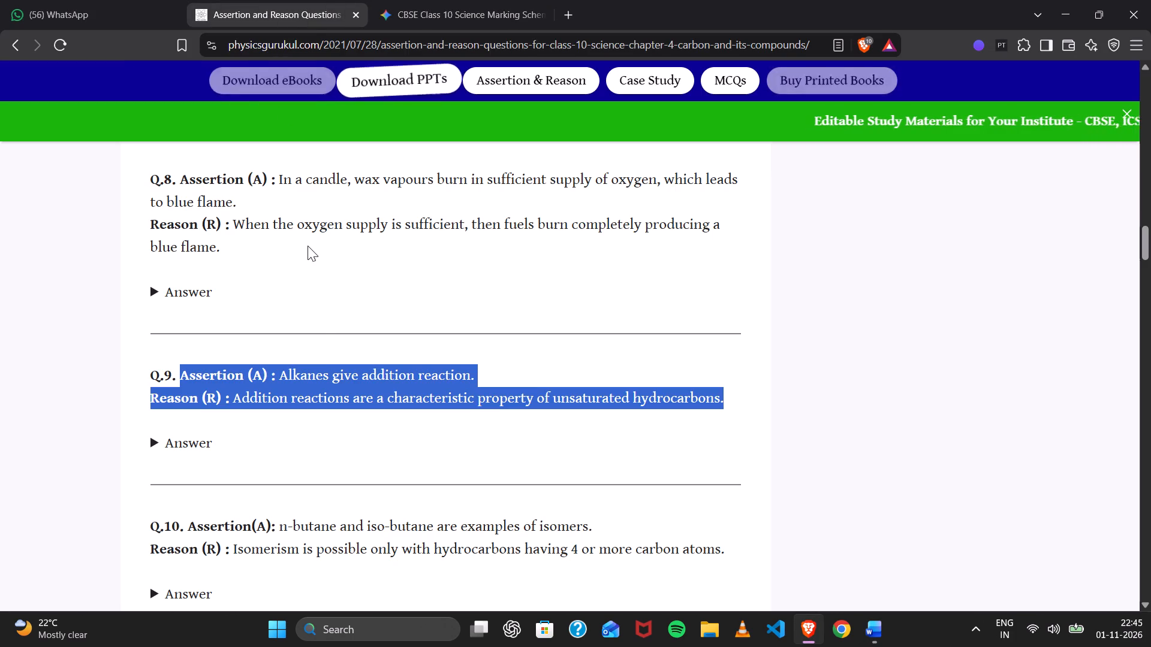
{"action": "scroll", "coordinate": [320, 312], "scroll_direction": "up", "scroll_amount": 1}
{"action": "scroll", "coordinate": [320, 312], "scroll_direction": "right", "scroll_amount": 14}
{"action": "scroll", "coordinate": [312, 256], "scroll_direction": "up", "scroll_amount": 14}
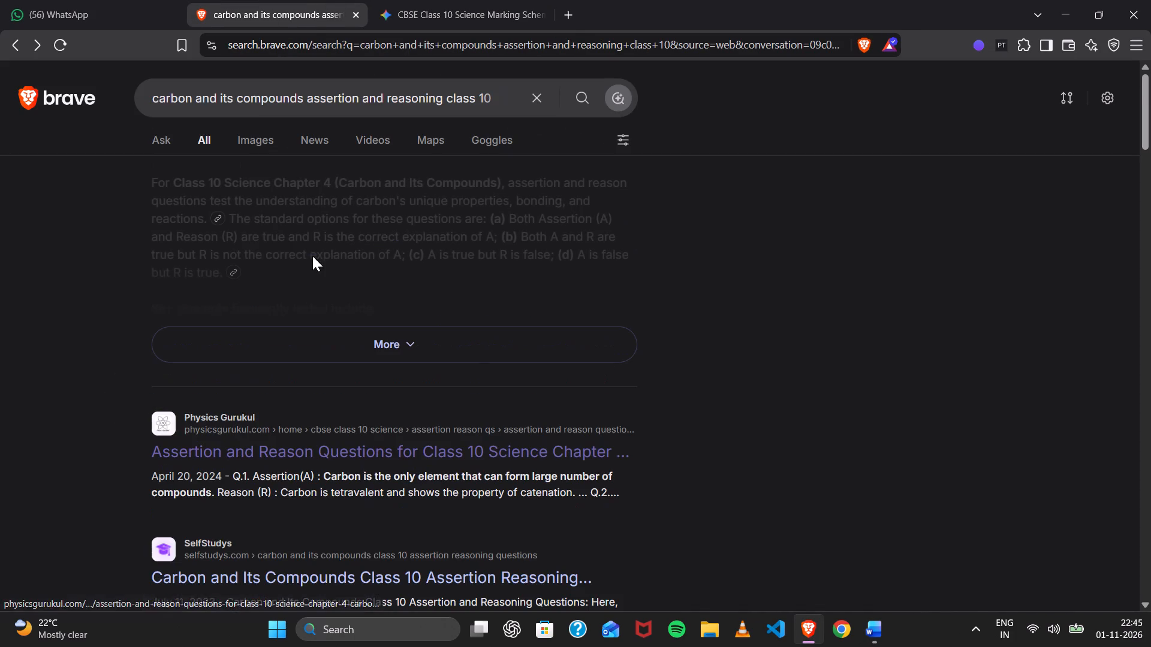
{"action": "left_click_drag", "start_coordinate": [493, 98], "coordinate": [267, 72]}
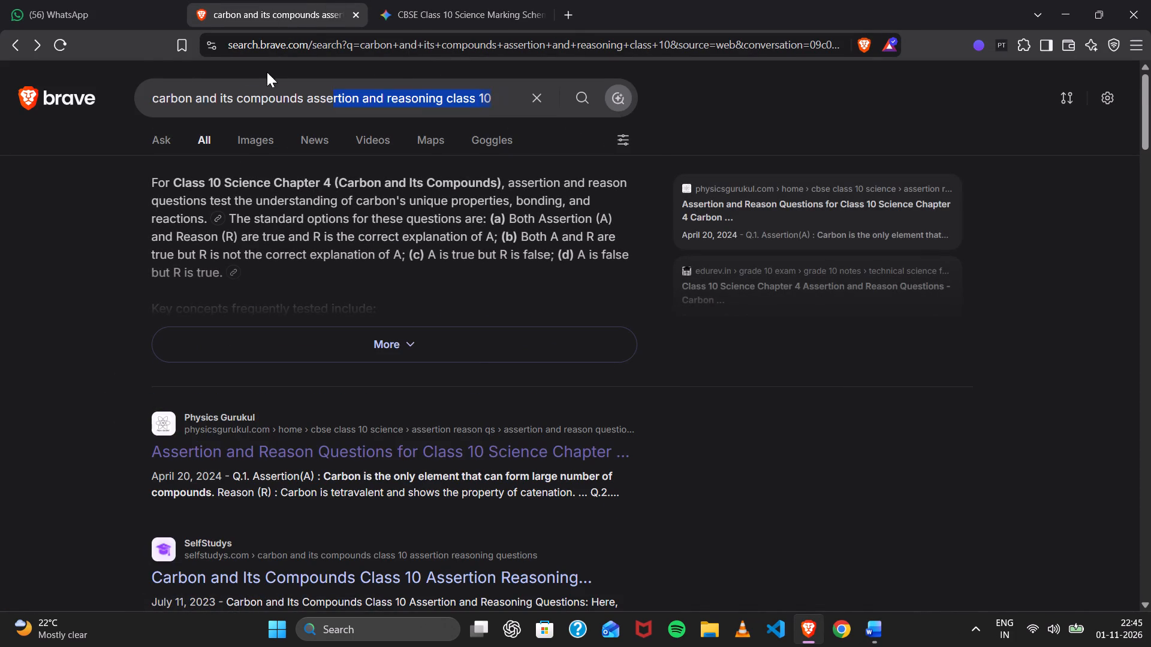
{"action": "left_click_drag", "start_coordinate": [267, 72], "coordinate": [128, 62]}
{"action": "type", "text": "light"}
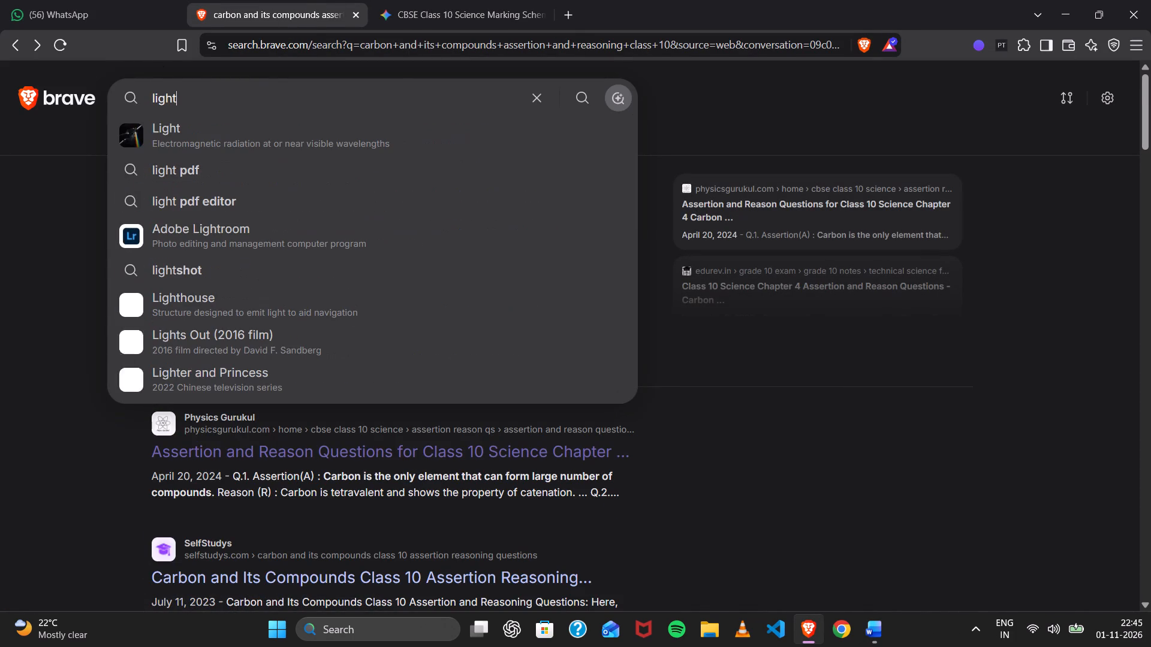
{"action": "key", "text": "space"}
{"action": "type", "text": "refk"}
{"action": "key", "text": "BackSpace"}
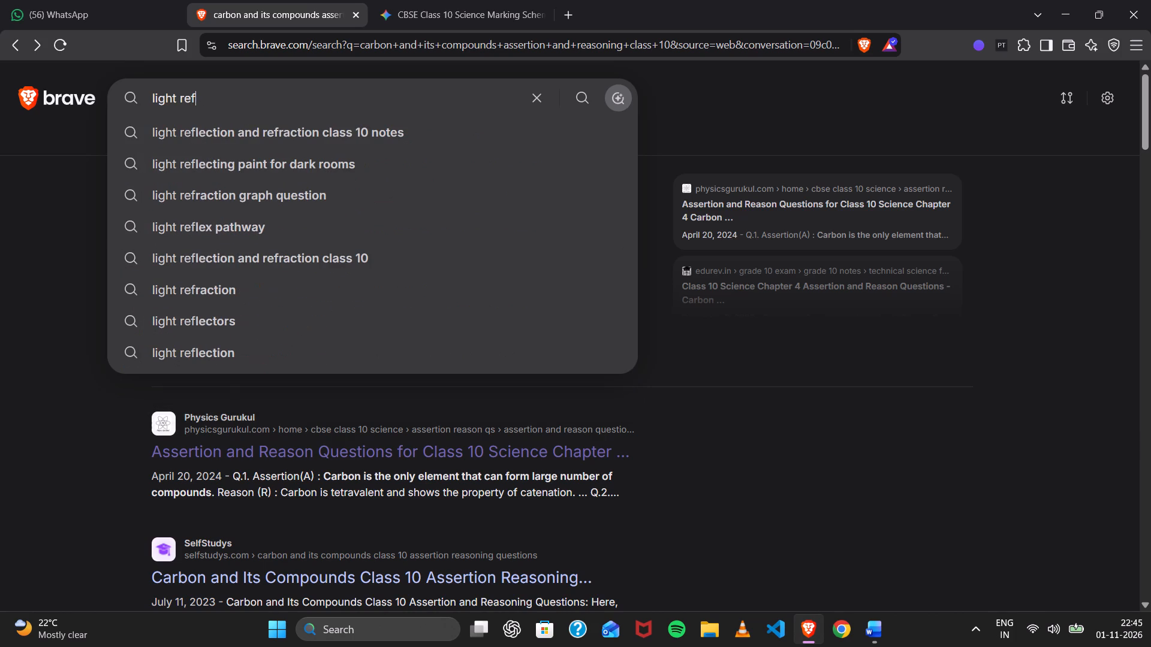
{"action": "key", "text": "l"}
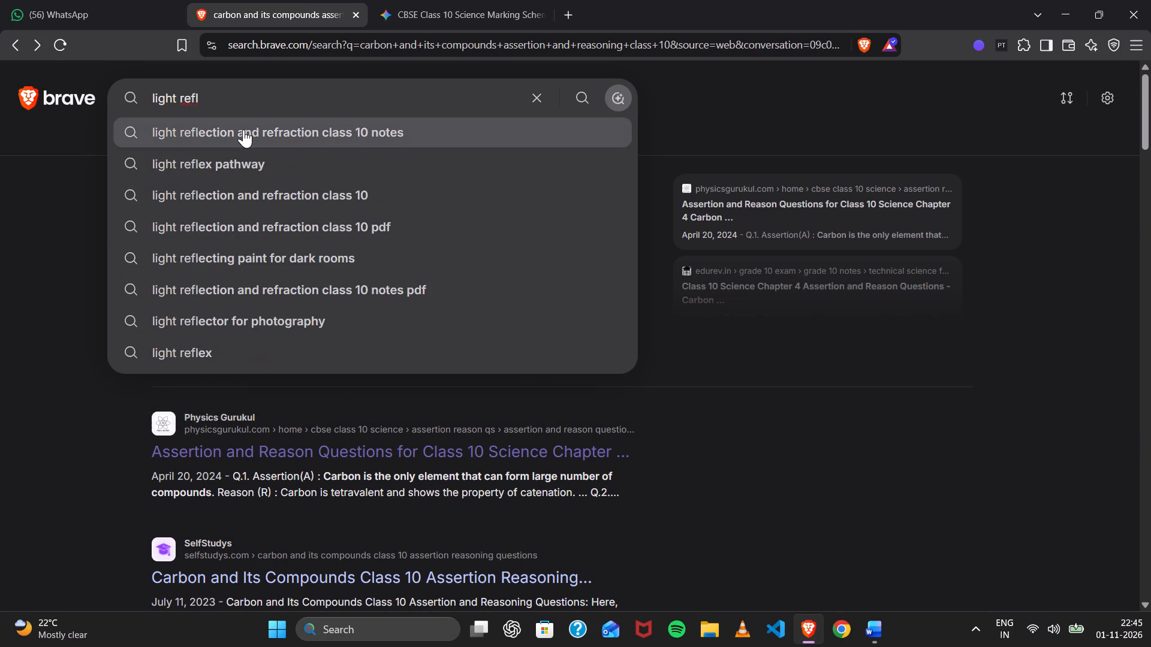
{"action": "left_click", "coordinate": [243, 129]}
Change the web search to "light reflection and refraction mcq".
{"action": "left_click_drag", "start_coordinate": [407, 101], "coordinate": [315, 102]}
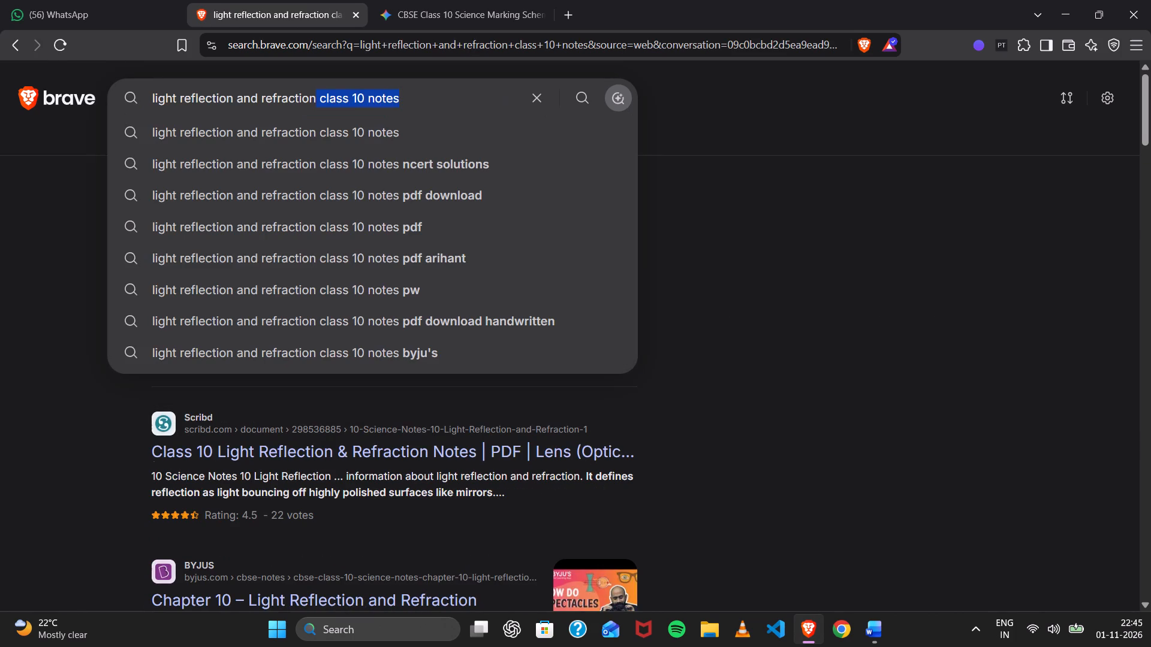
{"action": "left_click_drag", "start_coordinate": [315, 102], "coordinate": [314, 102]}
{"action": "key", "text": "space"}
{"action": "type", "text": "mcq"}
{"action": "key", "text": "Return"}
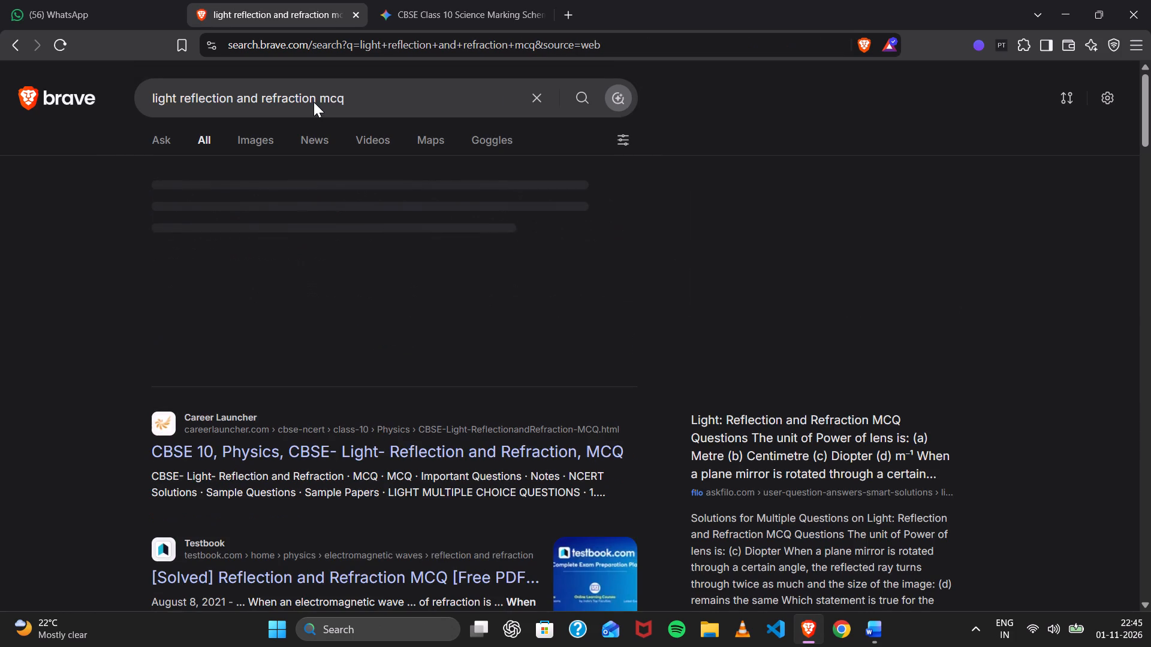
Open the Career Launcher Light MCQ page and copy question 6 on higher refractive index with its four options.
{"action": "left_click", "coordinate": [369, 440]}
{"action": "scroll", "coordinate": [369, 440], "scroll_direction": "down", "scroll_amount": 2}
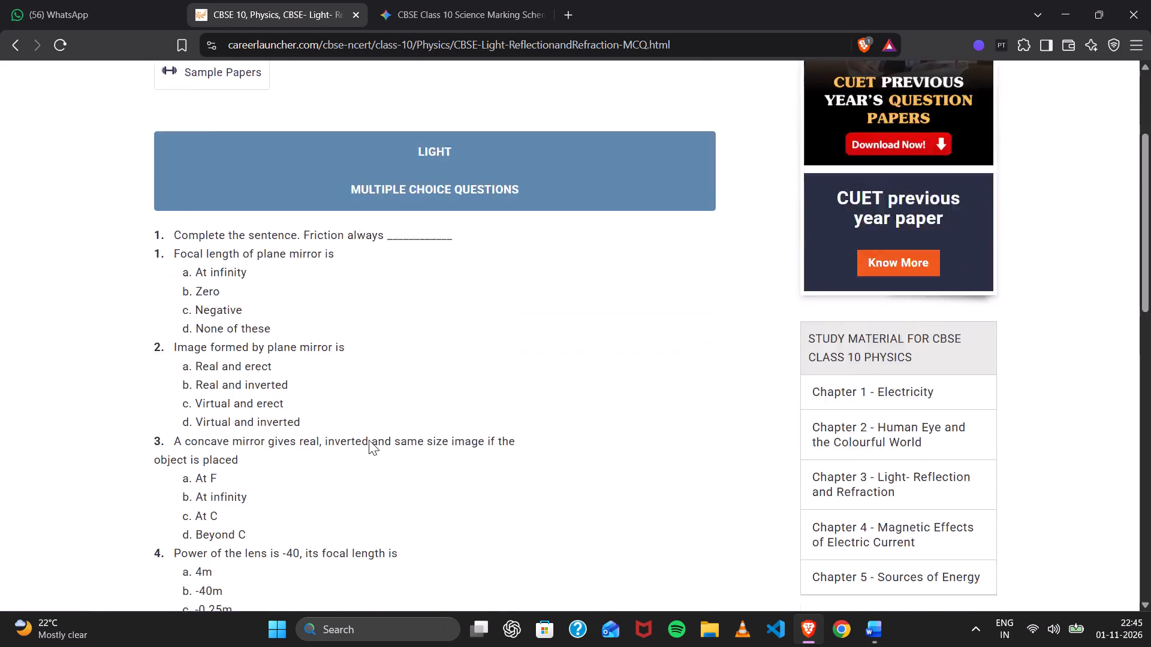
{"action": "scroll", "coordinate": [369, 440], "scroll_direction": "down", "scroll_amount": 4}
{"action": "scroll", "coordinate": [223, 295], "scroll_direction": "down", "scroll_amount": 1}
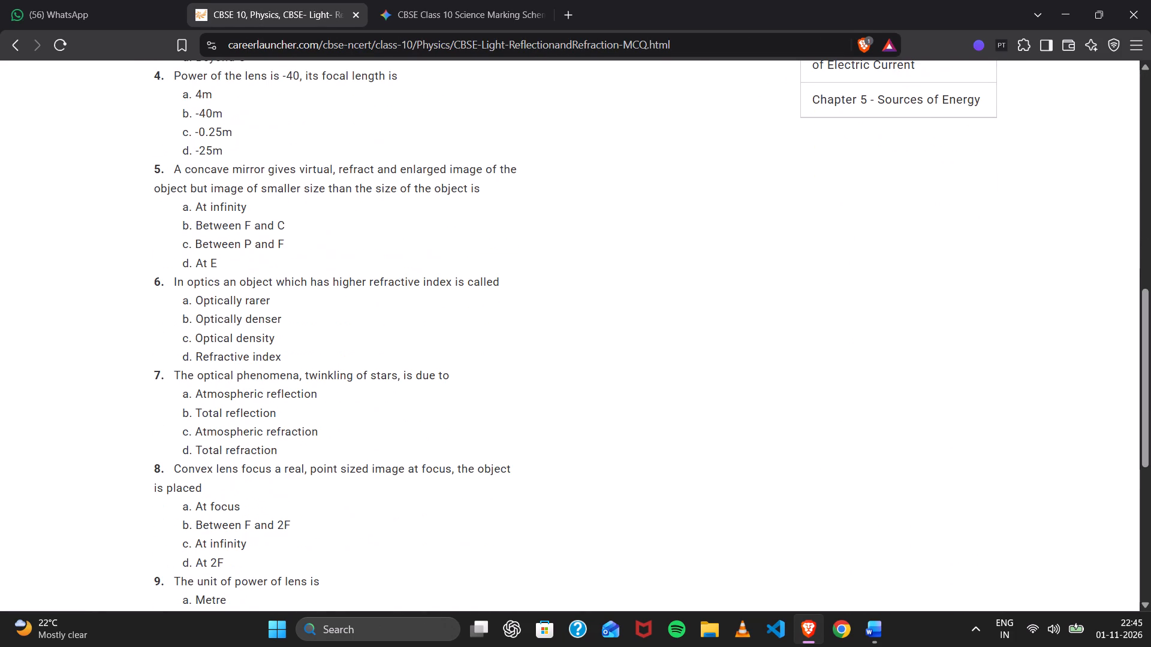
{"action": "left_click_drag", "start_coordinate": [172, 282], "coordinate": [298, 356]}
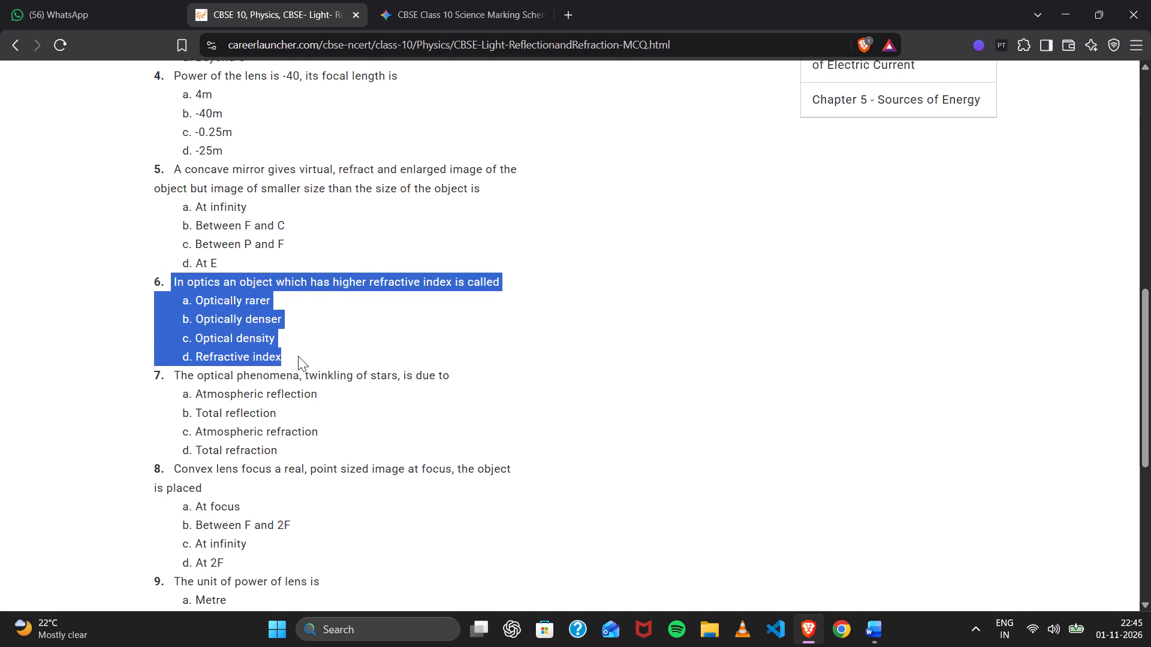
{"action": "key", "text": "ctrl+c"}
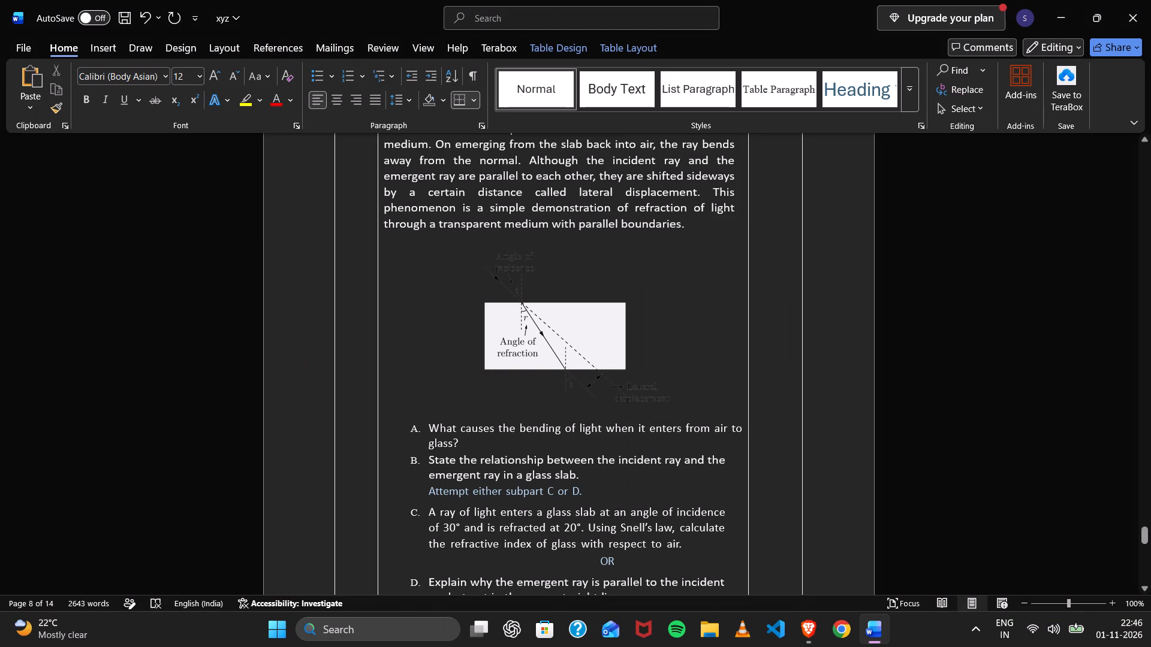
In Word, replace the power-of-a-lens question 30 in Section C with the copied refractive index question, tidying the line after it.
{"action": "scroll", "coordinate": [475, 399], "scroll_direction": "up", "scroll_amount": 6}
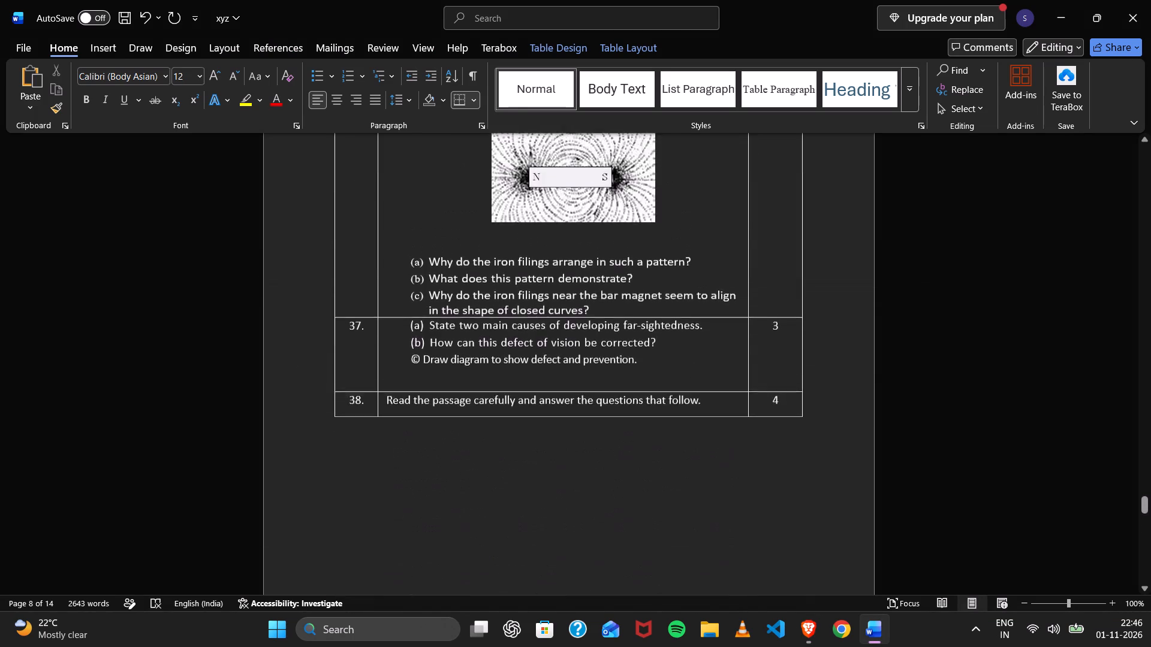
{"action": "scroll", "coordinate": [475, 399], "scroll_direction": "up", "scroll_amount": 13}
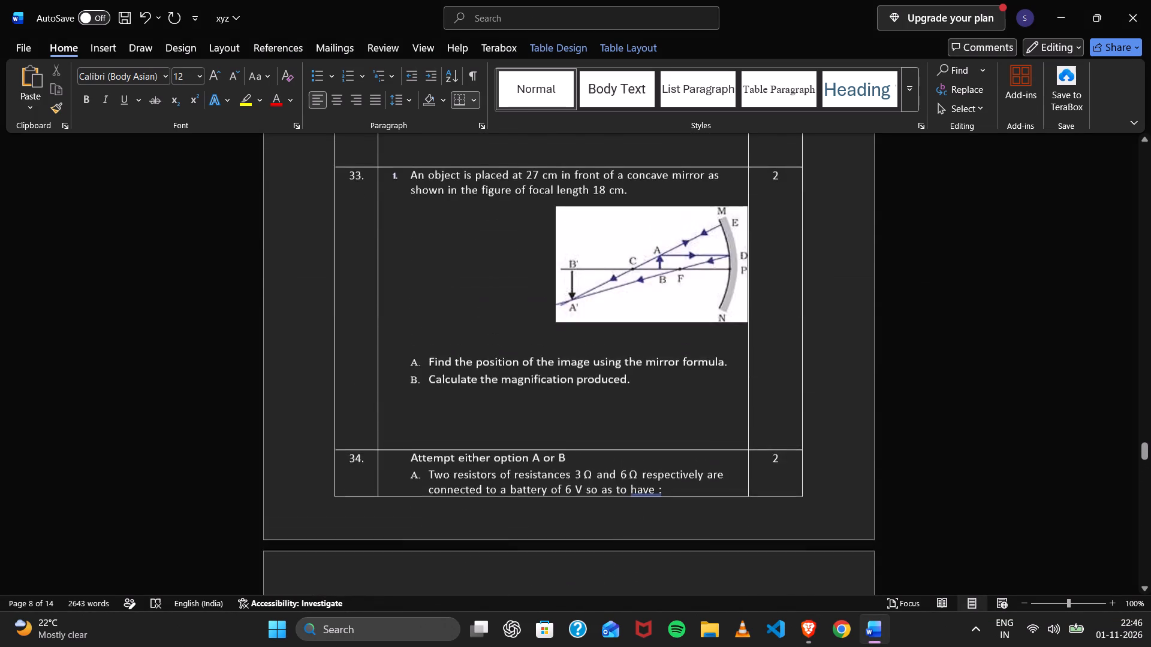
{"action": "scroll", "coordinate": [475, 399], "scroll_direction": "up", "scroll_amount": 6}
{"action": "scroll", "coordinate": [475, 399], "scroll_direction": "down", "scroll_amount": 1}
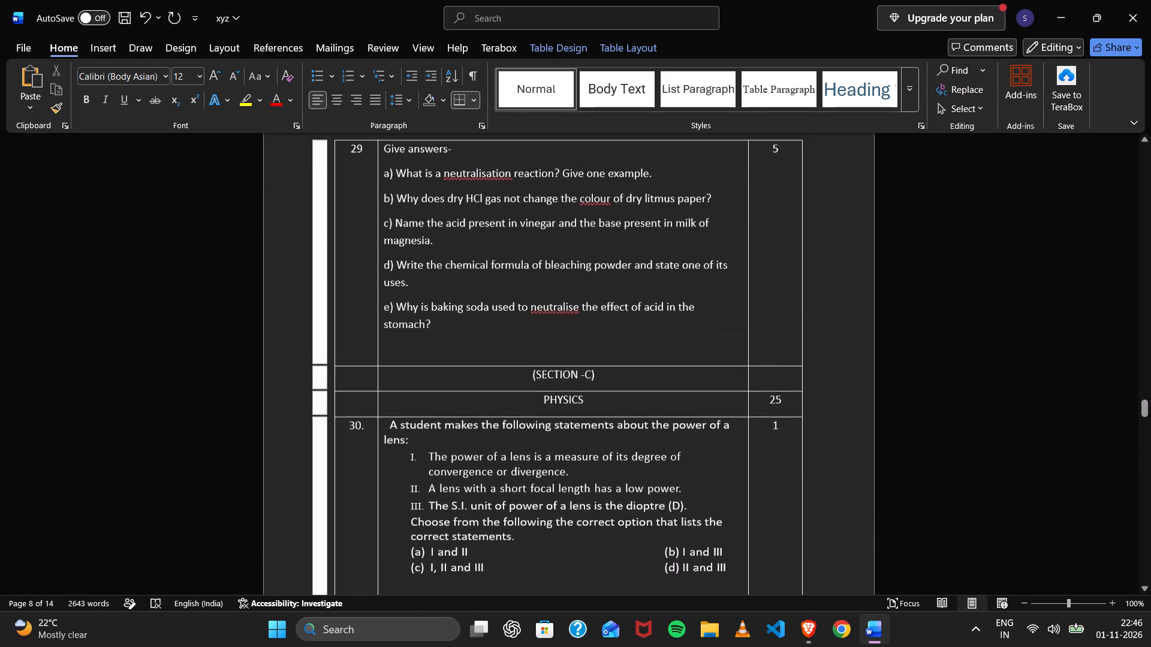
{"action": "scroll", "coordinate": [475, 399], "scroll_direction": "down", "scroll_amount": 1}
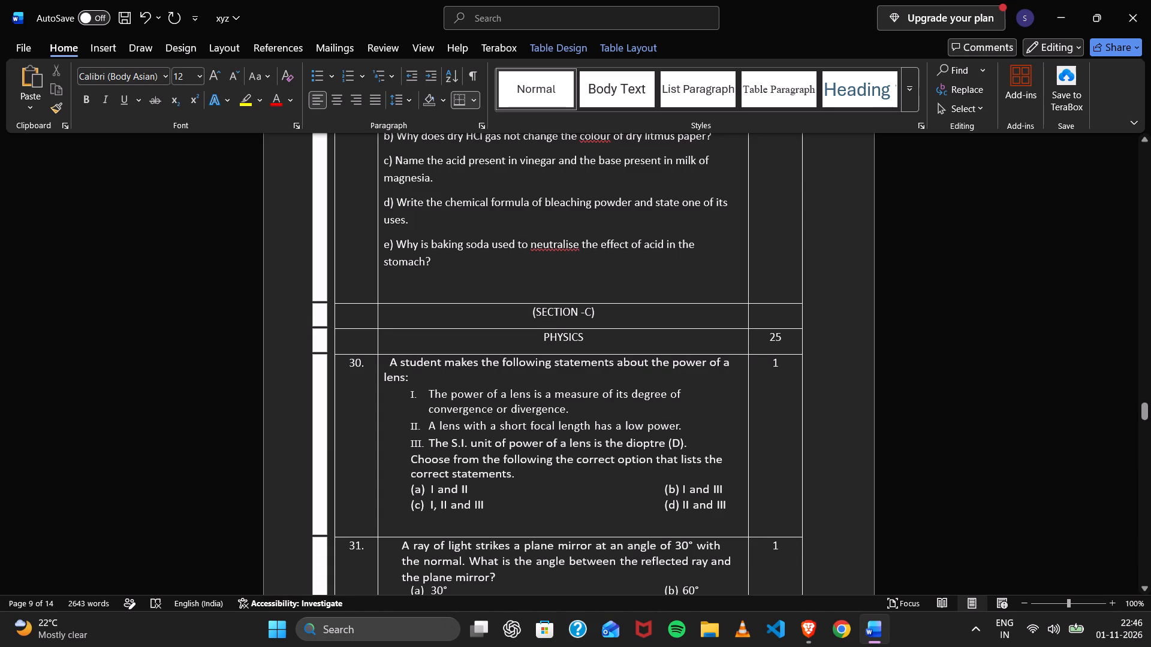
{"action": "left_click_drag", "start_coordinate": [385, 367], "coordinate": [646, 520]}
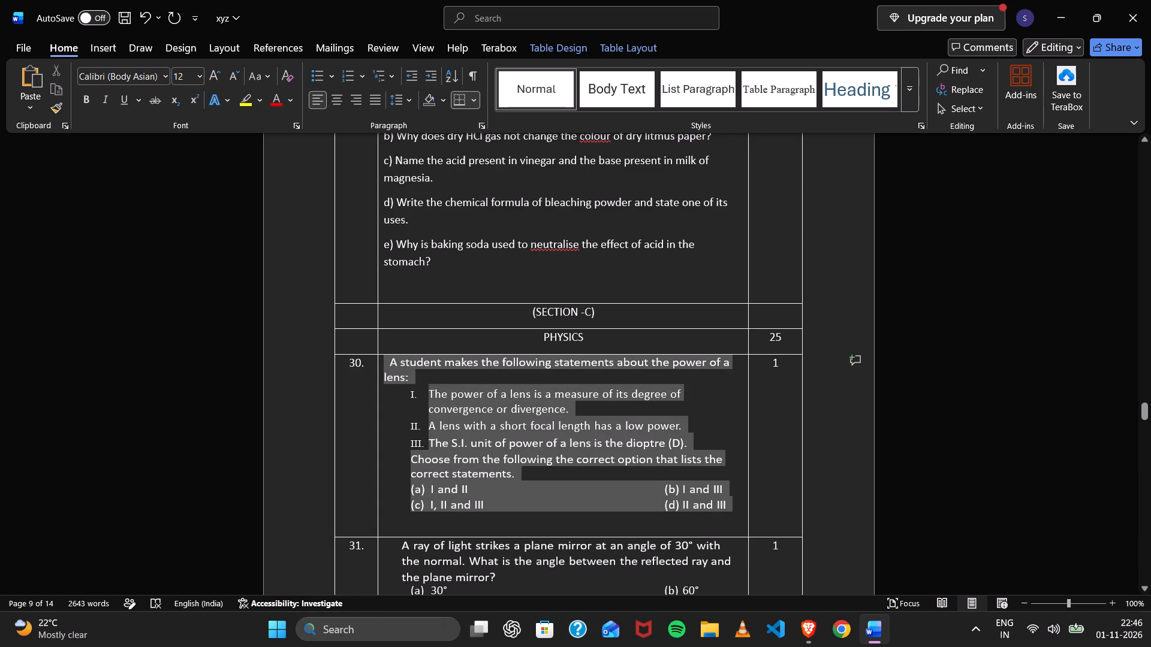
{"action": "left_click_drag", "start_coordinate": [646, 520], "coordinate": [666, 520]}
{"action": "key", "text": "ctrl+v"}
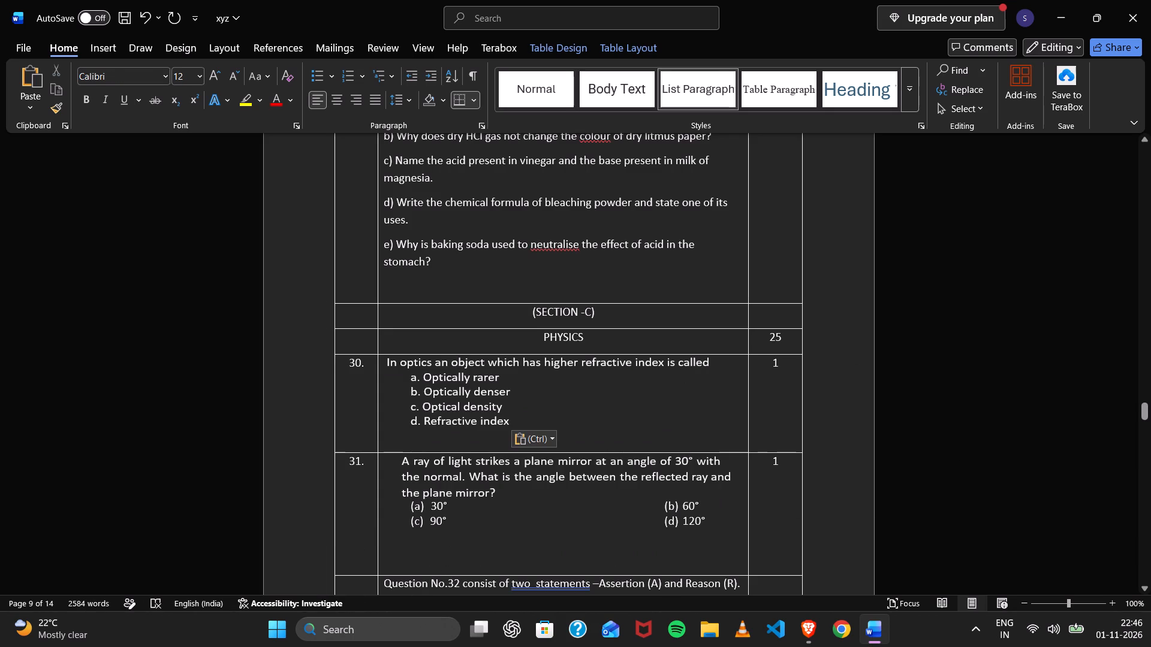
{"action": "key", "text": "BackSpace"}
{"action": "key", "text": "Return"}
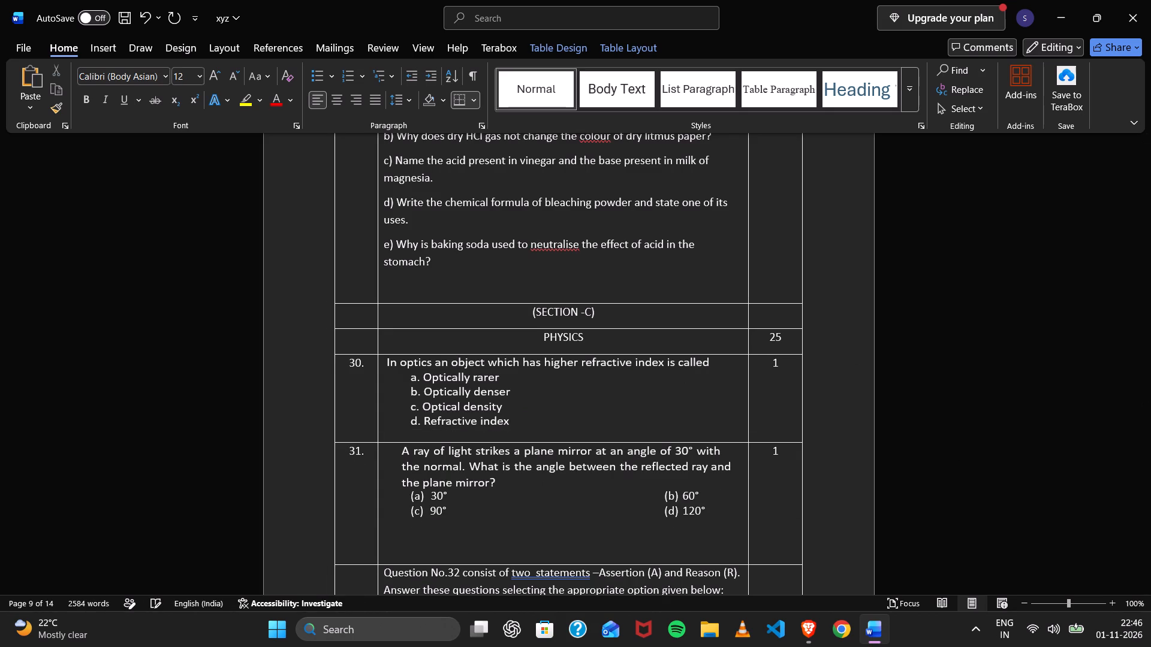
Remove the indenting spaces before option "d. Refractive index" in question 30.
{"action": "key", "text": "Up"}
{"action": "key", "text": "Right"}
{"action": "key", "text": "Right"}
{"action": "key", "text": "Right"}
{"action": "key", "text": "Right"}
{"action": "key", "text": "Right"}
{"action": "key", "text": "Right"}
{"action": "key", "text": "Right"}
{"action": "key", "text": "Right"}
{"action": "key", "text": "BackSpace"}
{"action": "key", "text": "BackSpace"}
{"action": "key", "text": "BackSpace"}
{"action": "key", "text": "BackSpace"}
{"action": "key", "text": "BackSpace"}
{"action": "key", "text": "BackSpace"}
{"action": "key", "text": "BackSpace"}
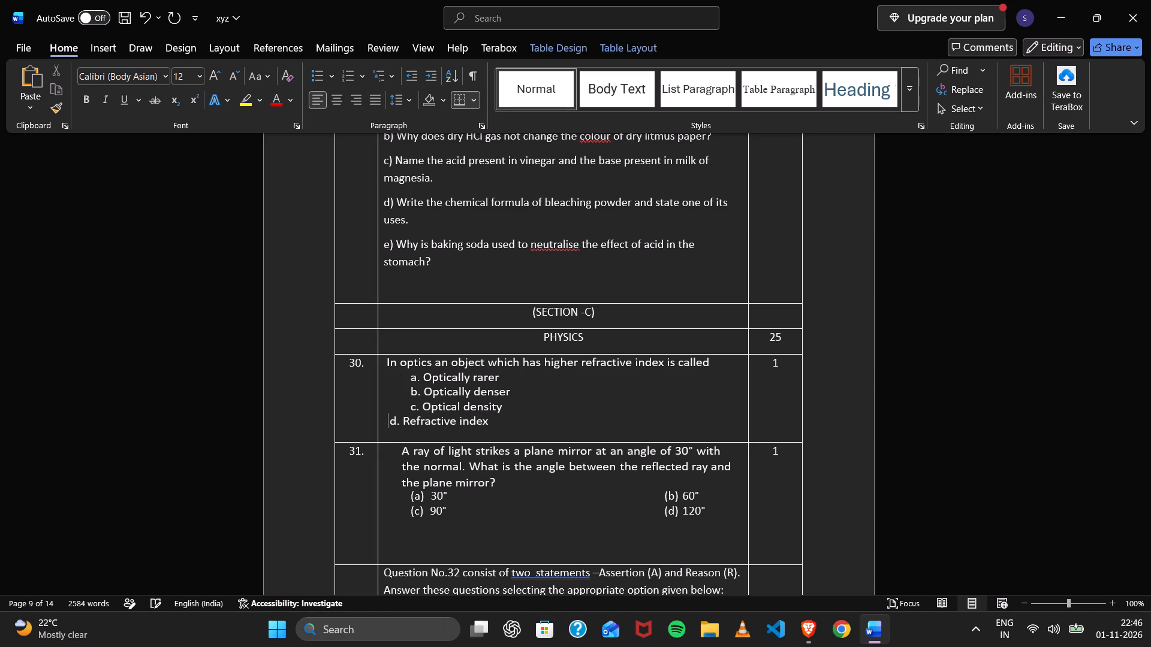
{"action": "key", "text": "BackSpace"}
Remove the indenting spaces before option "c. Optical density" in question 30.
{"action": "key", "text": "Up"}
{"action": "key", "text": "Right"}
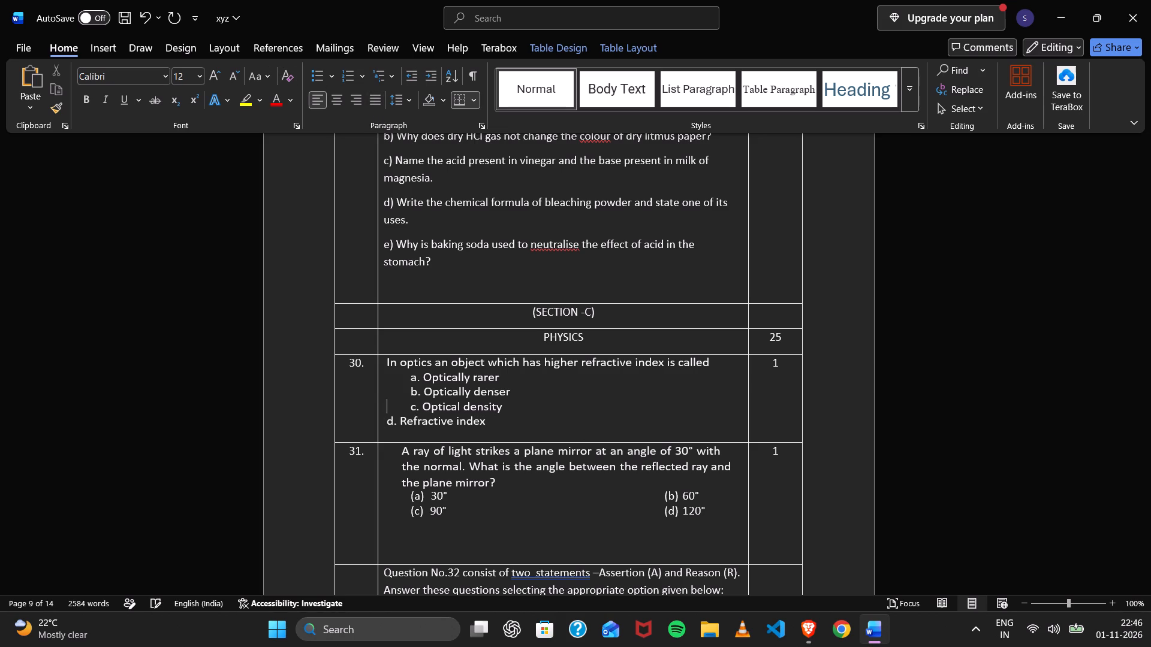
{"action": "key", "text": "Left"}
{"action": "key", "text": "backslash"}
{"action": "key", "text": "BackSpace"}
{"action": "key", "text": "Right"}
{"action": "key", "text": "Right"}
{"action": "key", "text": "Right"}
{"action": "key", "text": "Right"}
{"action": "key", "text": "Right"}
{"action": "key", "text": "Right"}
{"action": "key", "text": "Right"}
{"action": "key", "text": "Right"}
{"action": "key", "text": "Right"}
{"action": "key", "text": "Right"}
{"action": "key", "text": "Left"}
{"action": "key", "text": "BackSpace"}
{"action": "key", "text": "BackSpace"}
{"action": "key", "text": "BackSpace"}
{"action": "key", "text": "BackSpace"}
{"action": "key", "text": "BackSpace"}
{"action": "key", "text": "BackSpace"}
{"action": "key", "text": "BackSpace"}
{"action": "key", "text": "BackSpace"}
{"action": "key", "text": "BackSpace"}
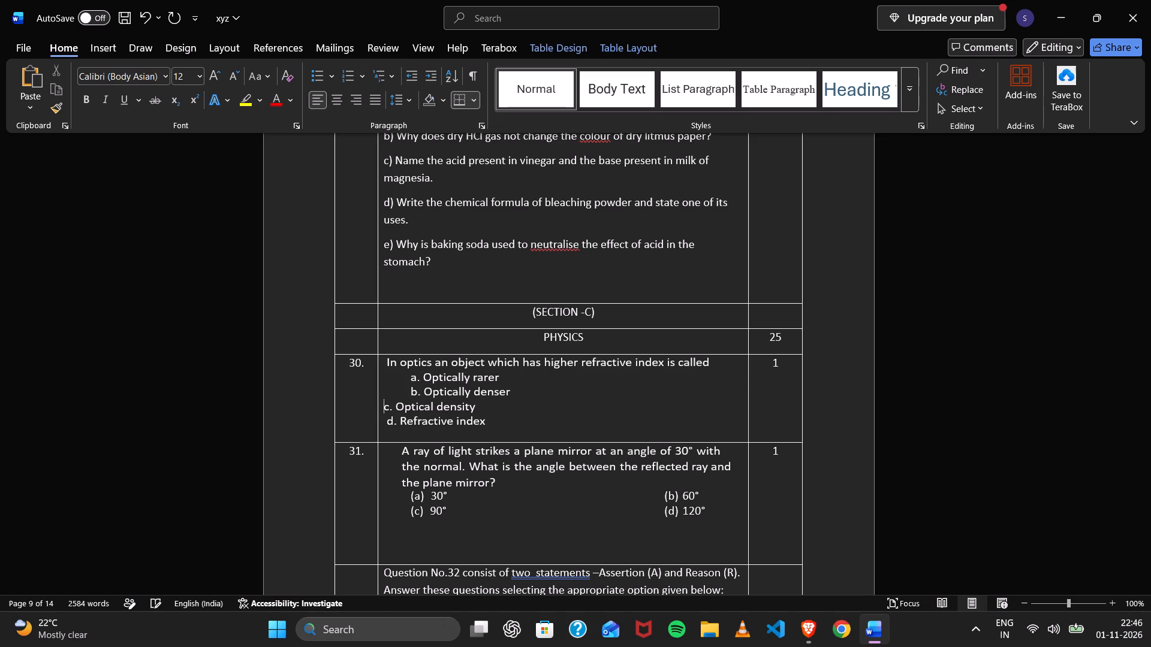
Remove the remaining space before option "d. Refractive index" in question 30, keeping it on its own line.
{"action": "key", "text": "Down"}
{"action": "key", "text": "BackSpace"}
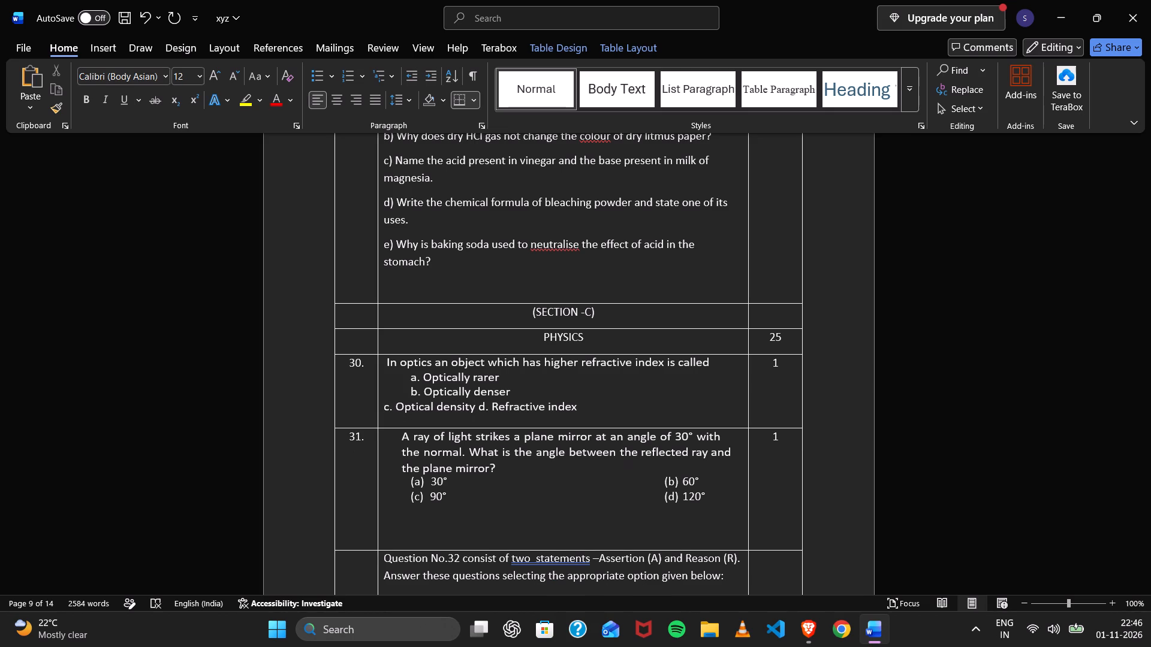
{"action": "key", "text": "Return"}
{"action": "key", "text": "Right"}
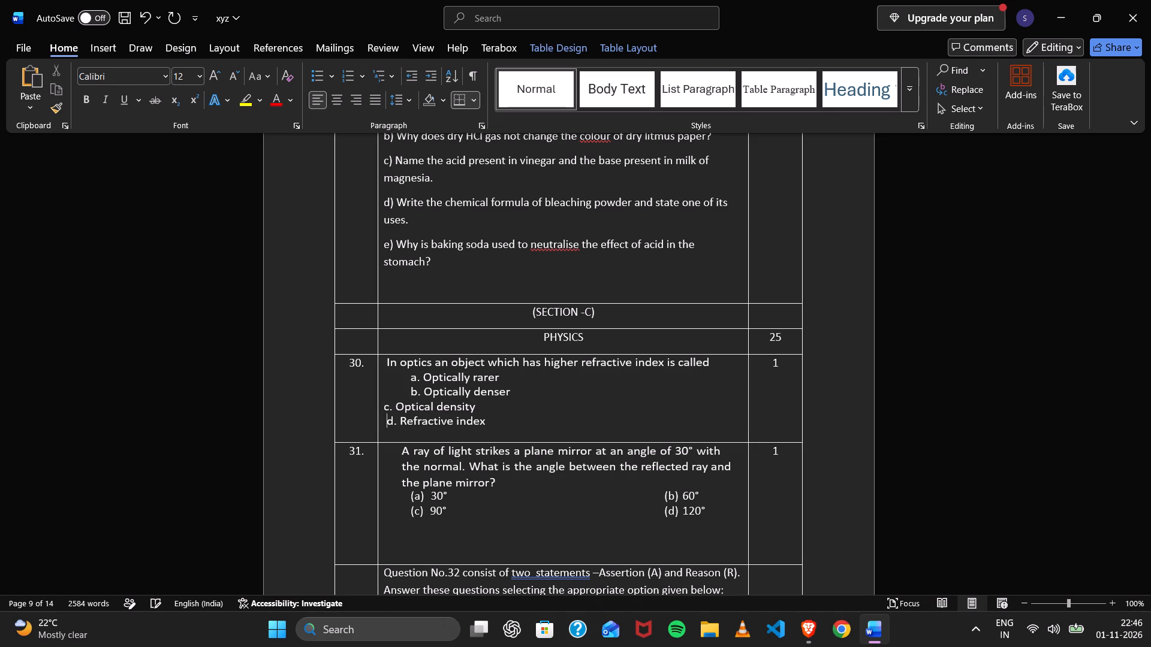
{"action": "key", "text": "BackSpace"}
Remove the indenting spaces before option "b. Optically denser" in question 30, keeping it on its own line.
{"action": "key", "text": "Up"}
{"action": "key", "text": "Up"}
{"action": "key", "text": "Right"}
{"action": "key", "text": "Right"}
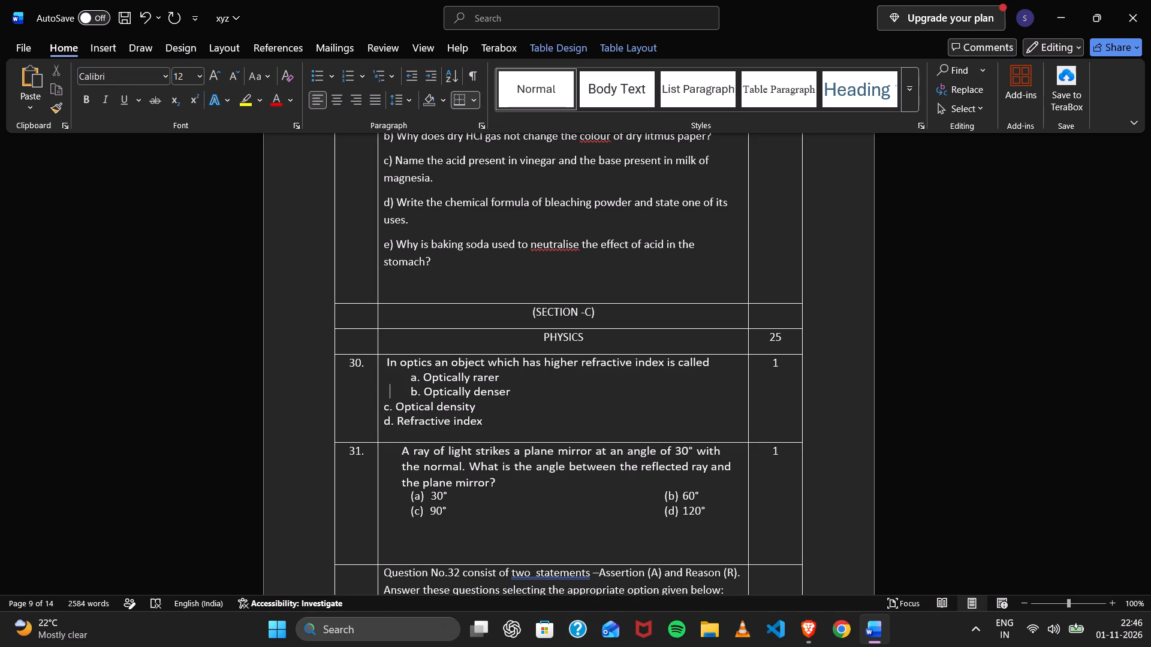
{"action": "key", "text": "Right"}
{"action": "key", "text": "Right"}
{"action": "key", "text": "Right"}
{"action": "key", "text": "Right"}
{"action": "key", "text": "Right"}
{"action": "key", "text": "Right"}
{"action": "key", "text": "BackSpace"}
{"action": "key", "text": "BackSpace"}
{"action": "key", "text": "BackSpace"}
{"action": "key", "text": "BackSpace"}
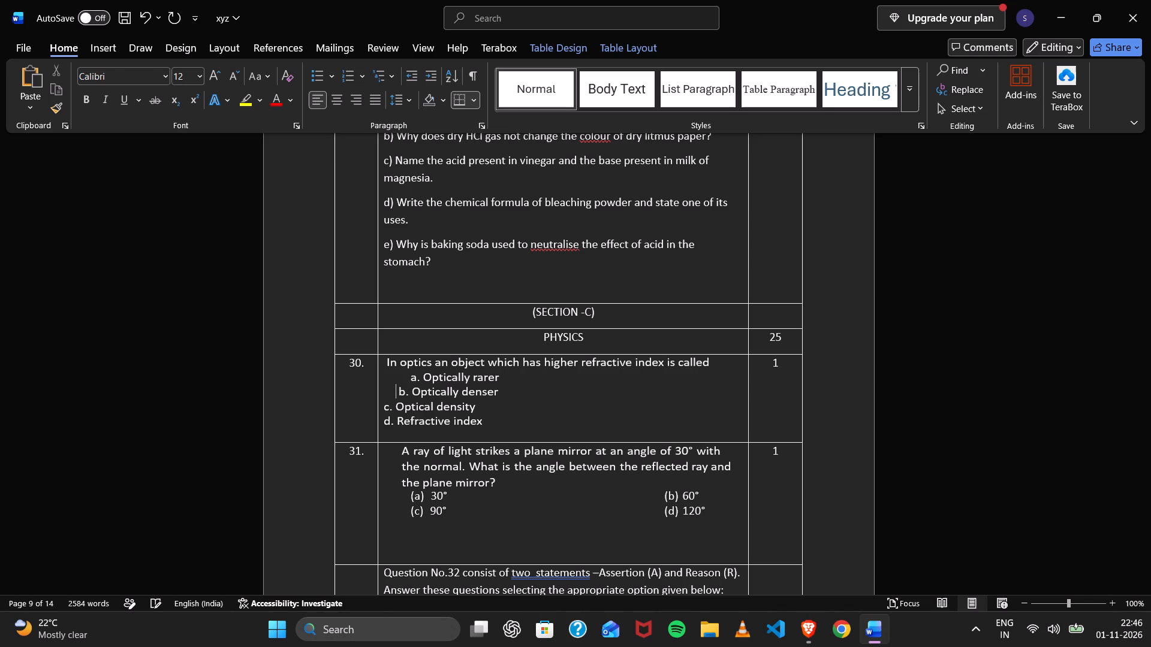
{"action": "key", "text": "BackSpace"}
{"action": "key", "text": "BackSpace"}
{"action": "key", "text": "BackSpace"}
{"action": "key", "text": "BackSpace"}
{"action": "key", "text": "BackSpace"}
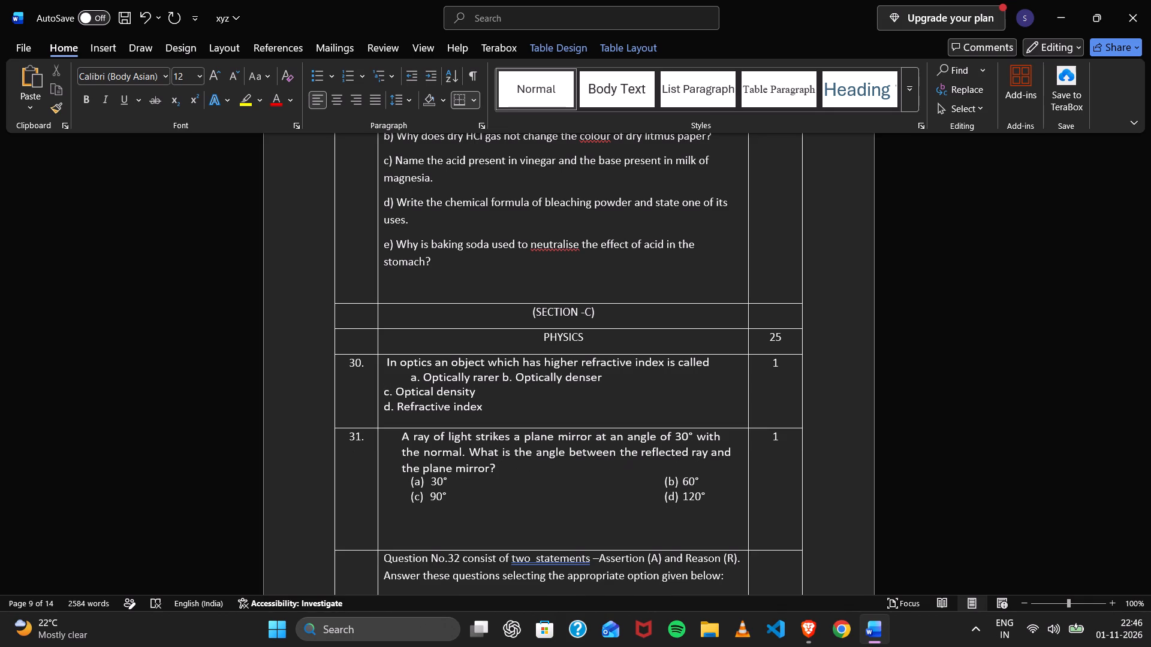
{"action": "key", "text": "Return"}
{"action": "key", "text": "Right"}
{"action": "key", "text": "BackSpace"}
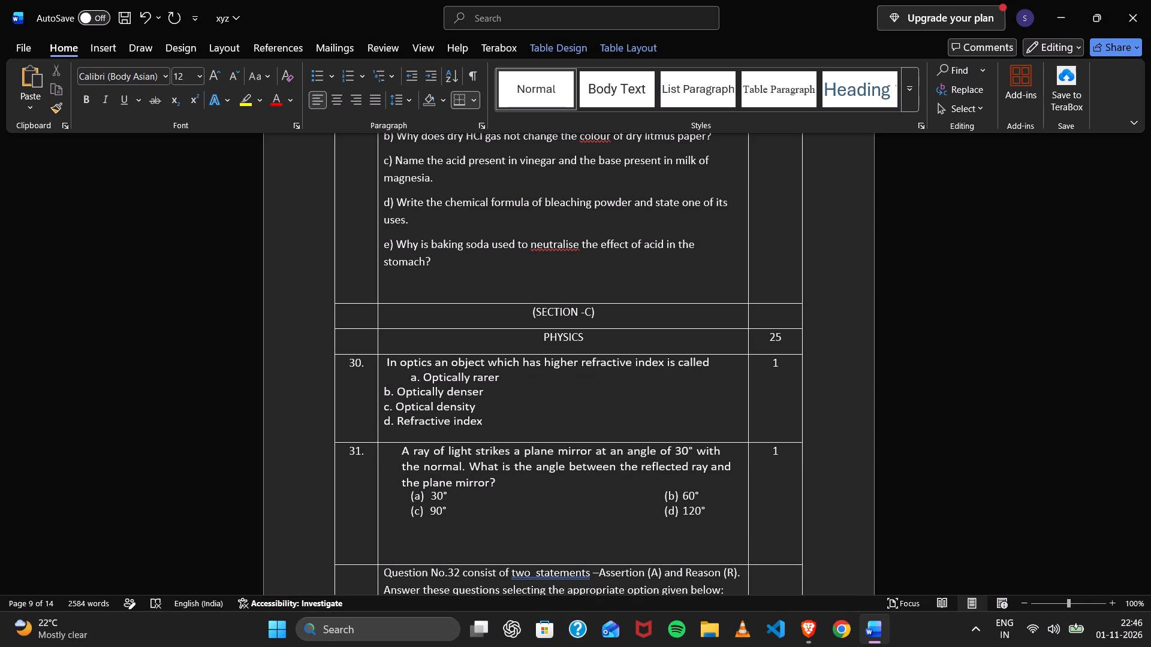
Remove the indenting spaces before option "a. Optically rarer" in question 30.
{"action": "key", "text": "shift+Up"}
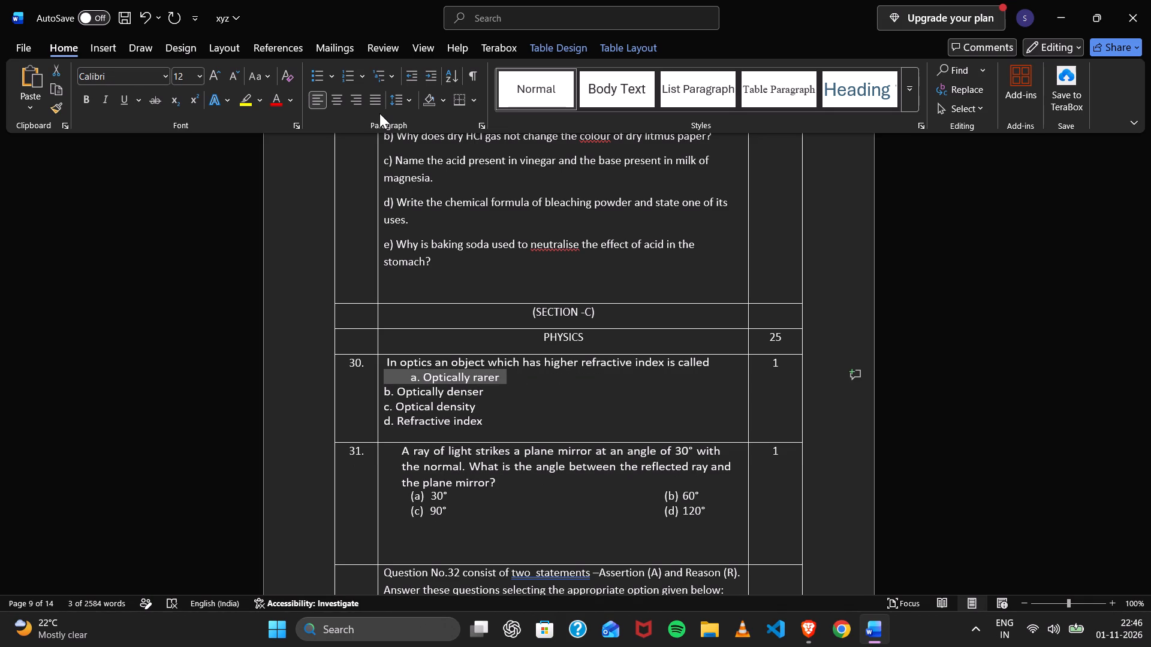
{"action": "key", "text": "Right"}
{"action": "key", "text": "Right"}
{"action": "key", "text": "Up"}
{"action": "key", "text": "Right"}
{"action": "key", "text": "Right"}
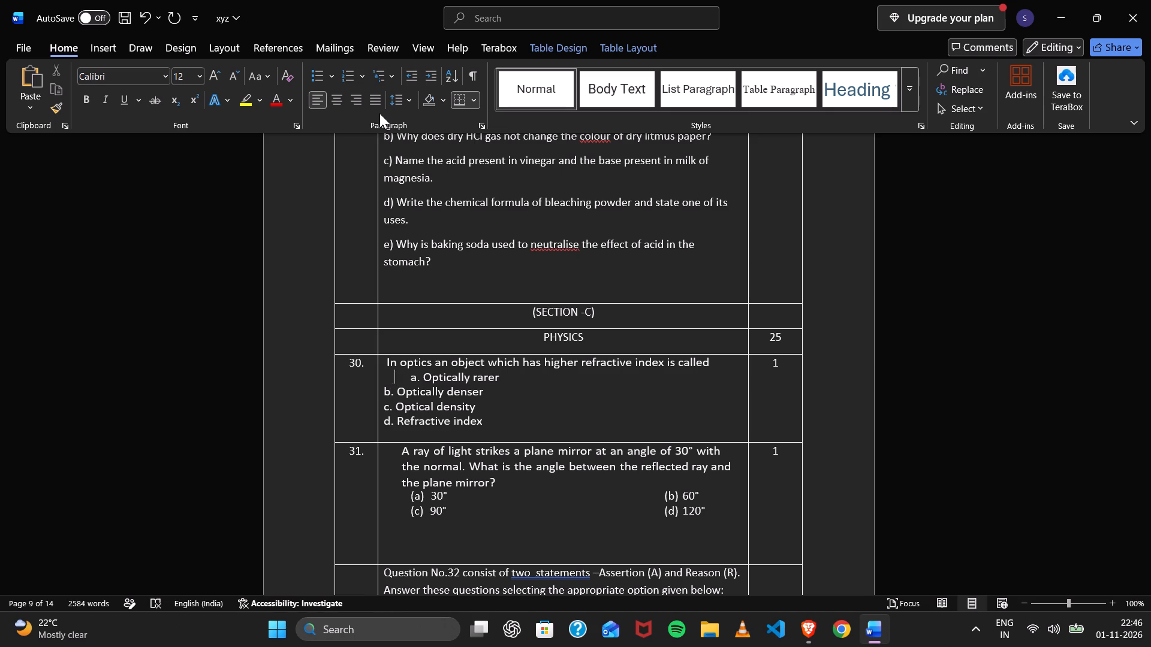
{"action": "key", "text": "Right"}
{"action": "key", "text": "Right"}
{"action": "key", "text": "Right"}
{"action": "key", "text": "Right"}
{"action": "key", "text": "Right"}
{"action": "key", "text": "BackSpace"}
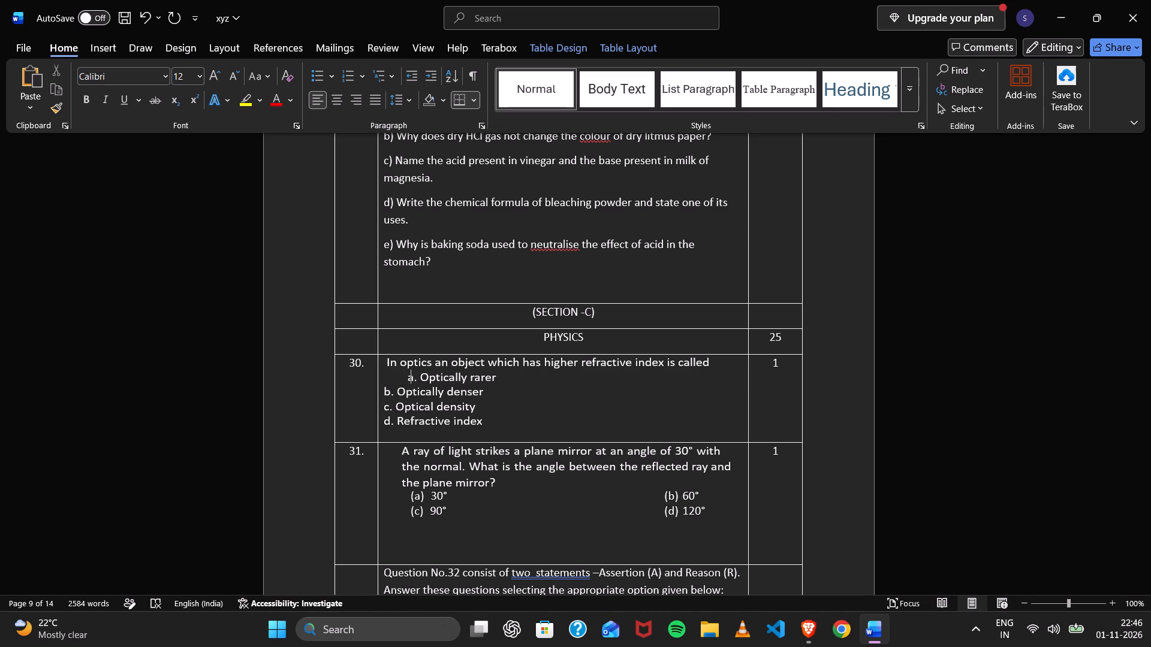
{"action": "key", "text": "BackSpace"}
{"action": "key", "text": "BackSpace"}
{"action": "key", "text": "BackSpace"}
{"action": "key", "text": "BackSpace"}
{"action": "key", "text": "BackSpace"}
{"action": "key", "text": "BackSpace"}
{"action": "key", "text": "BackSpace"}
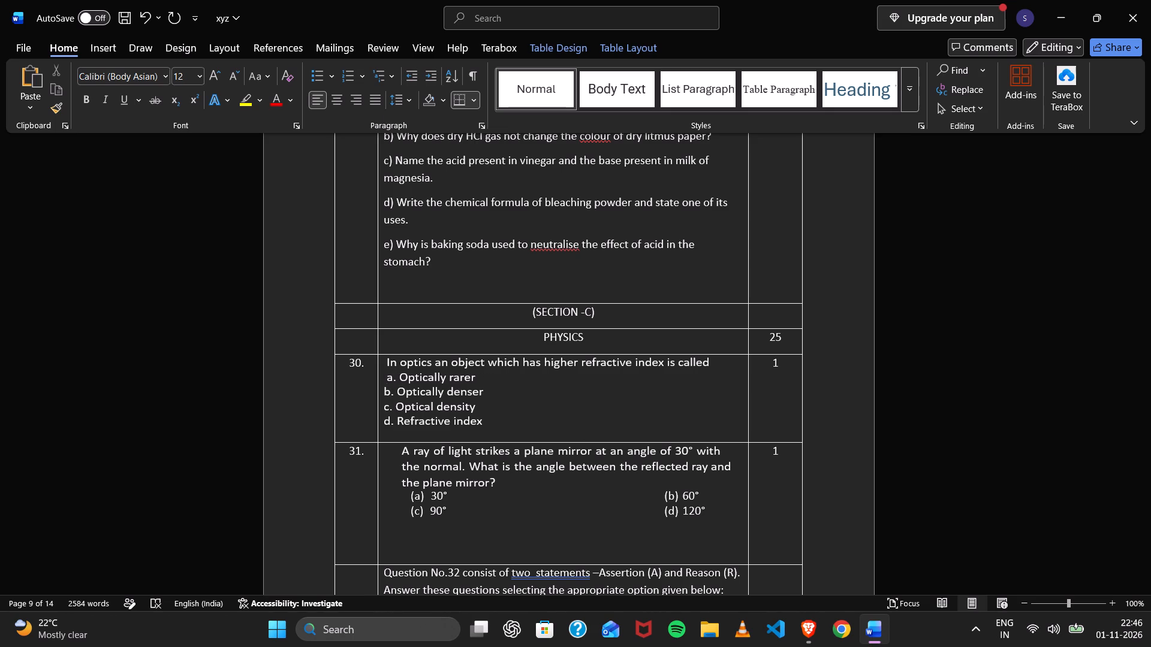
{"action": "key", "text": "BackSpace"}
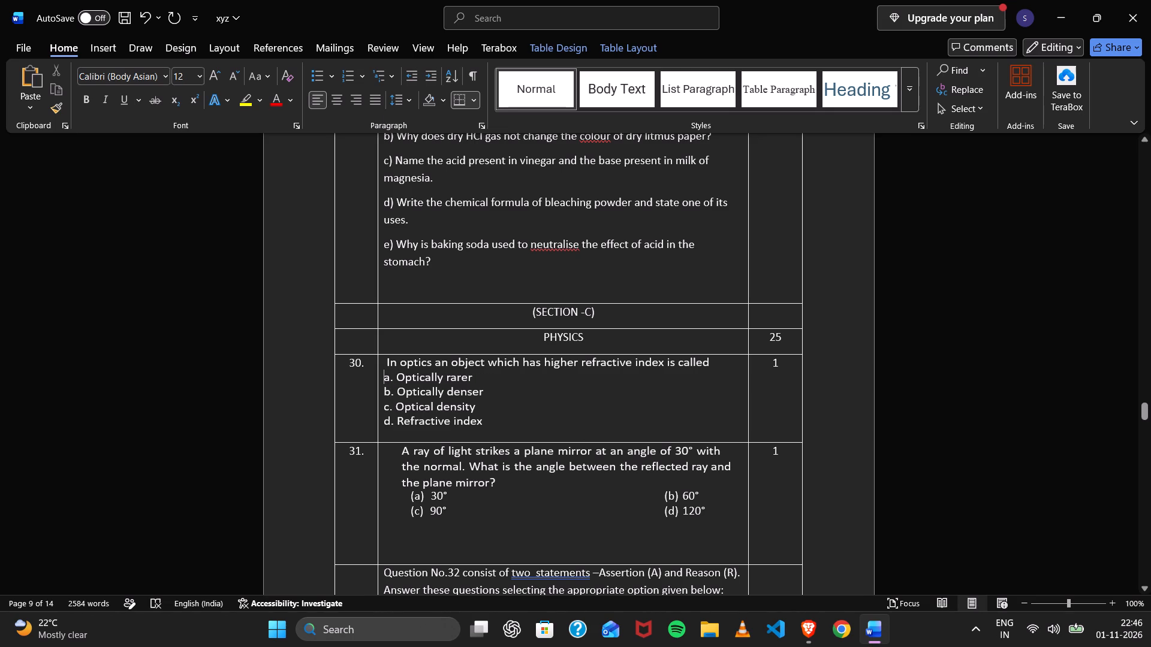
Remove the leading space before the question 30 text "In optics an object".
{"action": "left_click", "coordinate": [387, 366]}
{"action": "key", "text": "BackSpace"}
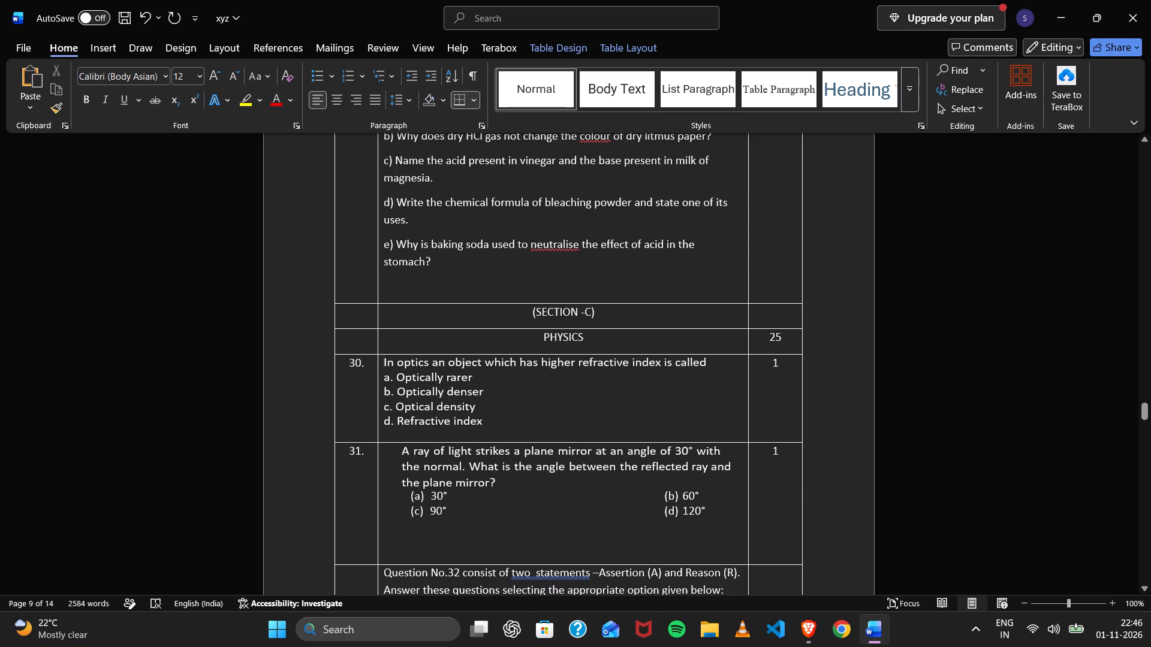
On the Career Launcher Light MCQ page, copy question 8 on the convex lens point-sized image with its four options.
{"action": "scroll", "coordinate": [386, 410], "scroll_direction": "down", "scroll_amount": 3}
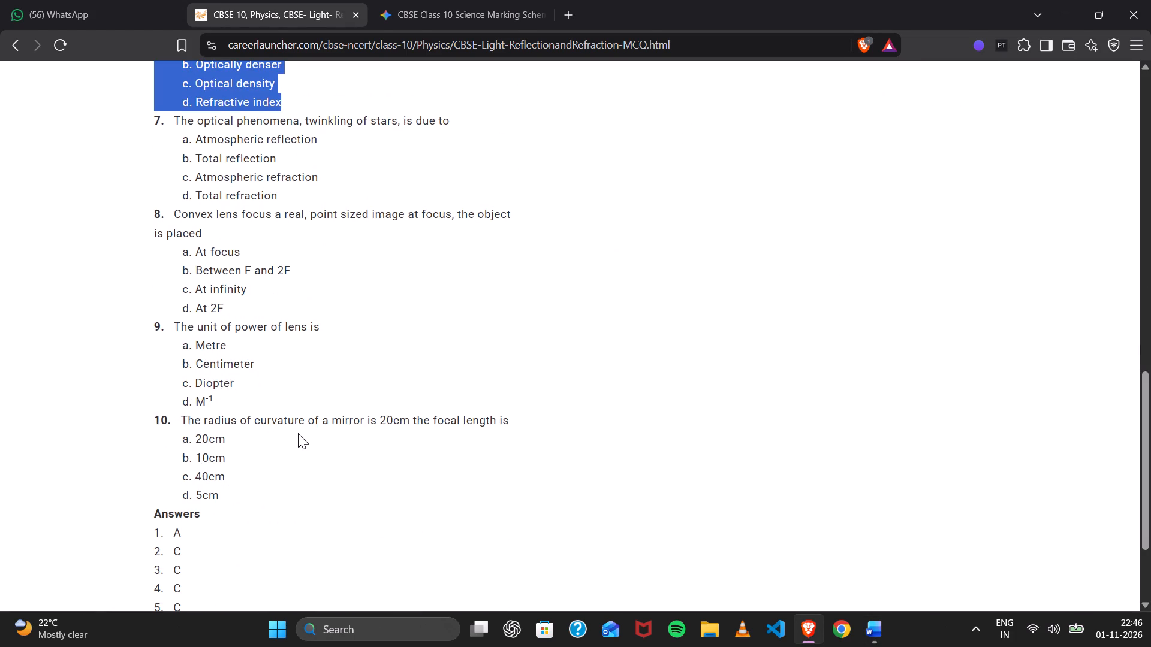
{"action": "scroll", "coordinate": [298, 433], "scroll_direction": "down", "scroll_amount": 3}
{"action": "scroll", "coordinate": [298, 433], "scroll_direction": "up", "scroll_amount": 1}
{"action": "scroll", "coordinate": [216, 363], "scroll_direction": "up", "scroll_amount": 1}
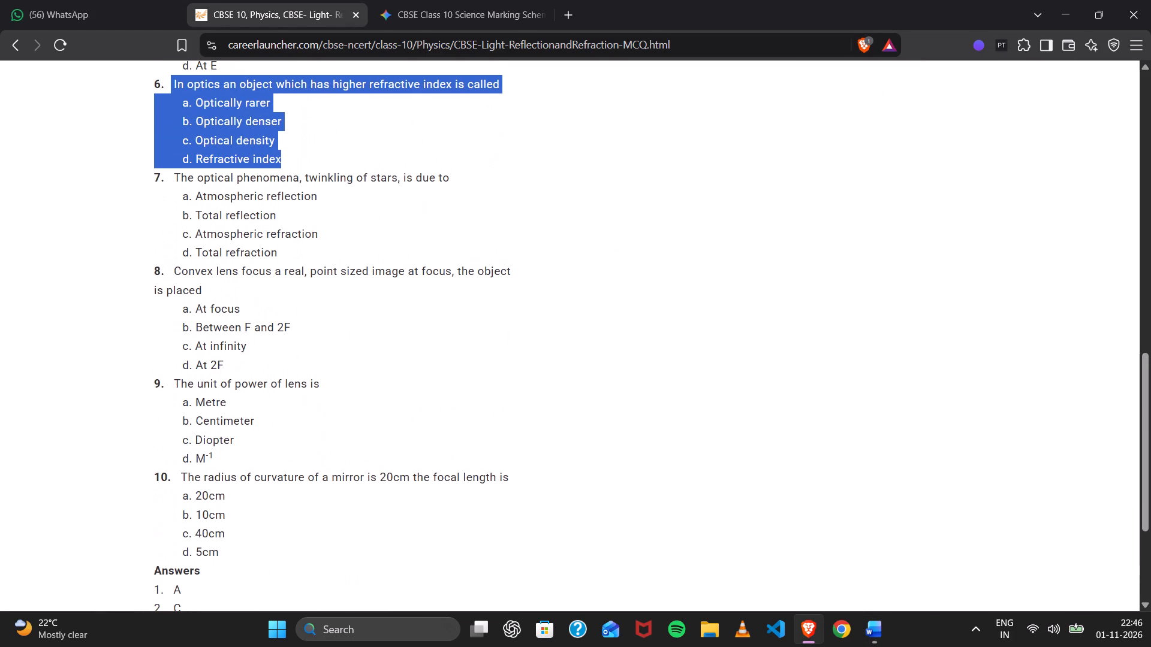
{"action": "left_click_drag", "start_coordinate": [171, 270], "coordinate": [230, 347]}
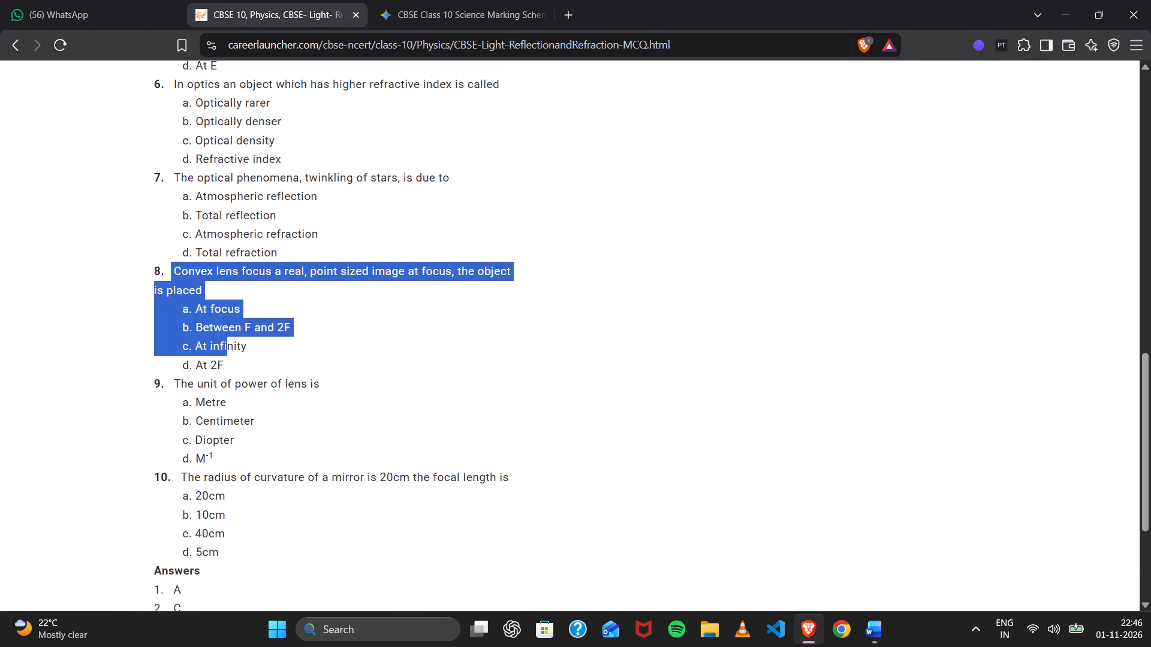
{"action": "left_click_drag", "start_coordinate": [230, 347], "coordinate": [243, 369]}
{"action": "key", "text": "ctrl+c"}
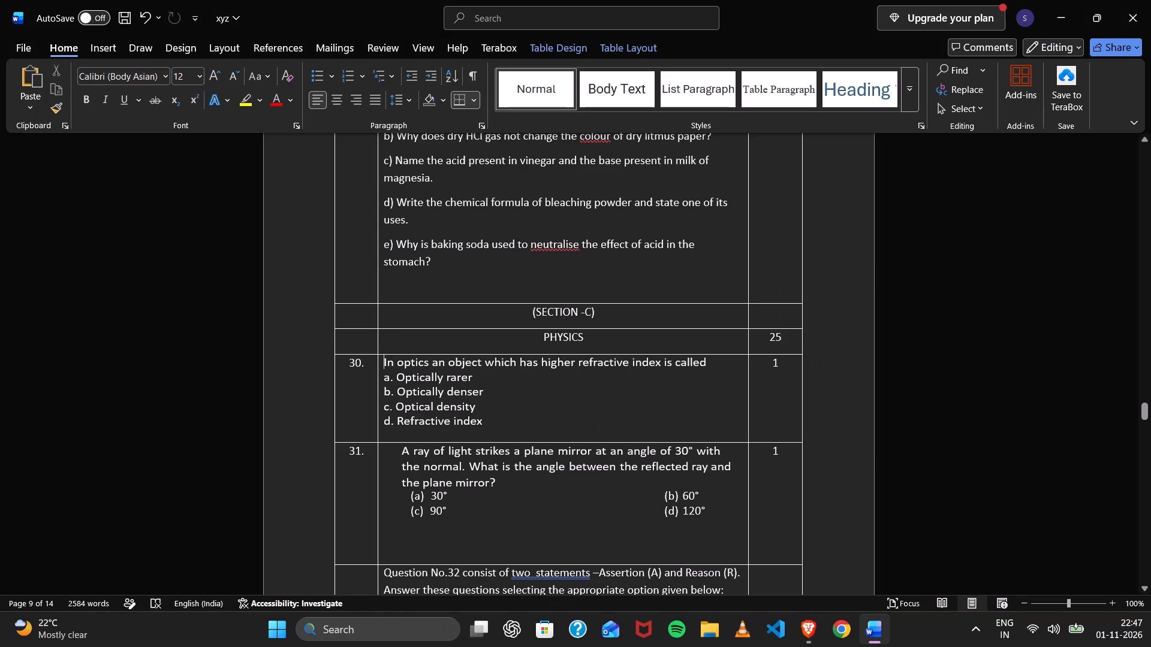
In Word, replace the plane mirror question 31 in Section C with the copied convex lens question, tidying the line after it.
{"action": "left_click", "coordinate": [379, 452]}
{"action": "key", "text": "ctrl+v"}
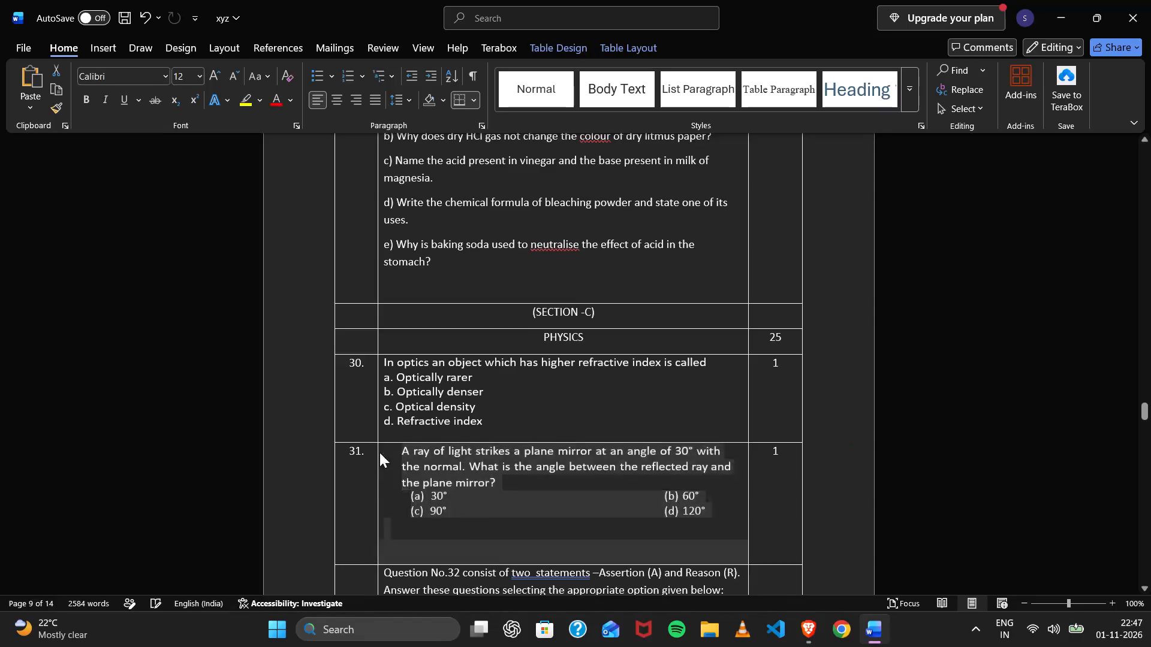
{"action": "key", "text": "BackSpace"}
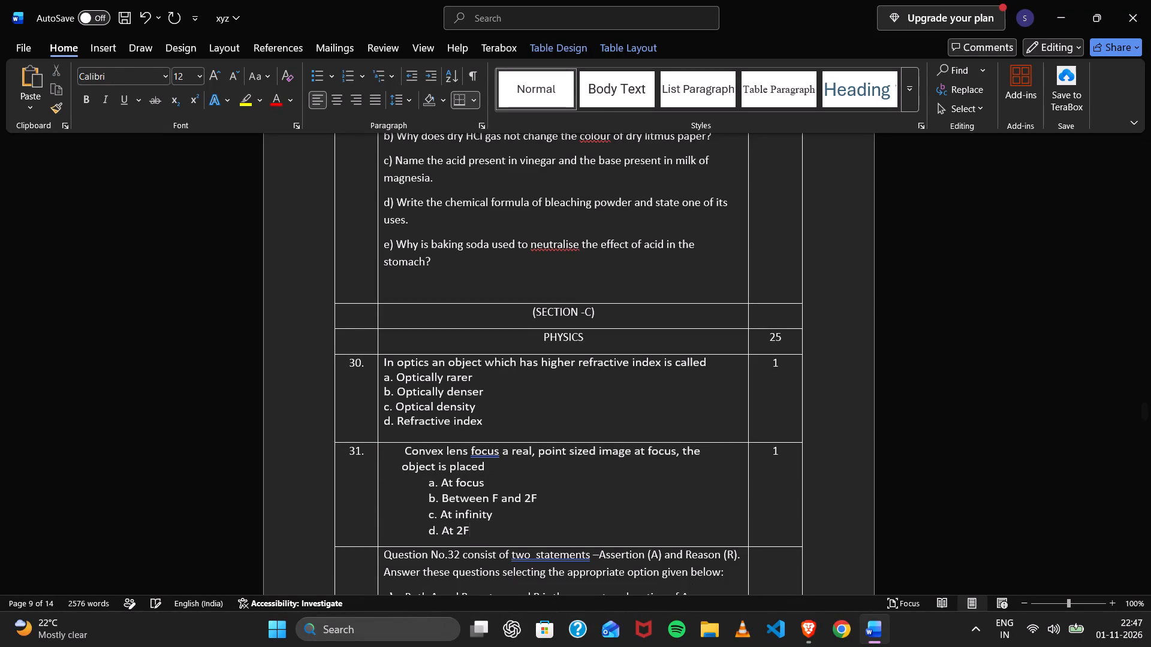
Remove the indentation before option "d. At 2F" in question 31, keeping it on its own line.
{"action": "key", "text": "Left"}
{"action": "key", "text": "Left"}
{"action": "key", "text": "Left"}
{"action": "key", "text": "Left"}
{"action": "key", "text": "Left"}
{"action": "key", "text": "Left"}
{"action": "key", "text": "Left"}
{"action": "key", "text": "Left"}
{"action": "key", "text": "Left"}
{"action": "key", "text": "BackSpace"}
{"action": "key", "text": "BackSpace"}
{"action": "key", "text": "BackSpace"}
{"action": "key", "text": "BackSpace"}
{"action": "key", "text": "BackSpace"}
{"action": "key", "text": "BackSpace"}
{"action": "key", "text": "BackSpace"}
{"action": "key", "text": "BackSpace"}
{"action": "key", "text": "BackSpace"}
{"action": "key", "text": "BackSpace"}
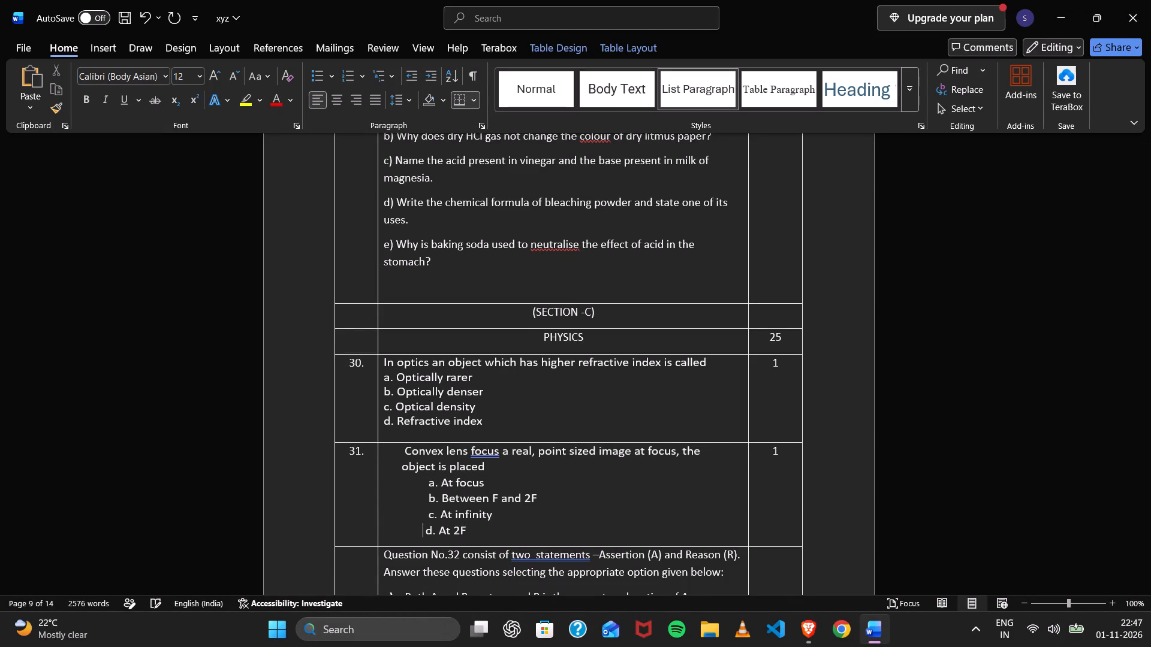
{"action": "key", "text": "BackSpace"}
{"action": "key", "text": "Return"}
{"action": "key", "text": "Right"}
{"action": "key", "text": "BackSpace"}
{"action": "key", "text": "BackSpace"}
{"action": "key", "text": "BackSpace"}
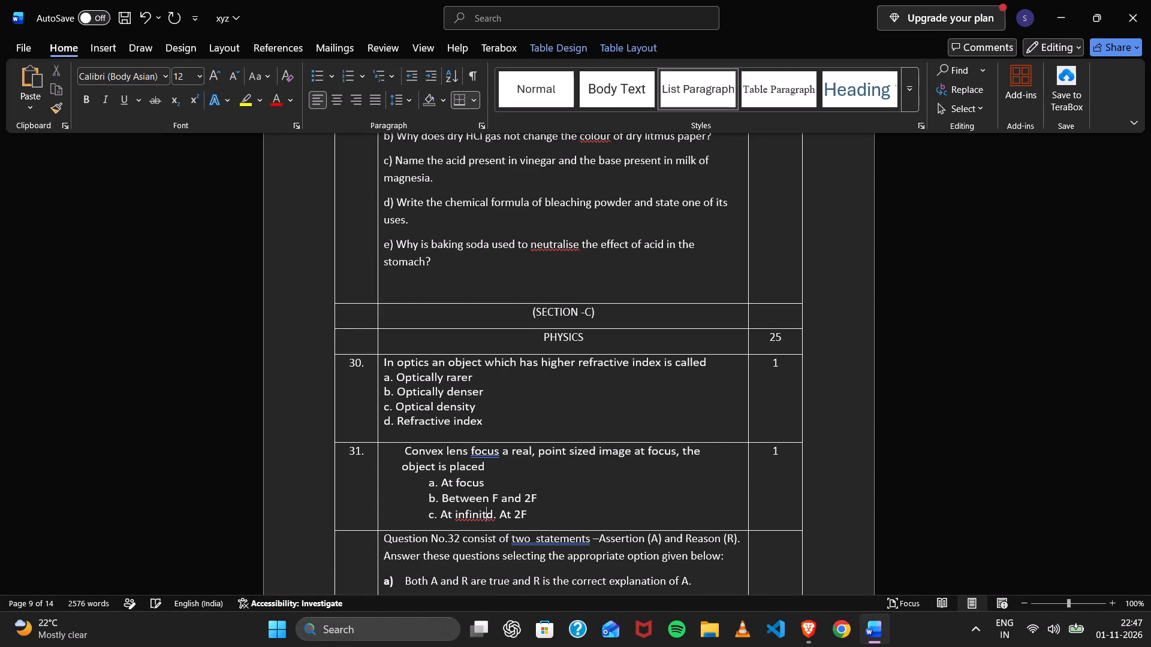
{"action": "key", "text": "Return"}
{"action": "key", "text": "BackSpace"}
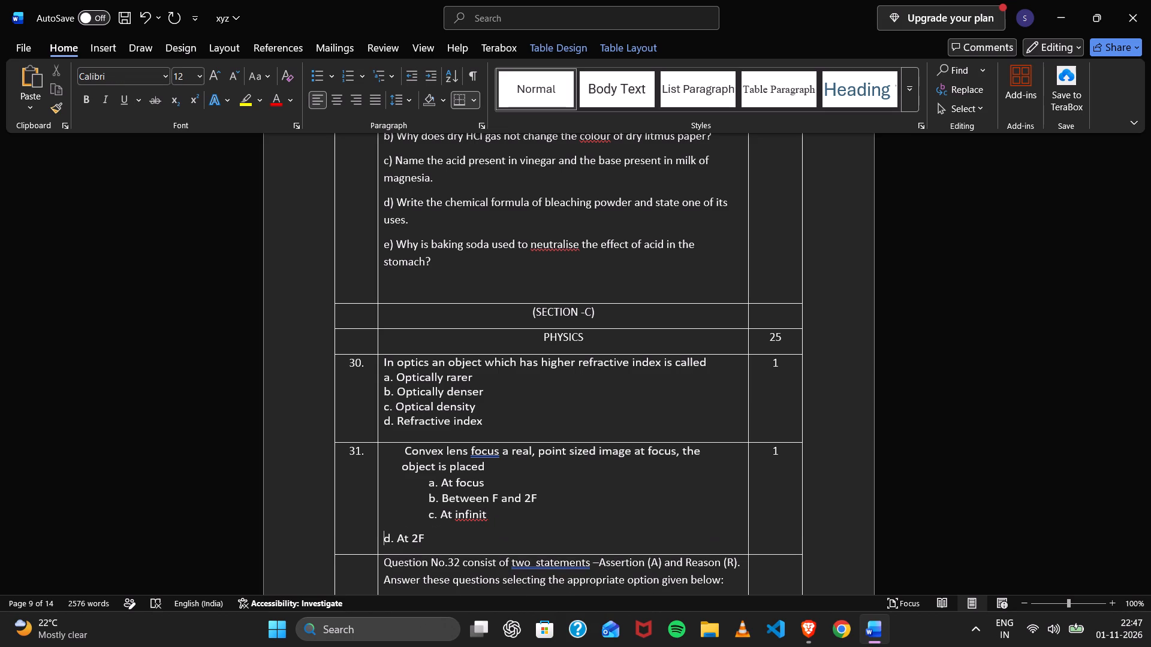
Remove the indentation before option c in question 31, keeping it on its own line.
{"action": "key", "text": "Up"}
{"action": "key", "text": "Right"}
{"action": "key", "text": "Right"}
{"action": "key", "text": "Right"}
{"action": "key", "text": "Right"}
{"action": "key", "text": "Right"}
{"action": "key", "text": "Right"}
{"action": "key", "text": "Right"}
{"action": "key", "text": "Right"}
{"action": "key", "text": "Right"}
{"action": "key", "text": "BackSpace"}
{"action": "key", "text": "BackSpace"}
{"action": "key", "text": "BackSpace"}
{"action": "key", "text": "BackSpace"}
{"action": "key", "text": "BackSpace"}
{"action": "key", "text": "BackSpace"}
{"action": "key", "text": "BackSpace"}
{"action": "key", "text": "BackSpace"}
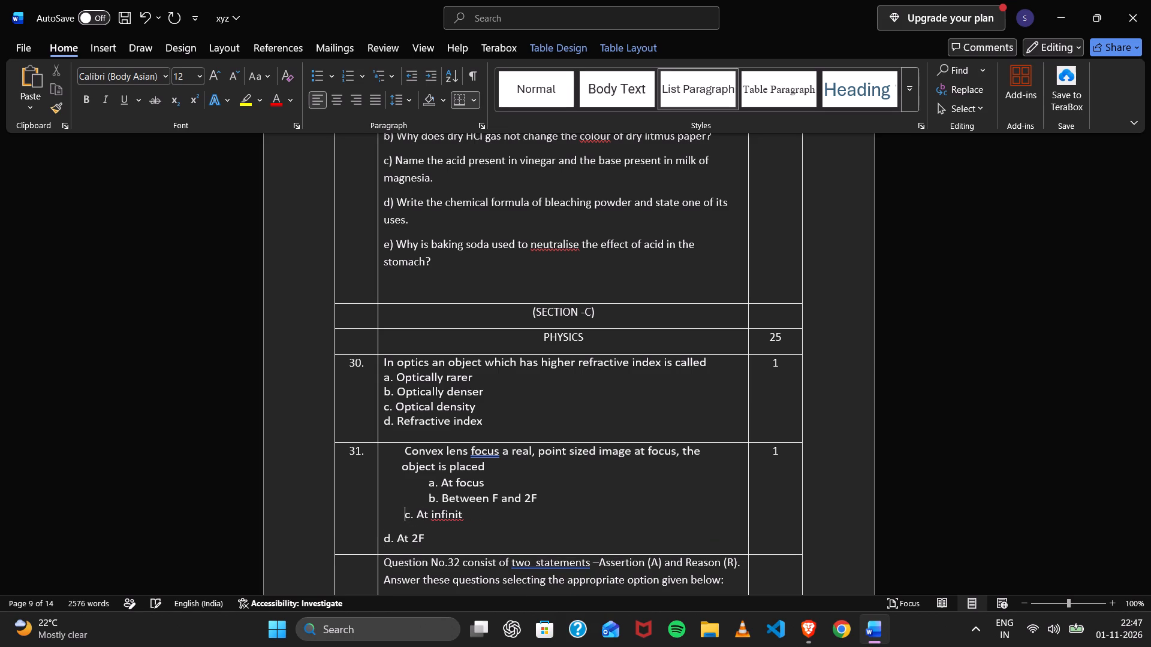
{"action": "key", "text": "BackSpace"}
{"action": "key", "text": "BackSpace"}
{"action": "key", "text": "BackSpace"}
{"action": "key", "text": "Return"}
{"action": "key", "text": "BackSpace"}
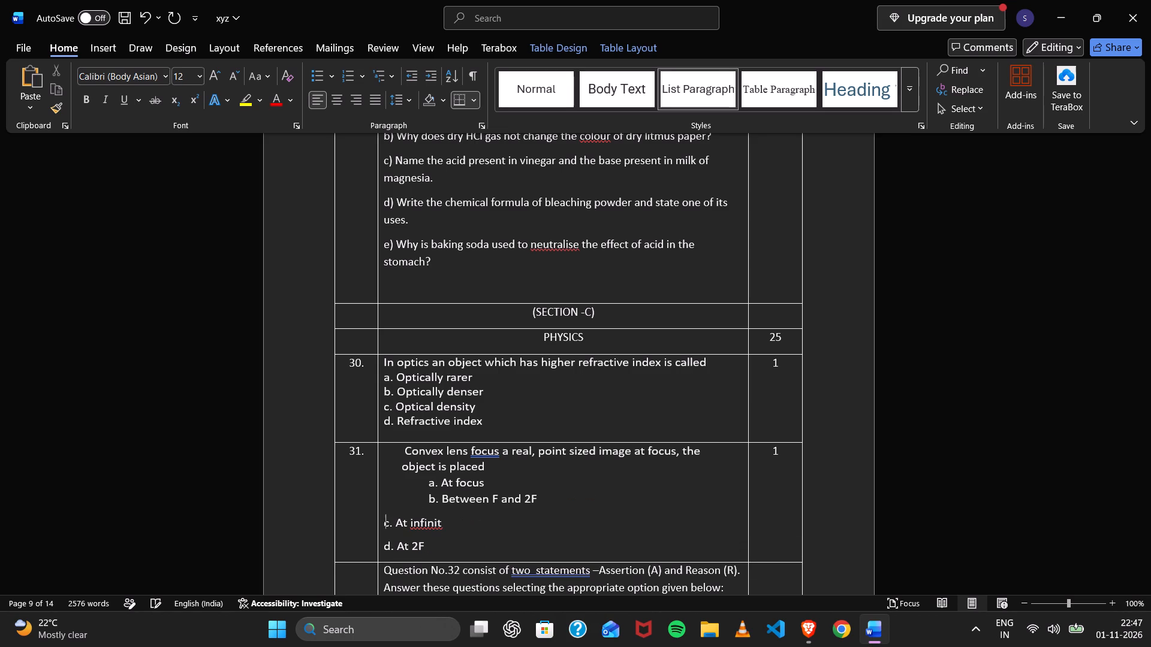
Remove the indentation before option "b. Between F and 2F" in question 31, keeping it on its own line.
{"action": "key", "text": "Up"}
{"action": "key", "text": "Right"}
{"action": "key", "text": "Right"}
{"action": "key", "text": "Right"}
{"action": "key", "text": "Right"}
{"action": "key", "text": "Right"}
{"action": "key", "text": "Right"}
{"action": "key", "text": "Right"}
{"action": "key", "text": "Right"}
{"action": "key", "text": "Right"}
{"action": "key", "text": "BackSpace"}
{"action": "key", "text": "BackSpace"}
{"action": "key", "text": "BackSpace"}
{"action": "key", "text": "BackSpace"}
{"action": "key", "text": "BackSpace"}
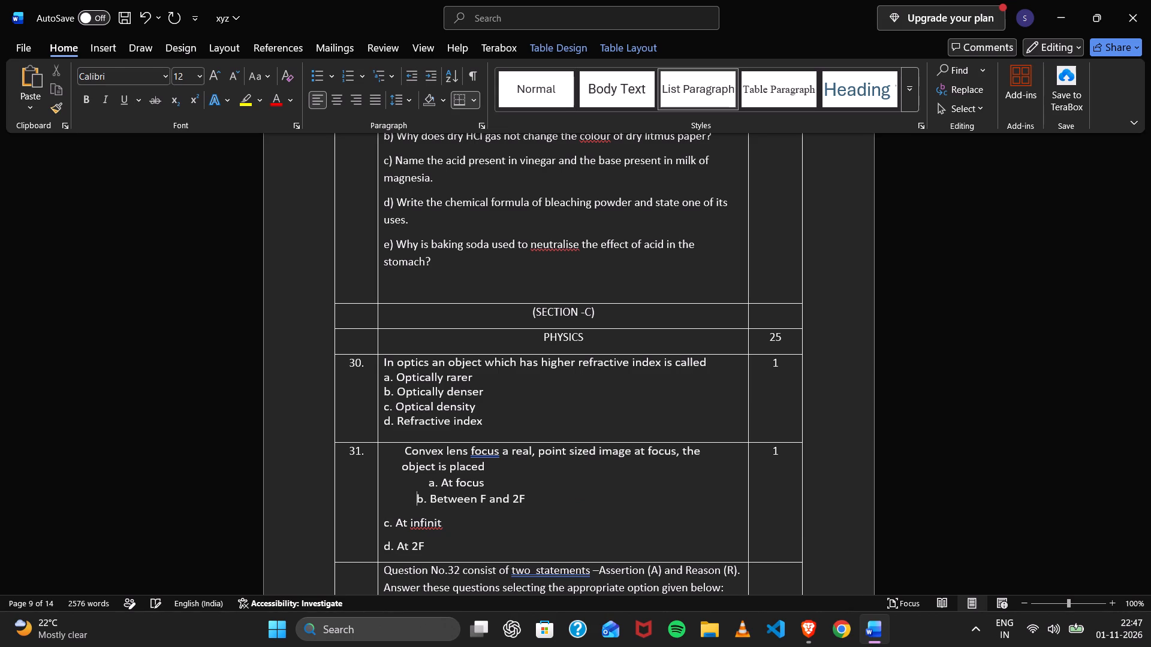
{"action": "key", "text": "BackSpace"}
{"action": "key", "text": "BackSpace"}
{"action": "key", "text": "BackSpace"}
{"action": "key", "text": "BackSpace"}
{"action": "key", "text": "BackSpace"}
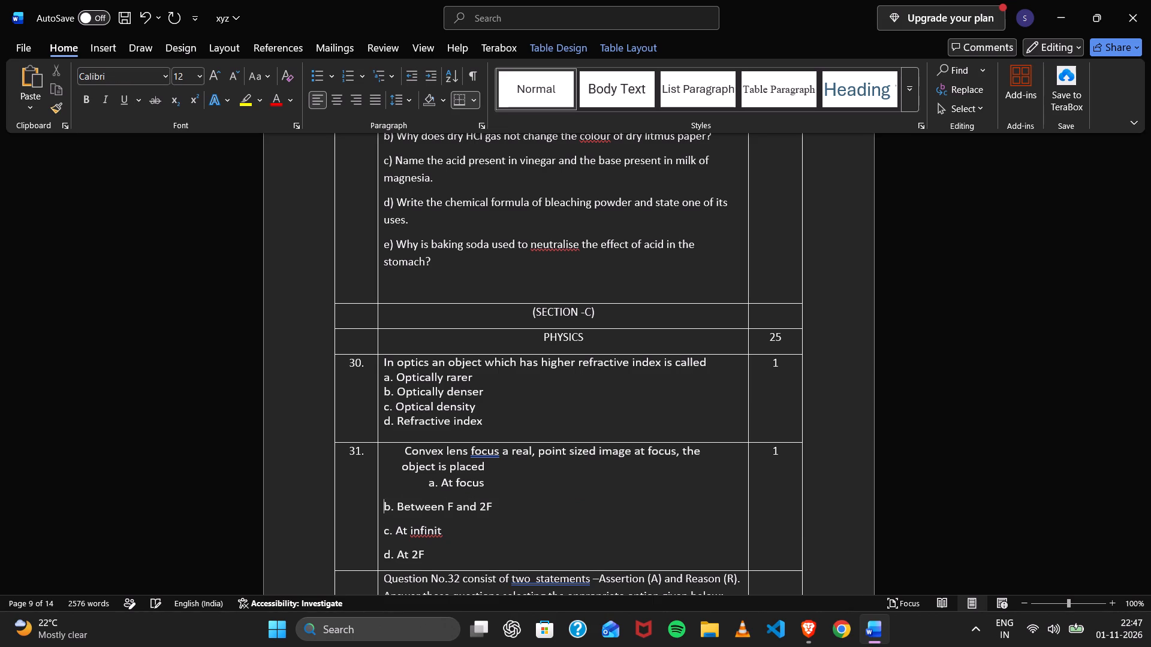
Remove the indentation before option "a. At focus" in question 31, keeping it on its own line below the question text.
{"action": "key", "text": "Up"}
{"action": "key", "text": "Right"}
{"action": "key", "text": "Right"}
{"action": "key", "text": "Right"}
{"action": "key", "text": "Right"}
{"action": "key", "text": "Right"}
{"action": "key", "text": "Right"}
{"action": "key", "text": "Right"}
{"action": "key", "text": "Right"}
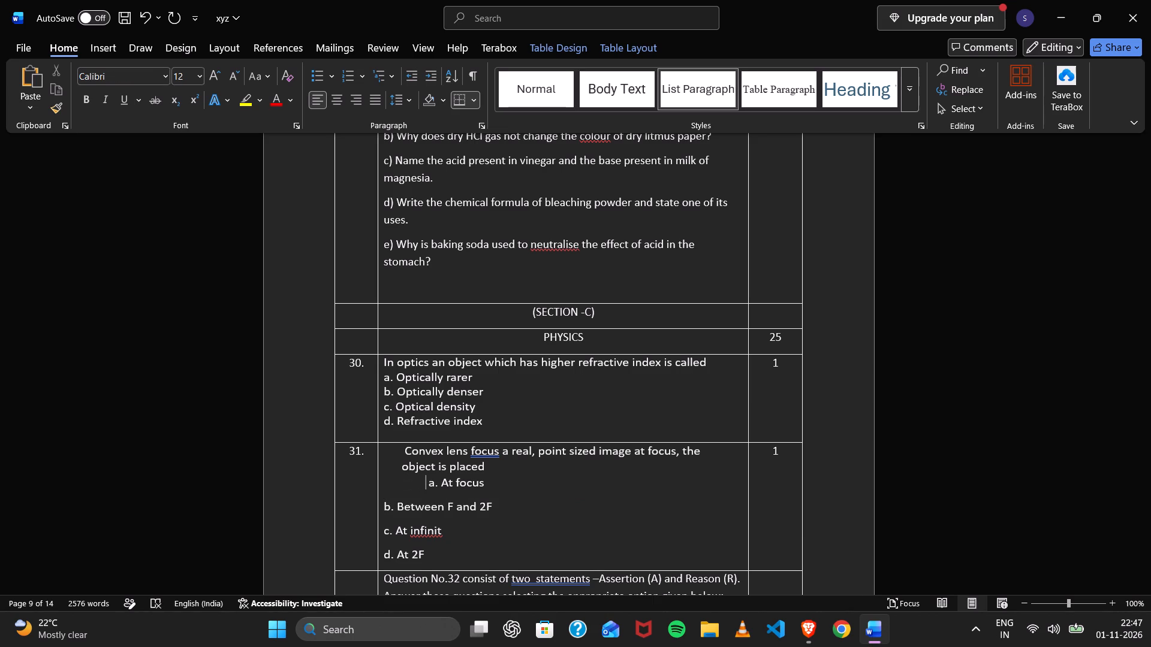
{"action": "key", "text": "BackSpace"}
{"action": "key", "text": "BackSpace"}
{"action": "key", "text": "BackSpace"}
{"action": "key", "text": "BackSpace"}
{"action": "key", "text": "BackSpace"}
{"action": "key", "text": "BackSpace"}
{"action": "key", "text": "BackSpace"}
{"action": "key", "text": "BackSpace"}
{"action": "key", "text": "BackSpace"}
{"action": "key", "text": "BackSpace"}
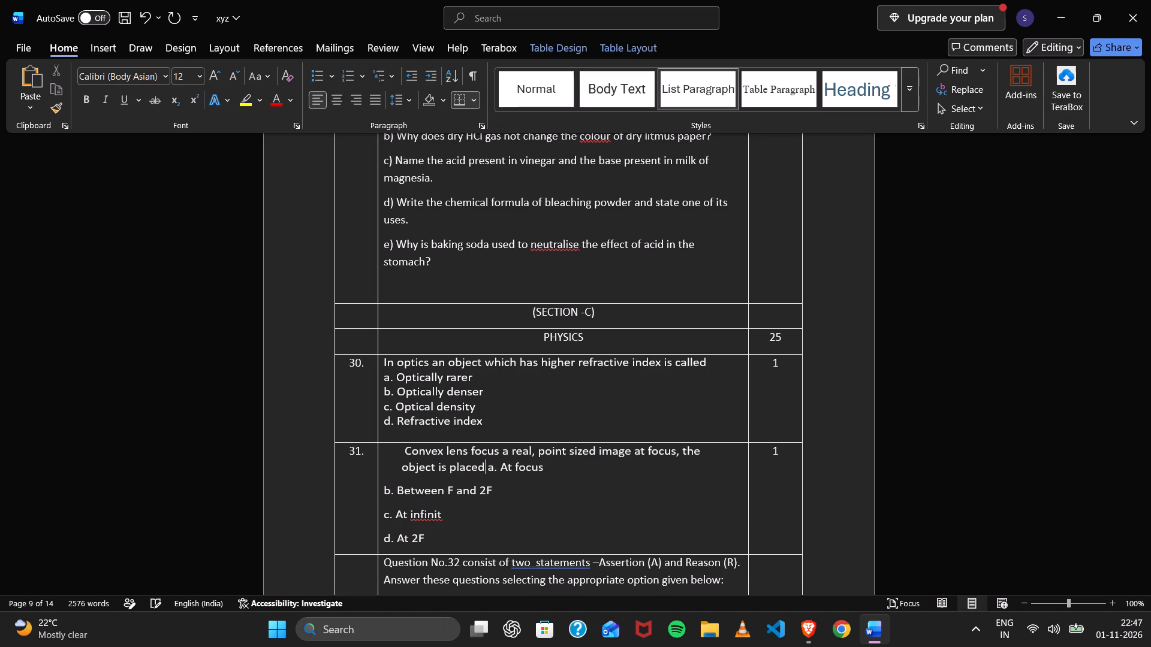
{"action": "key", "text": "Return"}
{"action": "key", "text": "BackSpace"}
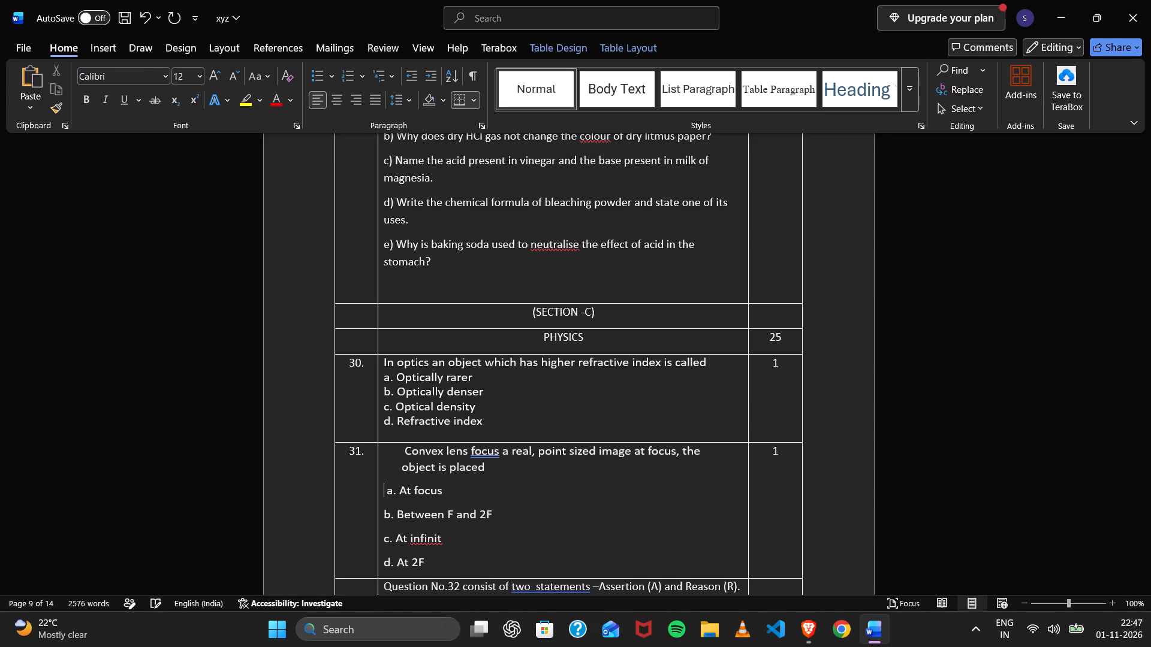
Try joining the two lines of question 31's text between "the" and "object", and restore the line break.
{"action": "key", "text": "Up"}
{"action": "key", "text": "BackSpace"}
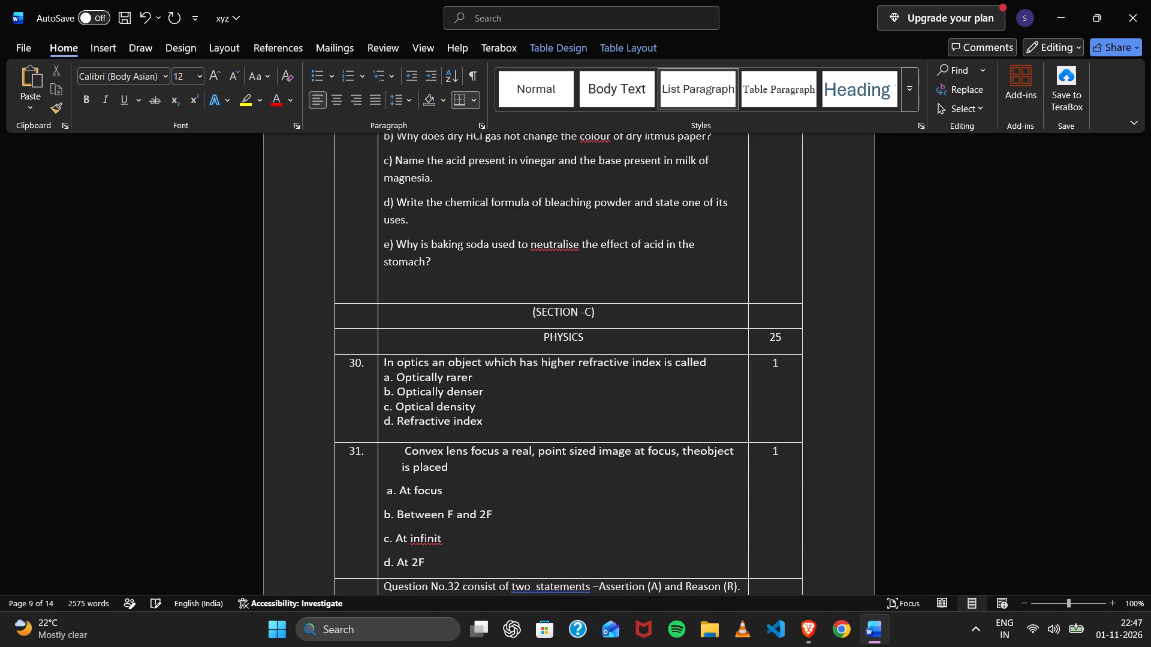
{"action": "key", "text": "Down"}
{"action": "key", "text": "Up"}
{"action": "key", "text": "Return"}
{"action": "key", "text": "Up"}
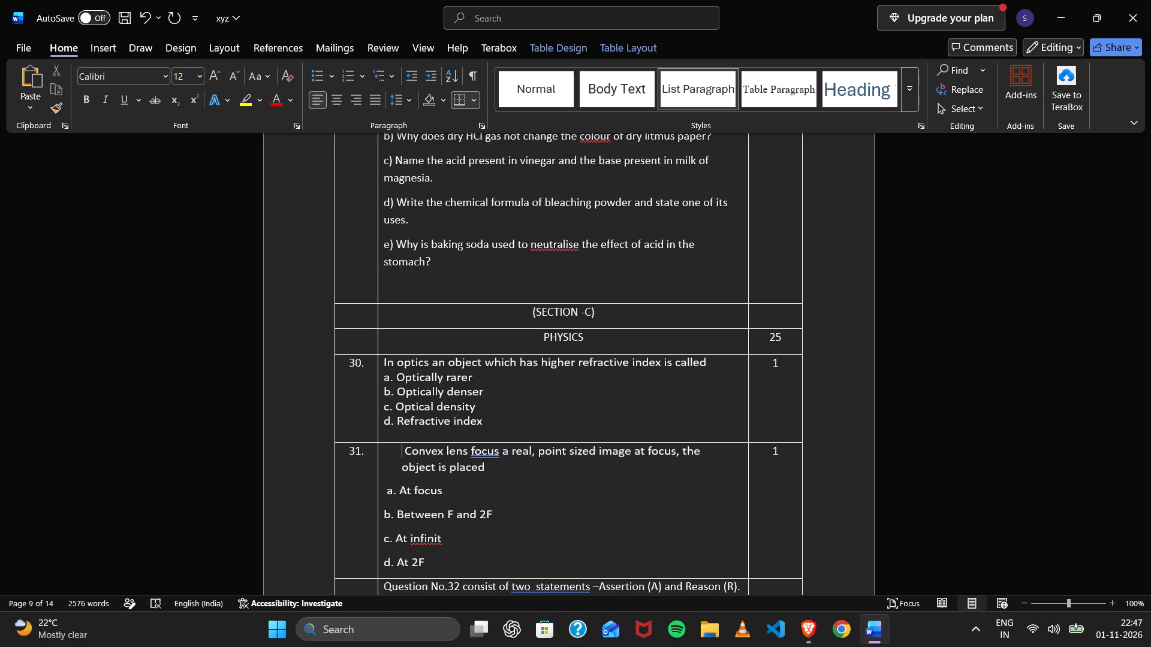
Remove the indentation from both lines of question 31's text and the stray spaces before "Convex" and option "a. At focus".
{"action": "key", "text": "BackSpace"}
{"action": "key", "text": "Down"}
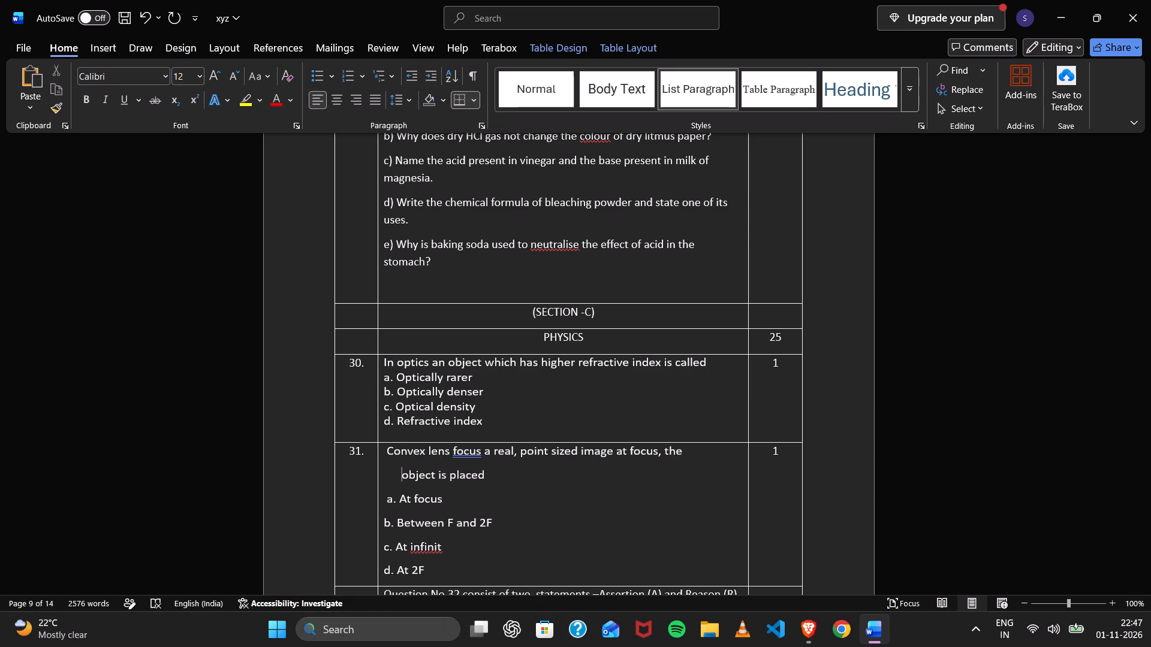
{"action": "key", "text": "BackSpace"}
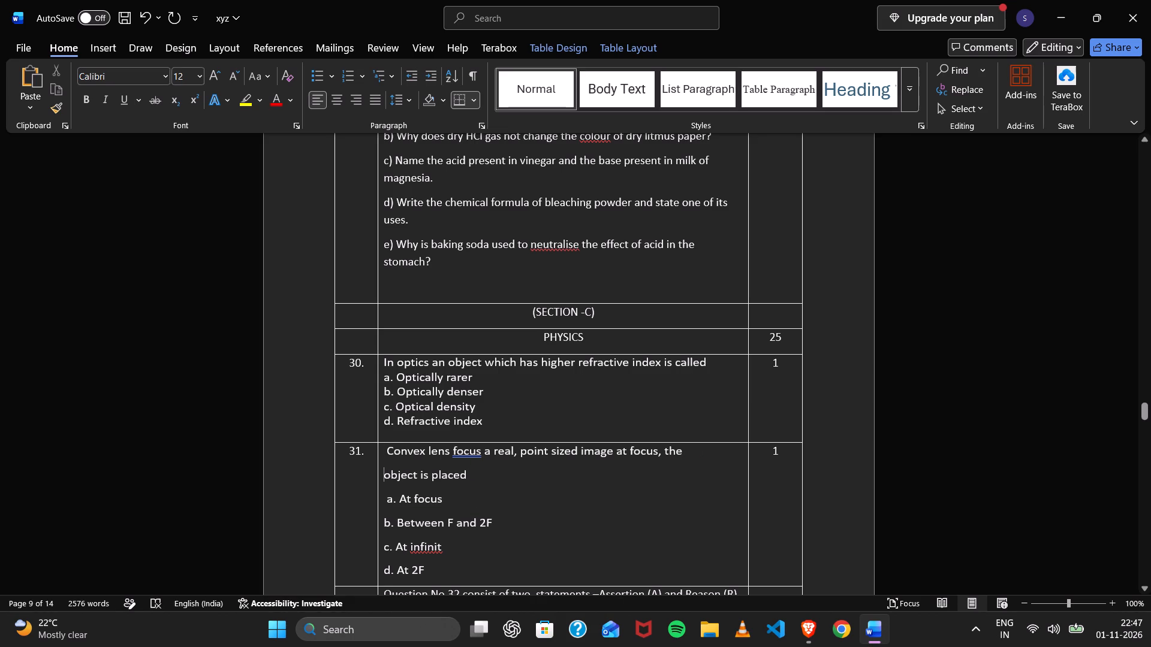
{"action": "key", "text": "Up"}
{"action": "key", "text": "Right"}
{"action": "key", "text": "BackSpace"}
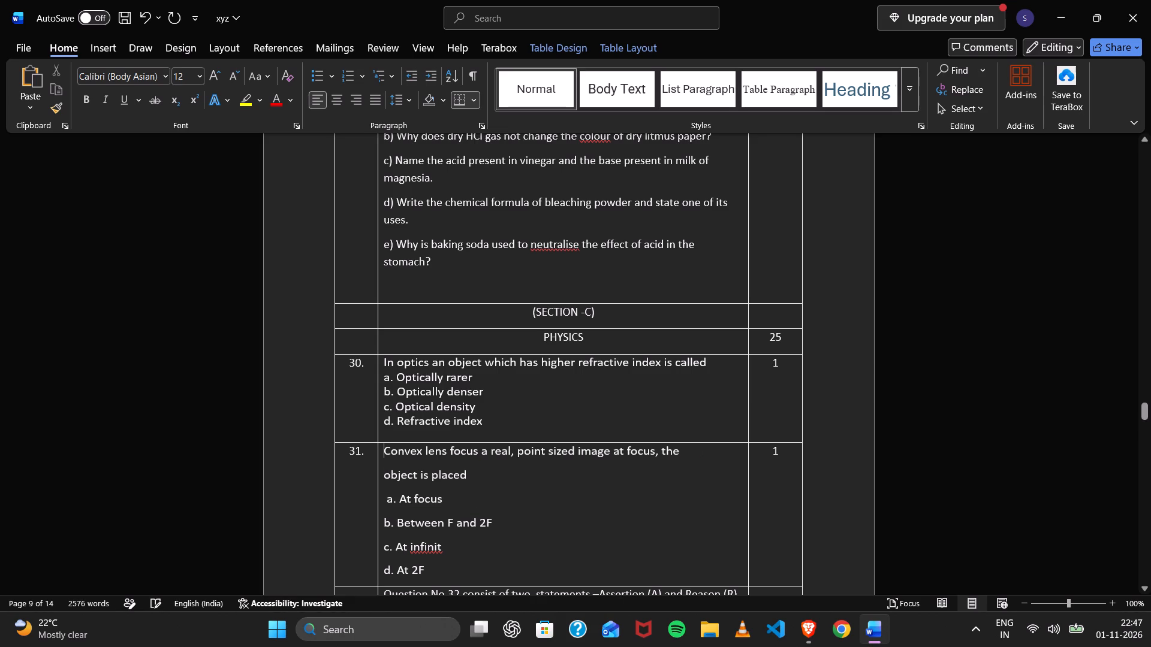
{"action": "left_click", "coordinate": [385, 499]}
{"action": "key", "text": "BackSpace"}
Remove the space after paragraphs throughout question 31's text and options.
{"action": "left_click", "coordinate": [381, 452]}
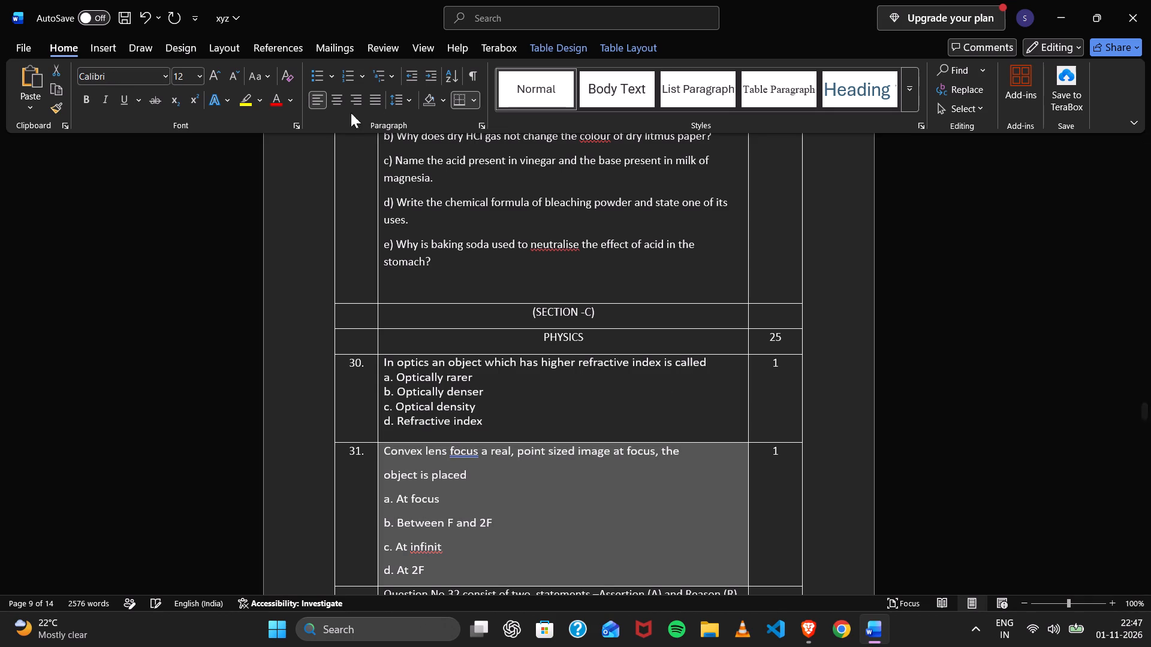
{"action": "left_click", "coordinate": [405, 104]}
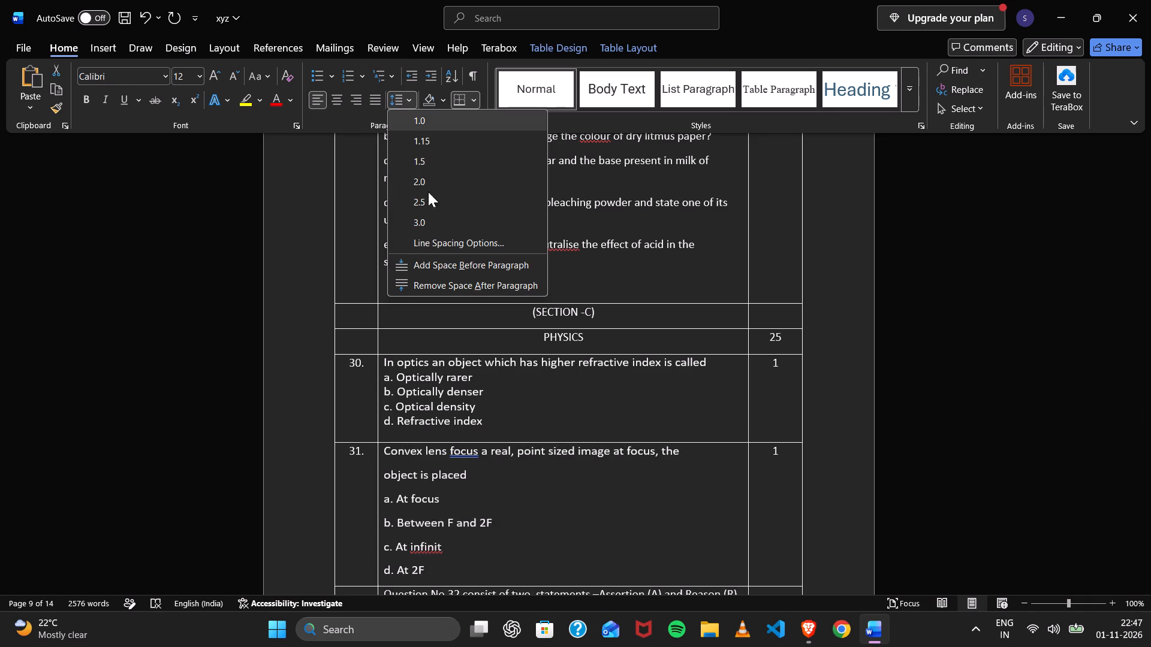
{"action": "left_click", "coordinate": [427, 277]}
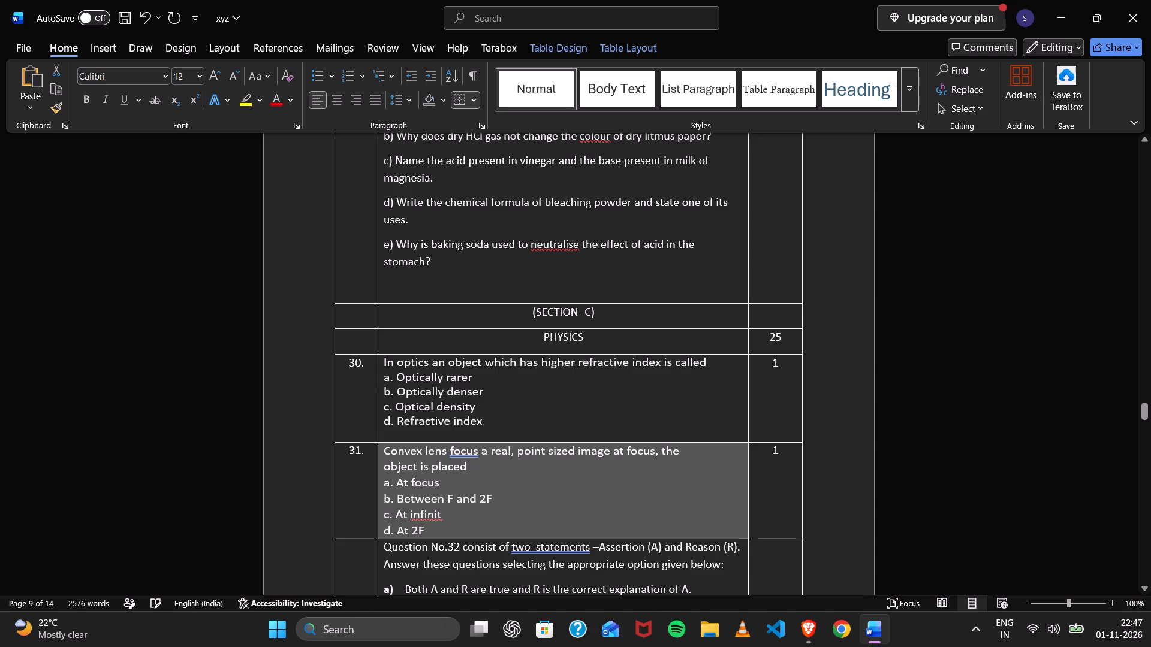
{"action": "left_click", "coordinate": [617, 549]}
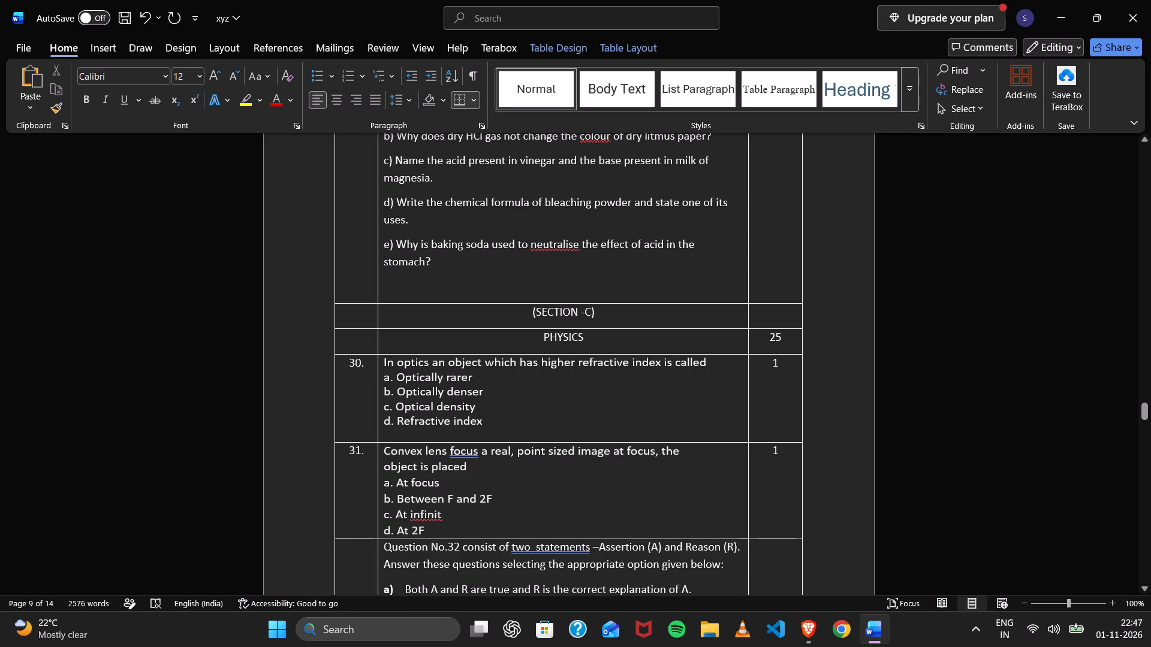
Add a blank line below option "d. At 2F" in question 31.
{"action": "left_click", "coordinate": [558, 531]}
{"action": "key", "text": "Return"}
In the Brave browser, search for "light reflection and refraction question answer" and open the Learn CBSE important questions result.
{"action": "scroll", "coordinate": [592, 546], "scroll_direction": "down", "scroll_amount": 1}
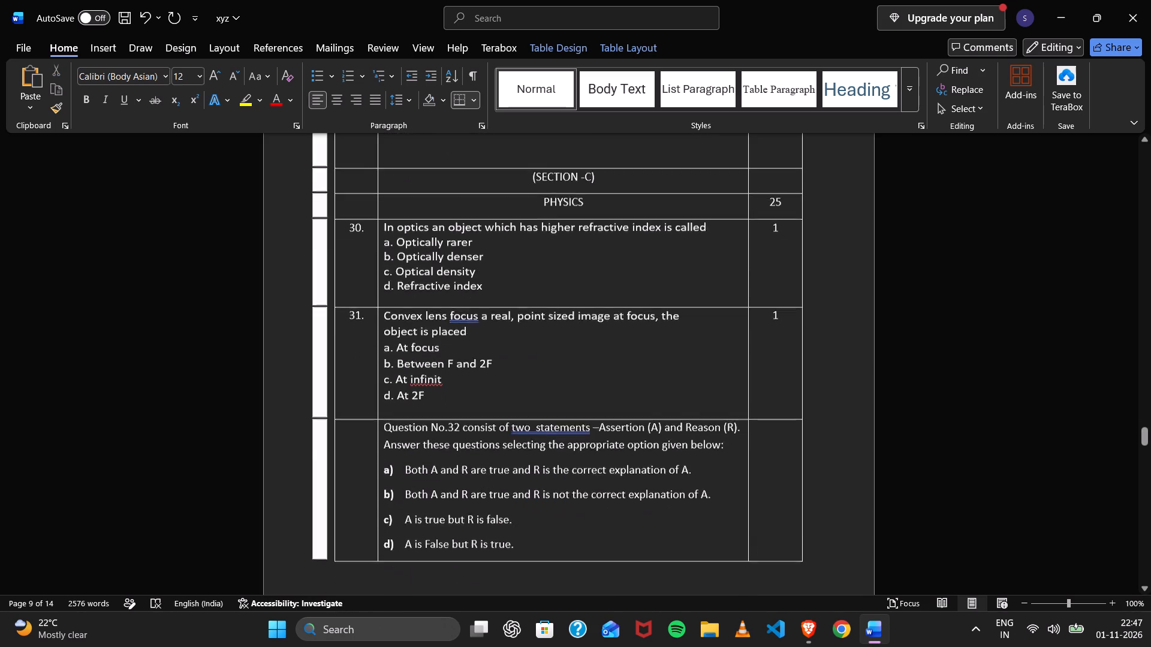
{"action": "scroll", "coordinate": [592, 546], "scroll_direction": "down", "scroll_amount": 1}
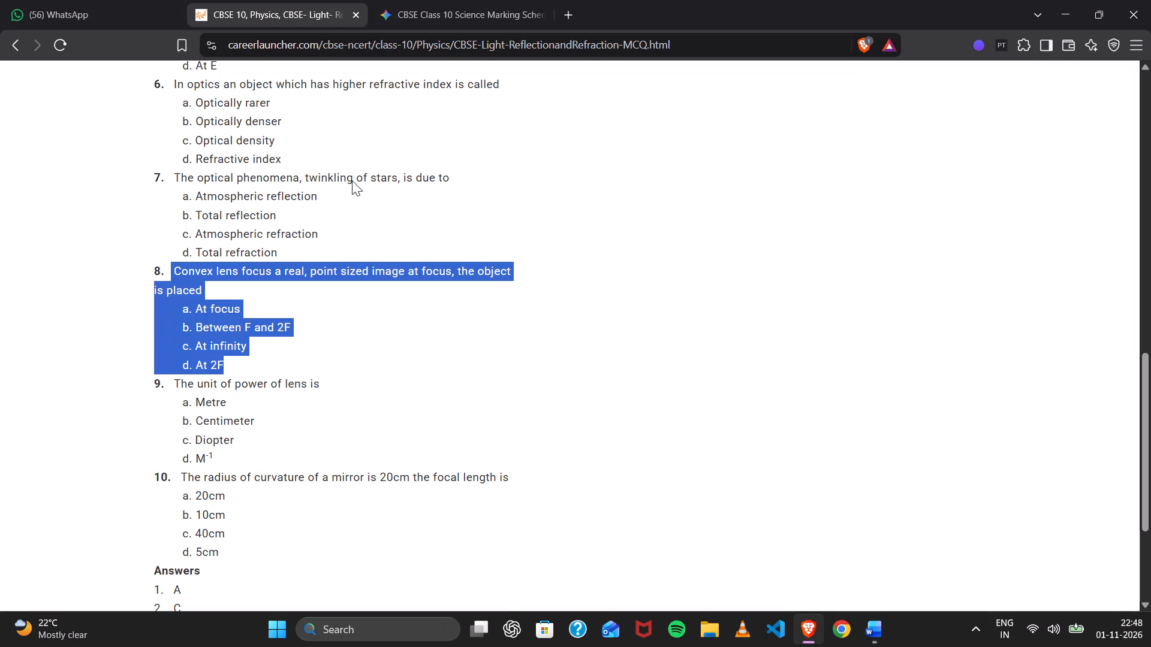
{"action": "scroll", "coordinate": [341, 156], "scroll_direction": "up", "scroll_amount": 2}
{"action": "scroll", "coordinate": [341, 156], "scroll_direction": "right", "scroll_amount": 10}
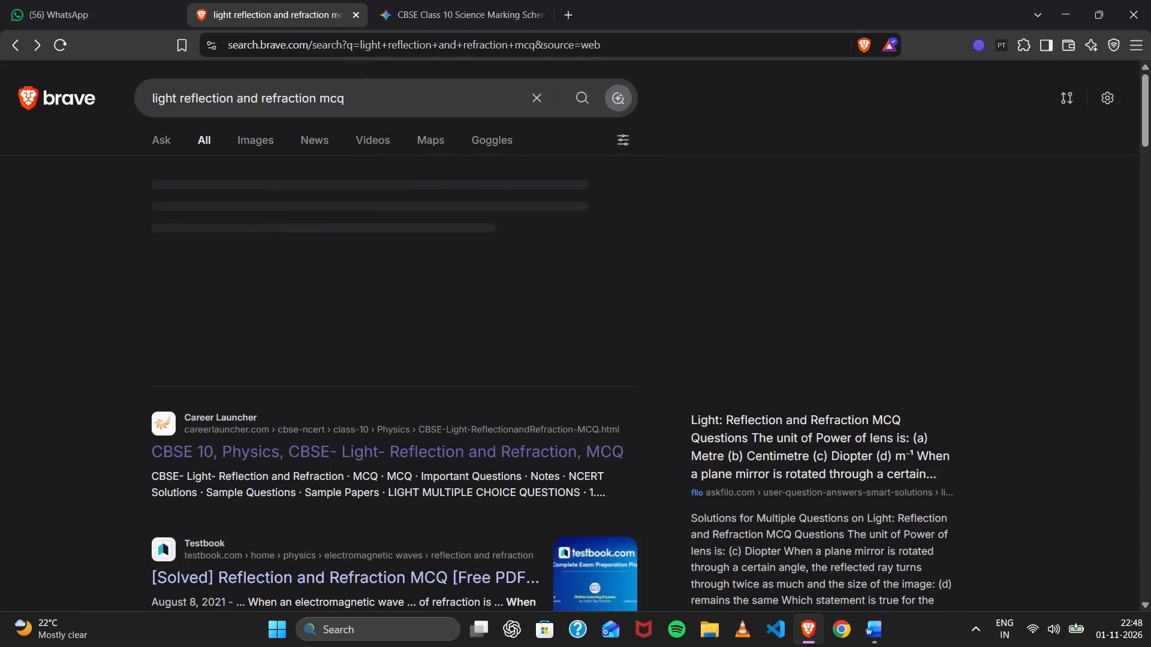
{"action": "left_click", "coordinate": [363, 94]}
{"action": "key", "text": "BackSpace"}
{"action": "key", "text": "BackSpace"}
{"action": "key", "text": "BackSpace"}
{"action": "type", "text": "question ans"}
{"action": "left_click", "coordinate": [392, 159]}
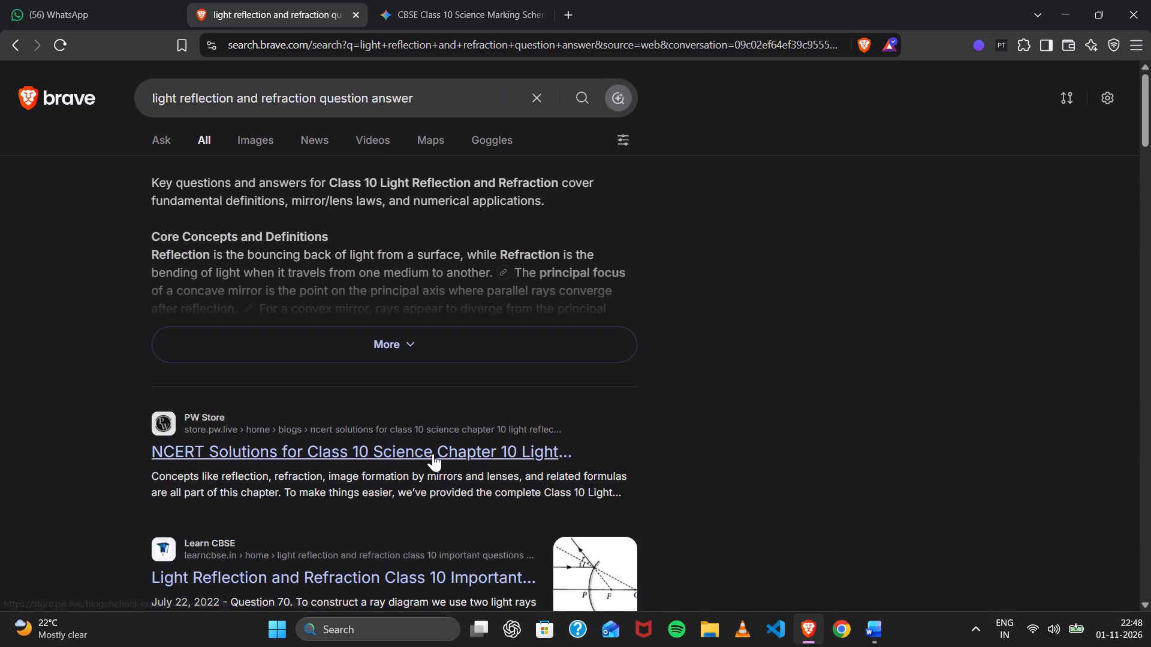
{"action": "left_click", "coordinate": [441, 576]}
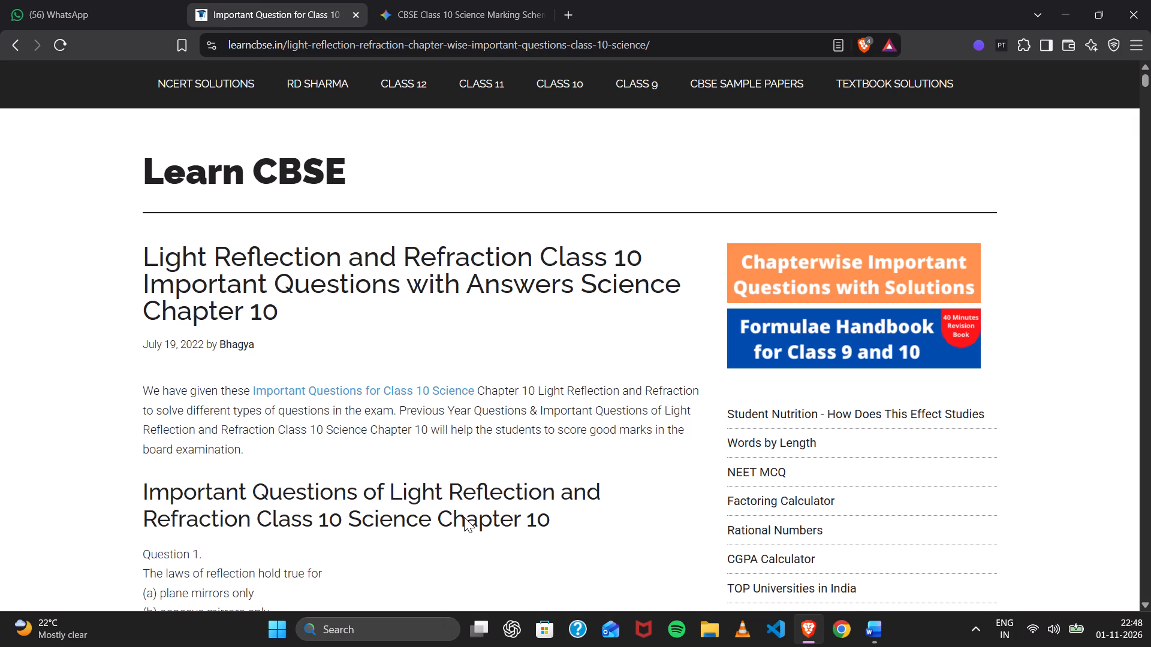
{"action": "scroll", "coordinate": [408, 528], "scroll_direction": "down", "scroll_amount": 7}
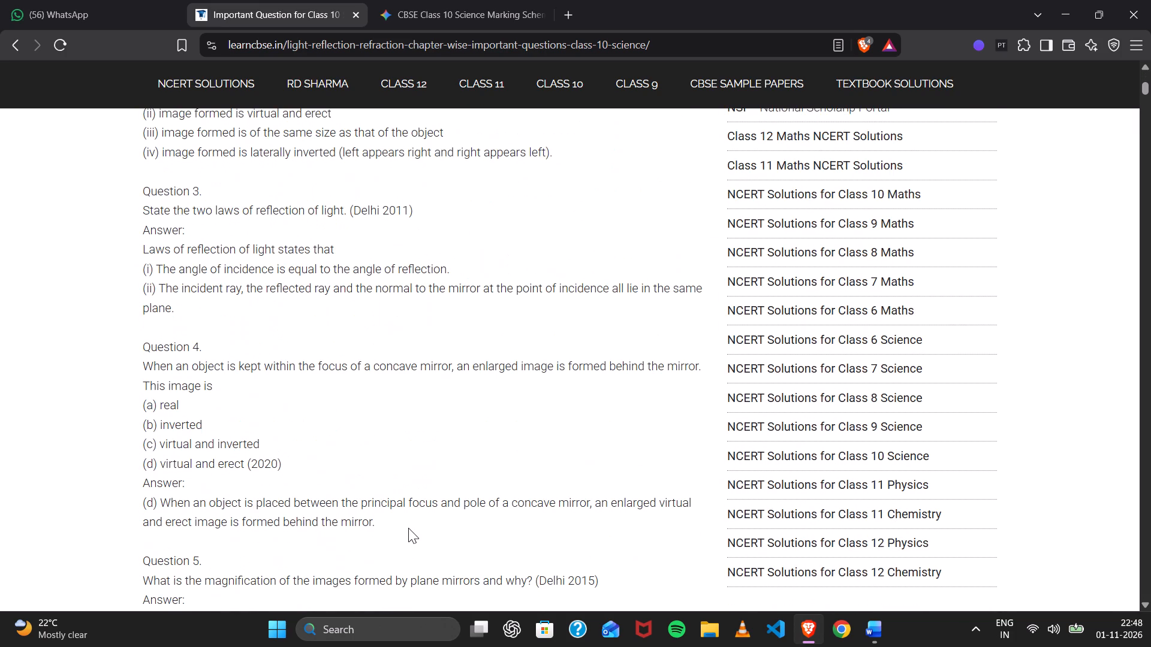
{"action": "scroll", "coordinate": [408, 528], "scroll_direction": "down", "scroll_amount": 3}
{"action": "scroll", "coordinate": [408, 528], "scroll_direction": "up", "scroll_amount": 1}
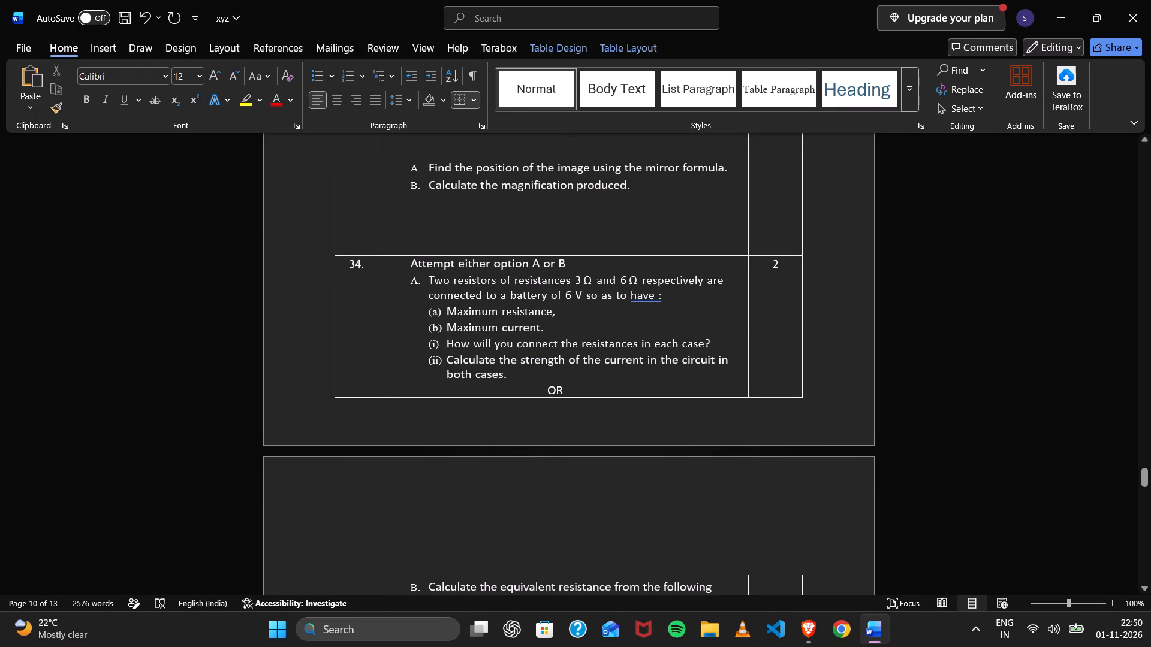
{"action": "scroll", "coordinate": [402, 285], "scroll_direction": "right", "scroll_amount": 2}
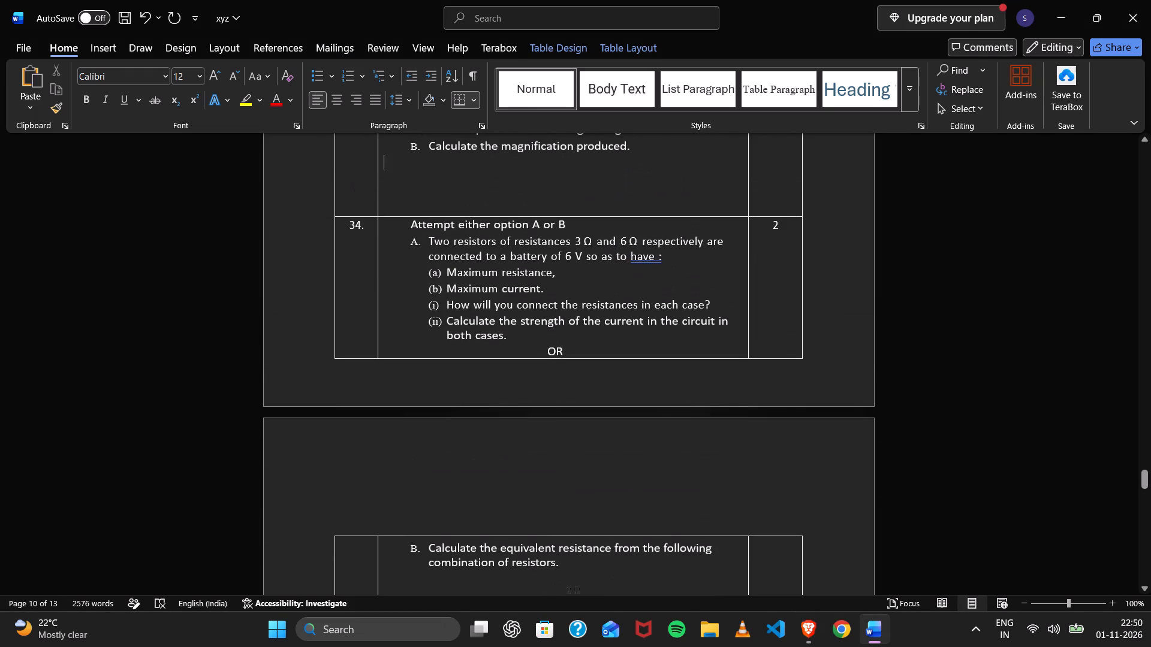
{"action": "scroll", "coordinate": [402, 285], "scroll_direction": "down", "scroll_amount": 4}
{"action": "scroll", "coordinate": [402, 285], "scroll_direction": "up", "scroll_amount": 1}
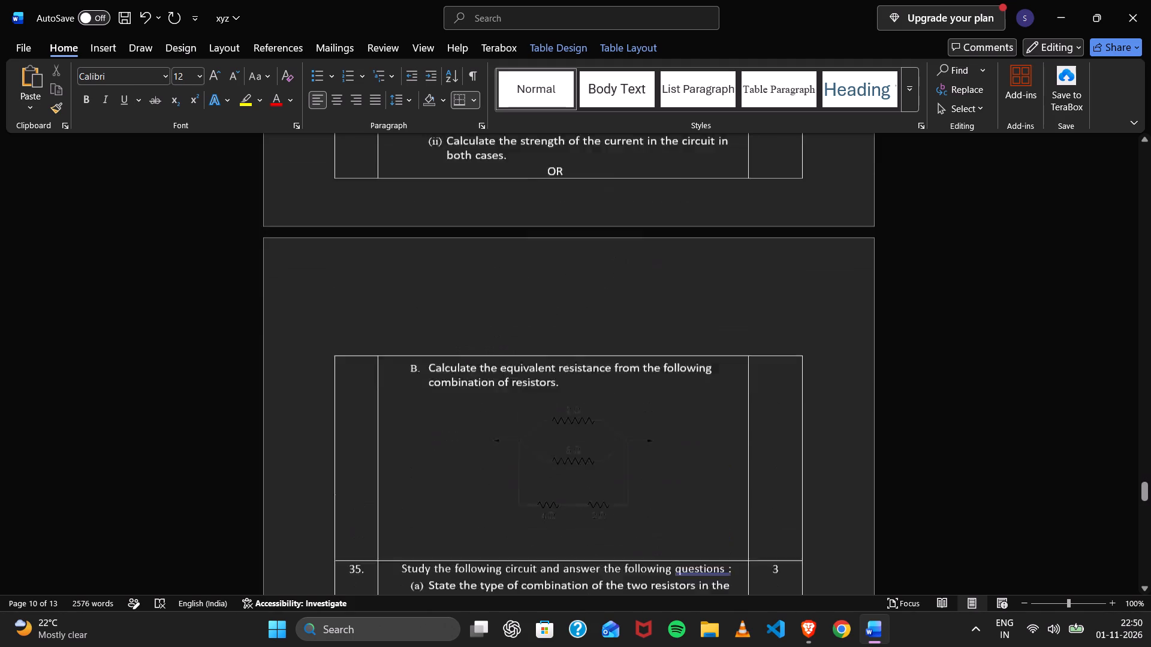
{"action": "scroll", "coordinate": [402, 285], "scroll_direction": "up", "scroll_amount": 1}
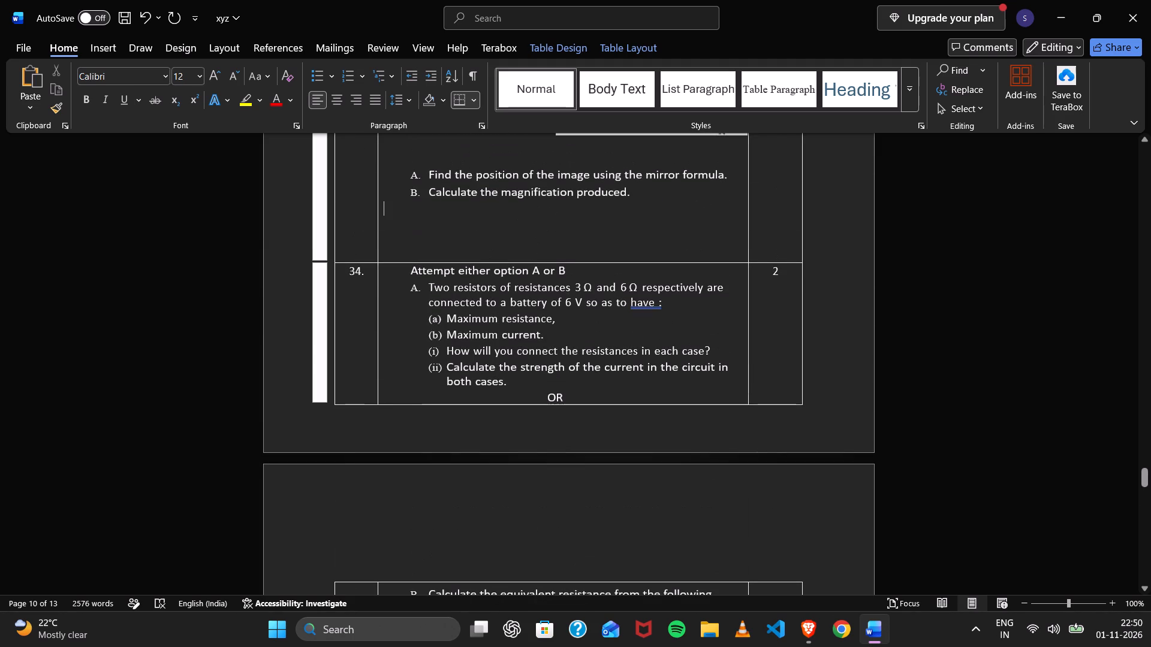
{"action": "scroll", "coordinate": [402, 285], "scroll_direction": "down", "scroll_amount": 6}
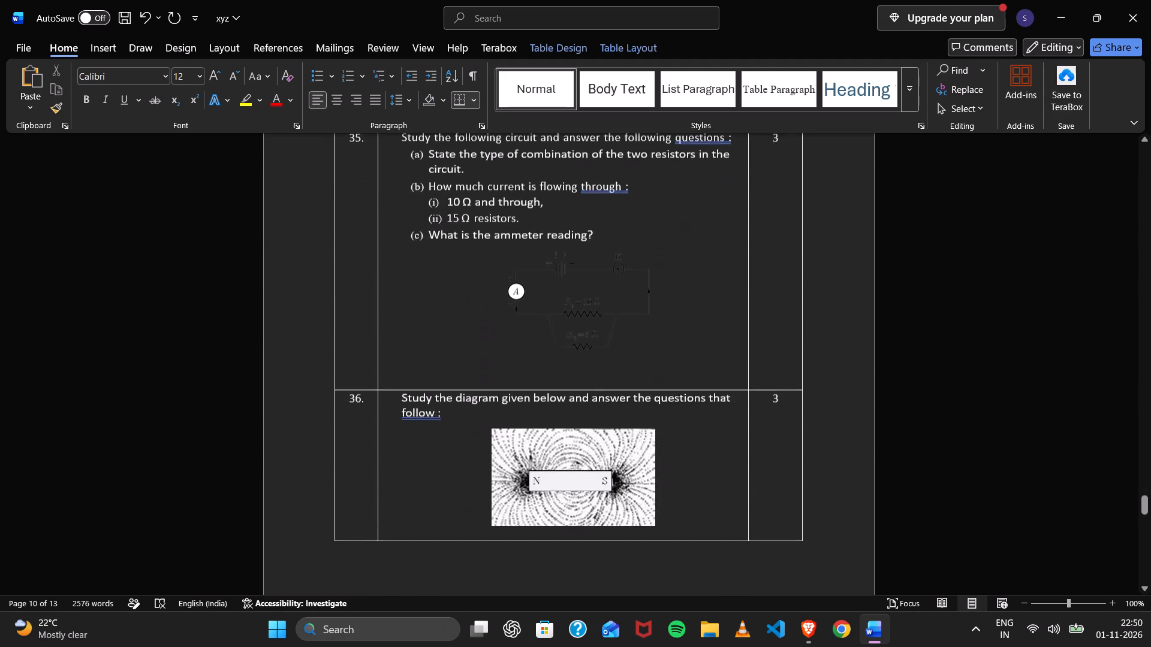
{"action": "scroll", "coordinate": [402, 285], "scroll_direction": "down", "scroll_amount": 5}
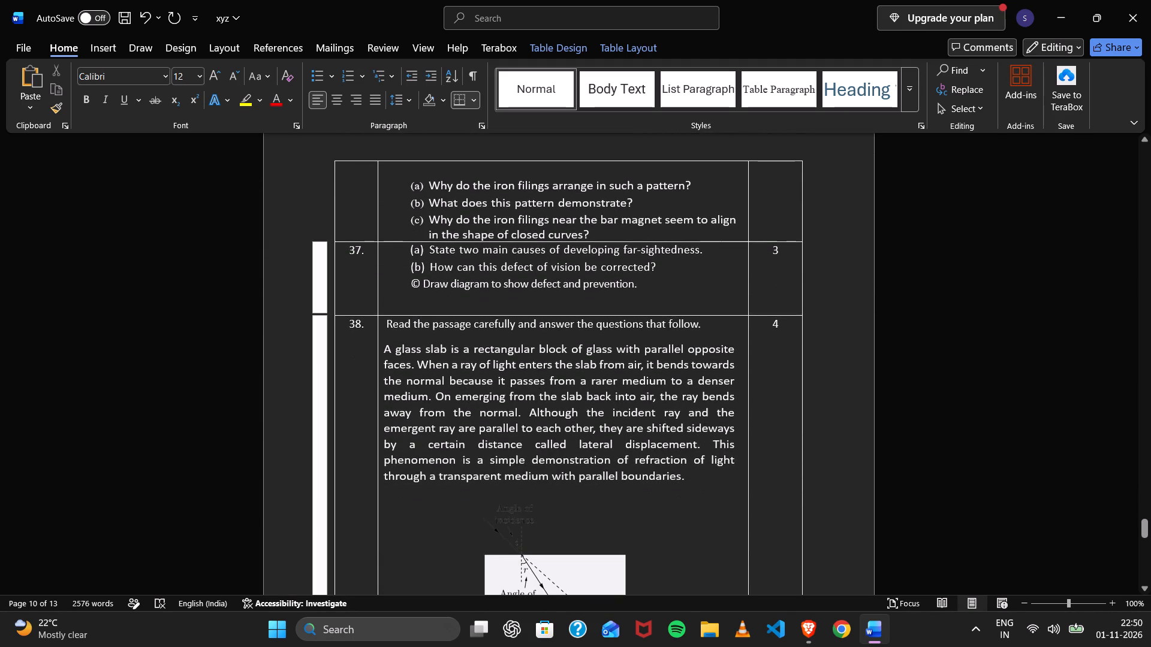
{"action": "scroll", "coordinate": [400, 346], "scroll_direction": "down", "scroll_amount": 1}
{"action": "left_click", "coordinate": [382, 228]}
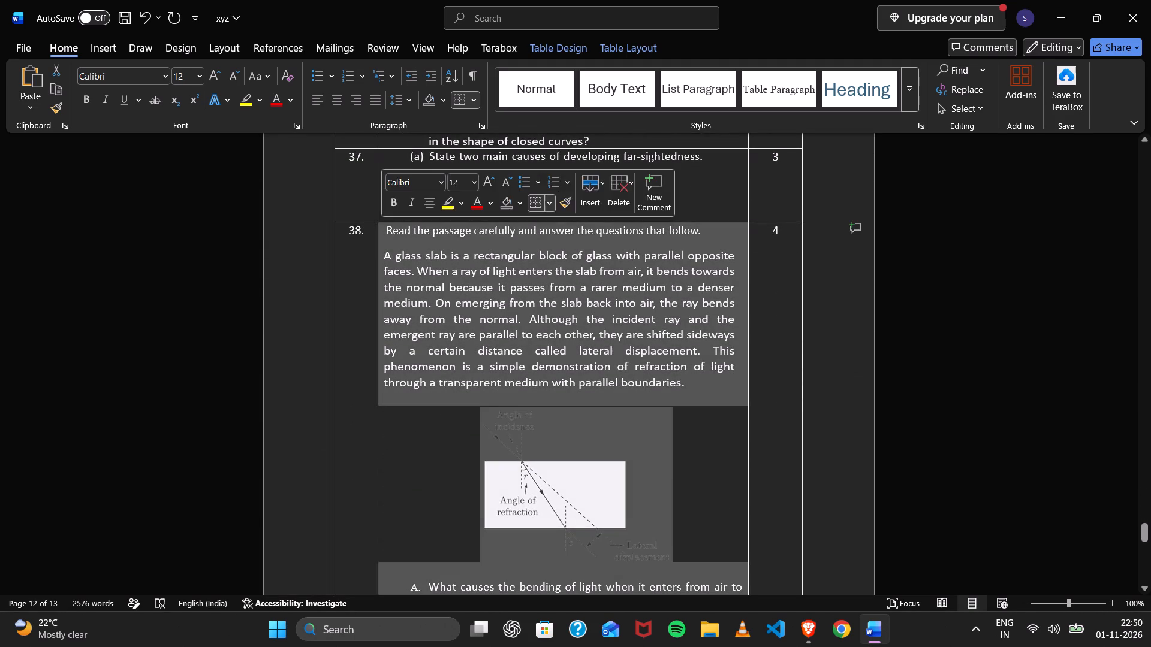
{"action": "key", "text": "ctrl+v"}
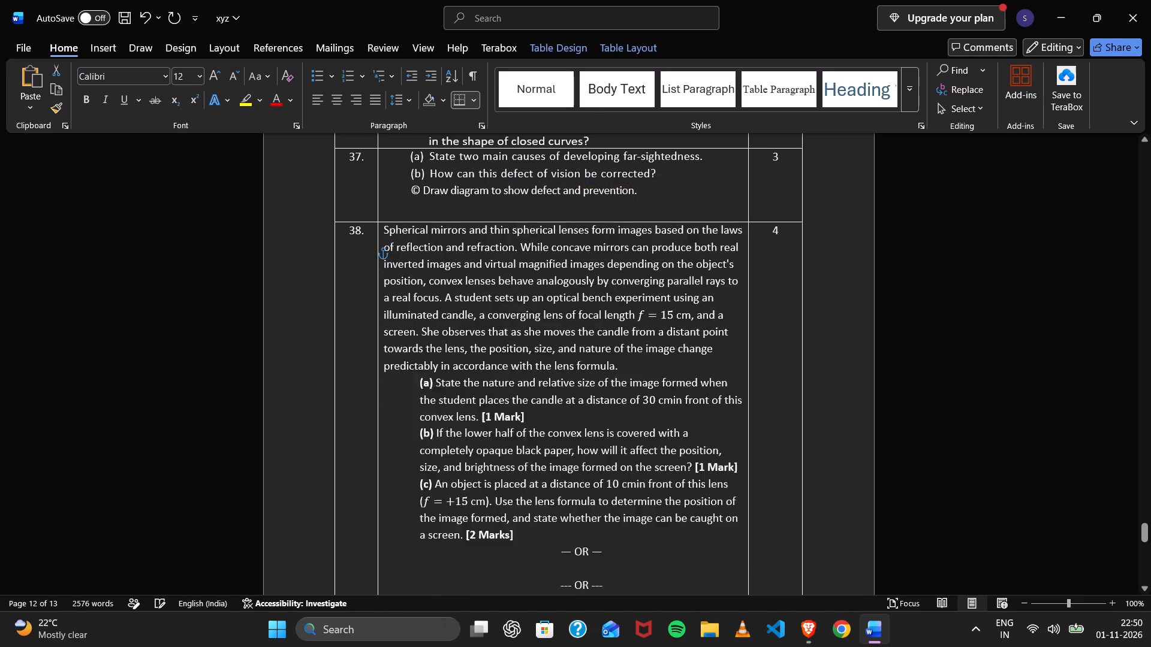
Delete the first of the two dashed OR equations below the first subpart (c) in question 38.
{"action": "scroll", "coordinate": [510, 383], "scroll_direction": "down", "scroll_amount": 1}
{"action": "scroll", "coordinate": [496, 392], "scroll_direction": "up", "scroll_amount": 1}
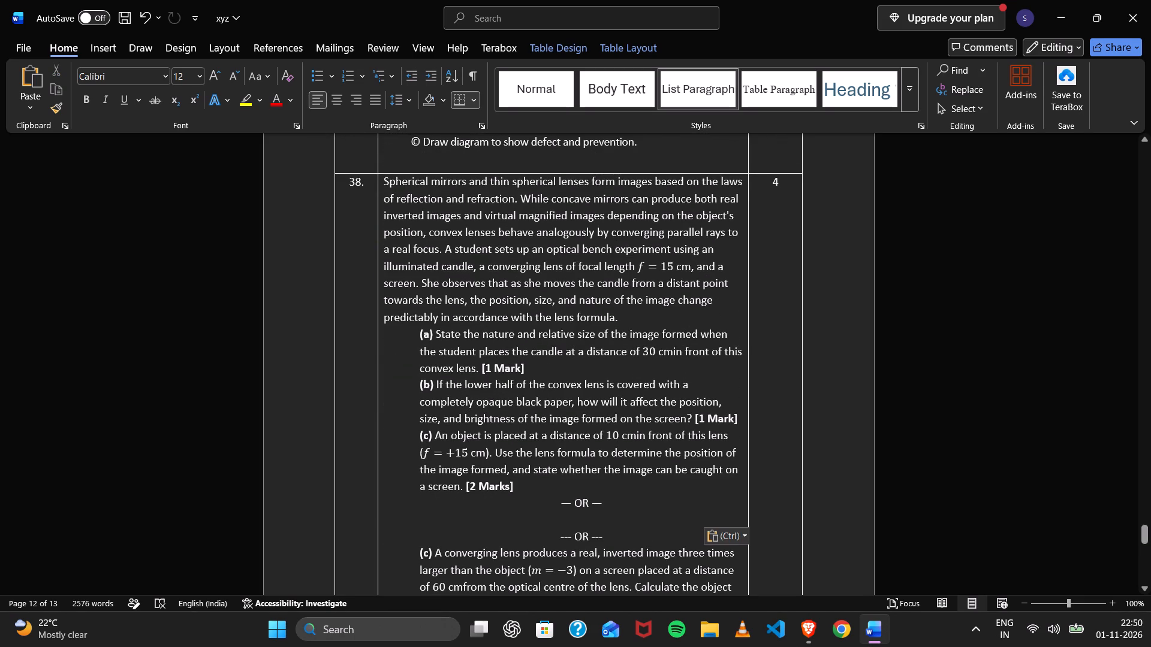
{"action": "scroll", "coordinate": [682, 494], "scroll_direction": "down", "scroll_amount": 1}
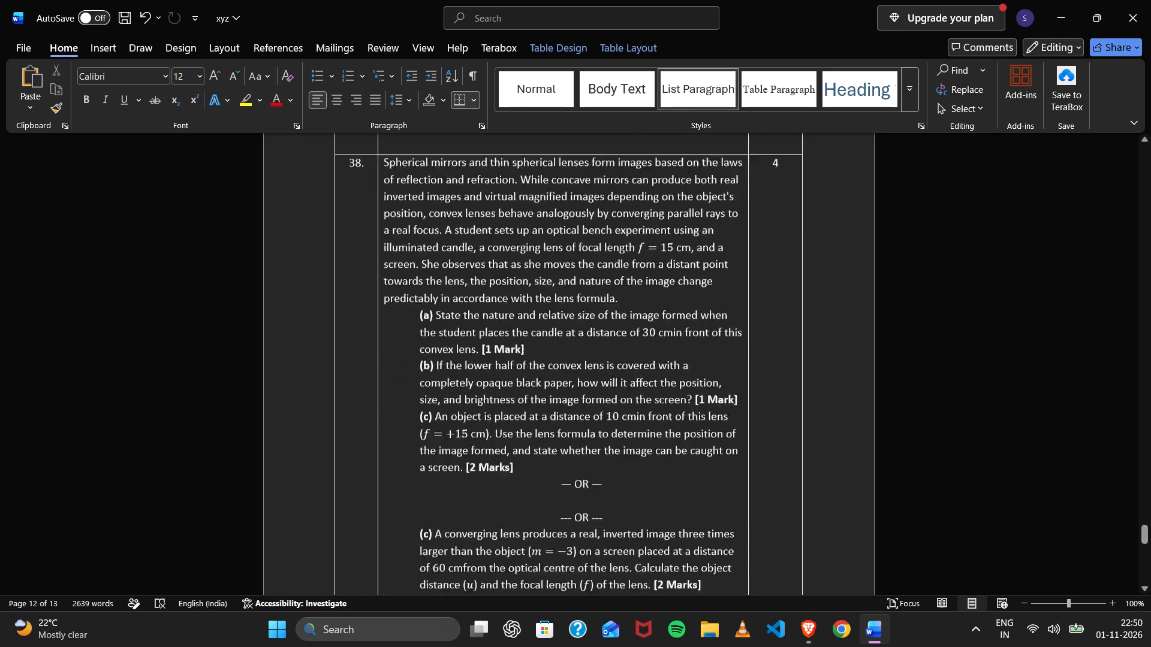
{"action": "scroll", "coordinate": [682, 494], "scroll_direction": "down", "scroll_amount": 1}
{"action": "left_click", "coordinate": [618, 313]}
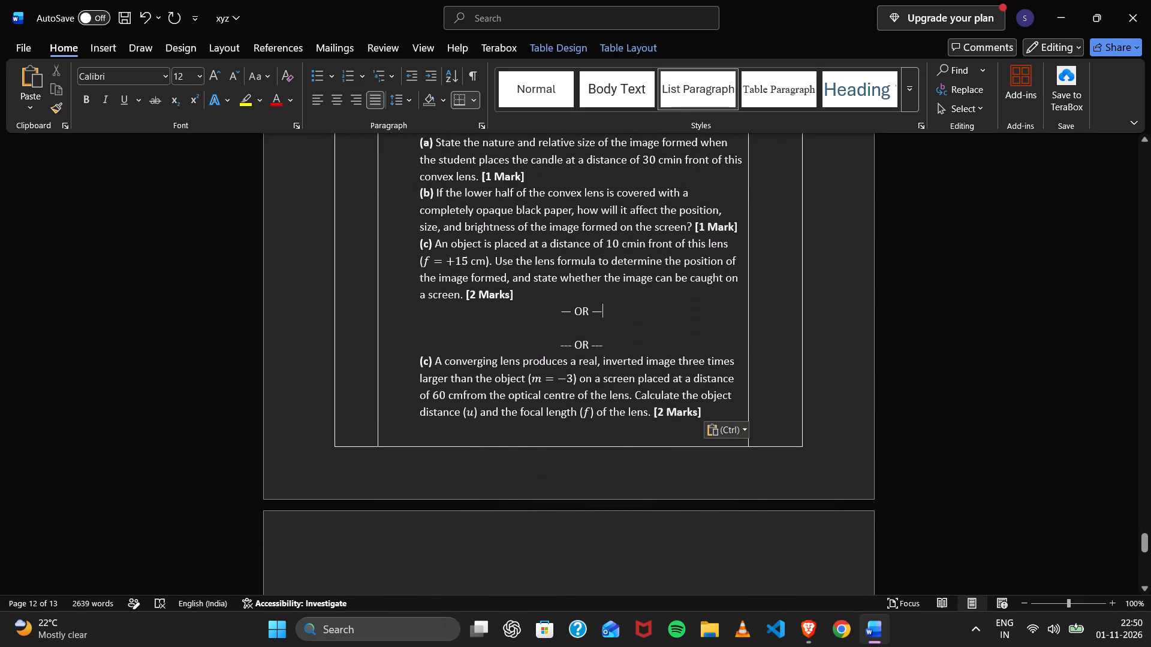
{"action": "key", "text": "BackSpace"}
{"action": "key", "text": "BackSpace"}
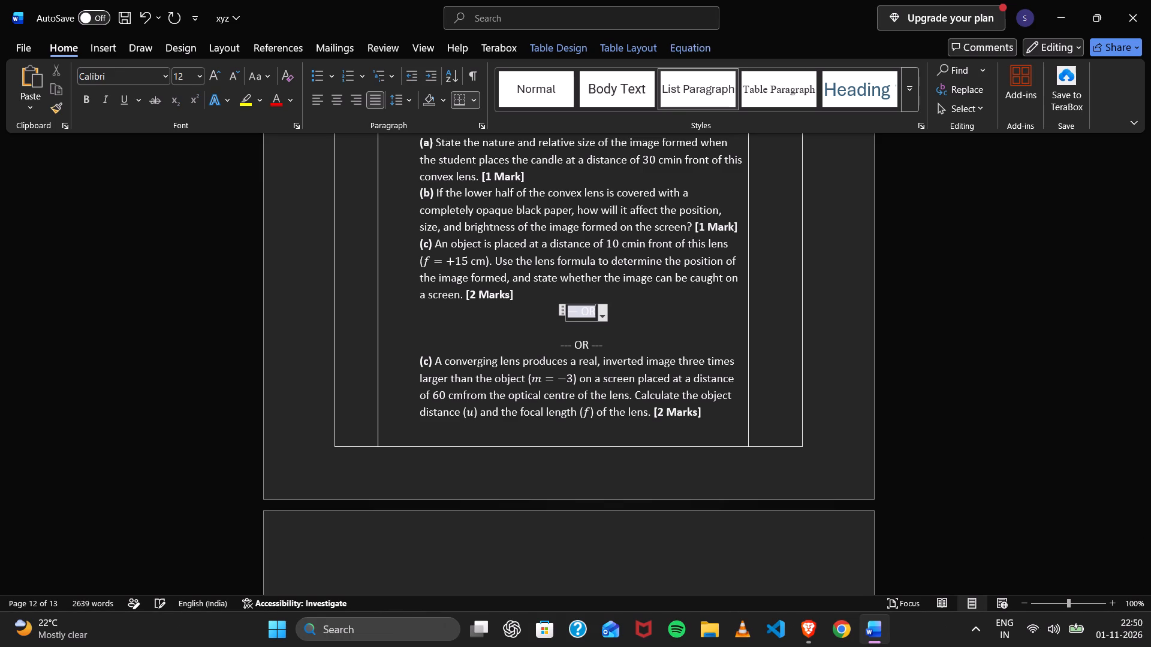
{"action": "key", "text": "BackSpace"}
{"action": "key", "text": "BackSpace"}
{"action": "key", "text": "BackSpace"}
{"action": "key", "text": "BackSpace"}
{"action": "key", "text": "BackSpace"}
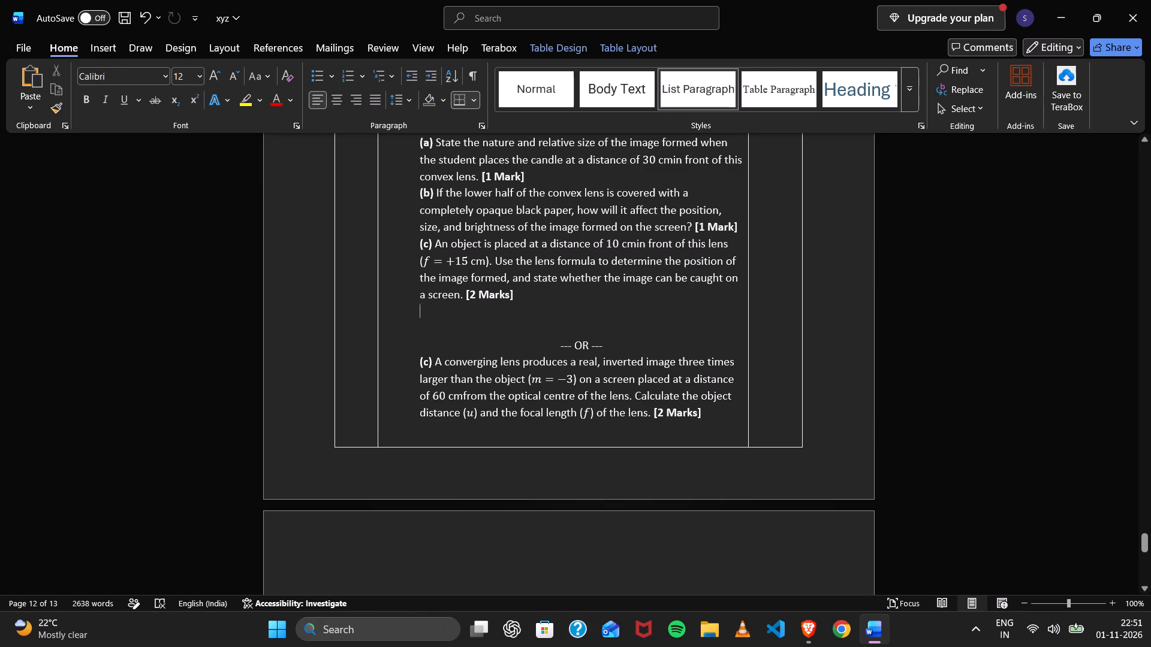
Replace the remaining dashed OR equation above the alternative subpart (c) with plain text "OR".
{"action": "left_click", "coordinate": [604, 341]}
{"action": "key", "text": "BackSpace"}
{"action": "key", "text": "BackSpace"}
{"action": "key", "text": "BackSpace"}
{"action": "key", "text": "BackSpace"}
{"action": "key", "text": "BackSpace"}
{"action": "key", "text": "BackSpace"}
{"action": "key", "text": "BackSpace"}
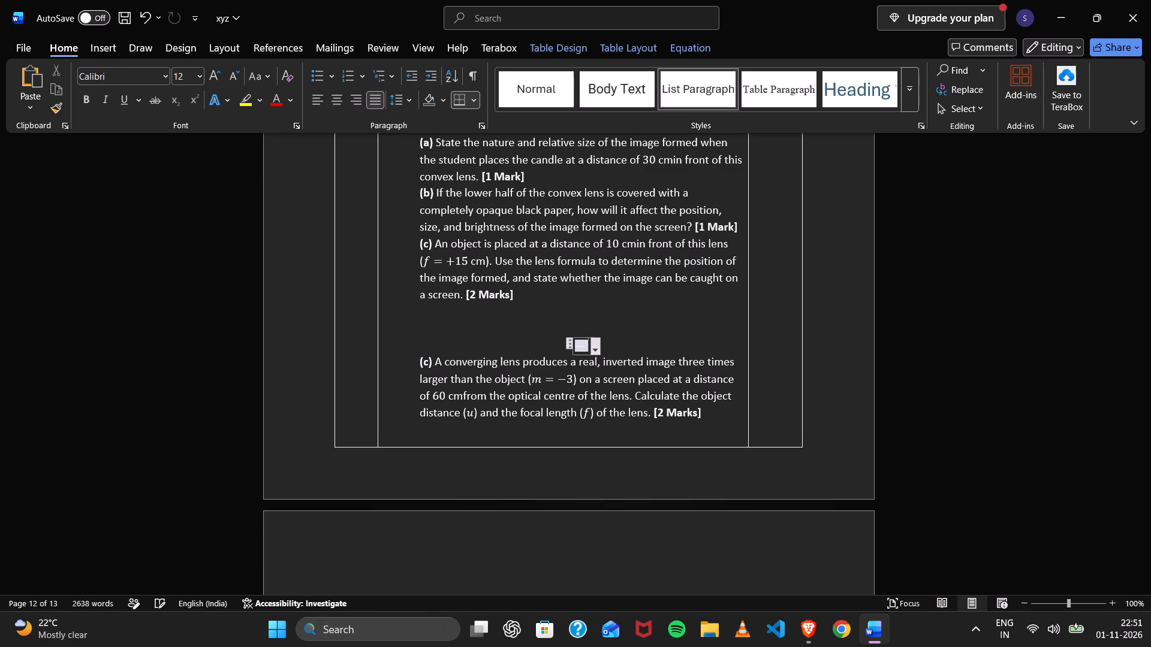
{"action": "key", "text": "BackSpace"}
{"action": "key", "text": "BackSpace"}
{"action": "key", "text": "BackSpace"}
{"action": "key", "text": "BackSpace"}
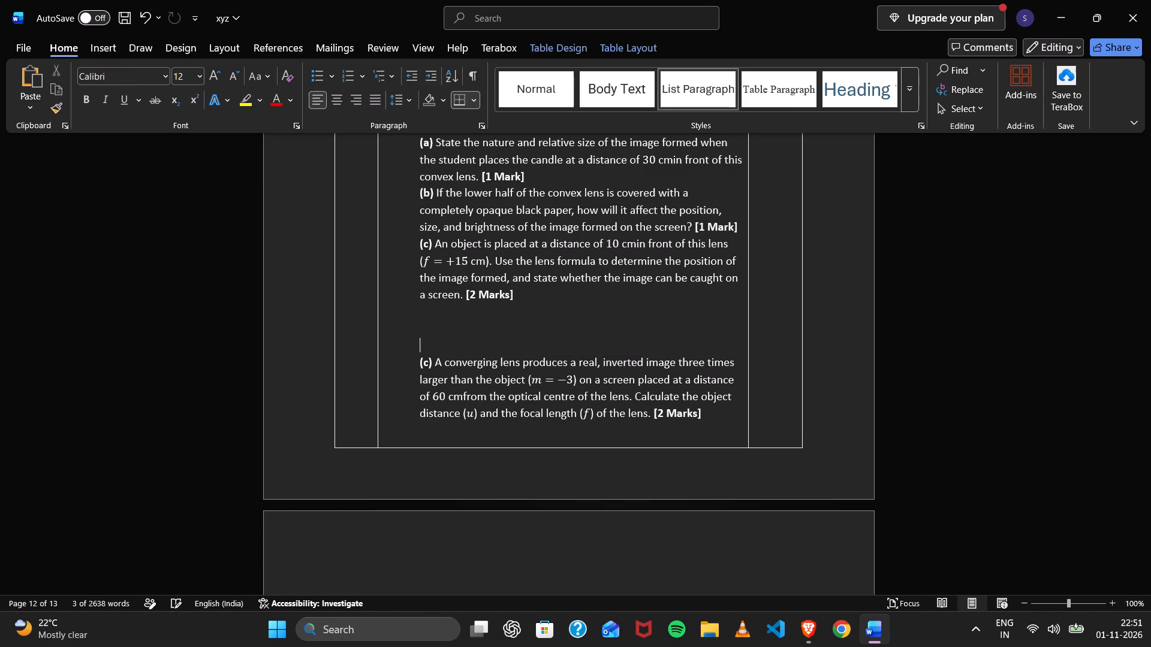
{"action": "type", "text": "OR"}
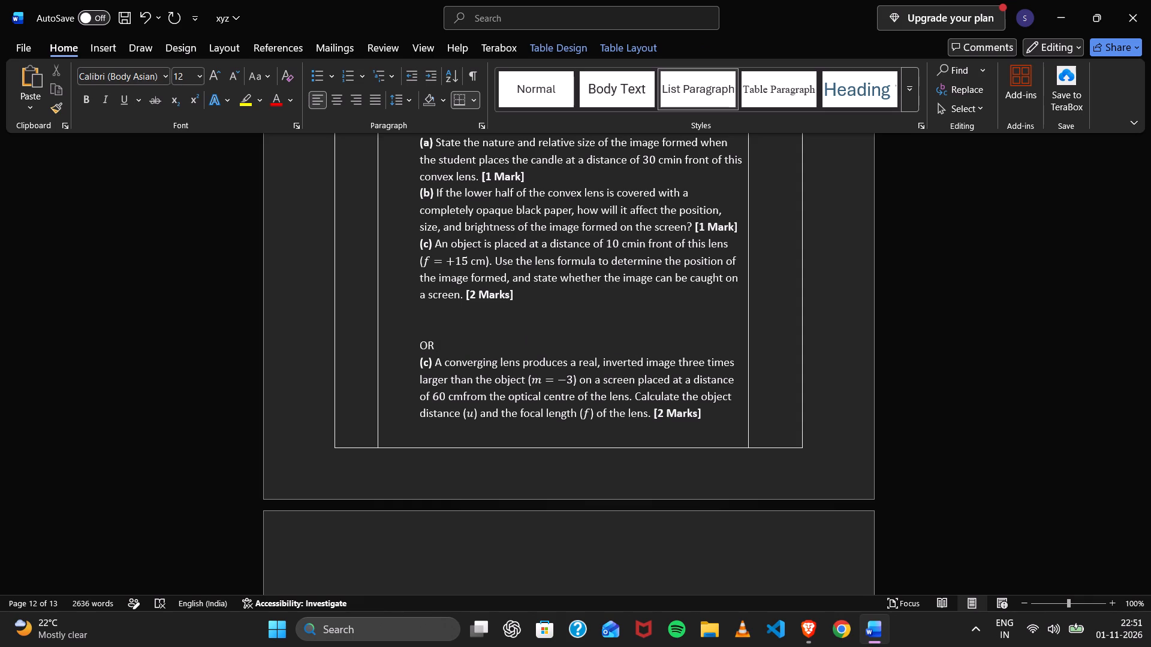
Centre and underline the "OR" between the two subparts (c) of question 38.
{"action": "key", "text": "shift+Left"}
{"action": "key", "text": "shift+Left"}
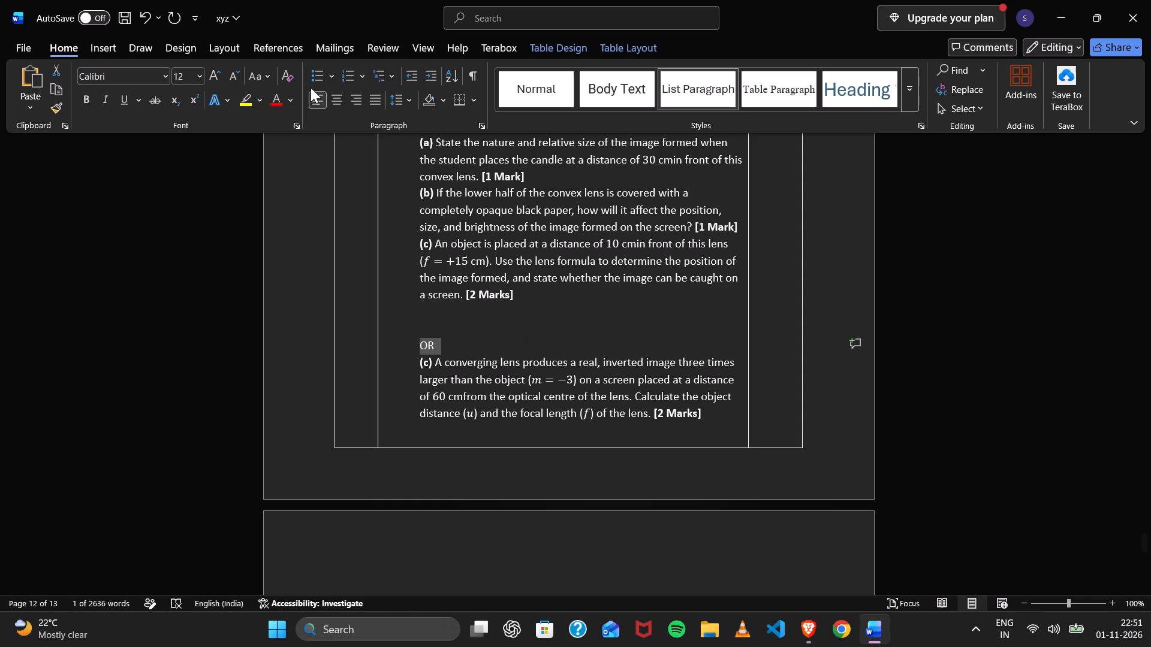
{"action": "left_click", "coordinate": [330, 98]}
{"action": "left_click", "coordinate": [119, 97]}
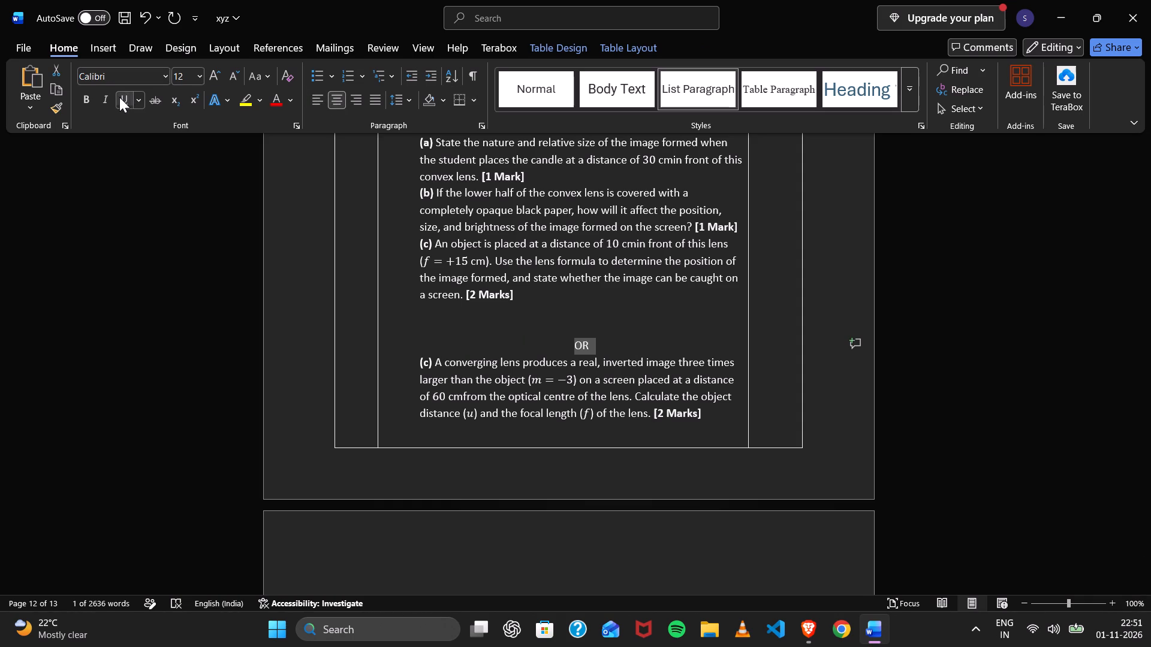
Even out the spacing around the "OR" by adding a blank line below it and removing one of the blank lines above.
{"action": "left_click", "coordinate": [608, 353]}
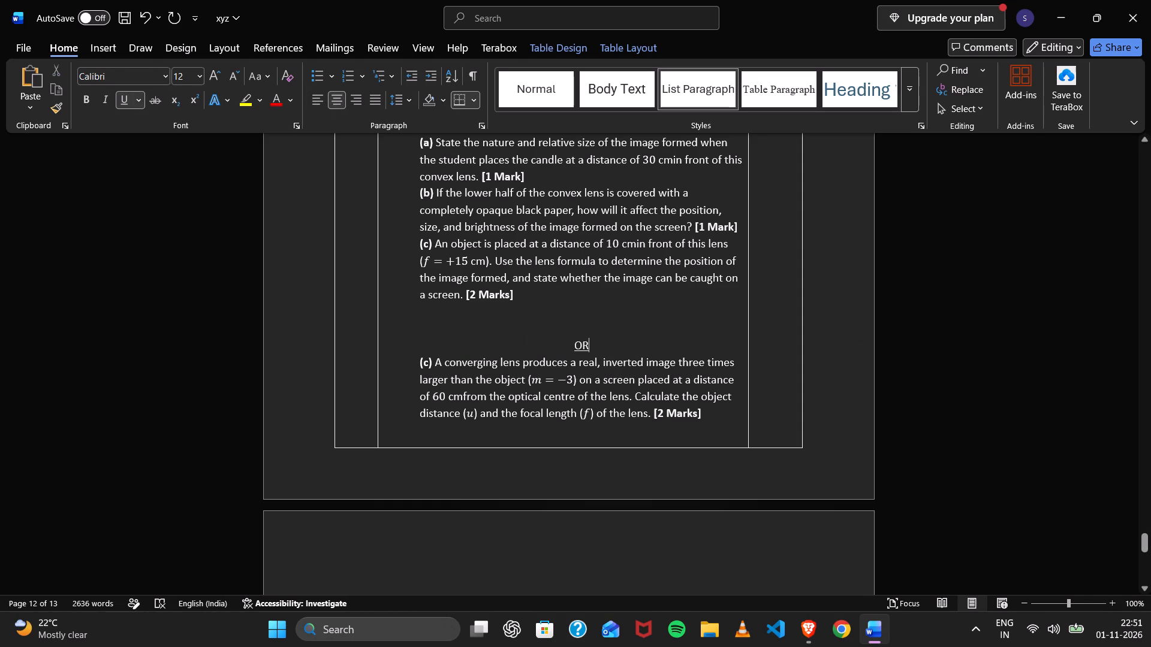
{"action": "key", "text": "Return"}
{"action": "key", "text": "Up"}
{"action": "key", "text": "Up"}
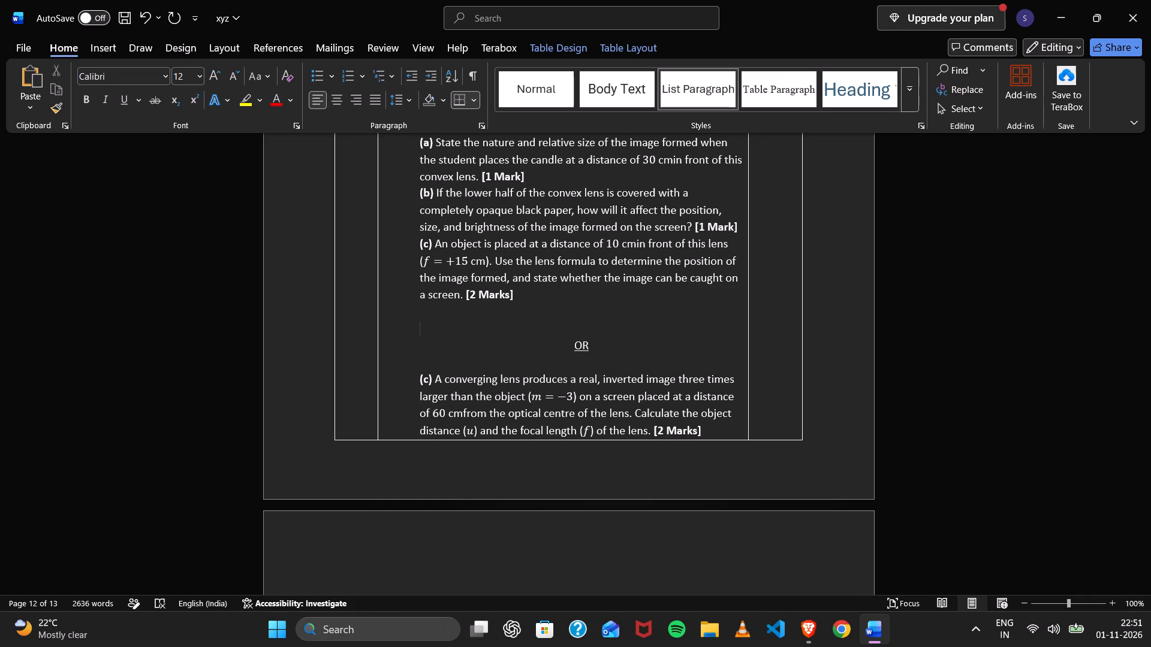
{"action": "key", "text": "BackSpace"}
Remove the "[2 Marks]" labels from both subparts (c) of question 38, keeping a full stop at the end of each.
{"action": "scroll", "coordinate": [615, 364], "scroll_direction": "up", "scroll_amount": 1}
{"action": "left_click_drag", "start_coordinate": [520, 353], "coordinate": [511, 353]}
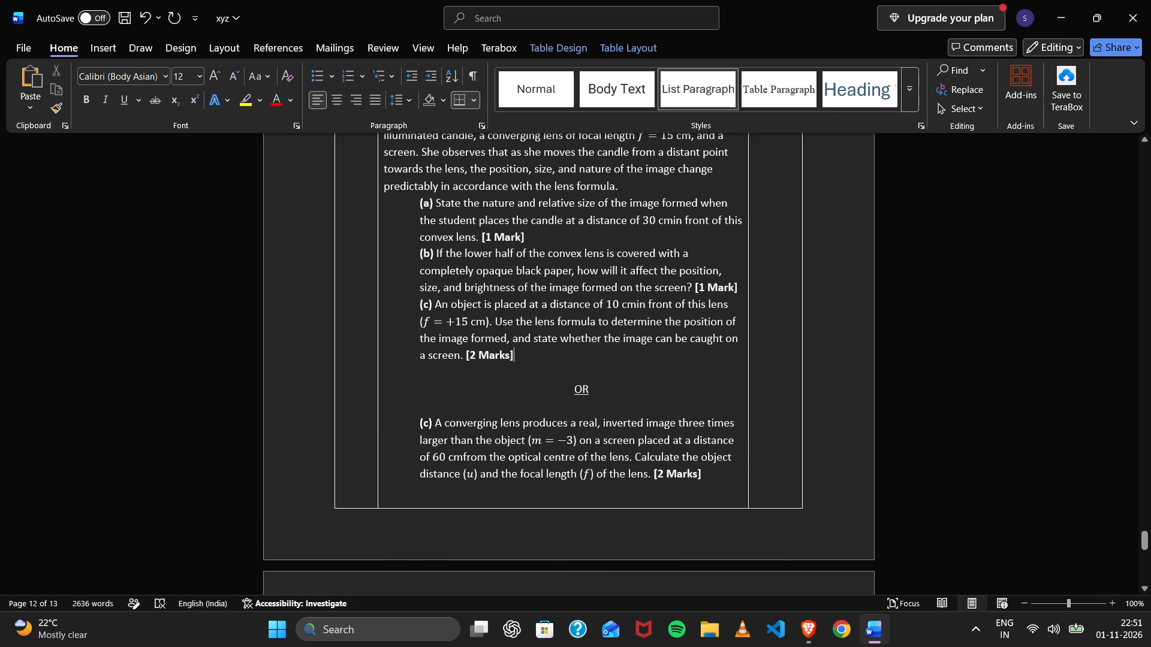
{"action": "left_click_drag", "start_coordinate": [511, 353], "coordinate": [467, 353]}
{"action": "key", "text": "BackSpace"}
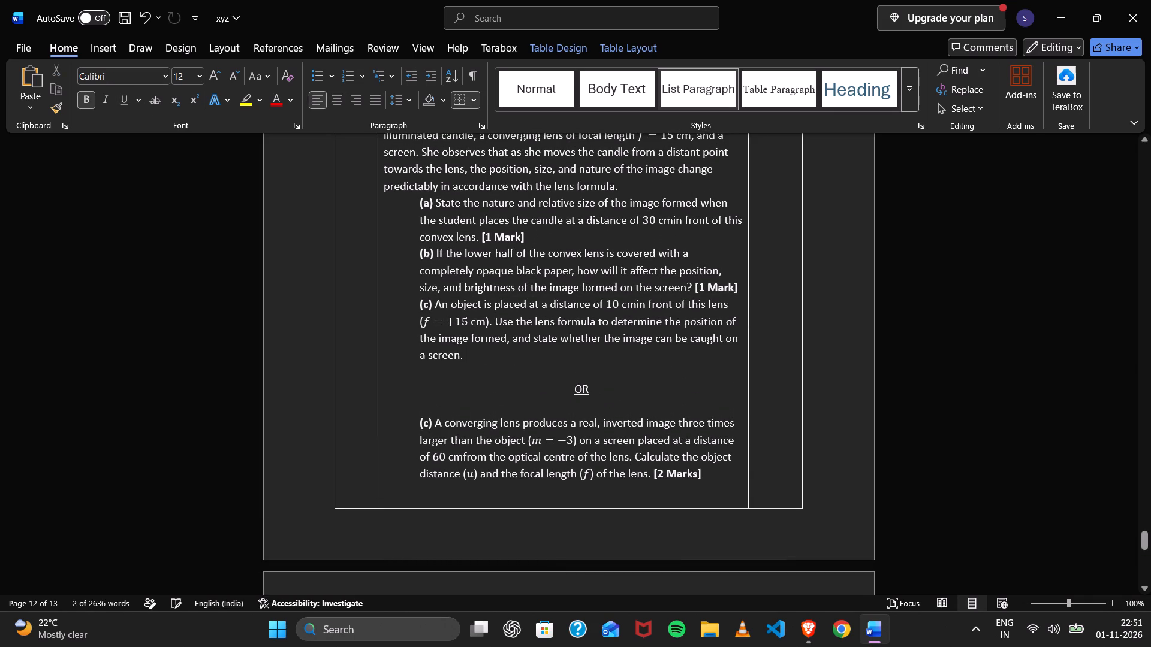
{"action": "left_click_drag", "start_coordinate": [712, 486], "coordinate": [651, 481]}
{"action": "key", "text": "BackSpace"}
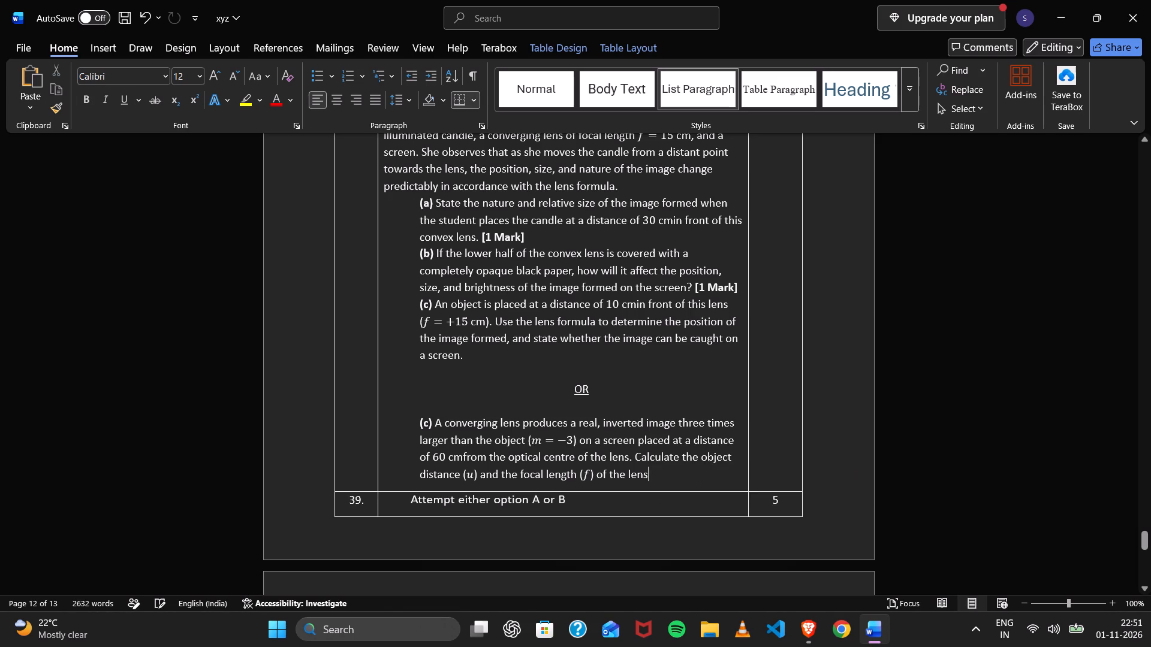
{"action": "key", "text": "period"}
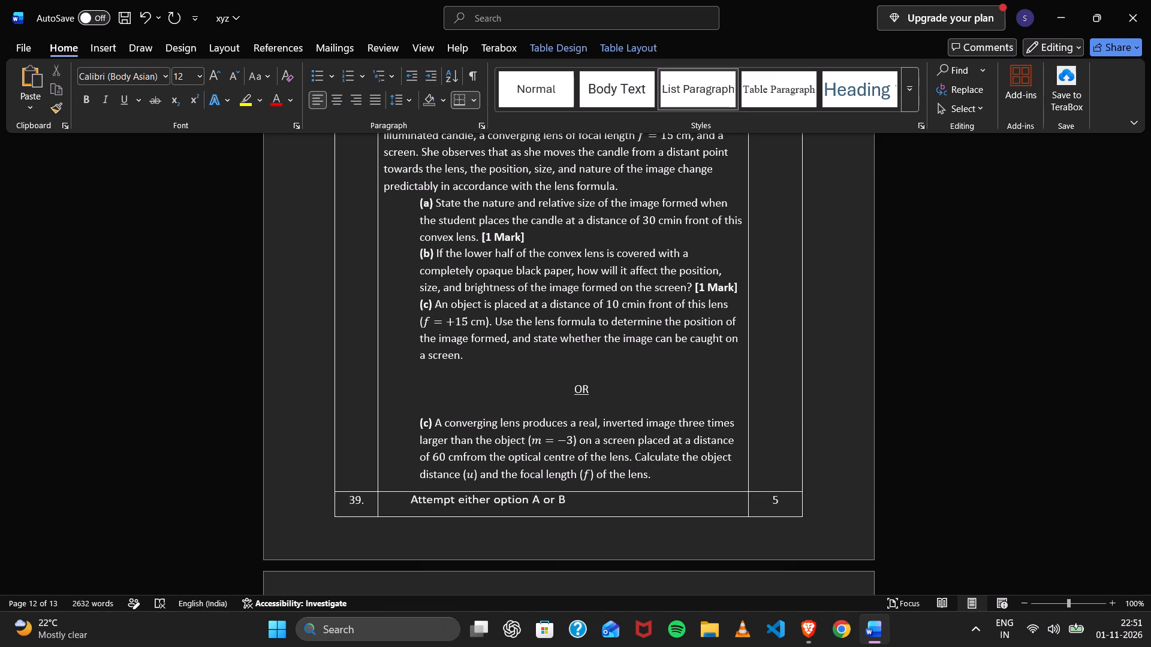
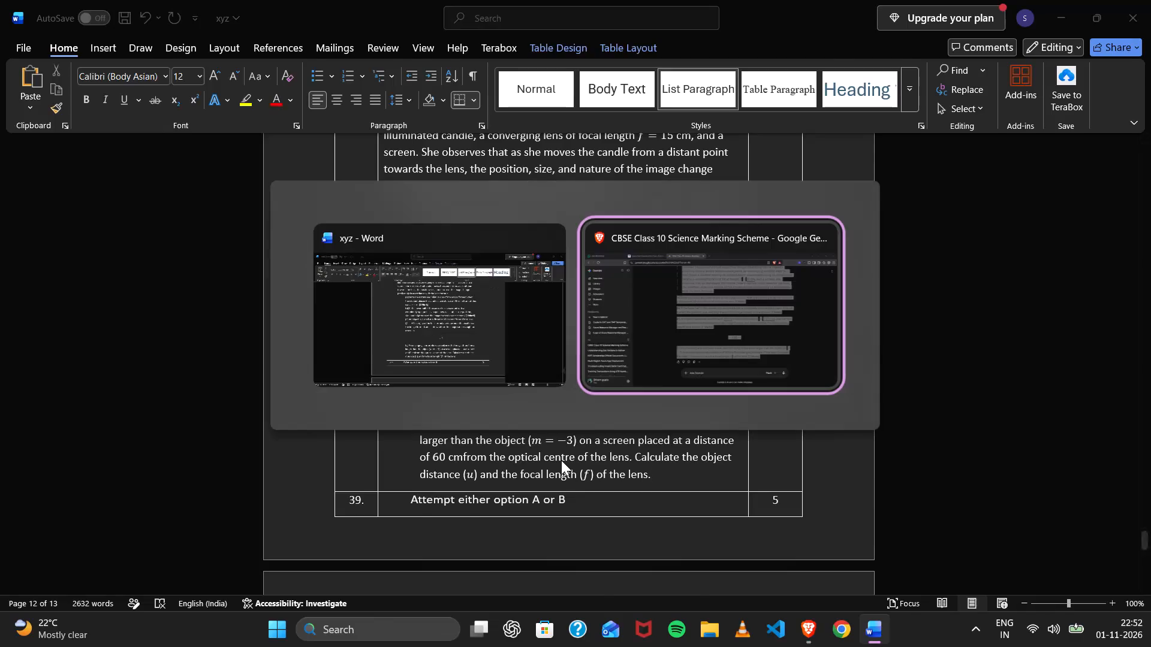
Switch to Brave, search for "human eye assertion and reason", and open the Physics Gurukul result.
{"action": "left_click", "coordinate": [300, 0]}
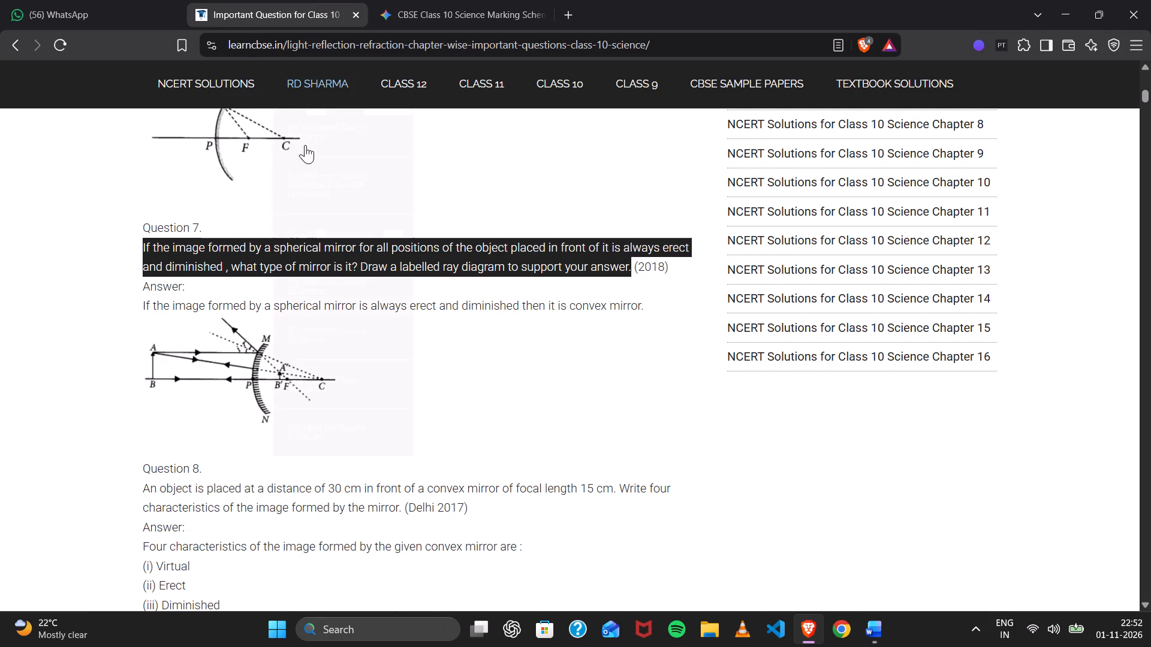
{"action": "scroll", "coordinate": [306, 148], "scroll_direction": "up", "scroll_amount": 12}
{"action": "scroll", "coordinate": [232, 386], "scroll_direction": "right", "scroll_amount": 20}
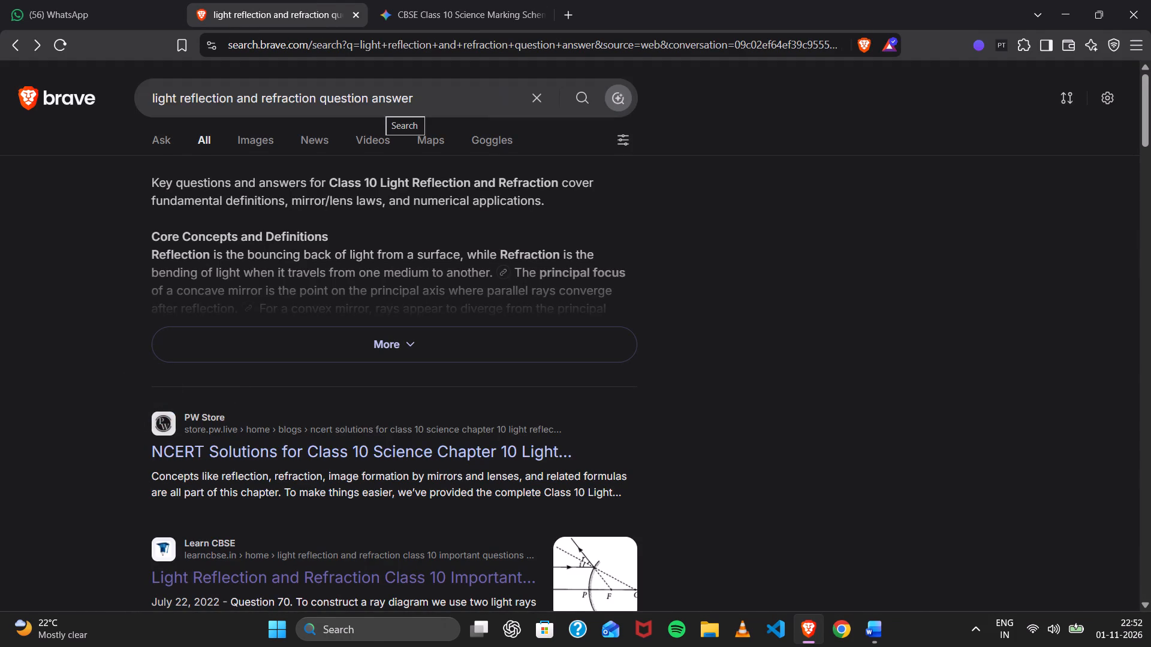
{"action": "left_click_drag", "start_coordinate": [438, 90], "coordinate": [135, 98]}
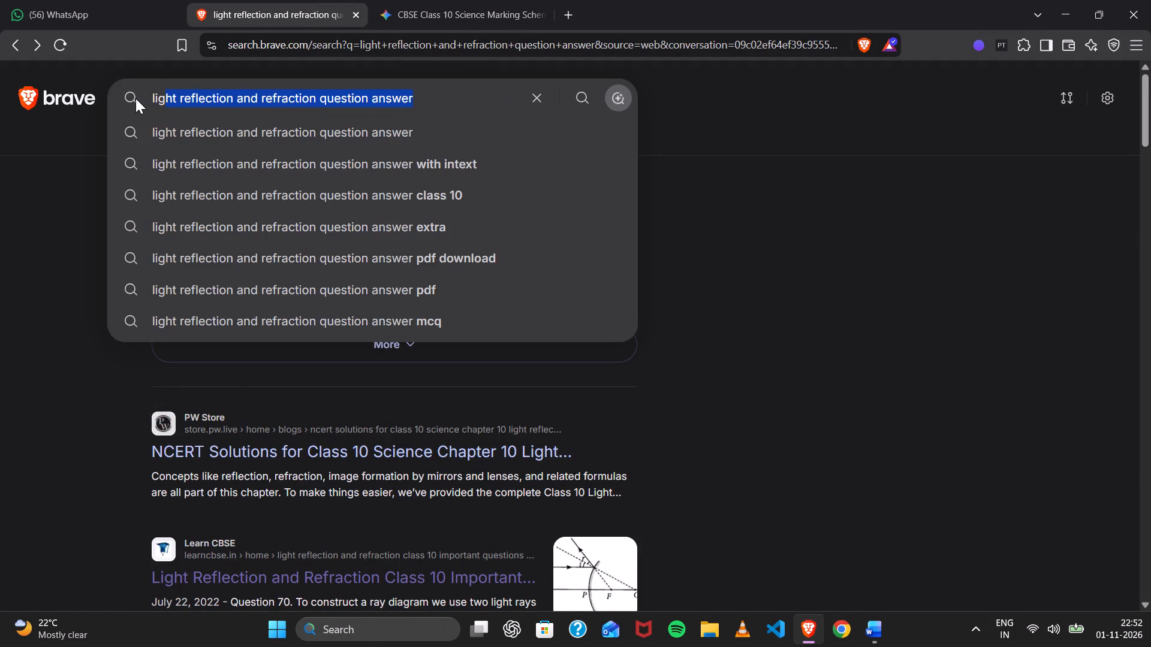
{"action": "type", "text": "huma =n"}
{"action": "key", "text": "BackSpace"}
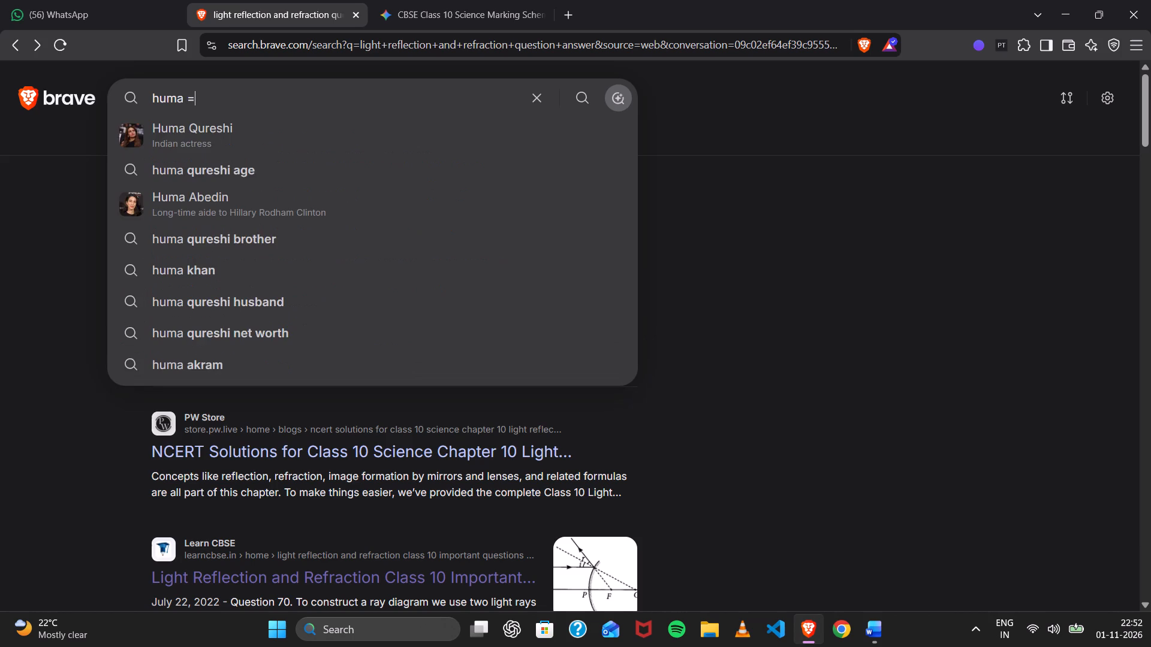
{"action": "key", "text": "BackSpace"}
{"action": "key", "text": "BackSpace"}
{"action": "type", "text": "n eye assertiona"}
{"action": "key", "text": "BackSpace"}
{"action": "key", "text": "space"}
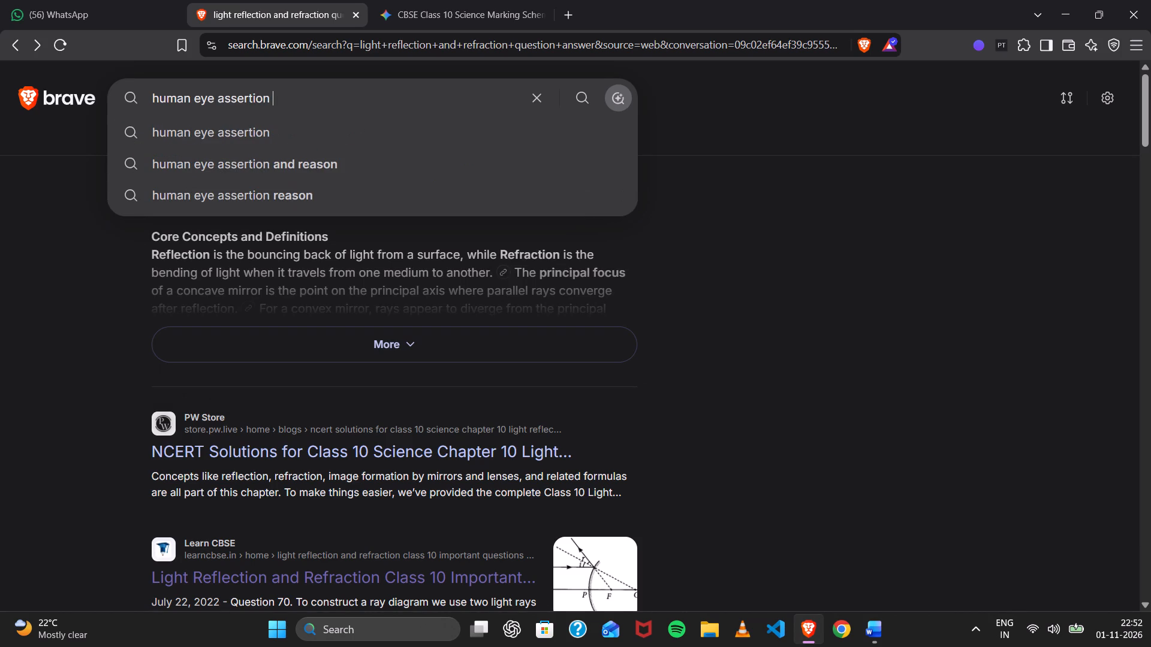
{"action": "left_click", "coordinate": [205, 169]}
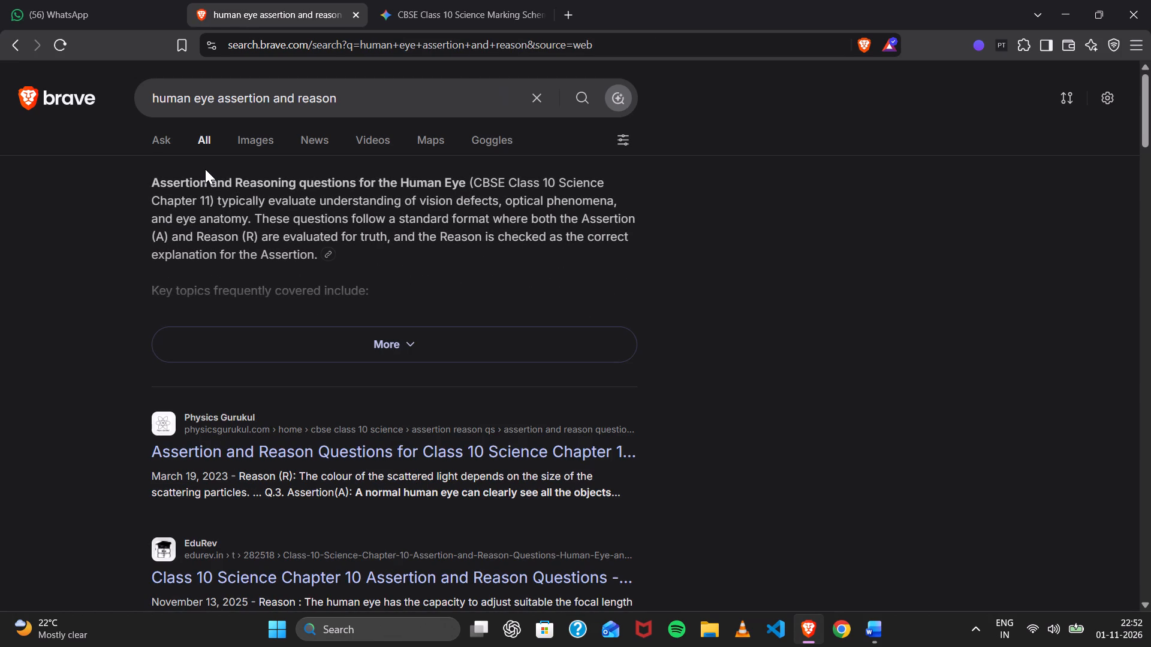
{"action": "left_click", "coordinate": [277, 451]}
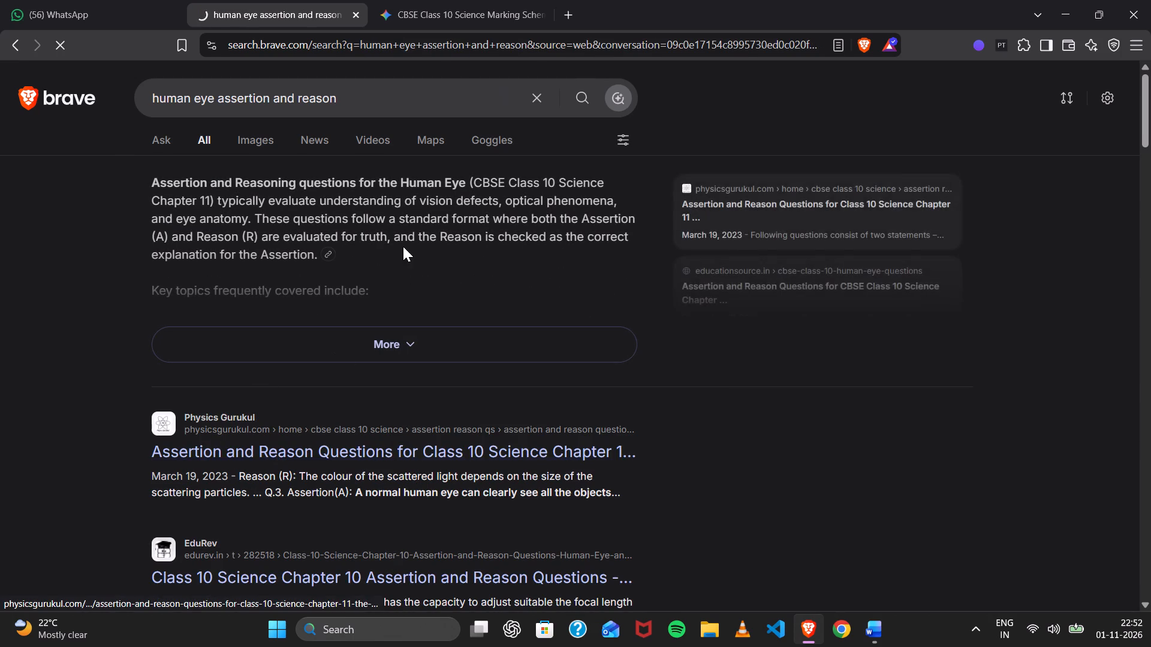
Switch to Word and number the assertion-reason instruction row in the Physics section as "32.".
{"action": "scroll", "coordinate": [529, 292], "scroll_direction": "down", "scroll_amount": 1}
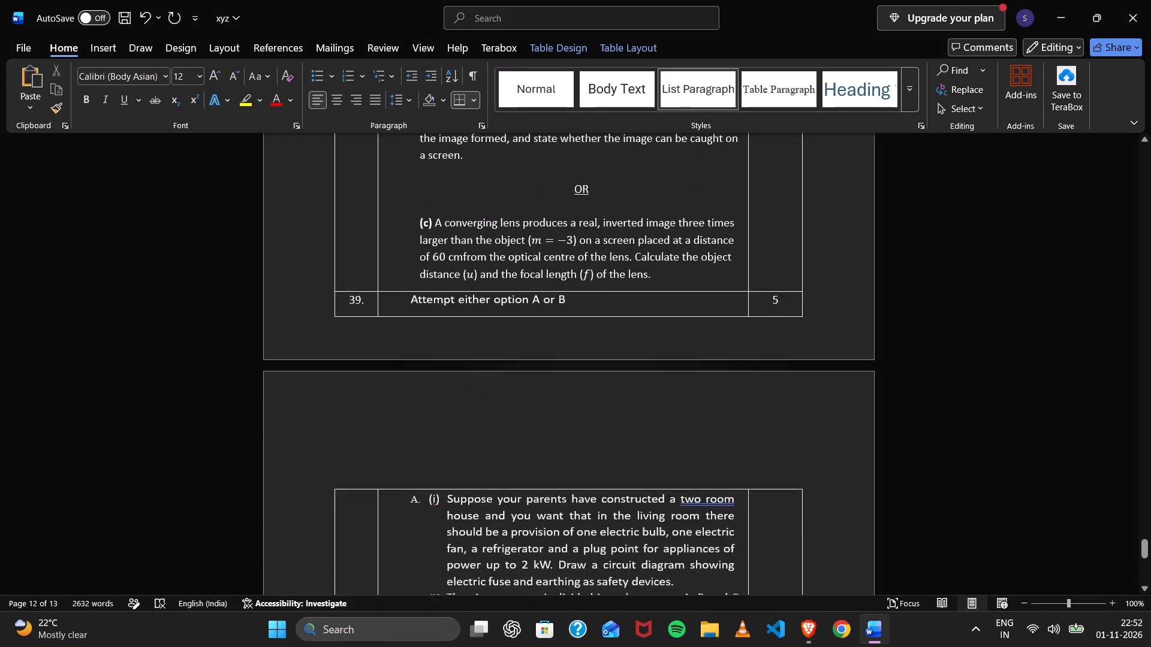
{"action": "scroll", "coordinate": [529, 292], "scroll_direction": "down", "scroll_amount": 1}
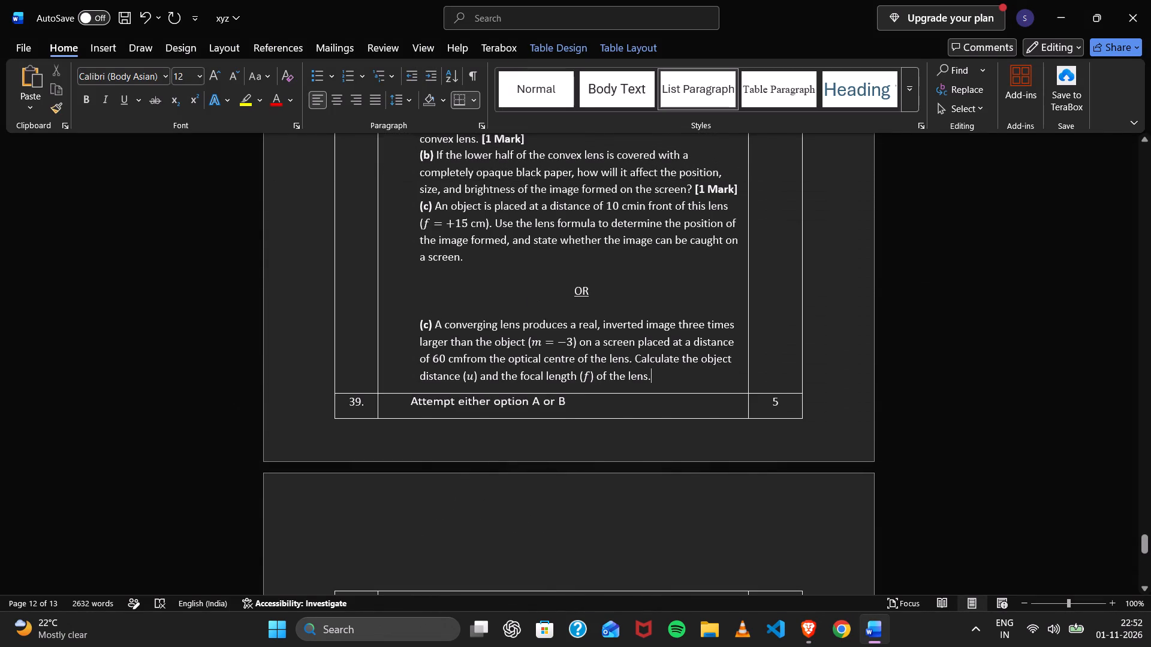
{"action": "scroll", "coordinate": [544, 326], "scroll_direction": "up", "scroll_amount": 11}
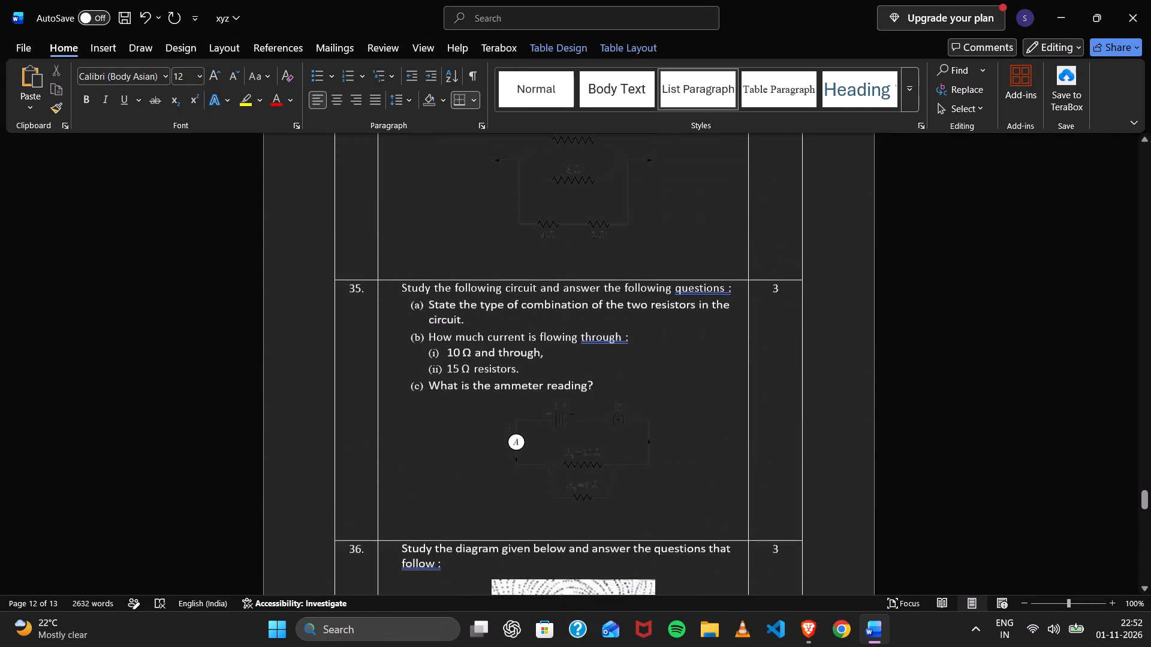
{"action": "scroll", "coordinate": [544, 326], "scroll_direction": "up", "scroll_amount": 11}
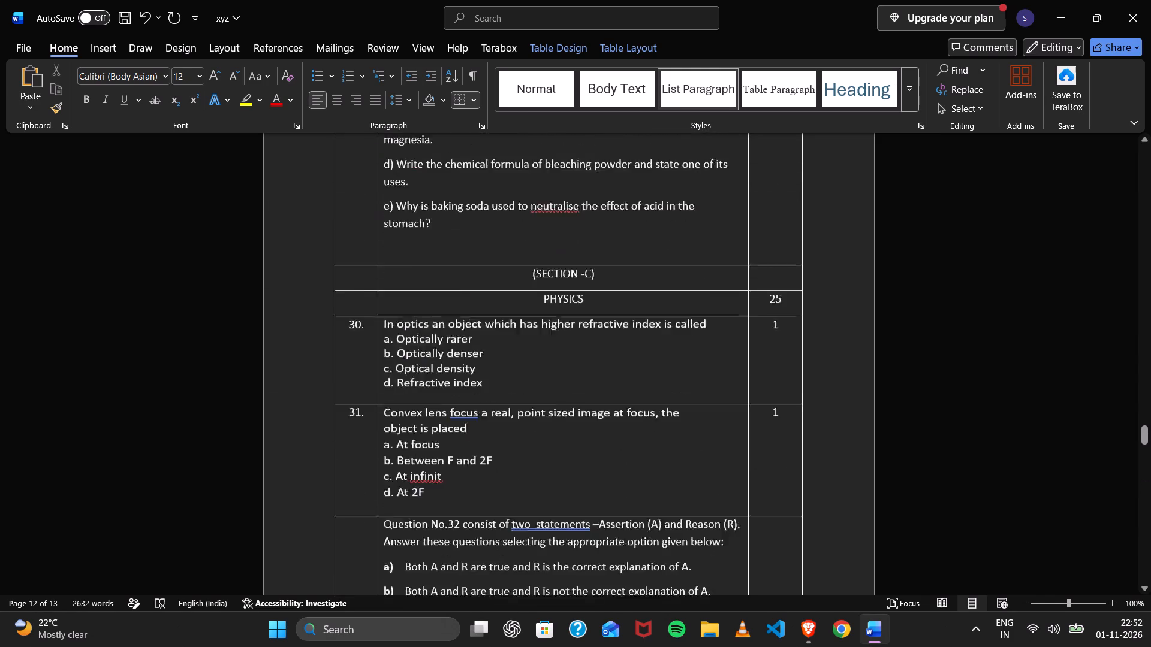
{"action": "scroll", "coordinate": [544, 326], "scroll_direction": "down", "scroll_amount": 3}
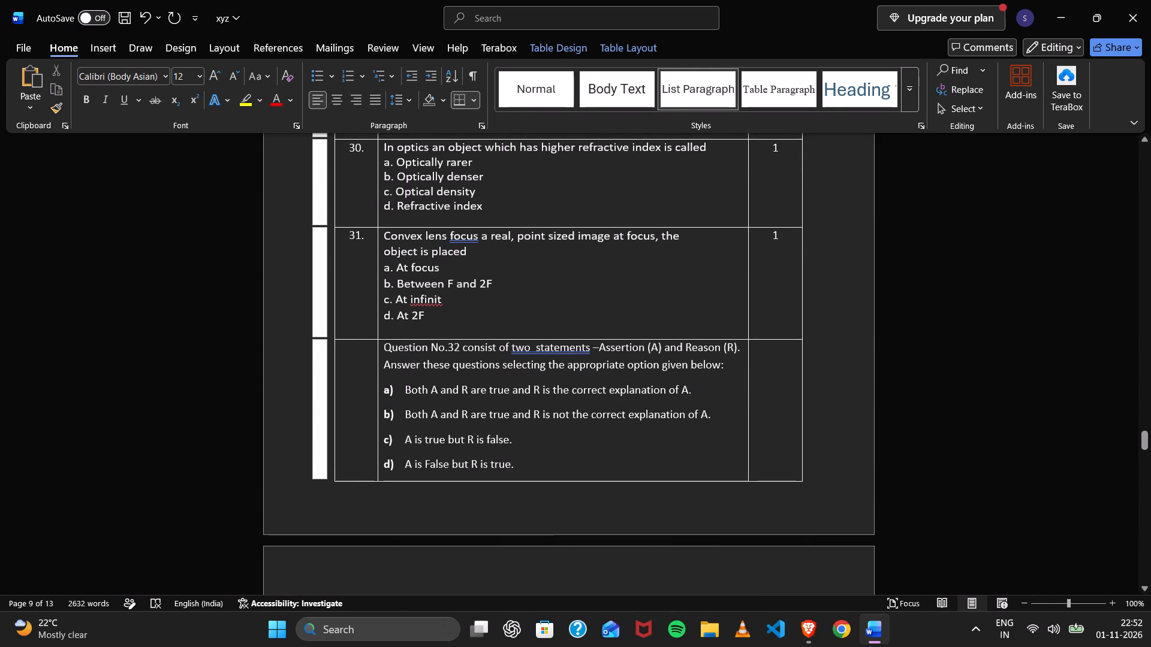
{"action": "scroll", "coordinate": [487, 416], "scroll_direction": "up", "scroll_amount": 4}
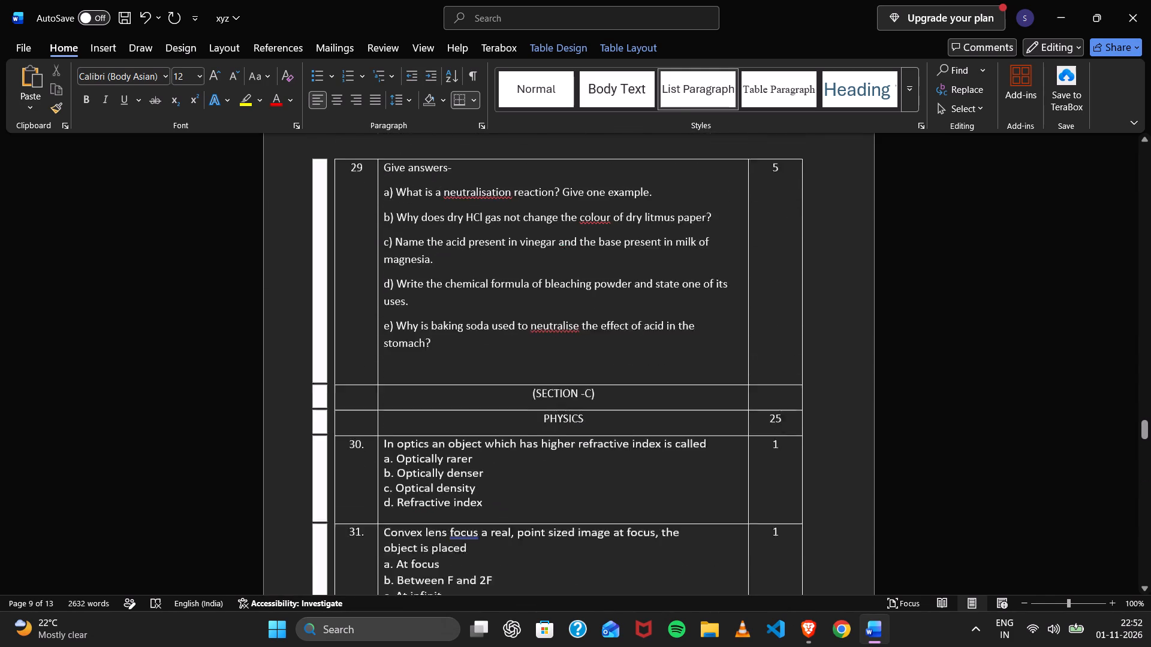
{"action": "scroll", "coordinate": [487, 416], "scroll_direction": "up", "scroll_amount": 1}
{"action": "scroll", "coordinate": [487, 416], "scroll_direction": "down", "scroll_amount": 3}
{"action": "scroll", "coordinate": [488, 482], "scroll_direction": "down", "scroll_amount": 1}
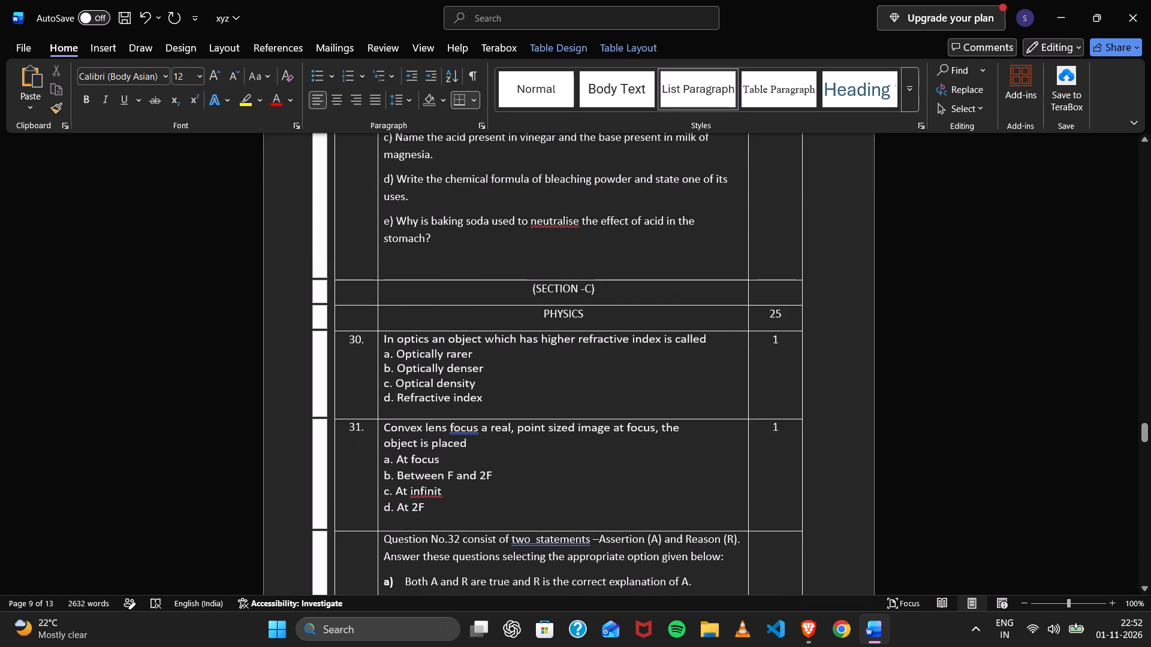
{"action": "scroll", "coordinate": [488, 482], "scroll_direction": "down", "scroll_amount": 1}
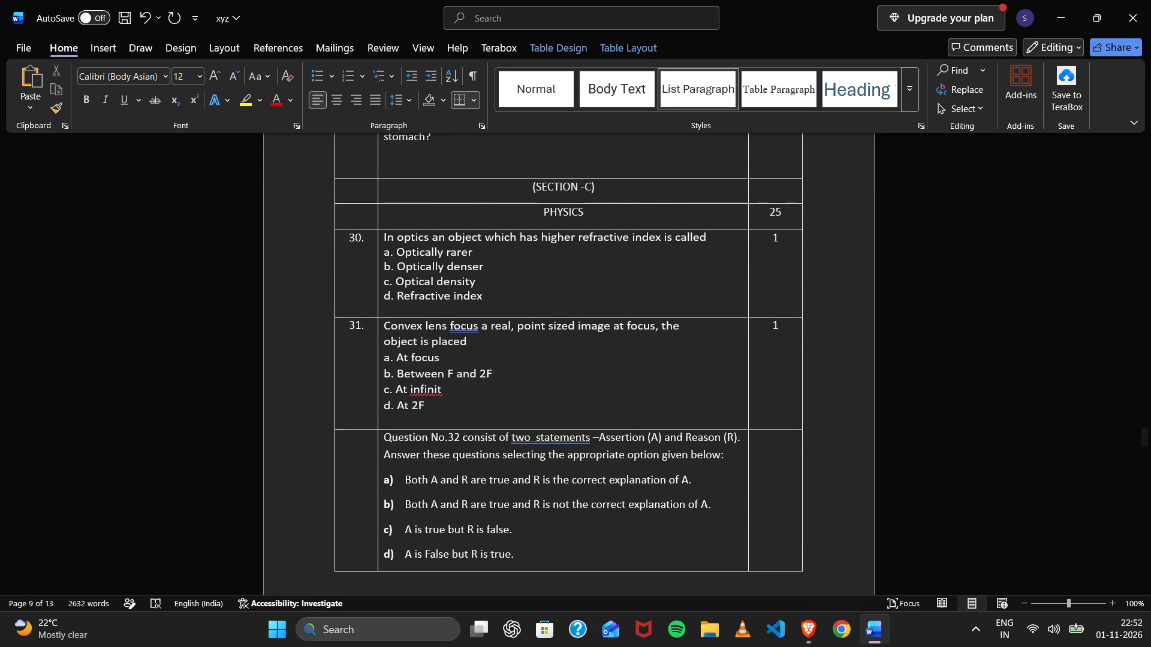
{"action": "left_click", "coordinate": [367, 453]}
{"action": "type", "text": "32."}
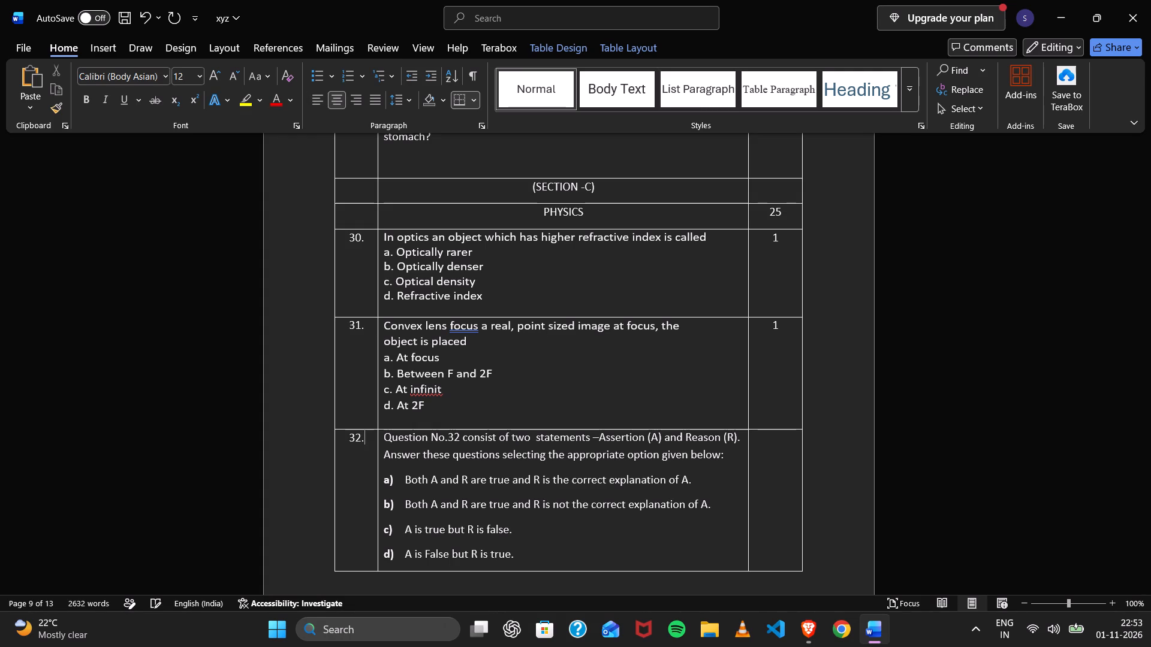
Copy the whole assertion-reason text cell of question 23 and paste it over the text cell of question 32.
{"action": "scroll", "coordinate": [426, 447], "scroll_direction": "down", "scroll_amount": 2}
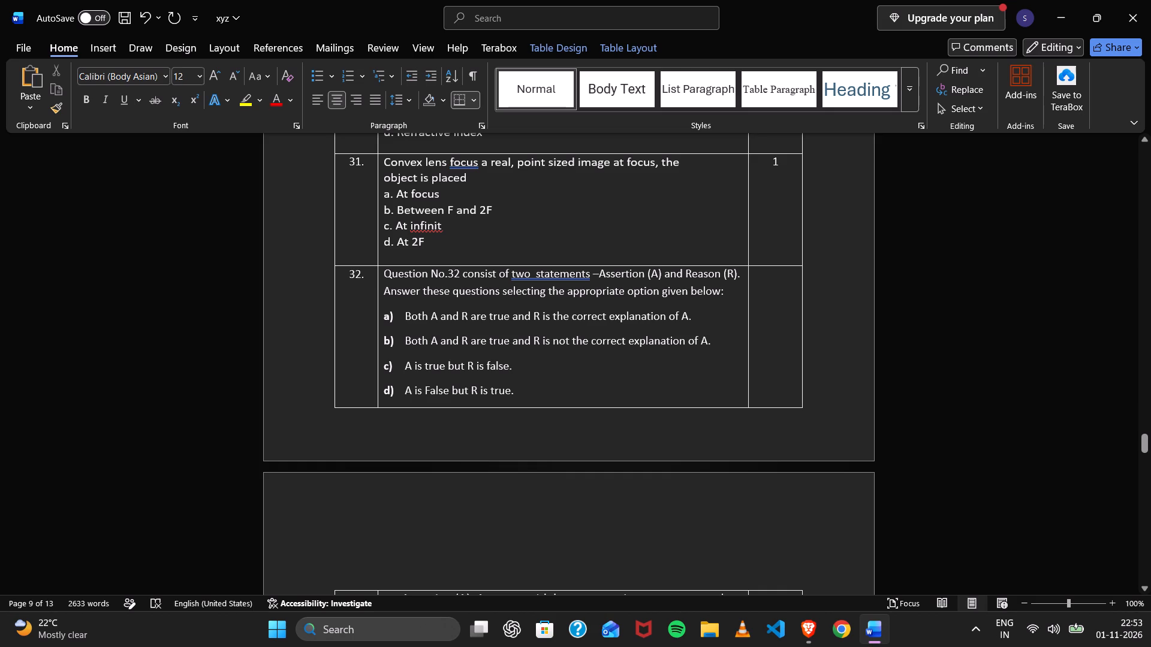
{"action": "scroll", "coordinate": [492, 303], "scroll_direction": "up", "scroll_amount": 4}
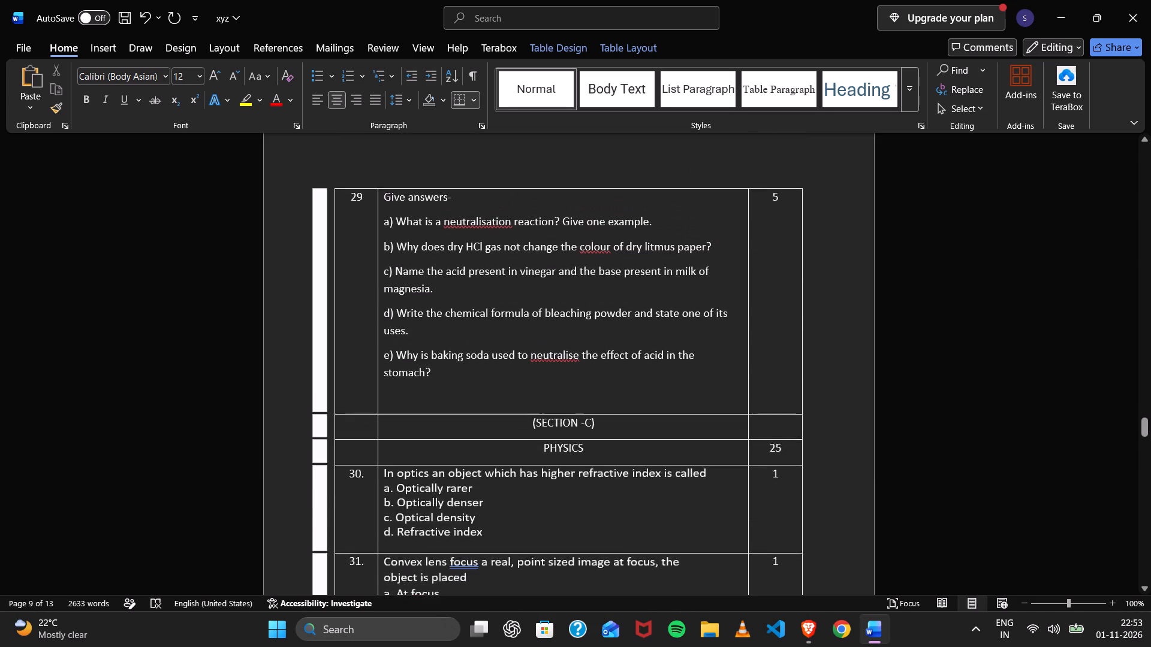
{"action": "scroll", "coordinate": [492, 303], "scroll_direction": "up", "scroll_amount": 15}
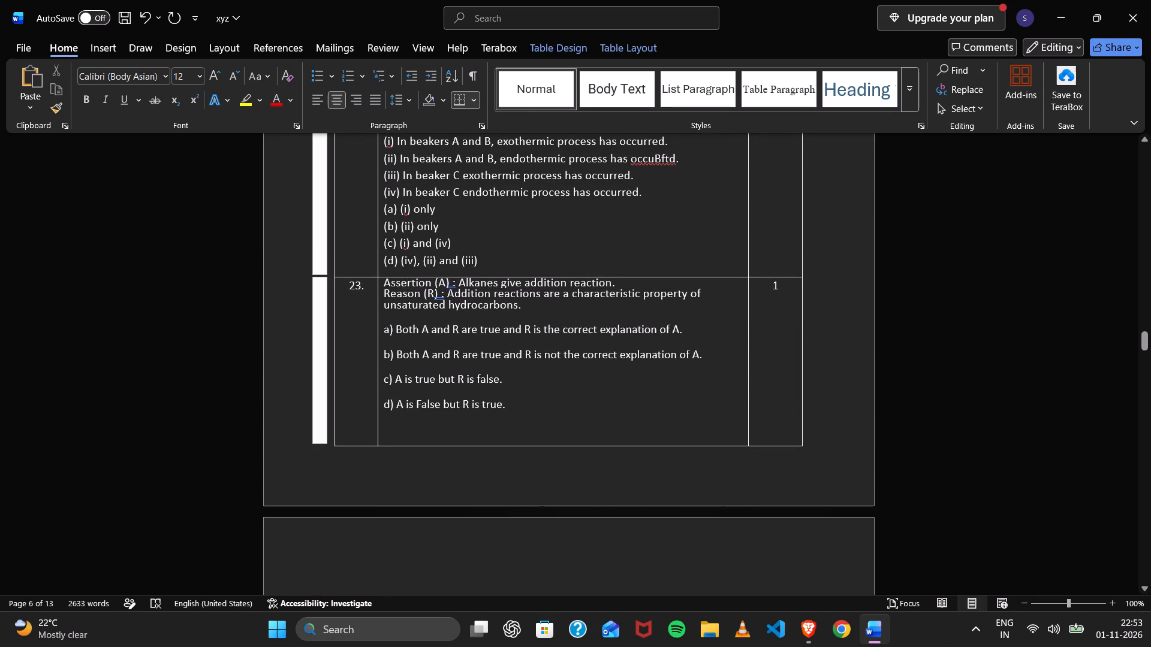
{"action": "left_click_drag", "start_coordinate": [380, 286], "coordinate": [484, 397]}
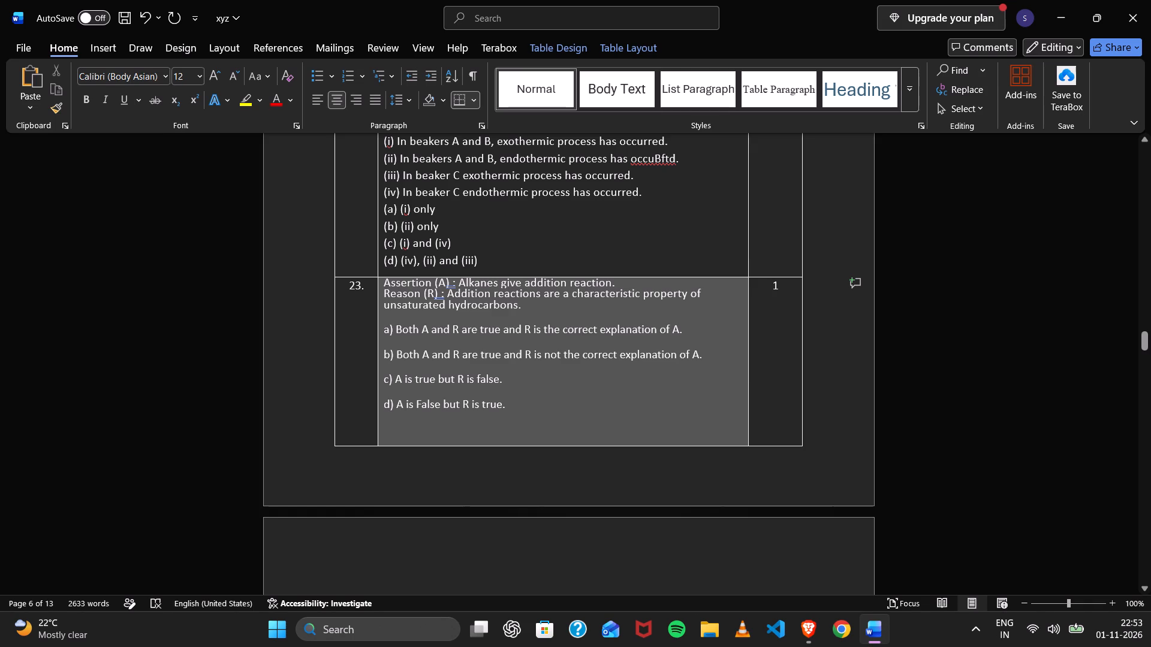
{"action": "left_click_drag", "start_coordinate": [484, 397], "coordinate": [484, 395]}
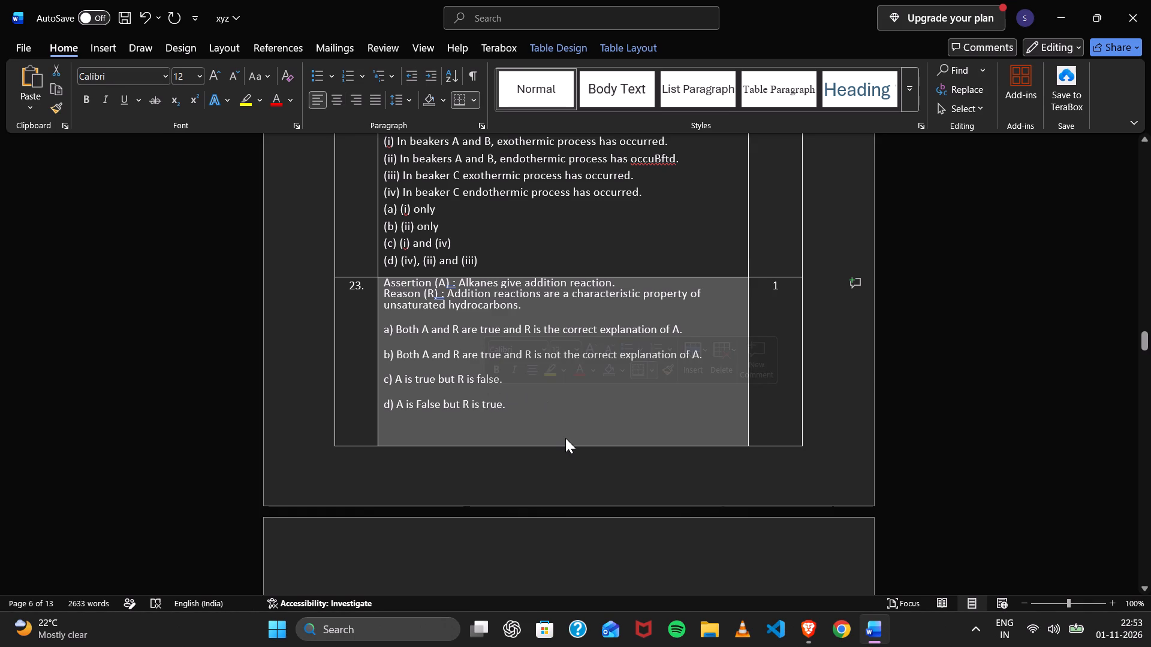
{"action": "key", "text": "ctrl+c"}
{"action": "scroll", "coordinate": [569, 425], "scroll_direction": "down", "scroll_amount": 2}
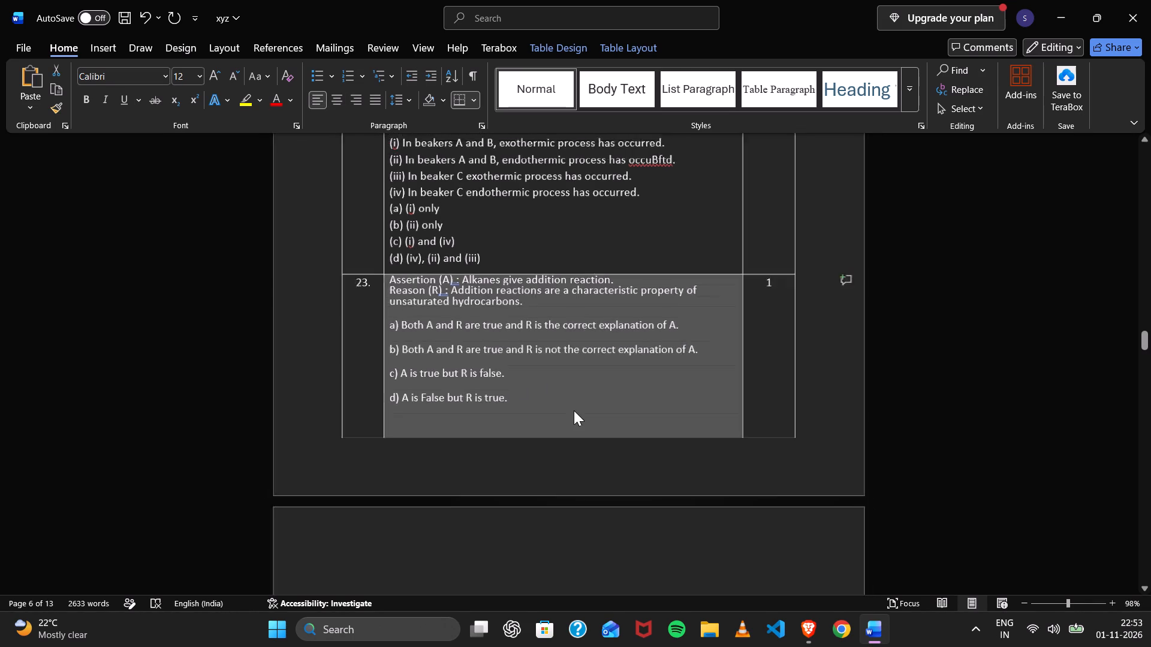
{"action": "scroll", "coordinate": [574, 410], "scroll_direction": "down", "scroll_amount": 2}
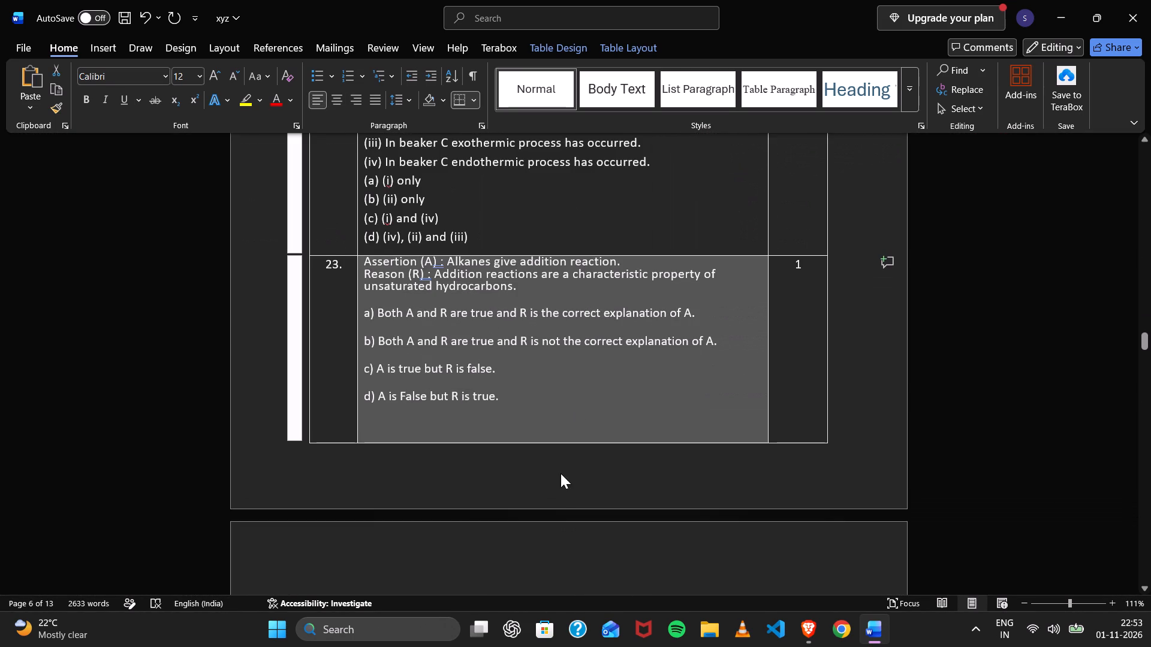
{"action": "scroll", "coordinate": [561, 473], "scroll_direction": "down", "scroll_amount": 13}
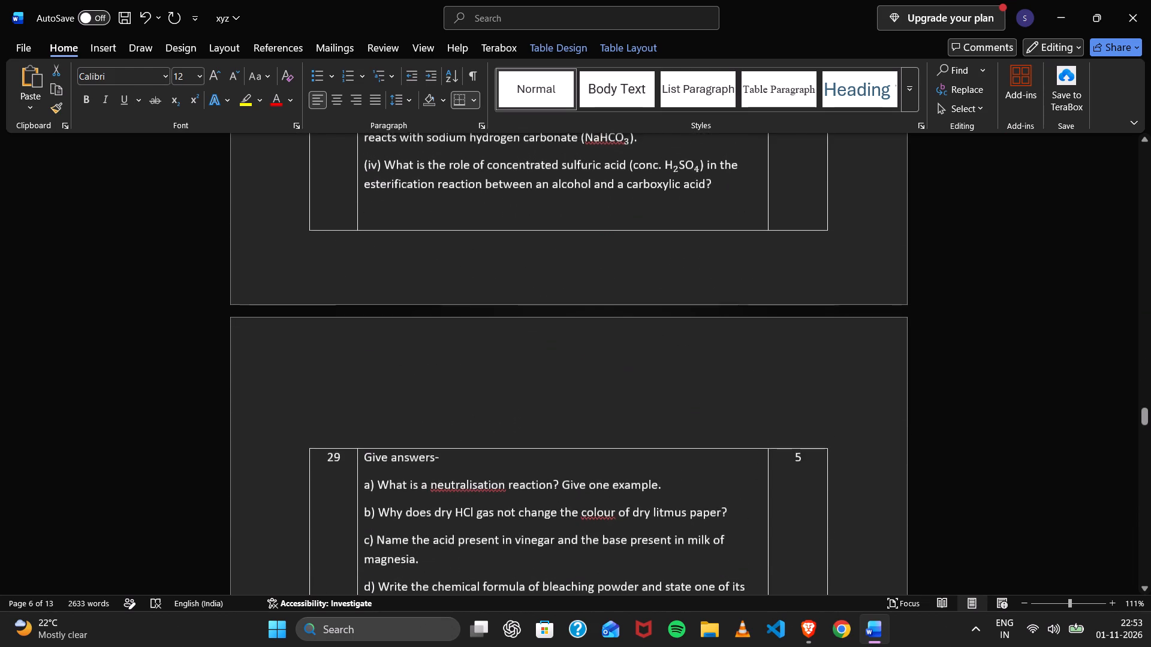
{"action": "scroll", "coordinate": [561, 473], "scroll_direction": "down", "scroll_amount": 7}
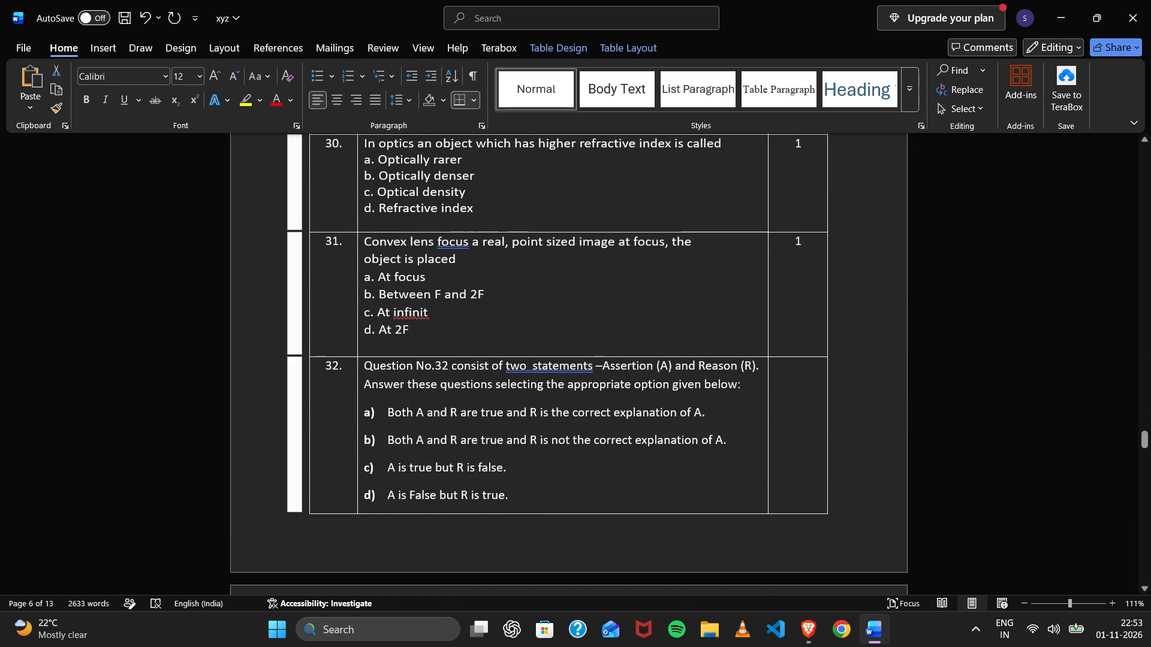
{"action": "left_click", "coordinate": [359, 363]}
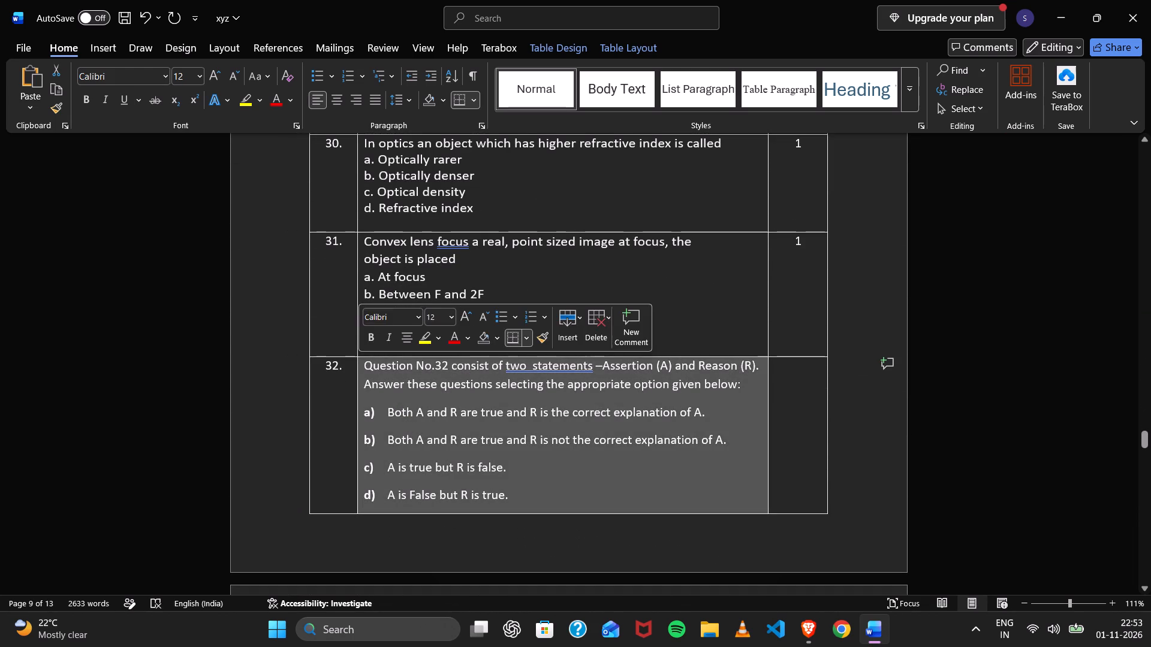
{"action": "key", "text": "ctrl+v"}
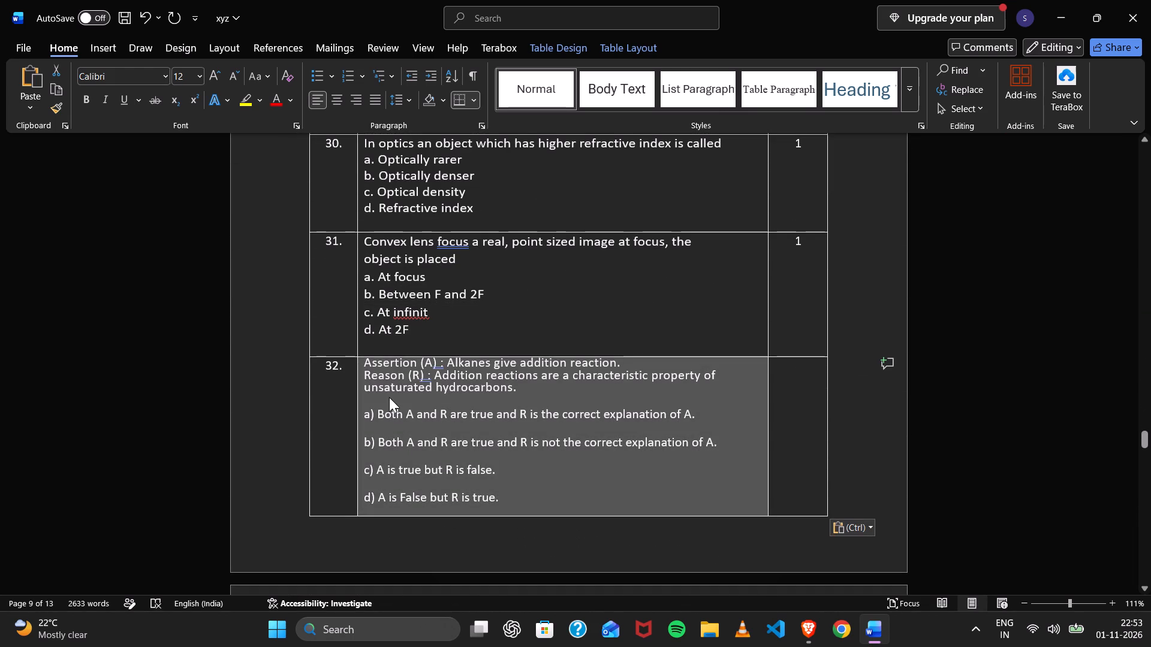
In Brave, copy the Q.4 assertion and reason about the rainbow from the Physics Gurukul page.
{"action": "scroll", "coordinate": [313, 411], "scroll_direction": "down", "scroll_amount": 2}
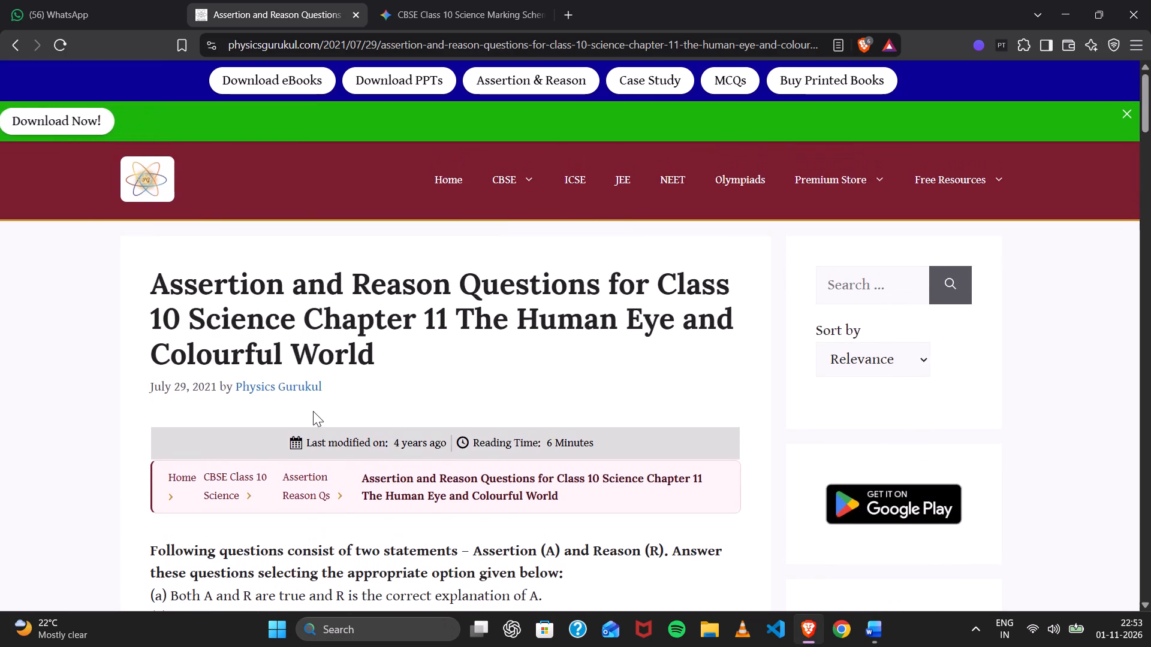
{"action": "scroll", "coordinate": [313, 411], "scroll_direction": "down", "scroll_amount": 7}
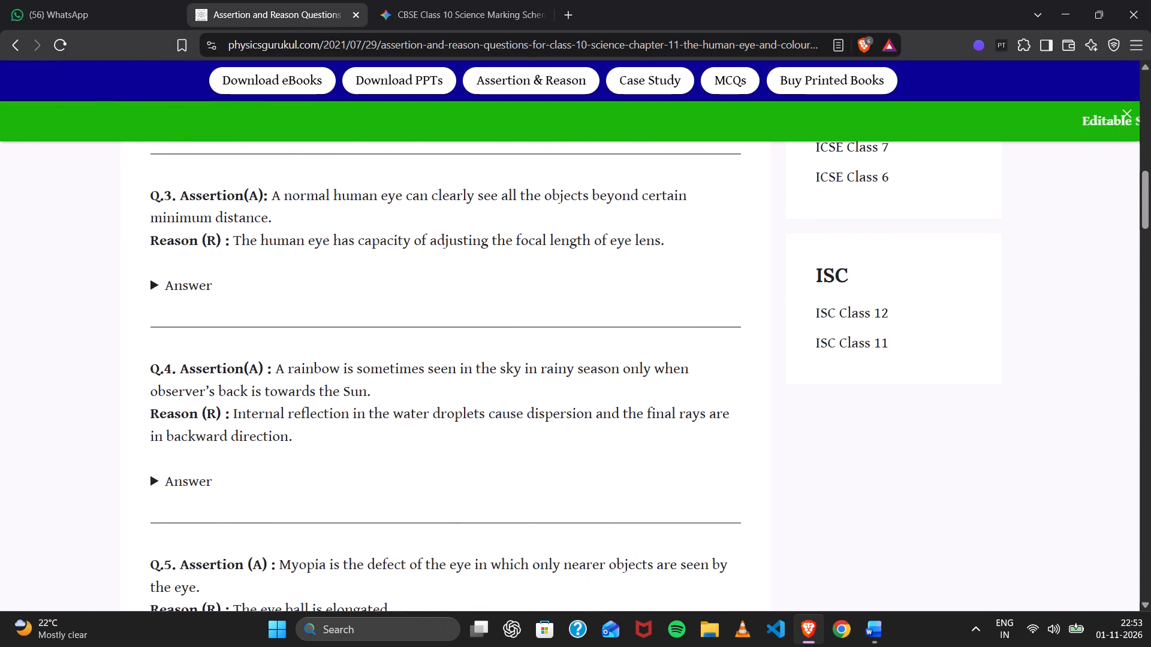
{"action": "left_click_drag", "start_coordinate": [176, 364], "coordinate": [297, 436]}
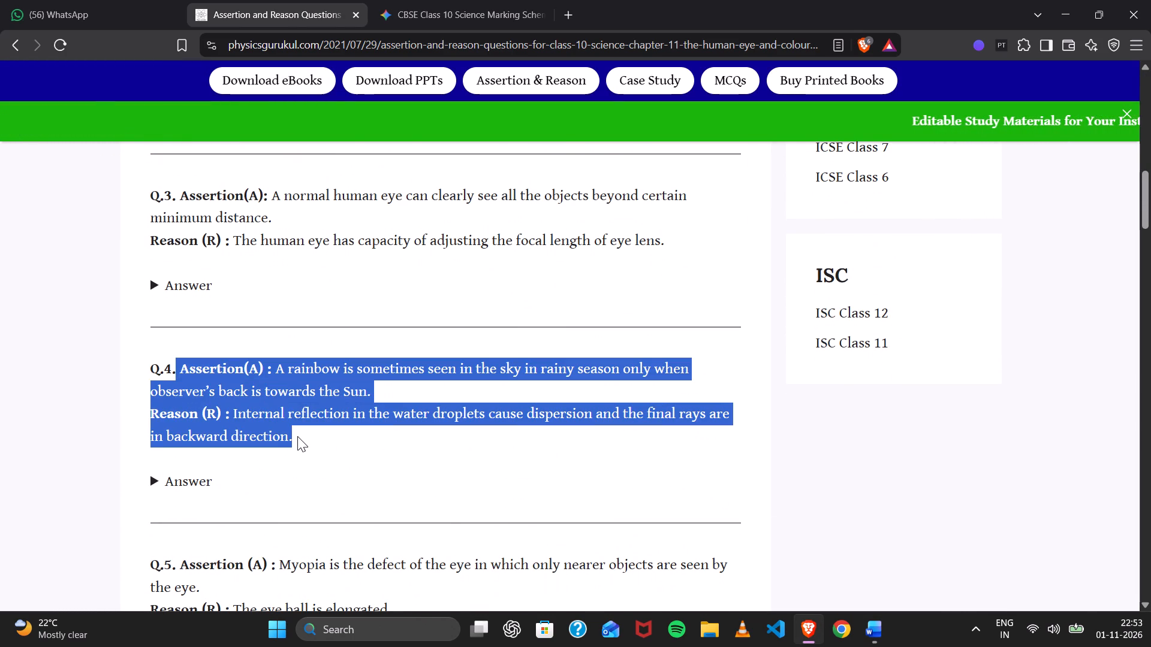
{"action": "key", "text": "ctrl+c"}
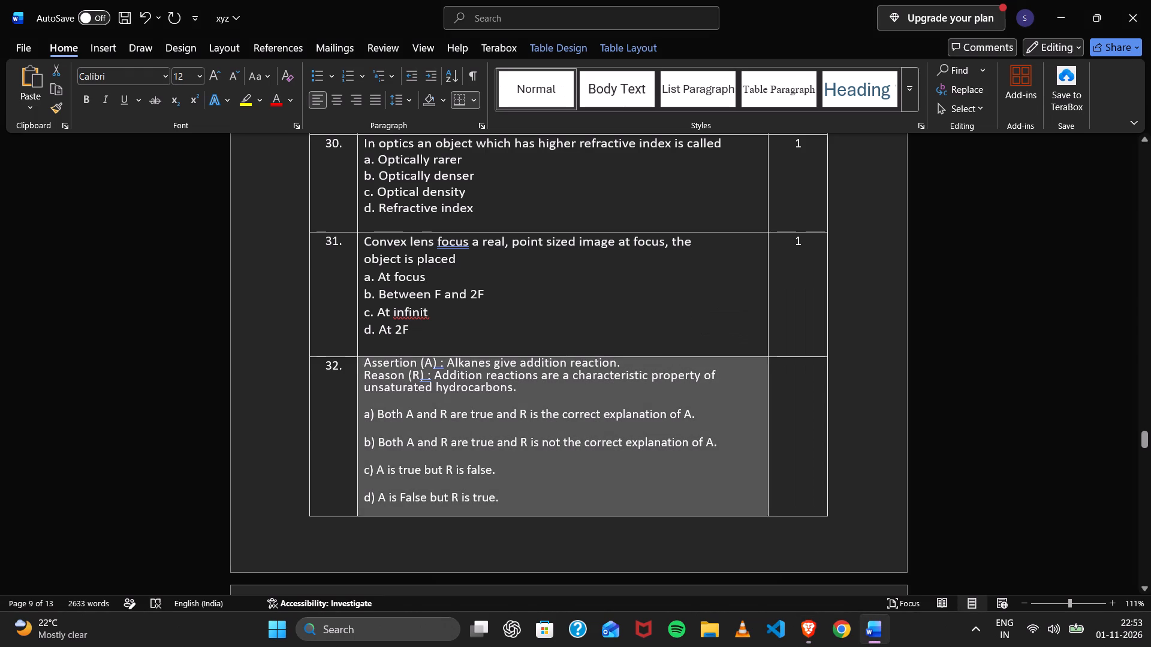
In Word, replace question 32's alkane assertion and reason with the copied rainbow text, and remove its leading space.
{"action": "left_click", "coordinate": [366, 435]}
{"action": "left_click_drag", "start_coordinate": [365, 365], "coordinate": [489, 398]}
{"action": "key", "text": "ctrl+v"}
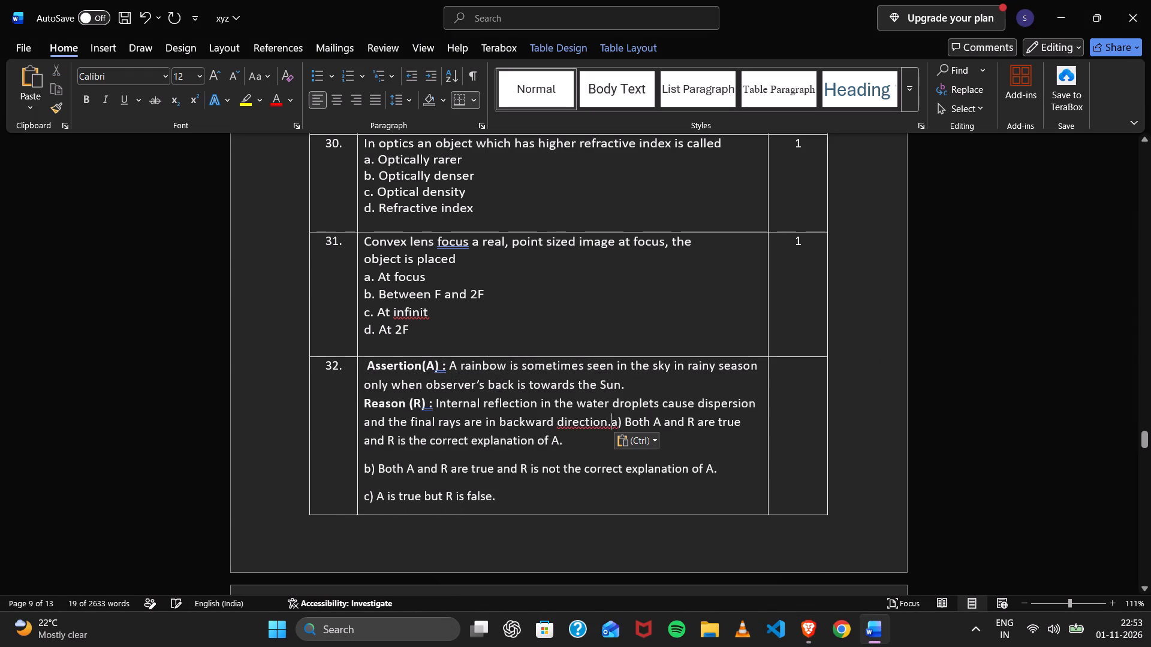
{"action": "left_click", "coordinate": [367, 364]}
{"action": "key", "text": "BackSpace"}
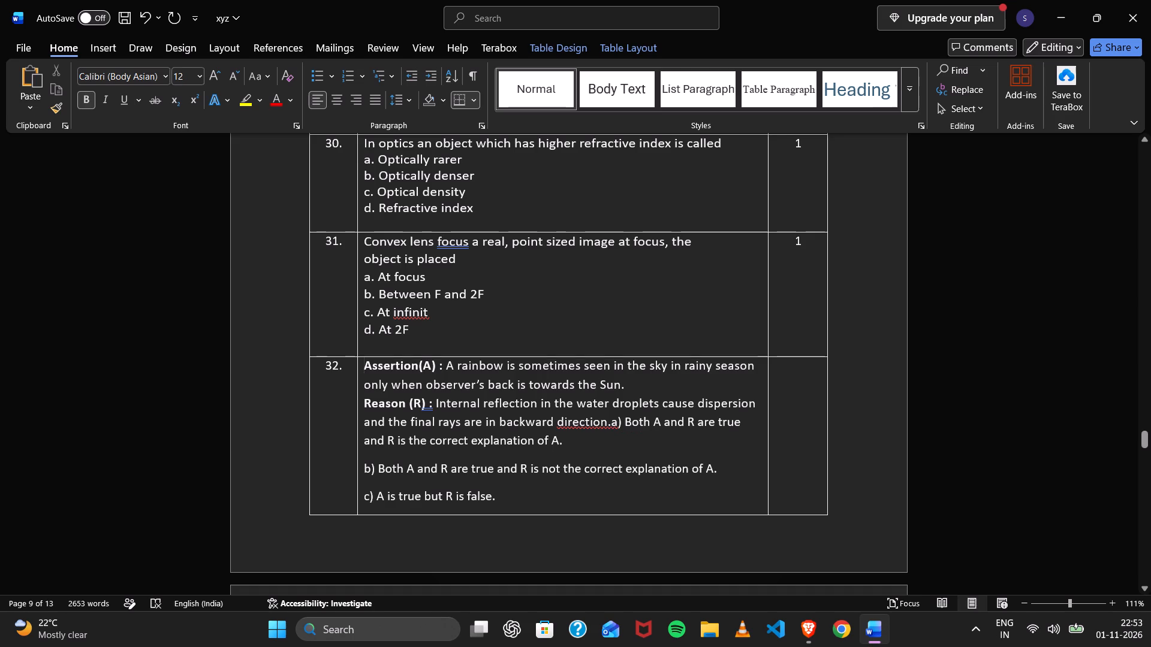
Remove the bold formatting from all of question 32's text.
{"action": "left_click", "coordinate": [360, 367]}
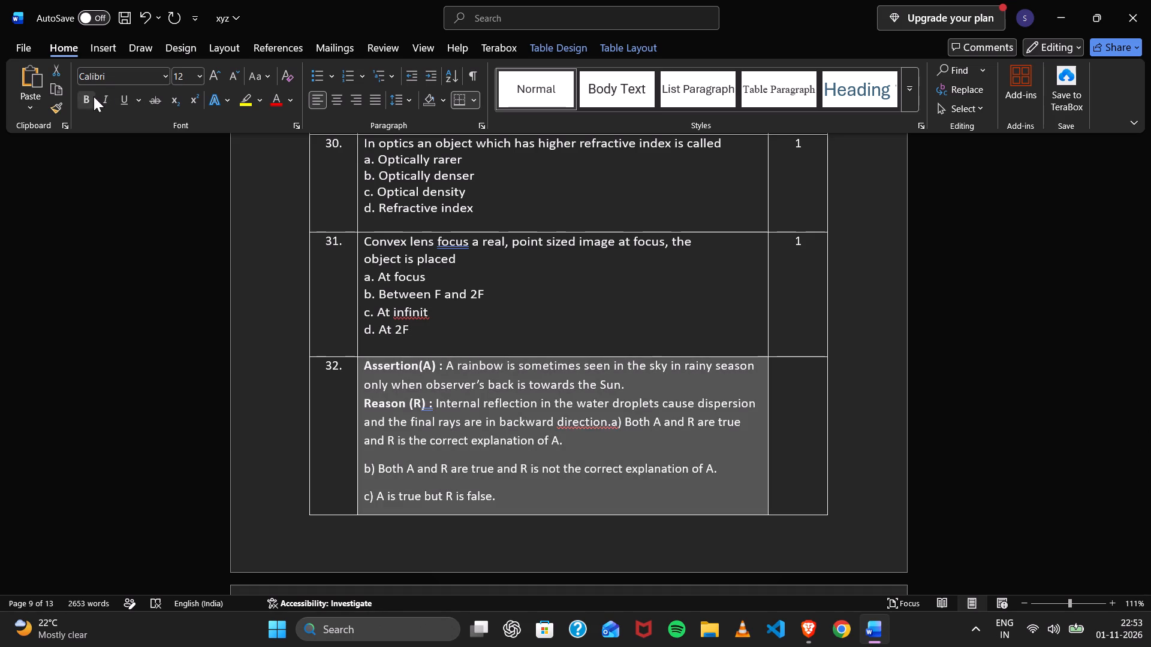
{"action": "left_click", "coordinate": [94, 98]}
{"action": "left_click", "coordinate": [1000, 343]}
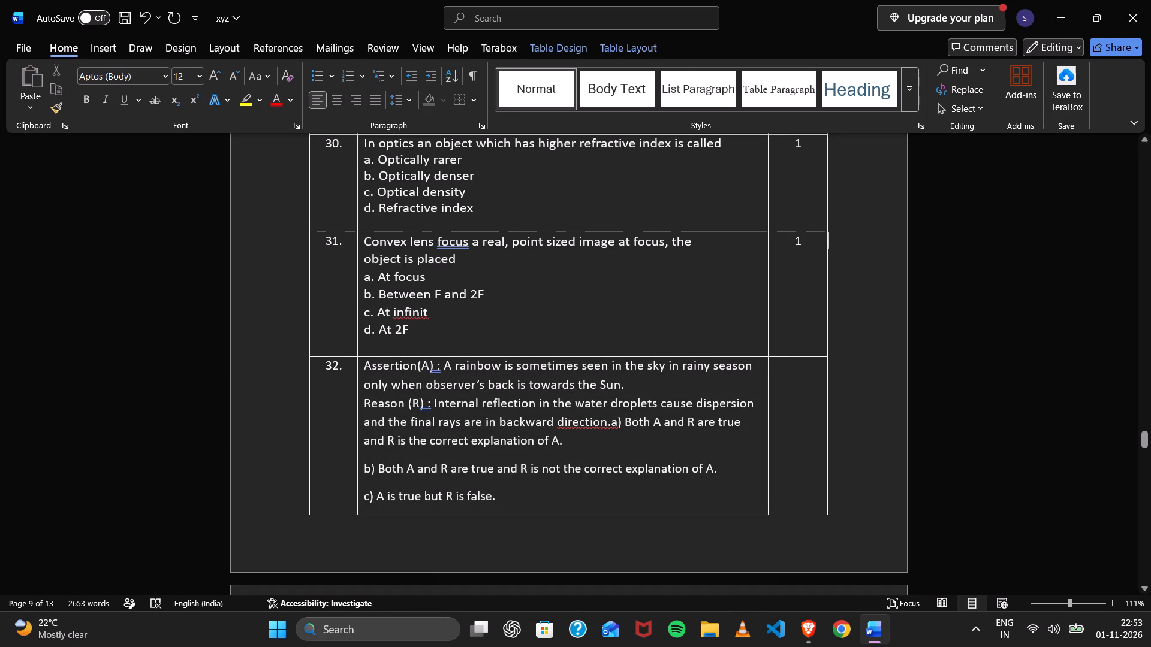
Move option a) of question 32 onto its own line after the reason statement.
{"action": "left_click", "coordinate": [612, 422]}
{"action": "key", "text": "Return"}
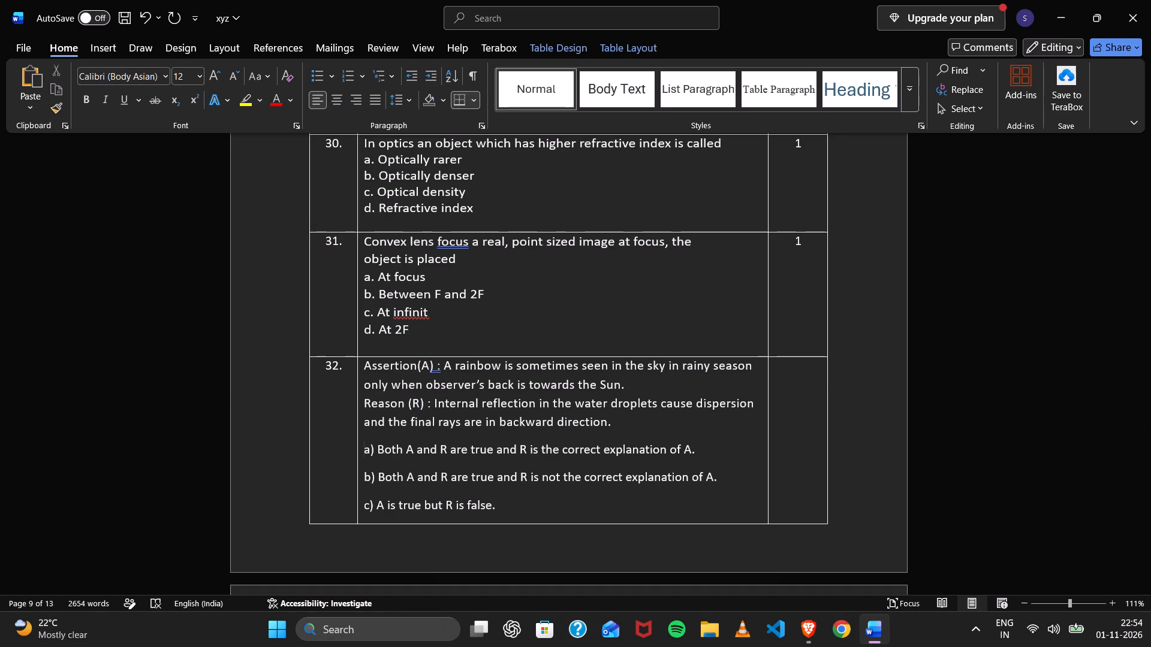
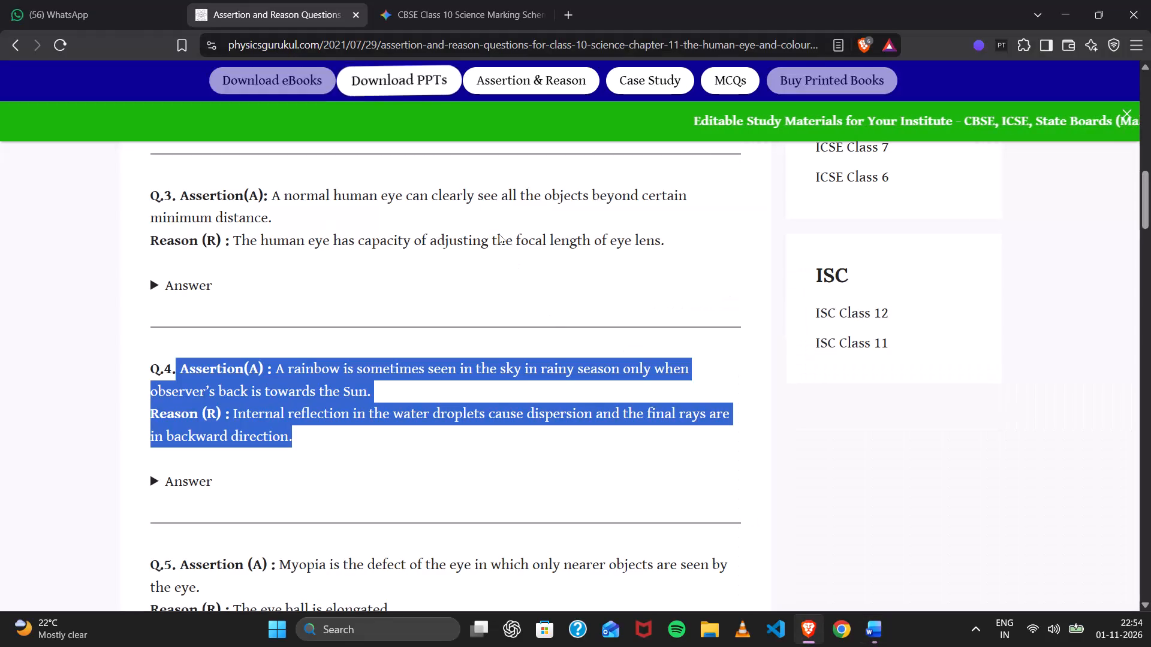
In Brave, return to the search results and search for "human eye question answer".
{"action": "scroll", "coordinate": [459, 216], "scroll_direction": "right", "scroll_amount": 11}
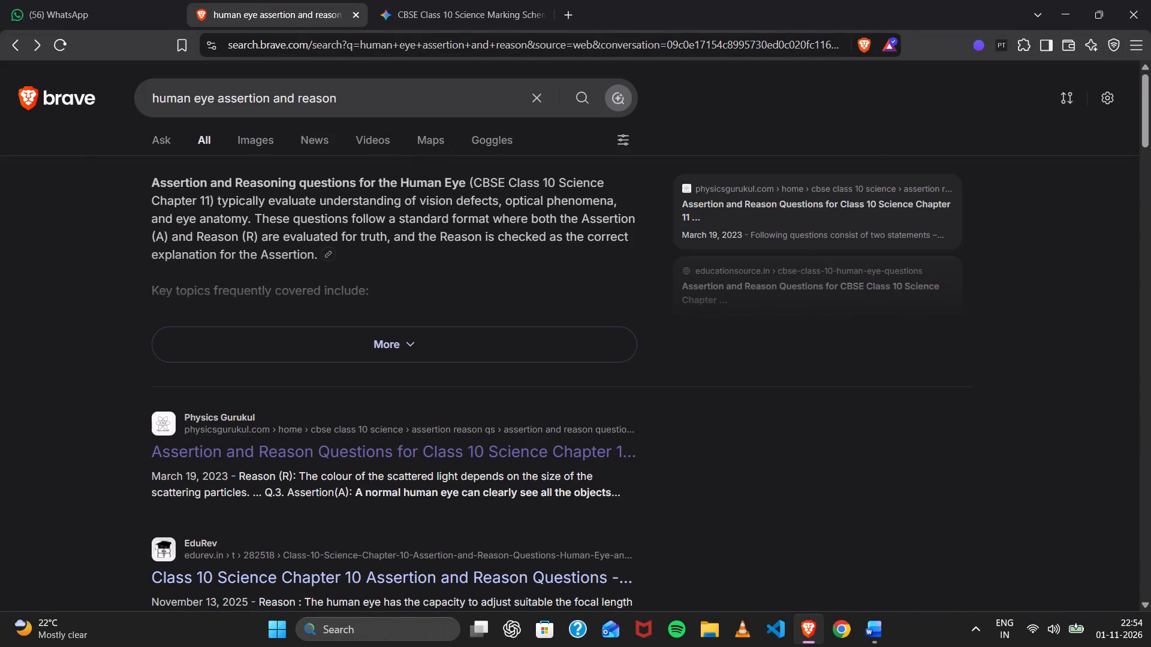
{"action": "left_click_drag", "start_coordinate": [386, 84], "coordinate": [224, 92]}
{"action": "key", "text": "BackSpace"}
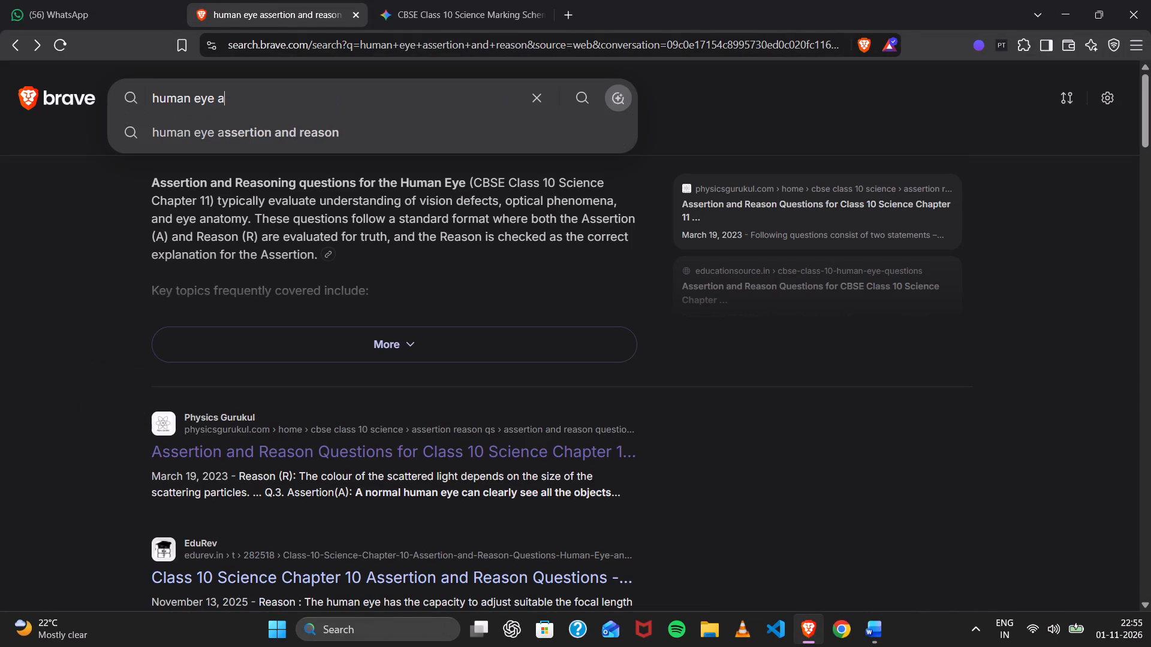
{"action": "key", "text": "BackSpace"}
{"action": "type", "text": "question answer"}
{"action": "key", "text": "Return"}
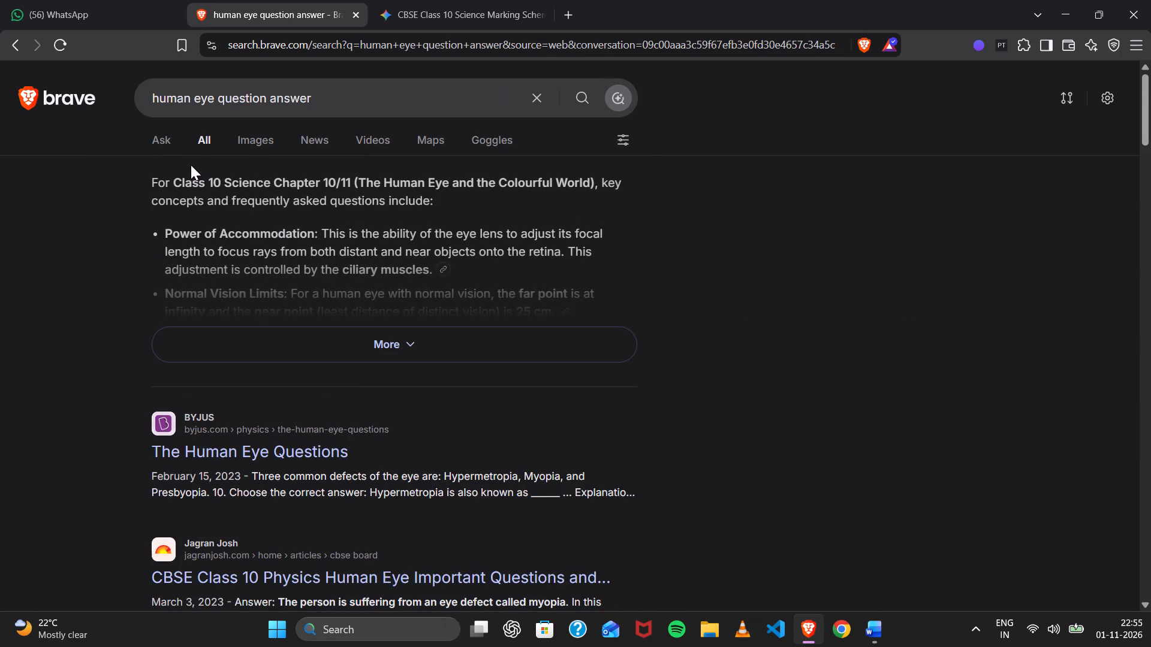
Open the BYJU'S result "The Human Eye Questions" and look through its questions for a suitable item.
{"action": "scroll", "coordinate": [191, 165], "scroll_direction": "down", "scroll_amount": 2}
{"action": "left_click", "coordinate": [267, 275]}
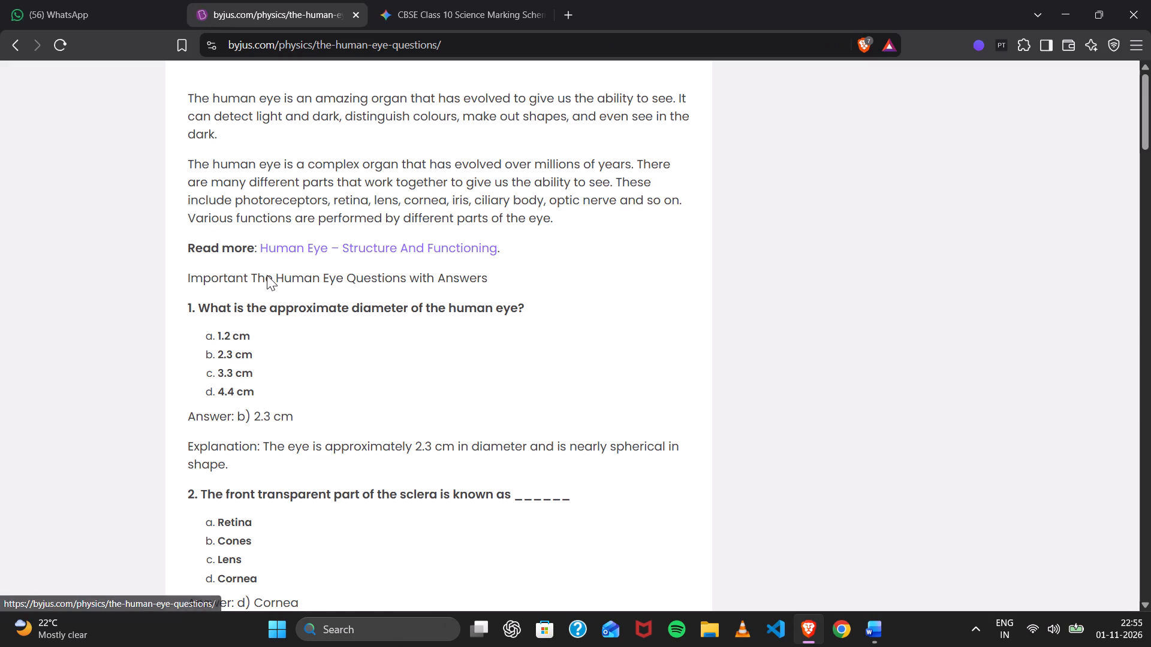
{"action": "scroll", "coordinate": [364, 338], "scroll_direction": "down", "scroll_amount": 2}
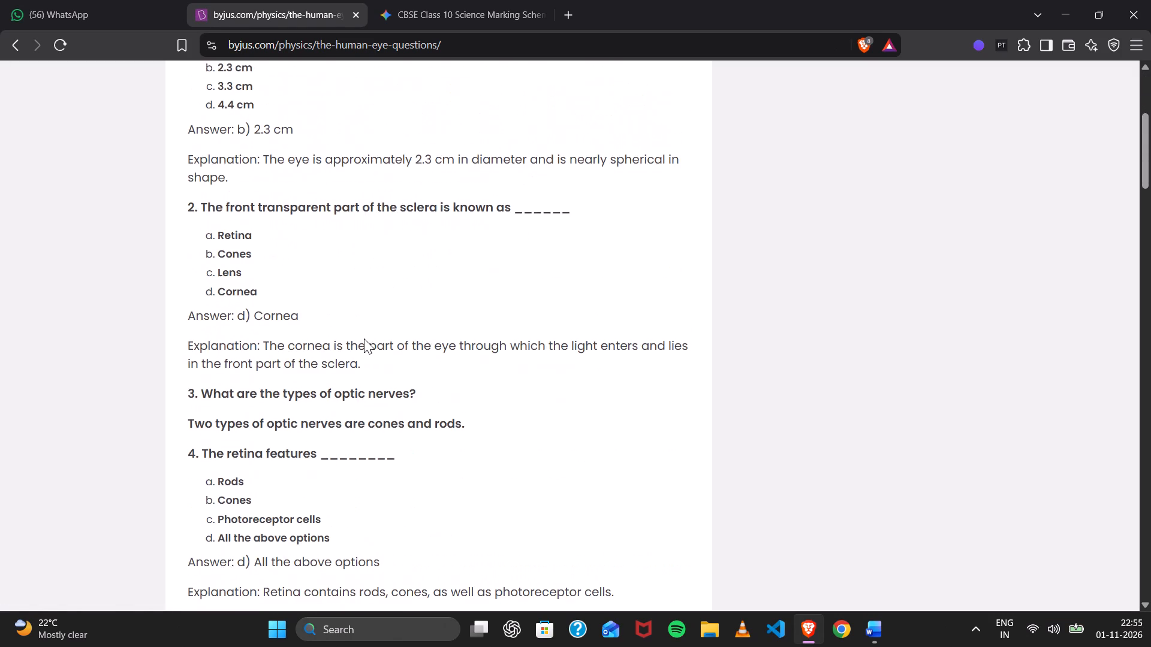
{"action": "scroll", "coordinate": [364, 338], "scroll_direction": "down", "scroll_amount": 2}
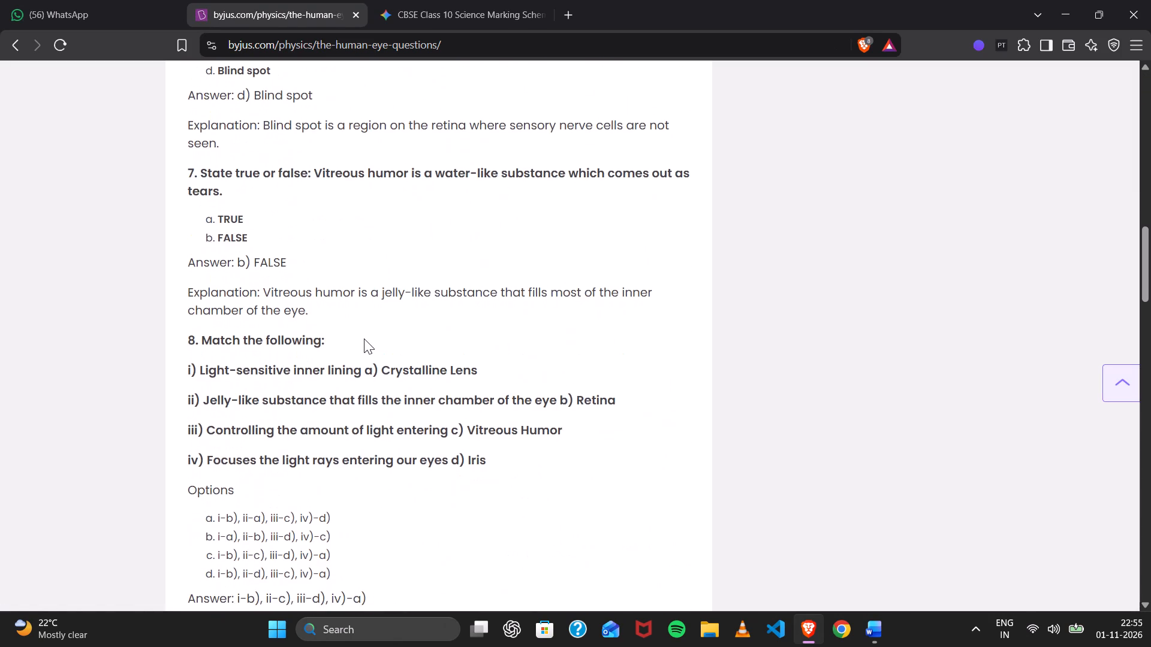
{"action": "scroll", "coordinate": [364, 338], "scroll_direction": "down", "scroll_amount": 4}
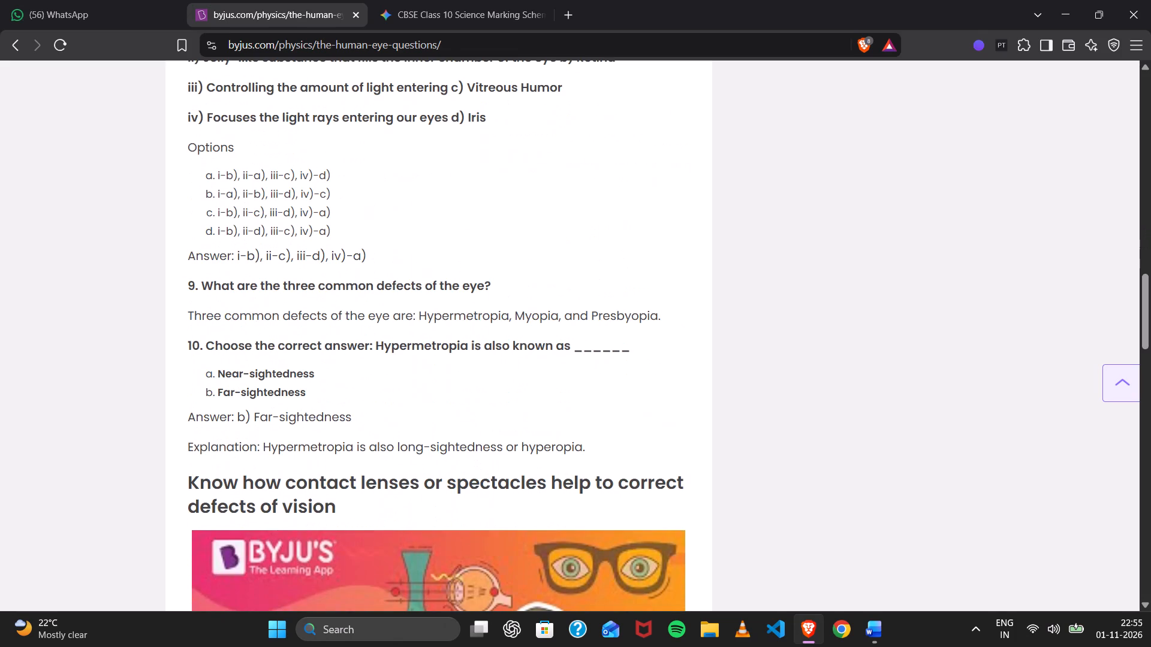
{"action": "scroll", "coordinate": [364, 338], "scroll_direction": "down", "scroll_amount": 6}
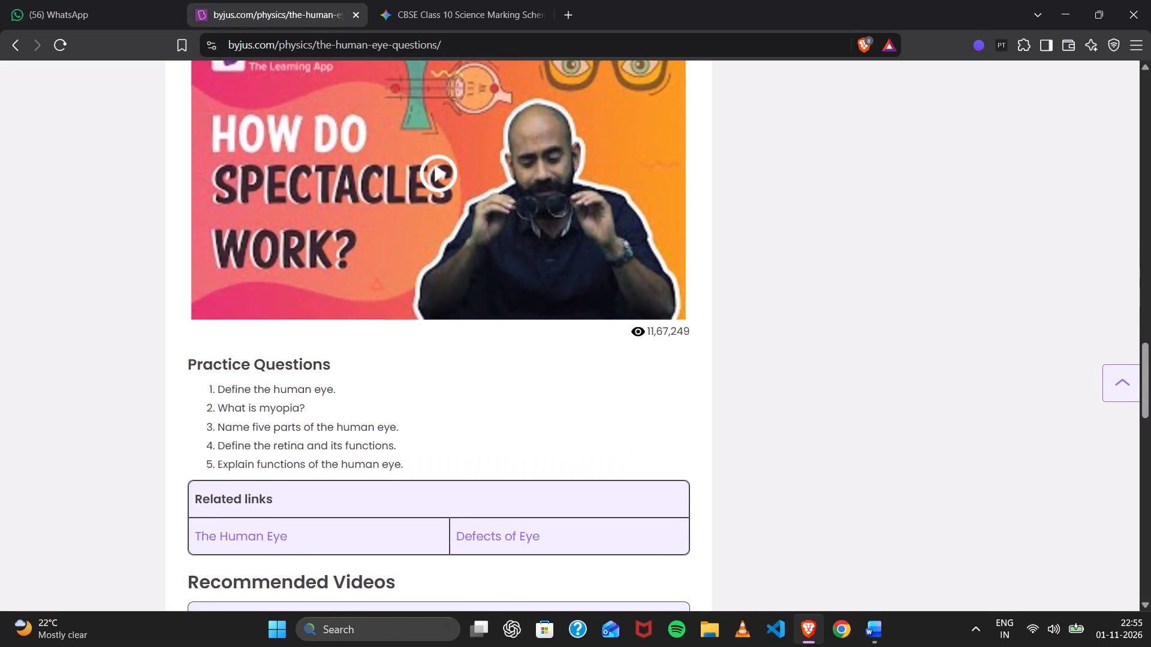
{"action": "scroll", "coordinate": [376, 446], "scroll_direction": "down", "scroll_amount": 4}
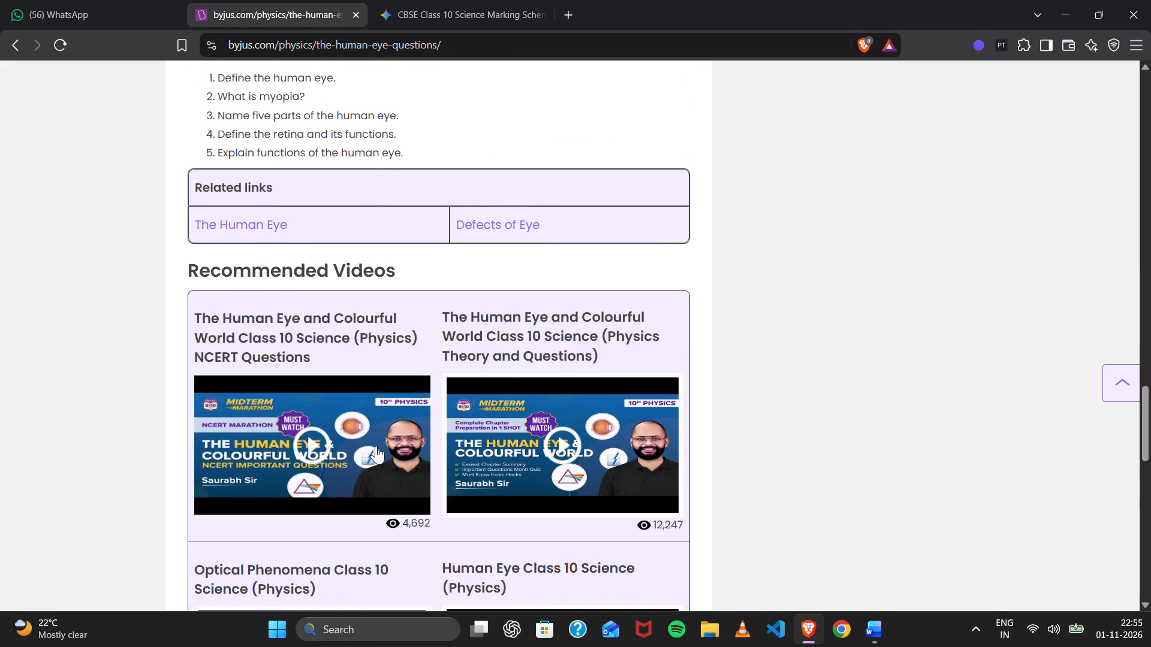
{"action": "scroll", "coordinate": [376, 446], "scroll_direction": "right", "scroll_amount": 8}
{"action": "left_click", "coordinate": [375, 389]}
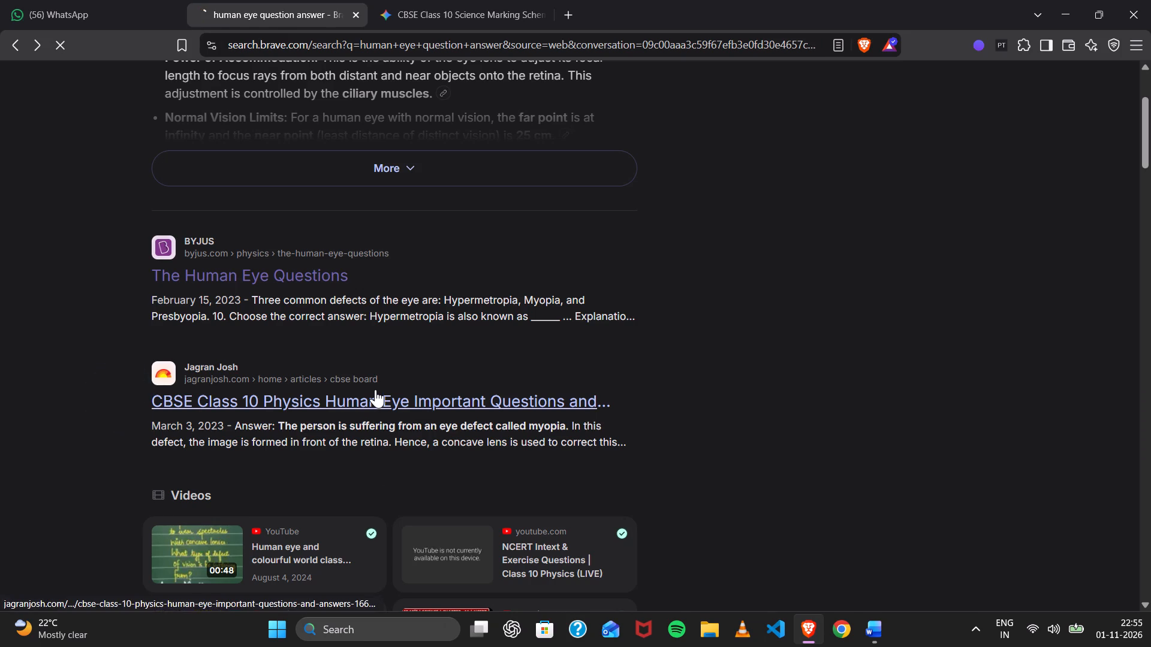
{"action": "scroll", "coordinate": [375, 389], "scroll_direction": "down", "scroll_amount": 6}
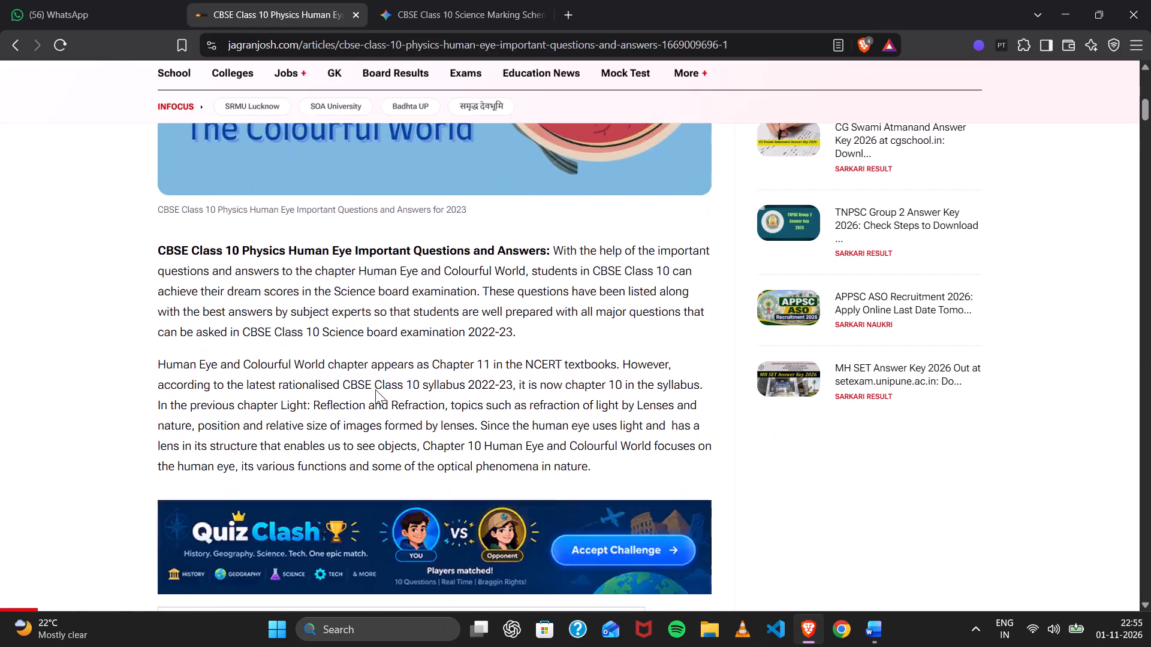
{"action": "scroll", "coordinate": [375, 389], "scroll_direction": "down", "scroll_amount": 9}
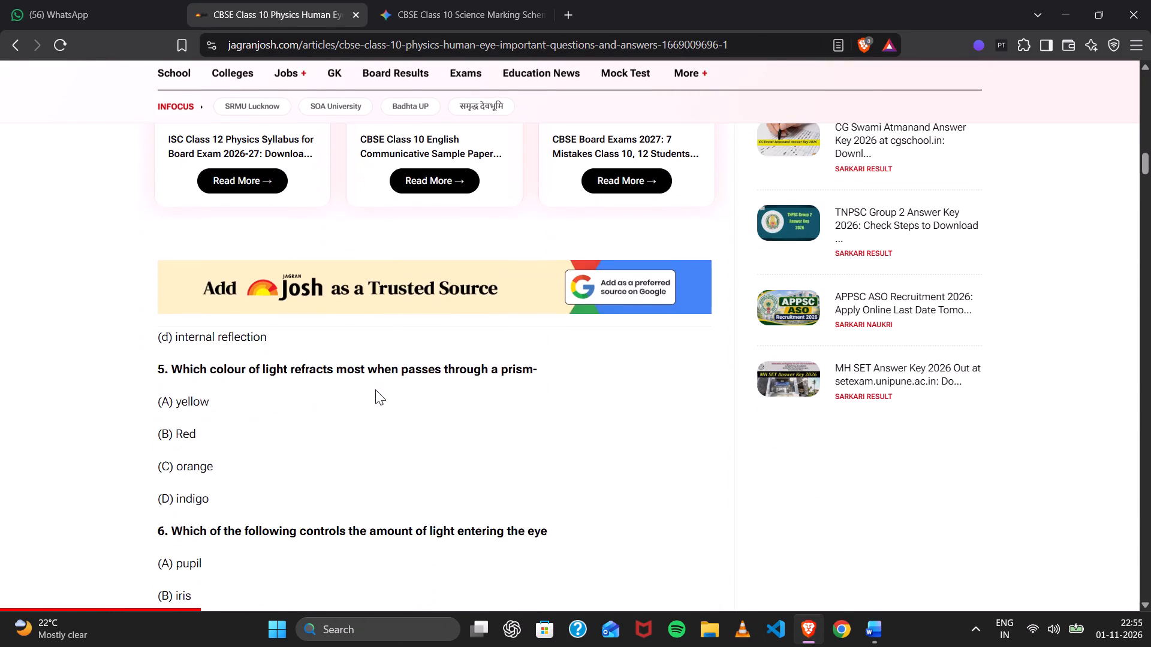
{"action": "scroll", "coordinate": [375, 389], "scroll_direction": "down", "scroll_amount": 4}
{"action": "scroll", "coordinate": [375, 389], "scroll_direction": "right", "scroll_amount": 6}
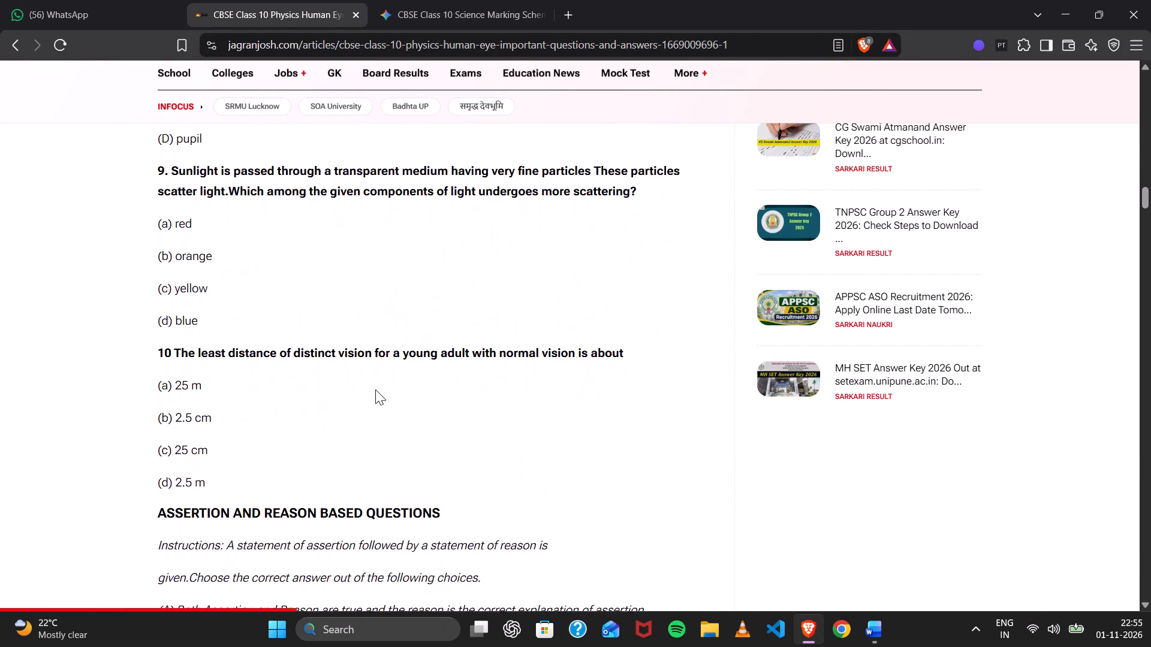
{"action": "scroll", "coordinate": [375, 389], "scroll_direction": "down", "scroll_amount": 9}
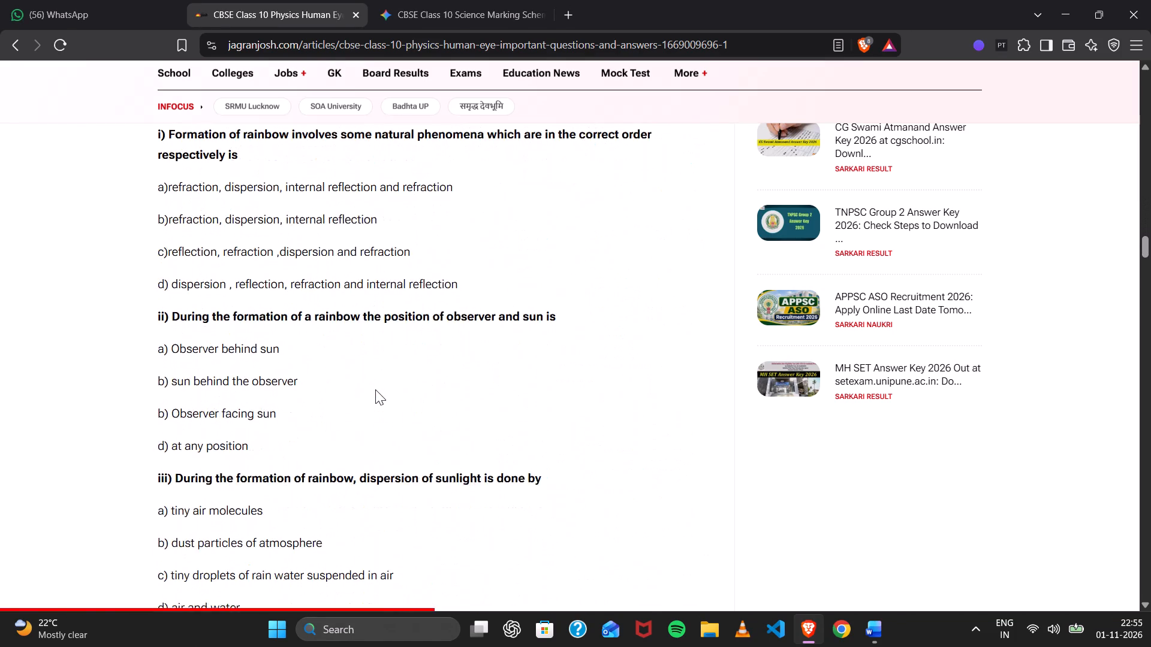
{"action": "scroll", "coordinate": [375, 389], "scroll_direction": "down", "scroll_amount": 9}
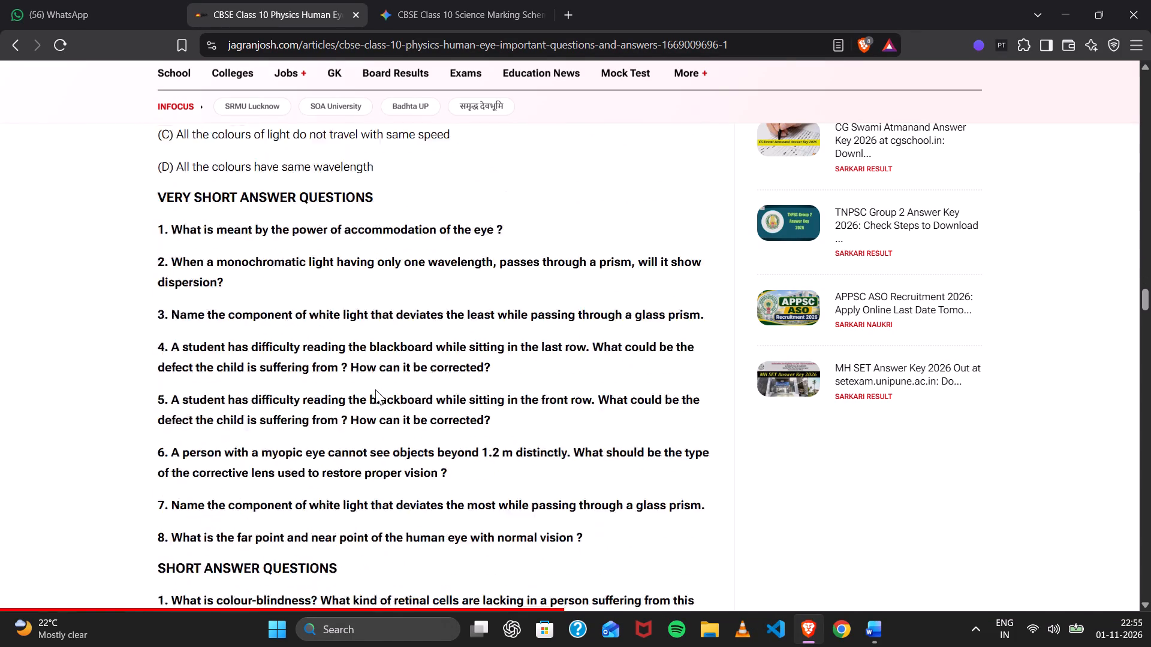
{"action": "scroll", "coordinate": [375, 389], "scroll_direction": "down", "scroll_amount": 5}
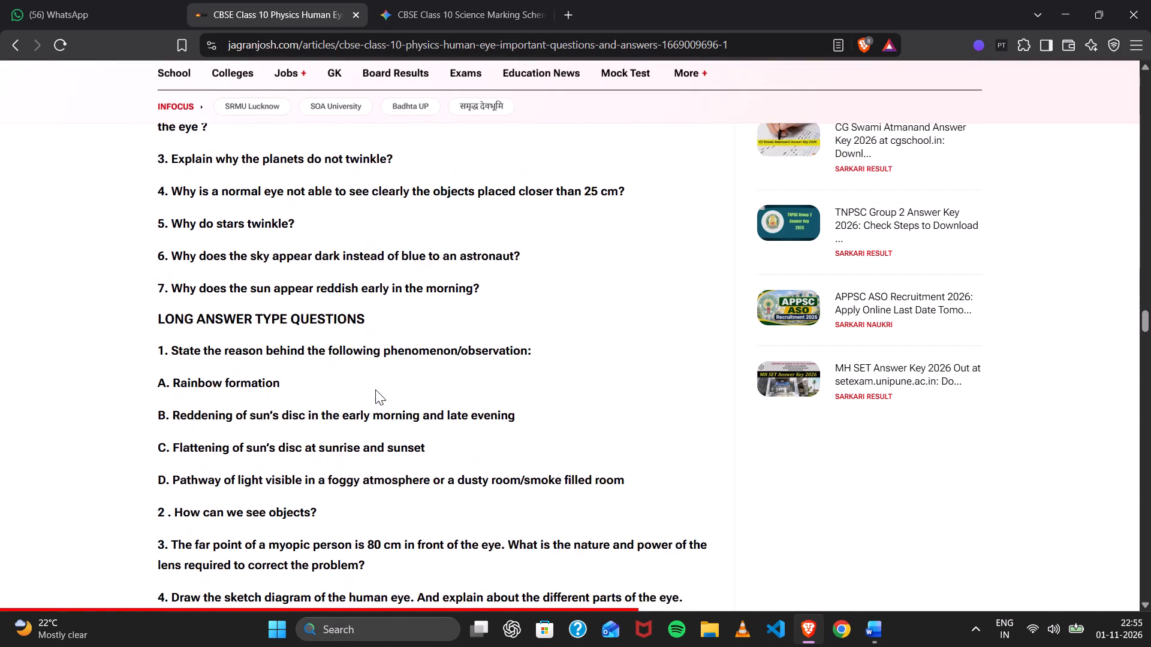
{"action": "scroll", "coordinate": [375, 389], "scroll_direction": "down", "scroll_amount": 1}
{"action": "scroll", "coordinate": [375, 389], "scroll_direction": "up", "scroll_amount": 1}
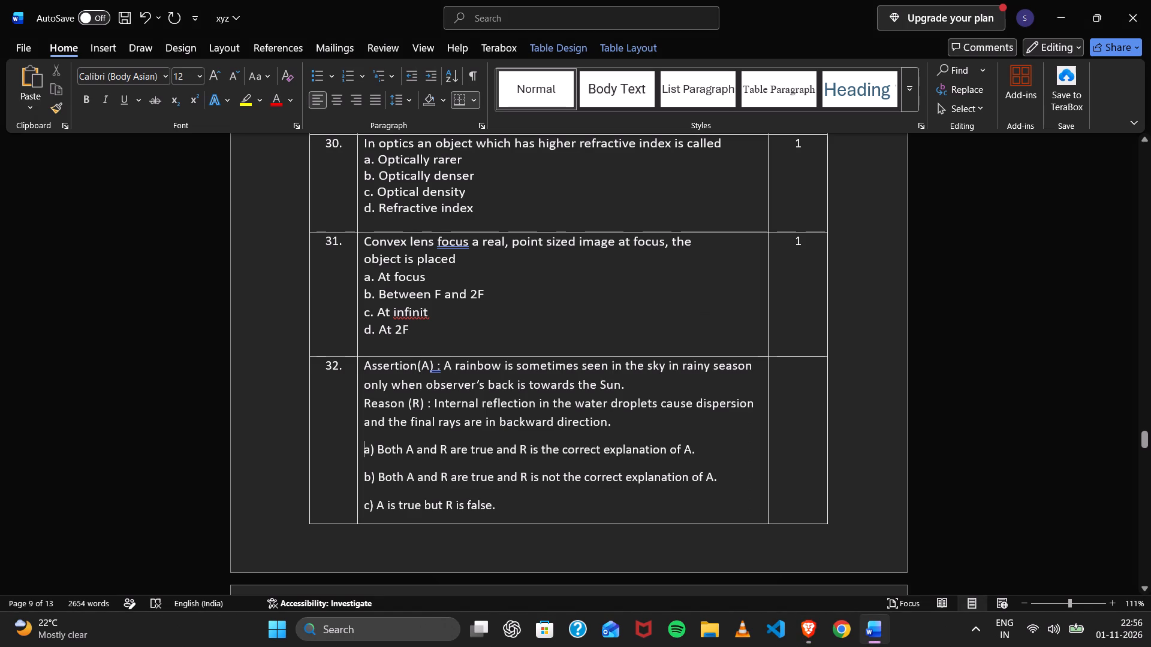
In Word, delete the stray empty a) line below option d) of the rainbow question 32.
{"action": "scroll", "coordinate": [466, 396], "scroll_direction": "down", "scroll_amount": 4}
{"action": "scroll", "coordinate": [466, 396], "scroll_direction": "up", "scroll_amount": 1}
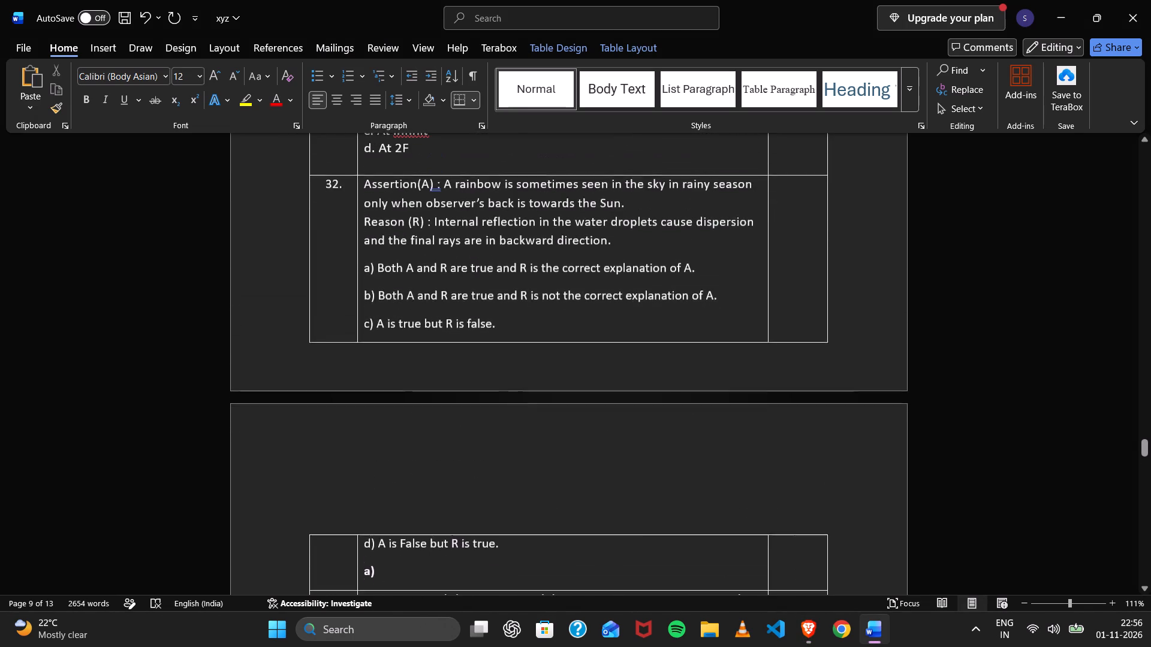
{"action": "scroll", "coordinate": [466, 396], "scroll_direction": "up", "scroll_amount": 2}
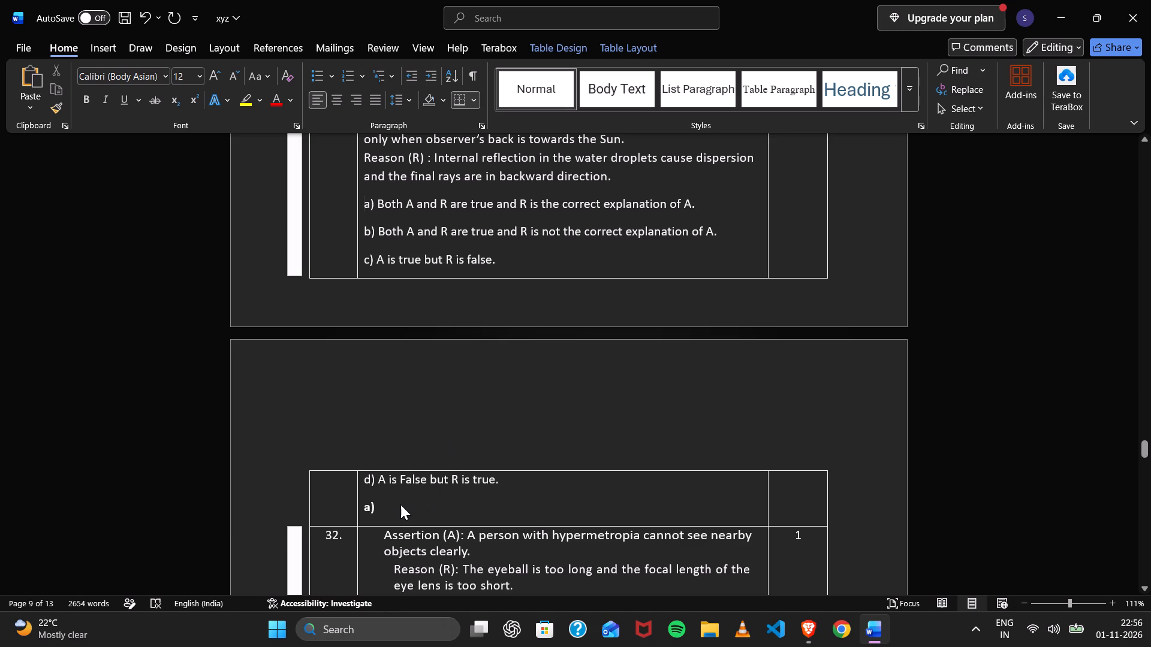
{"action": "left_click", "coordinate": [387, 505]}
{"action": "key", "text": "BackSpace"}
{"action": "key", "text": "BackSpace"}
{"action": "key", "text": "BackSpace"}
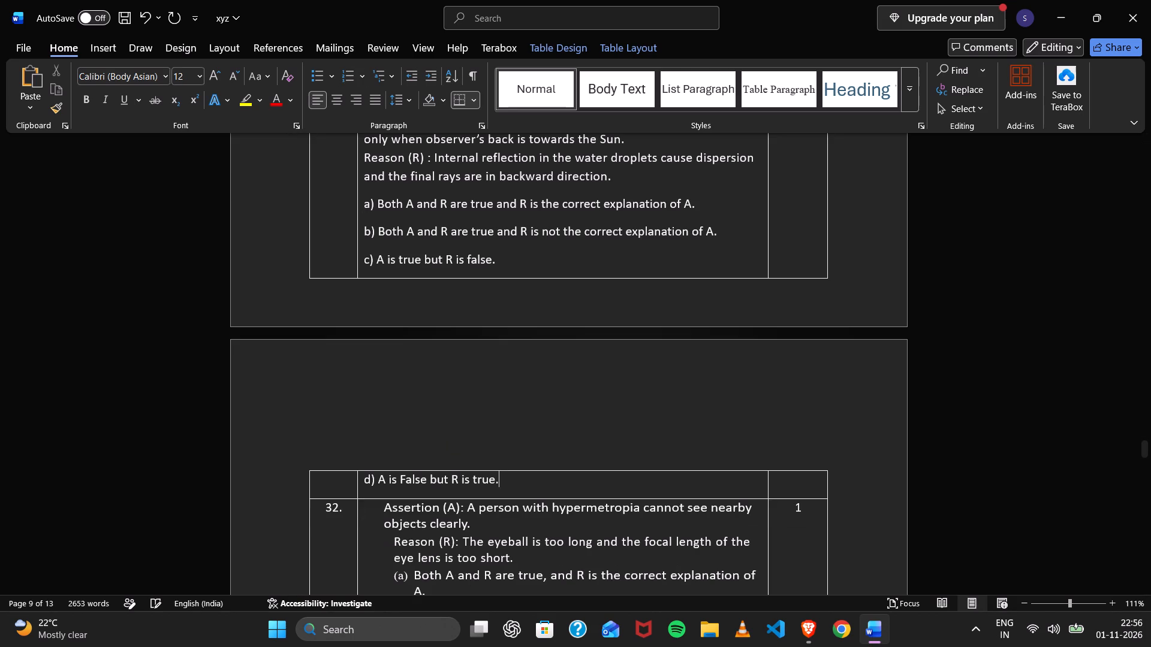
Examine Physics questions 30 to 33, comparing the rainbow assertion-reason question with the hypermetropia question that shares number 32.
{"action": "scroll", "coordinate": [390, 493], "scroll_direction": "up", "scroll_amount": 1}
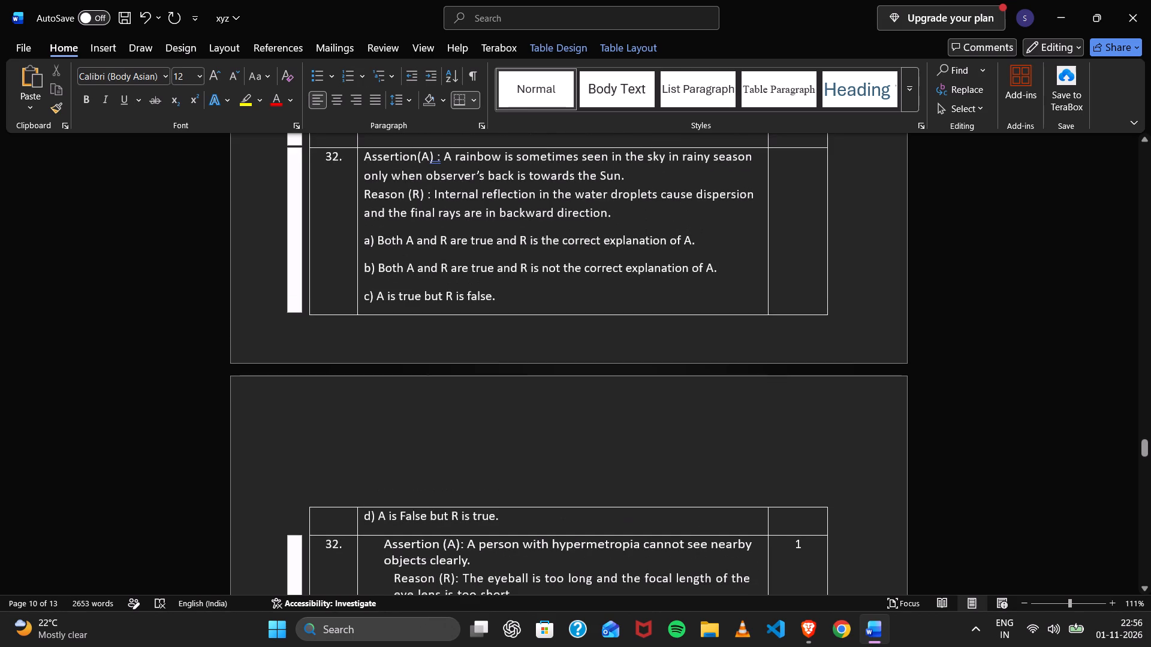
{"action": "scroll", "coordinate": [390, 493], "scroll_direction": "up", "scroll_amount": 1}
{"action": "scroll", "coordinate": [390, 493], "scroll_direction": "down", "scroll_amount": 1}
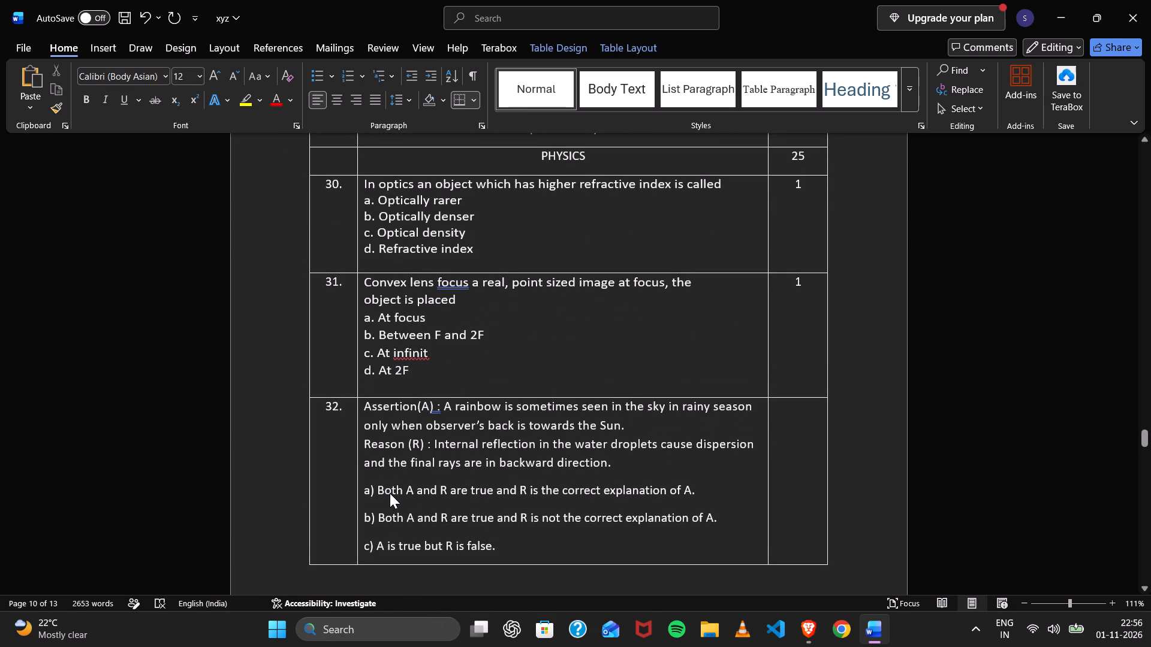
{"action": "scroll", "coordinate": [390, 493], "scroll_direction": "down", "scroll_amount": 1}
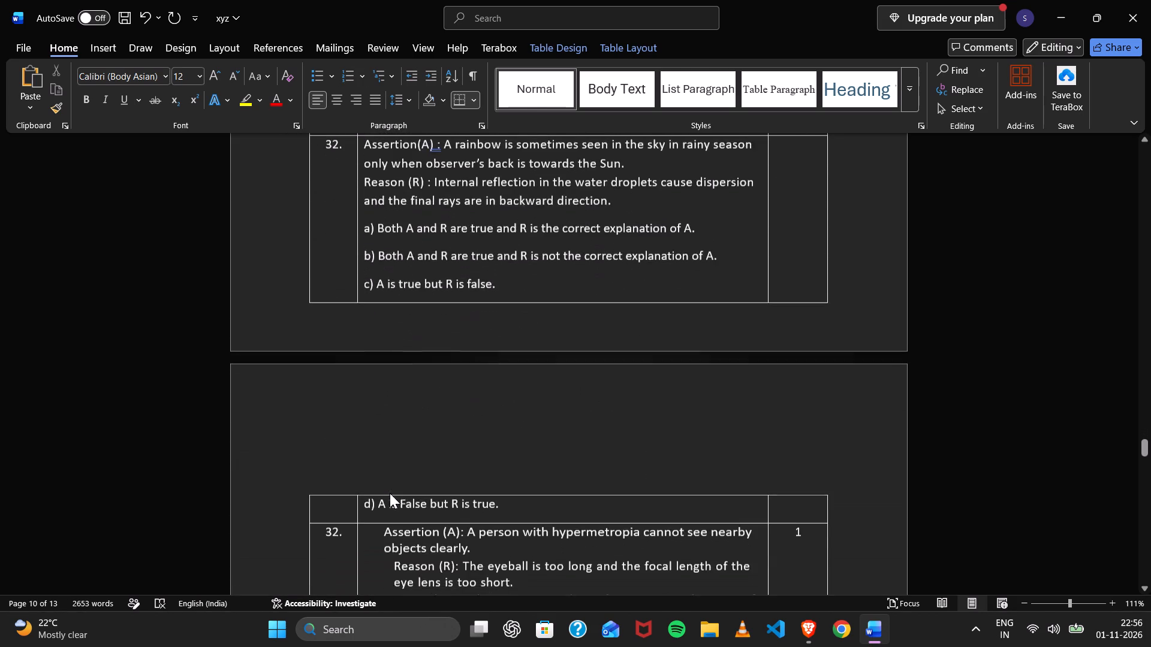
{"action": "scroll", "coordinate": [390, 493], "scroll_direction": "down", "scroll_amount": 1}
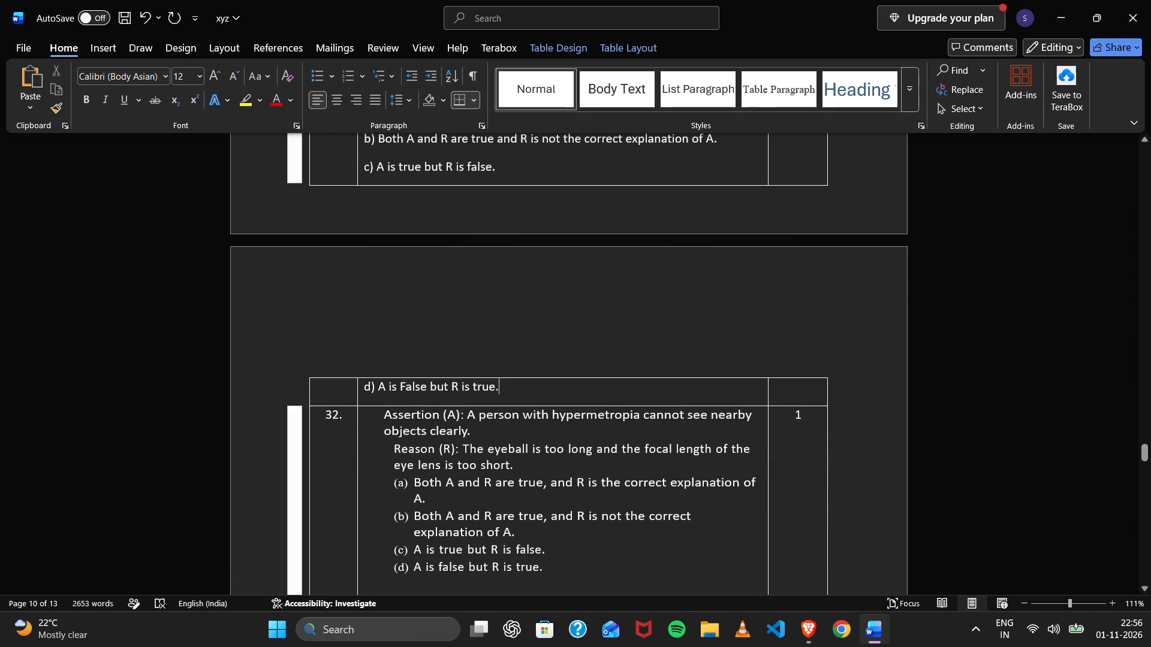
{"action": "scroll", "coordinate": [439, 400], "scroll_direction": "down", "scroll_amount": 1}
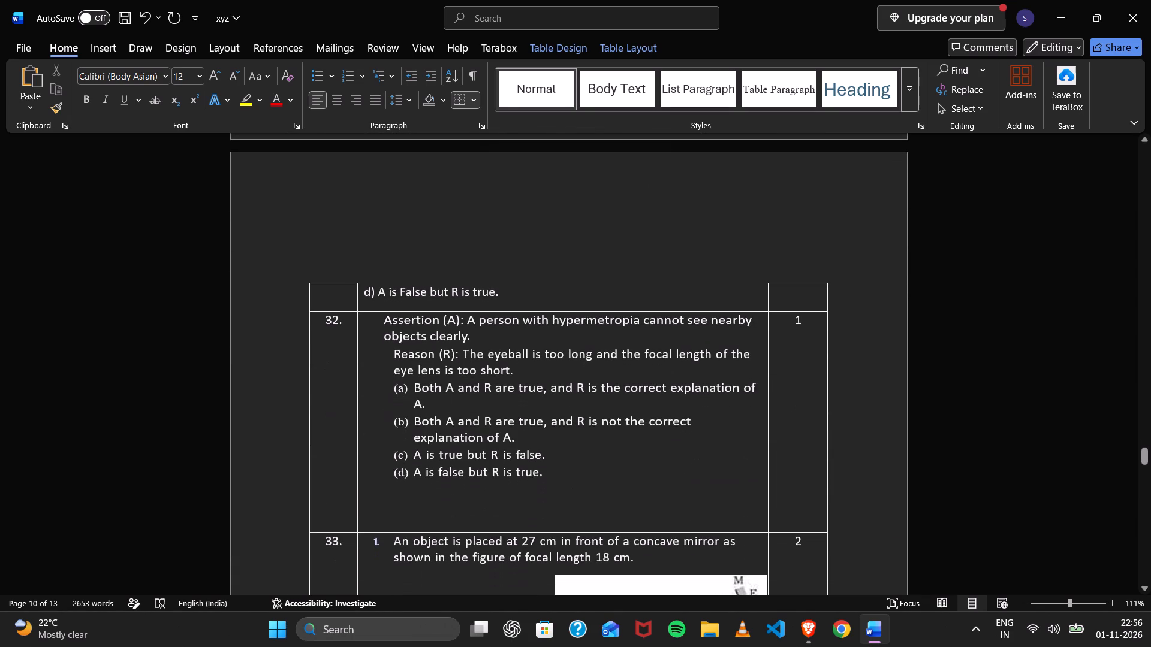
{"action": "scroll", "coordinate": [439, 400], "scroll_direction": "down", "scroll_amount": 2}
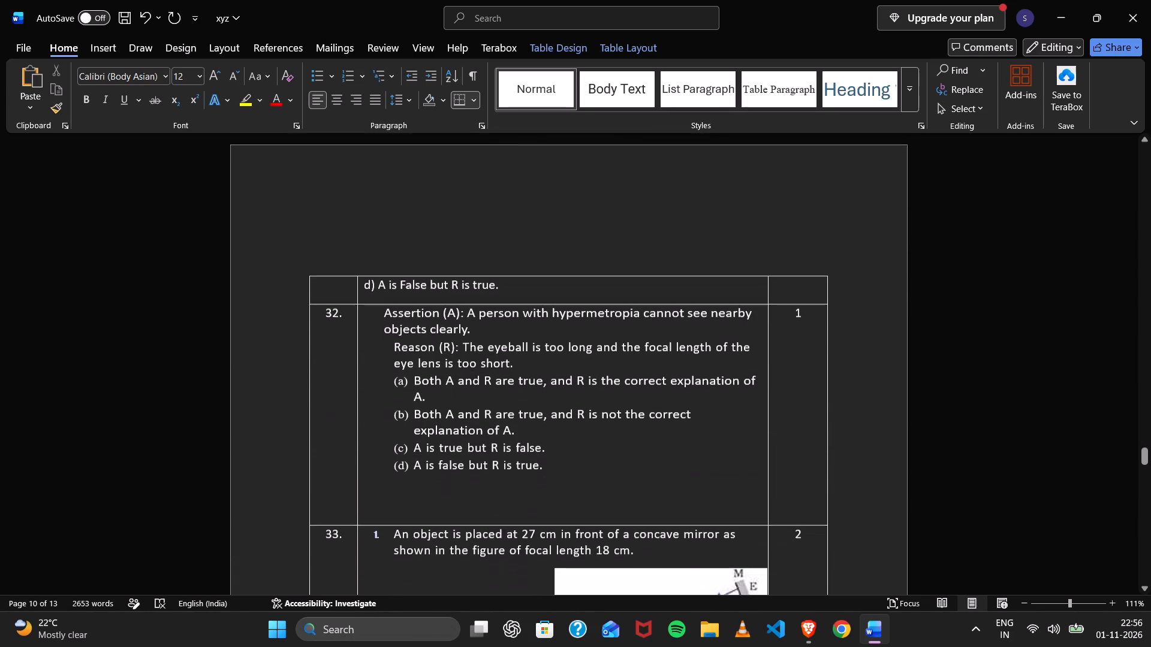
{"action": "scroll", "coordinate": [439, 400], "scroll_direction": "down", "scroll_amount": 1}
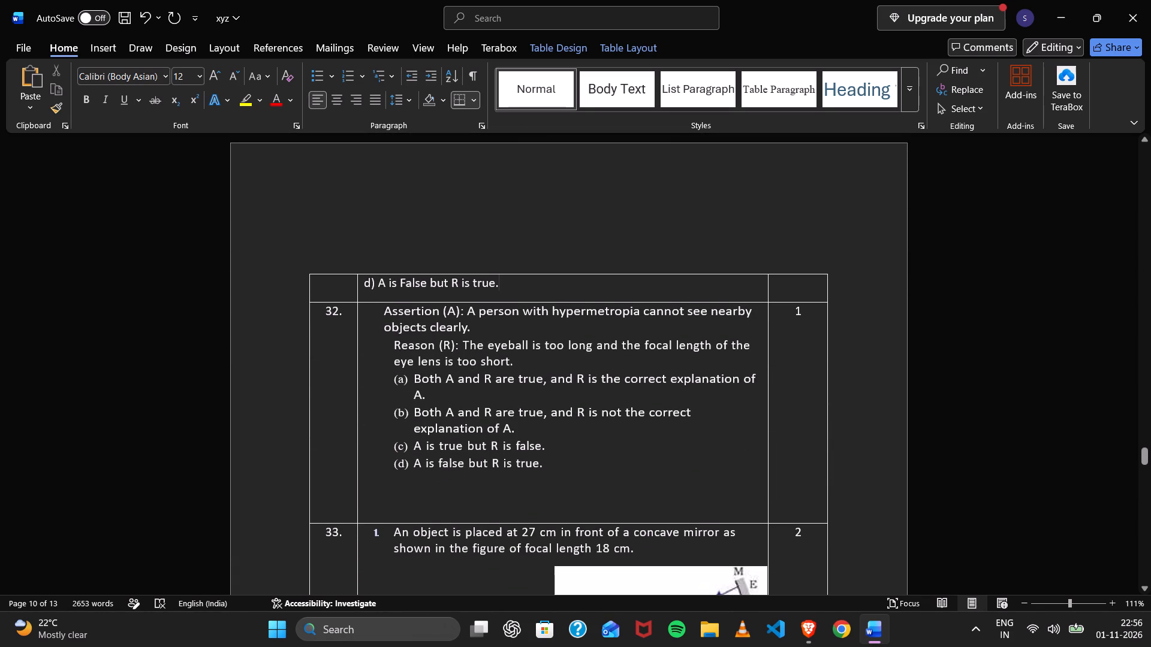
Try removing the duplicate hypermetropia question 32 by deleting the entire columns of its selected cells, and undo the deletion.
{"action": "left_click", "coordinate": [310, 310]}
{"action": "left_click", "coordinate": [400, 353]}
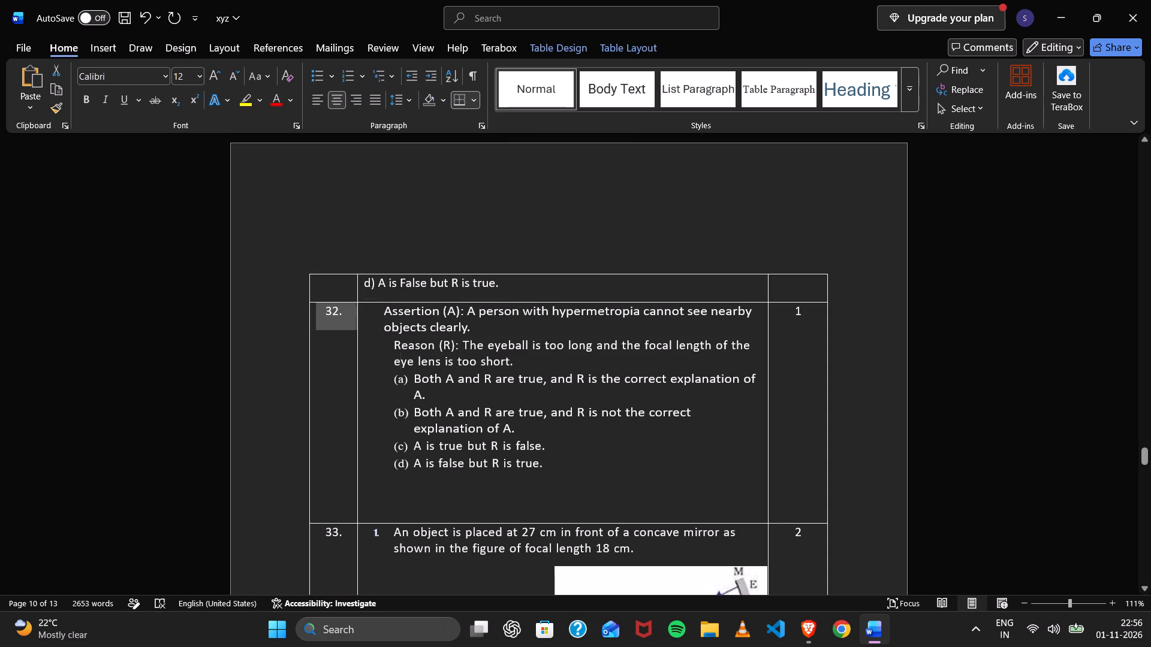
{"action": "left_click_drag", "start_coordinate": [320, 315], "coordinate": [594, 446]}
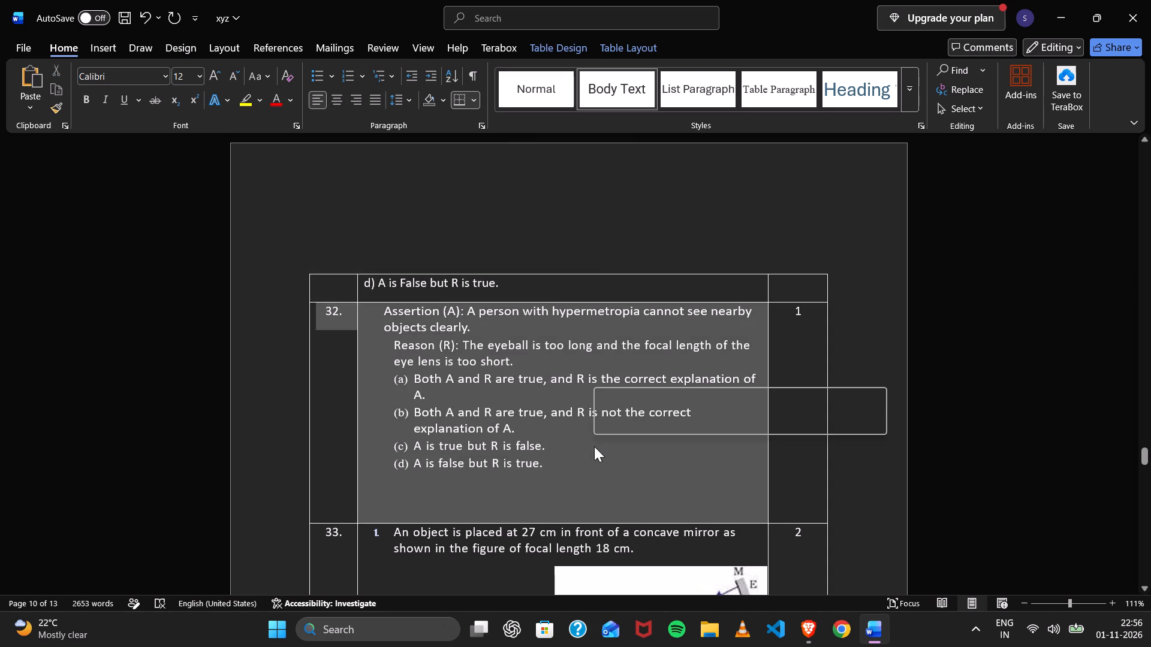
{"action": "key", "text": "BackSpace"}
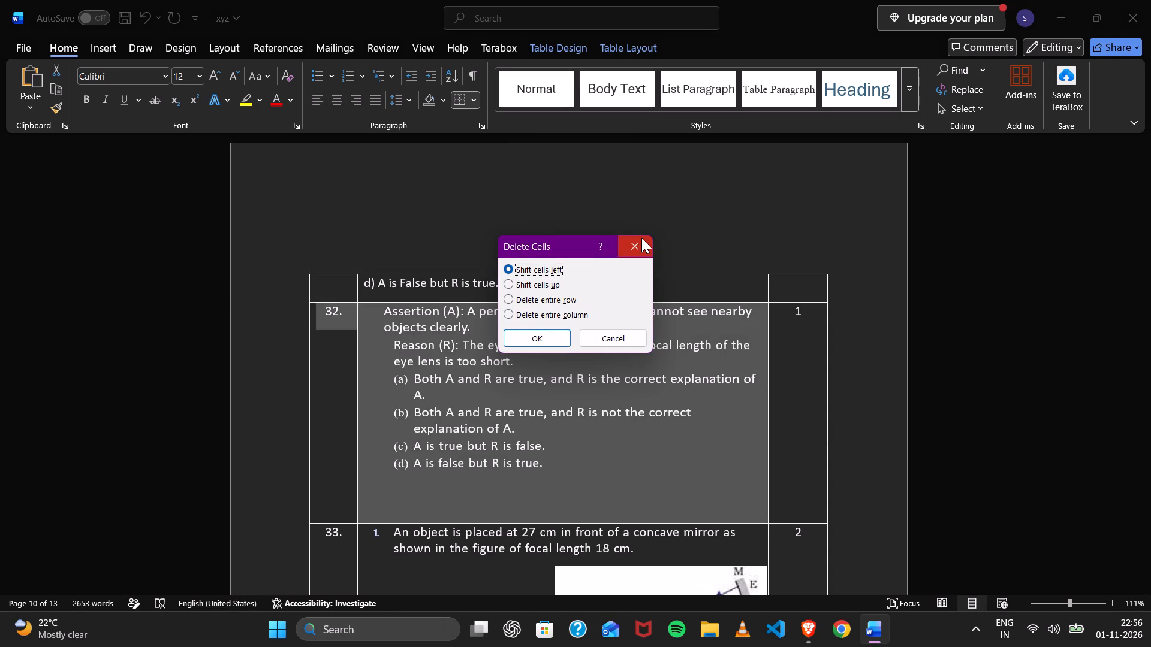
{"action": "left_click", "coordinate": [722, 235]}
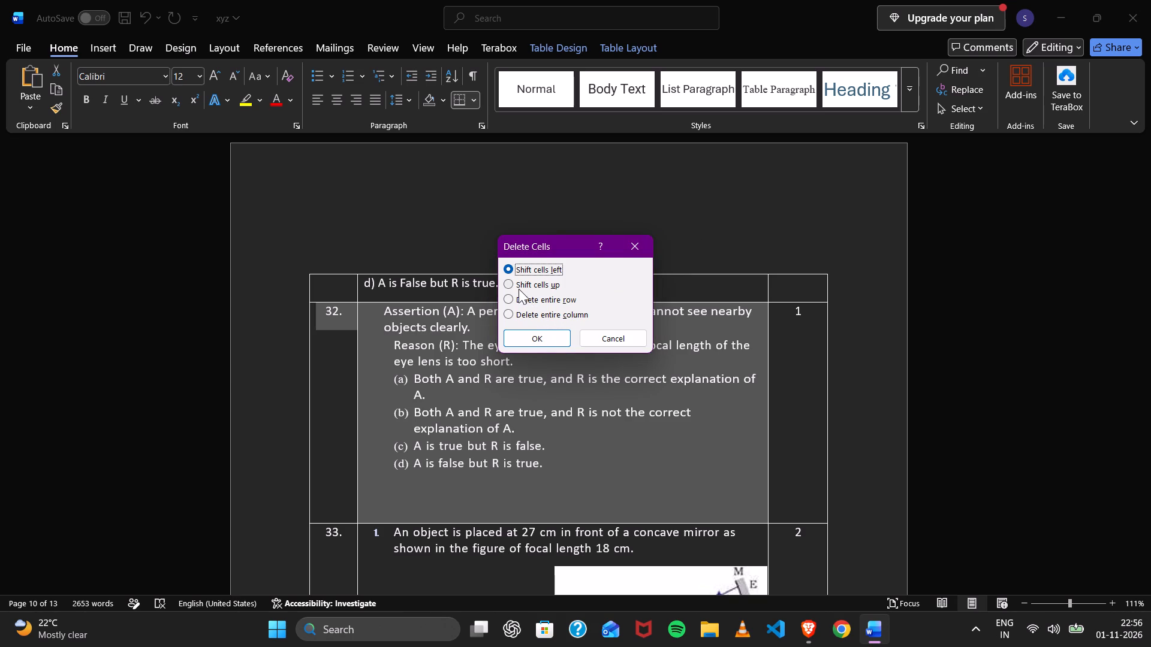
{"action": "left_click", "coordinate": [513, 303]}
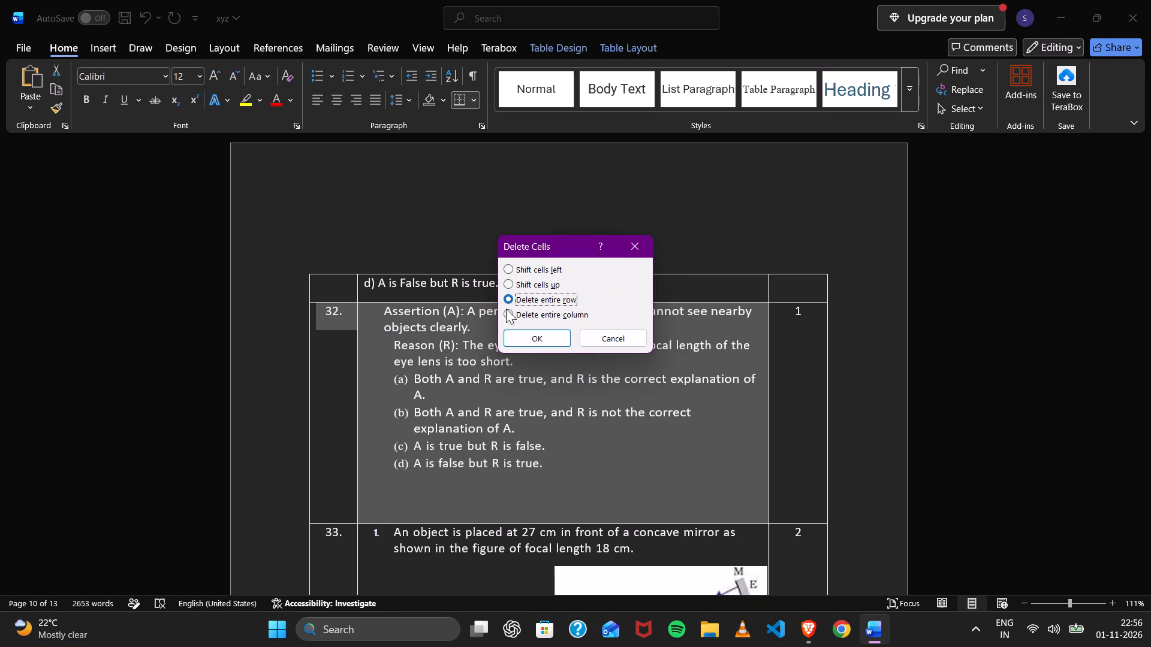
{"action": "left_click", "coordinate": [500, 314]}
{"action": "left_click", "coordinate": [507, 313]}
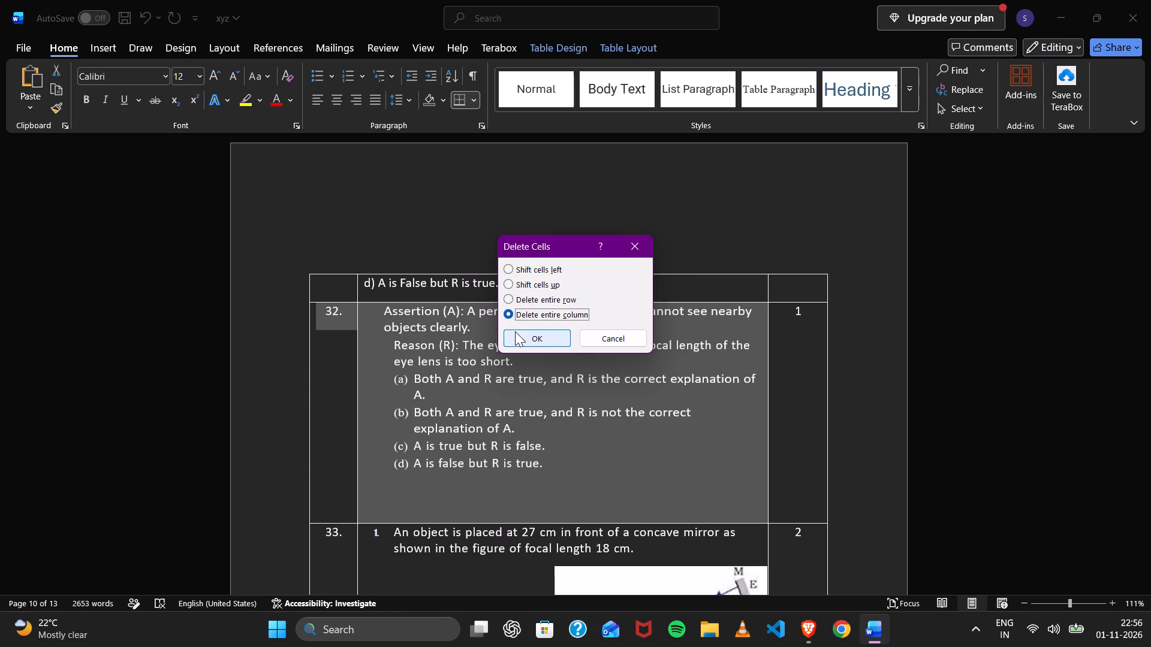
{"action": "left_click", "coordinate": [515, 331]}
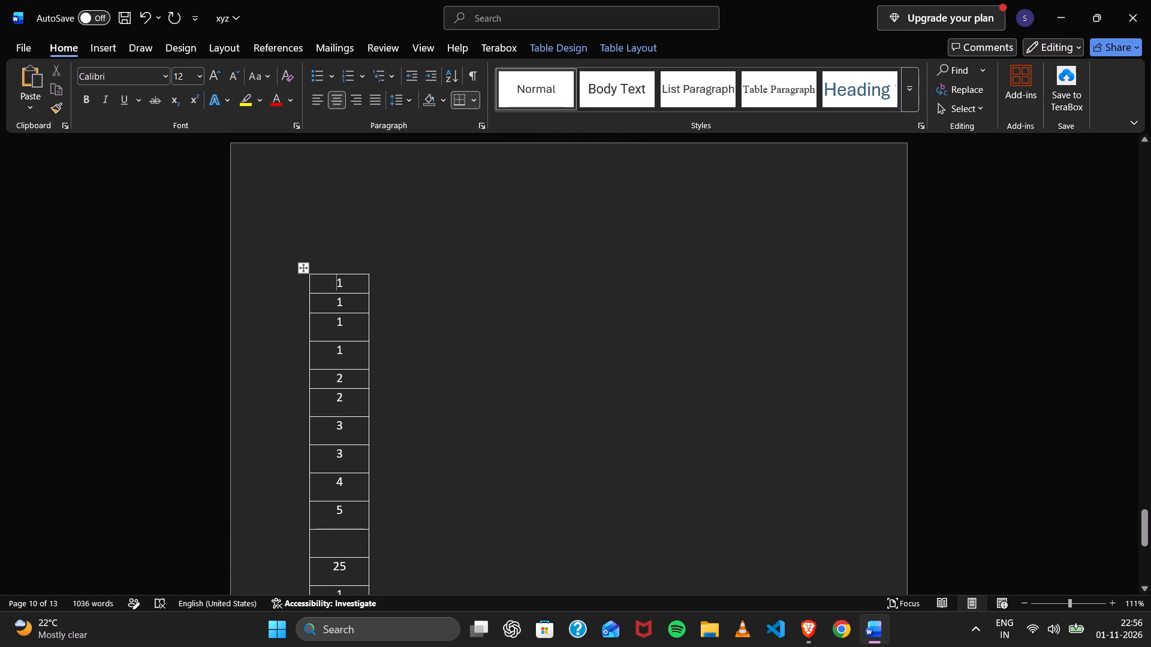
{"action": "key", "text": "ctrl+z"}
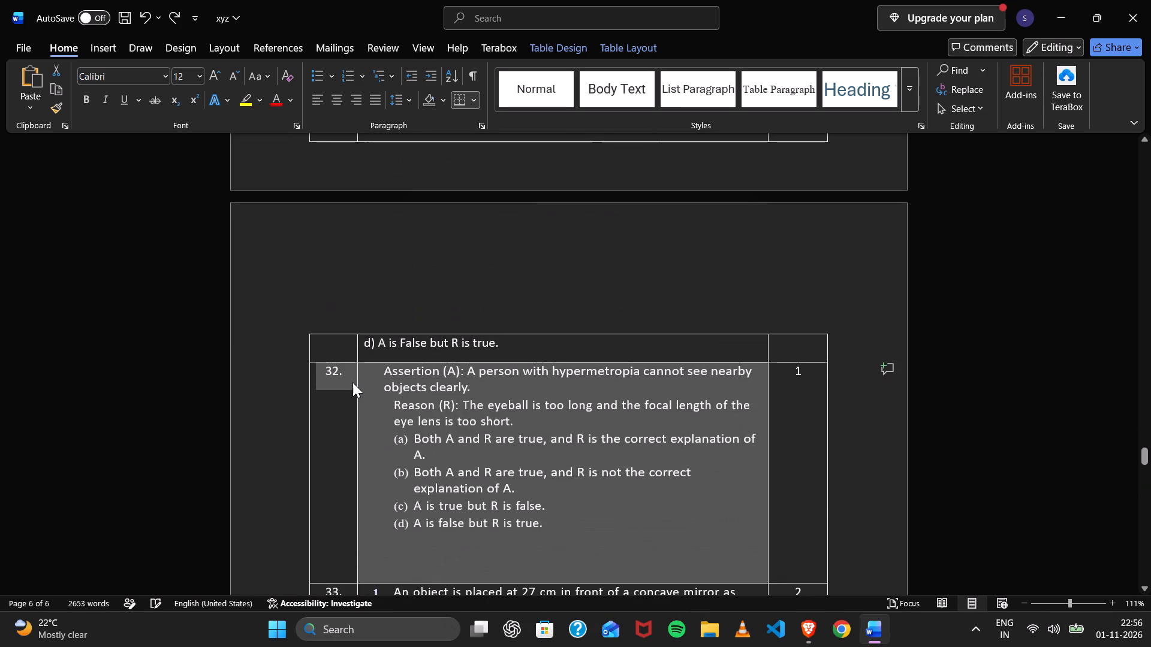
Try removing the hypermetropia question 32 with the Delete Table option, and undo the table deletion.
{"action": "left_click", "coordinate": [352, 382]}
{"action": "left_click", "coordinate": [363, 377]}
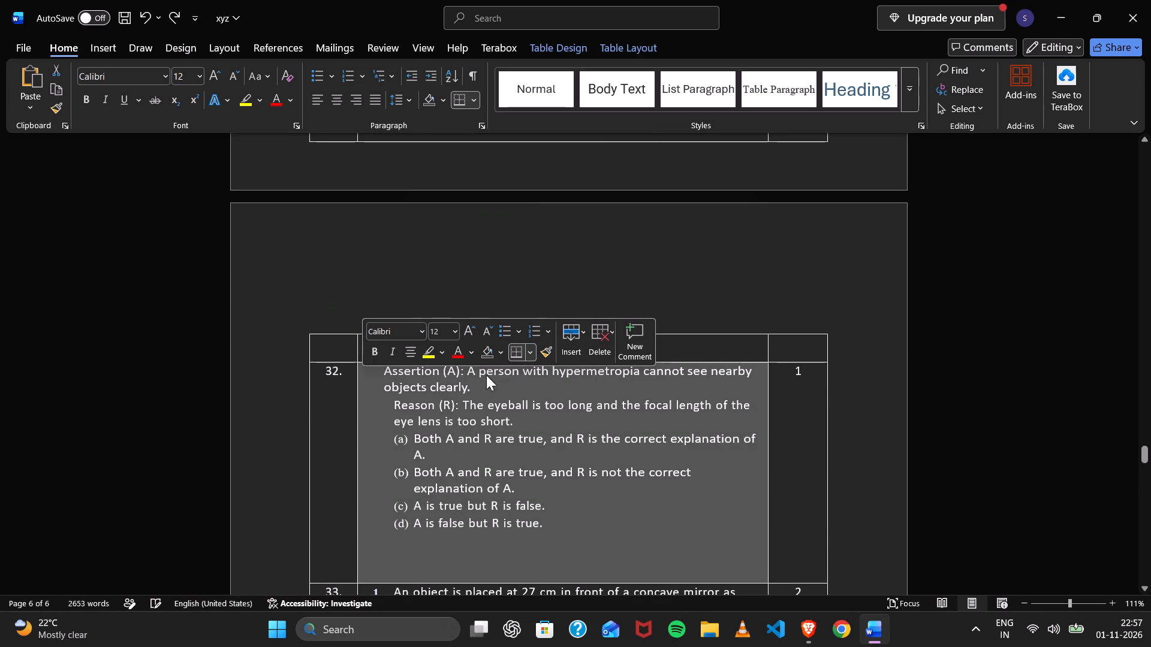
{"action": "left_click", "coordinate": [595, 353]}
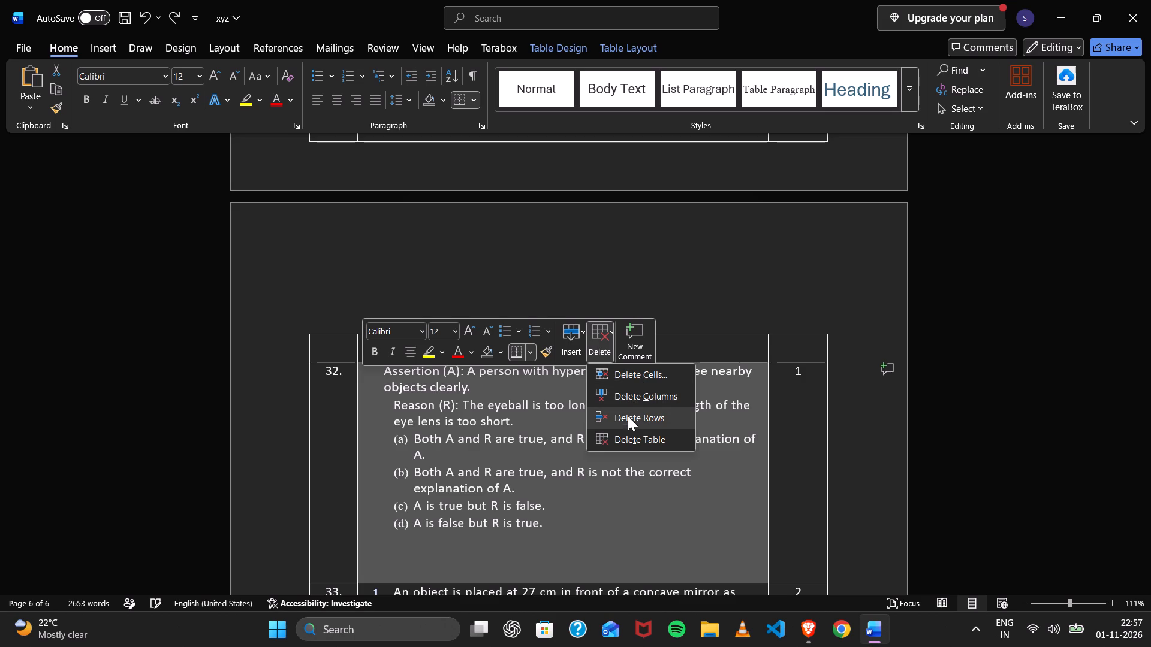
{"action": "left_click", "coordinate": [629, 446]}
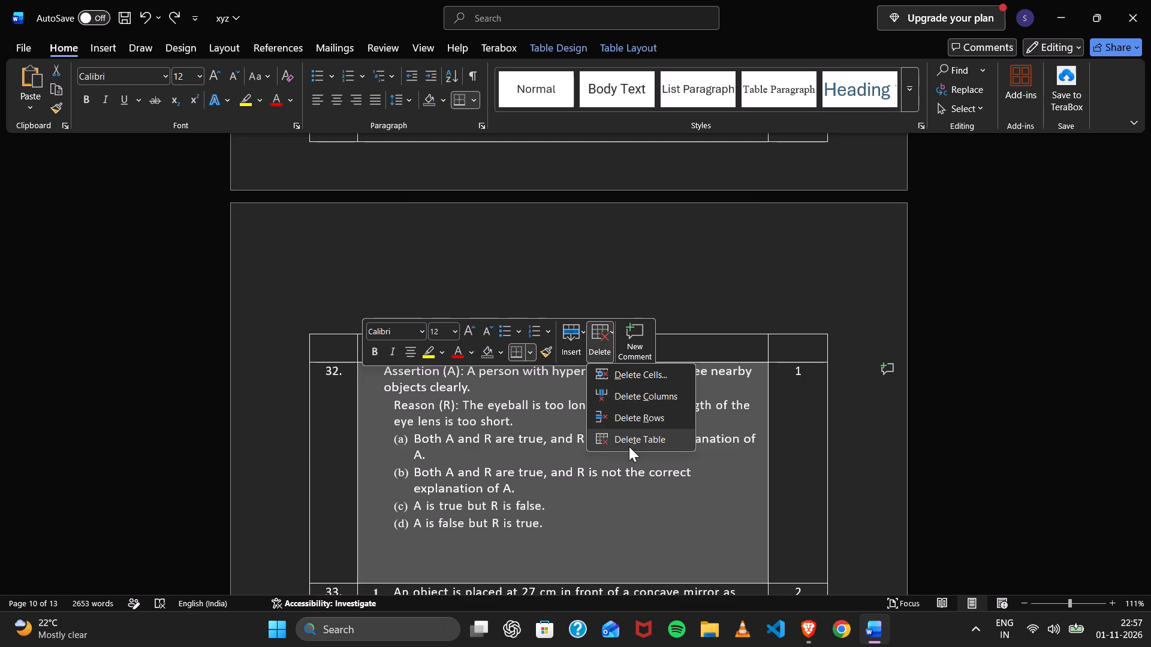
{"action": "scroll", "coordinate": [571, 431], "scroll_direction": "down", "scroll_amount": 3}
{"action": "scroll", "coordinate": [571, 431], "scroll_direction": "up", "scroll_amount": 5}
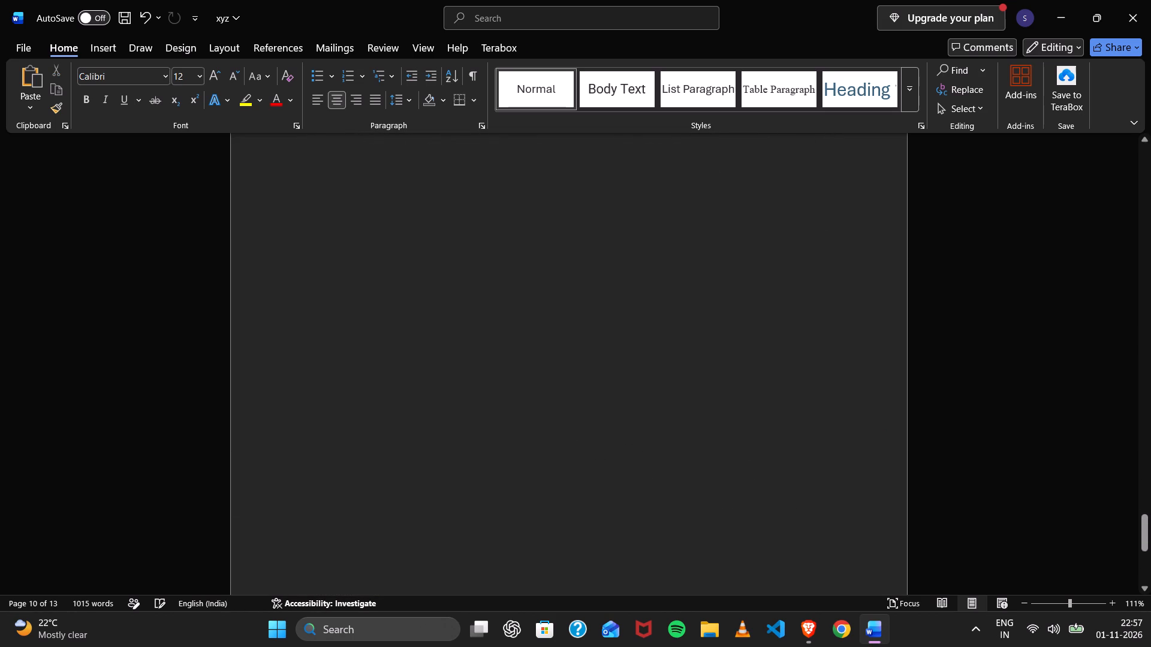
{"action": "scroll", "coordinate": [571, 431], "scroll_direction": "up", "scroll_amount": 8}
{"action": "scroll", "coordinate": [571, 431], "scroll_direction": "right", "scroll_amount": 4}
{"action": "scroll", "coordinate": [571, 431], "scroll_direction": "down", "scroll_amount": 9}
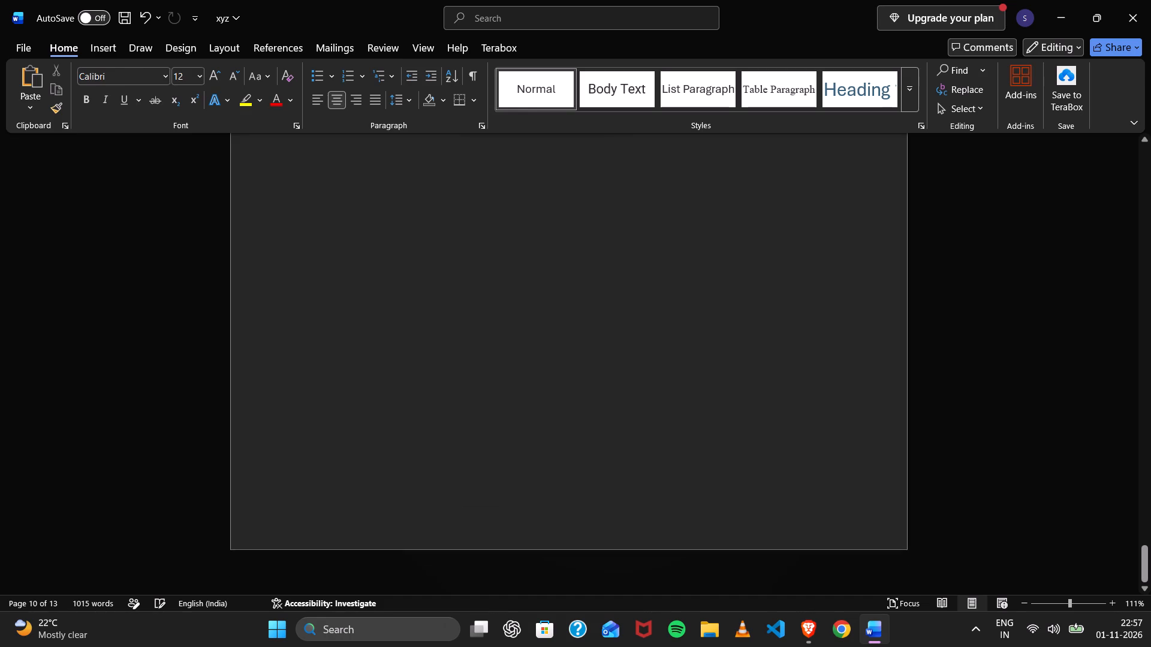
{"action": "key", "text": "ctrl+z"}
Clear the hypermetropia assertion-reason text and its options (a) to (d) from the duplicate question 32 cell.
{"action": "scroll", "coordinate": [453, 385], "scroll_direction": "down", "scroll_amount": 2}
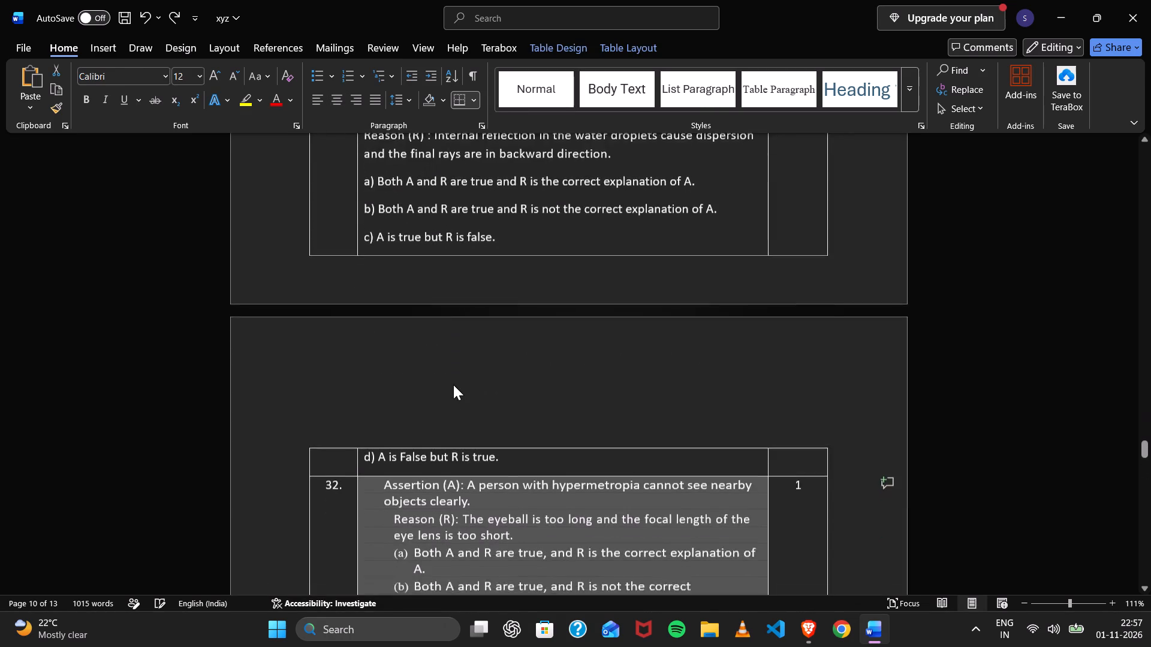
{"action": "scroll", "coordinate": [542, 318], "scroll_direction": "down", "scroll_amount": 3}
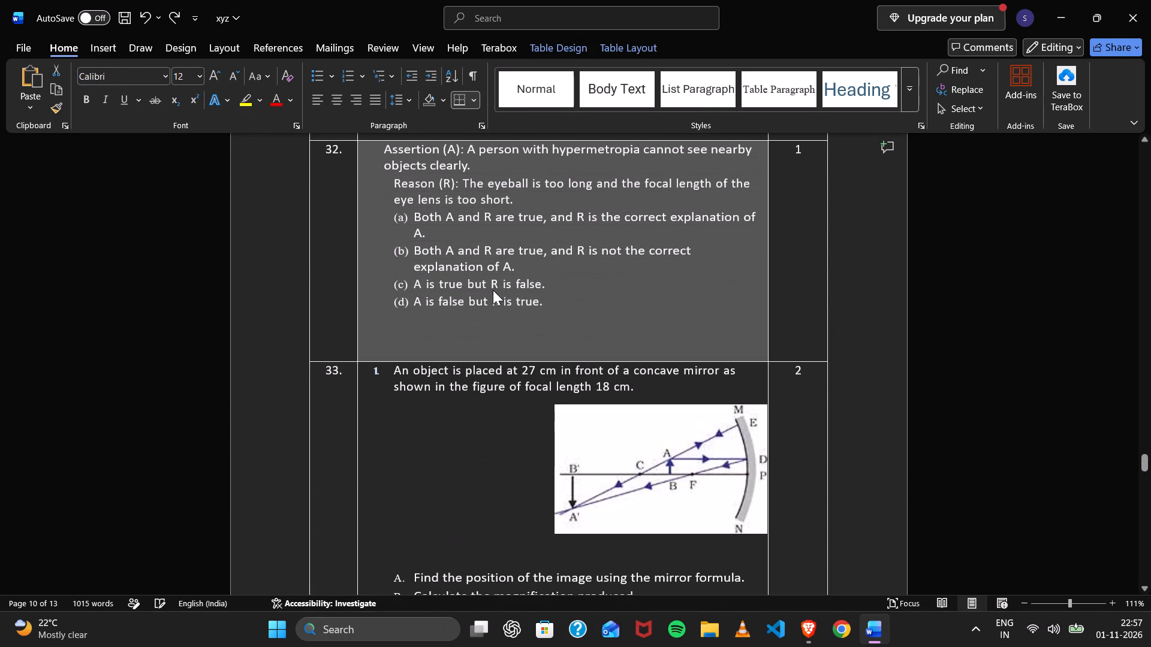
{"action": "left_click", "coordinate": [493, 290]}
{"action": "left_click_drag", "start_coordinate": [381, 155], "coordinate": [560, 356]}
{"action": "key", "text": "BackSpace"}
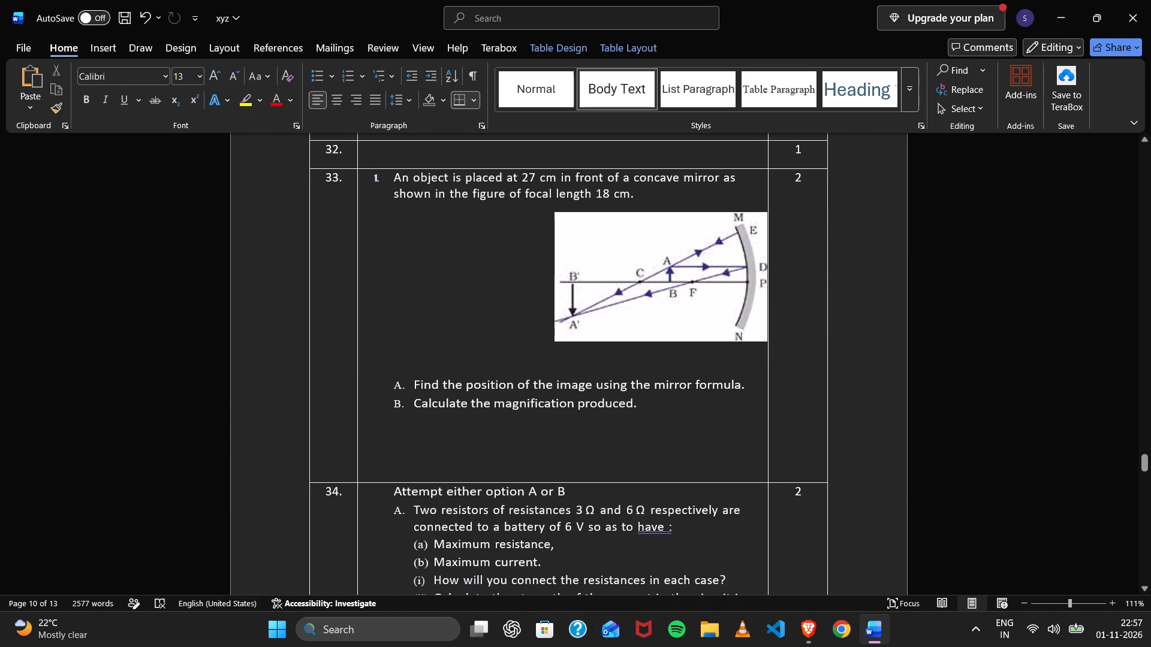
{"action": "key", "text": "BackSpace"}
Delete the number cell of the emptied duplicate question 32 row, shifting the remaining cells left.
{"action": "scroll", "coordinate": [465, 312], "scroll_direction": "up", "scroll_amount": 2}
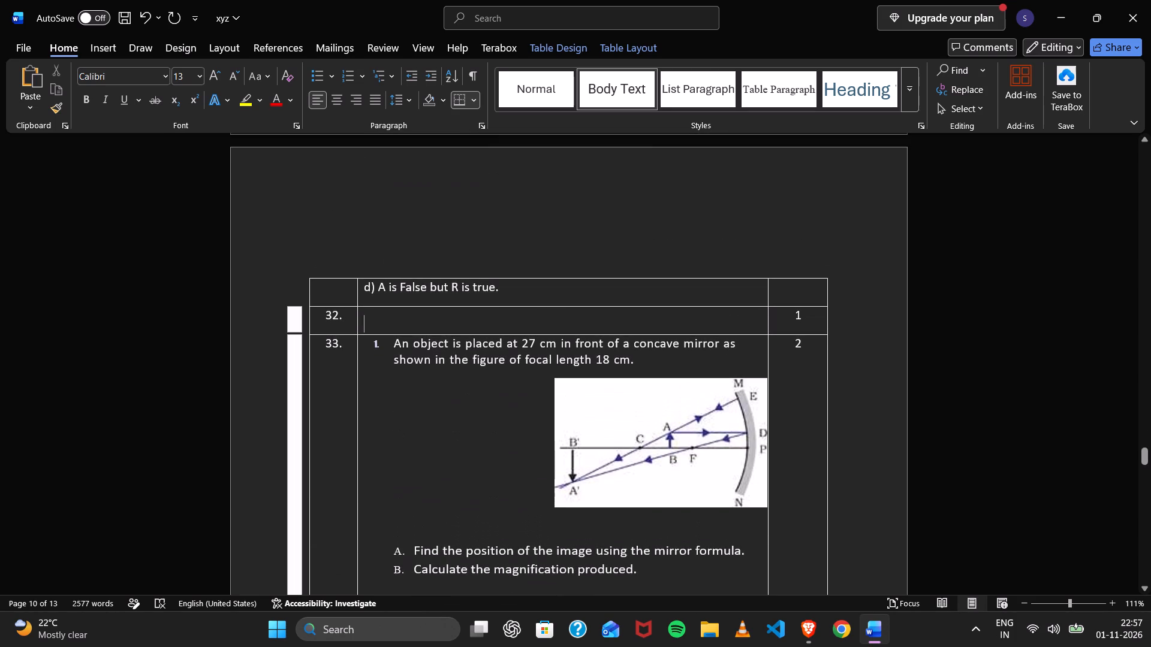
{"action": "left_click", "coordinate": [312, 318]}
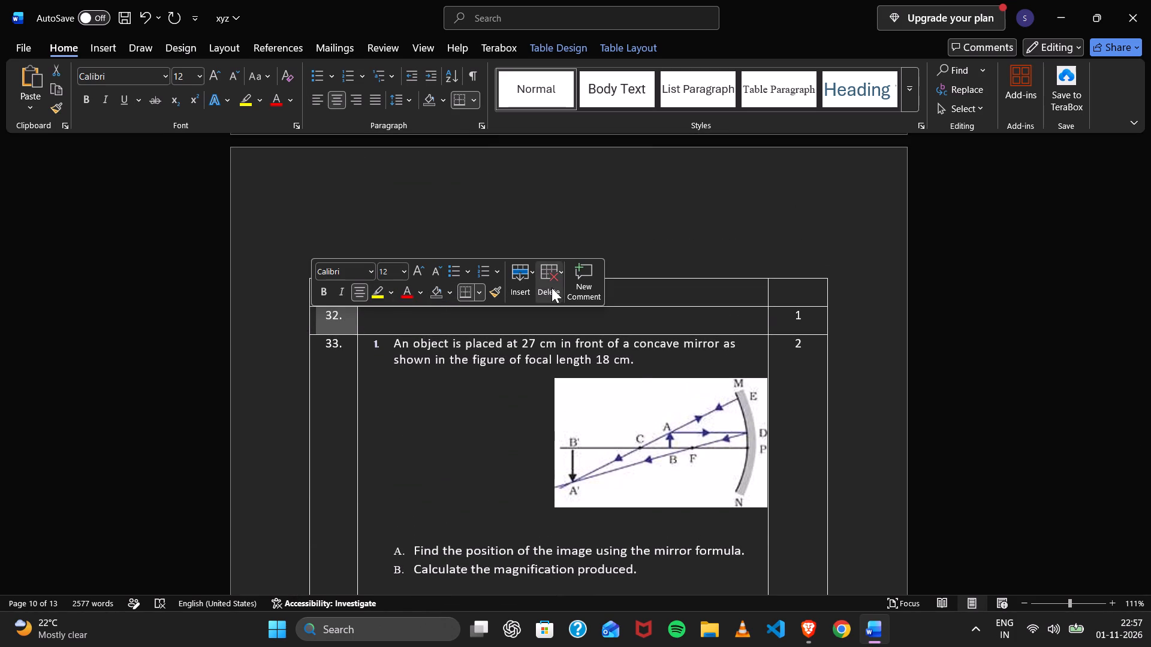
{"action": "left_click", "coordinate": [552, 288]}
{"action": "left_click", "coordinate": [560, 316]}
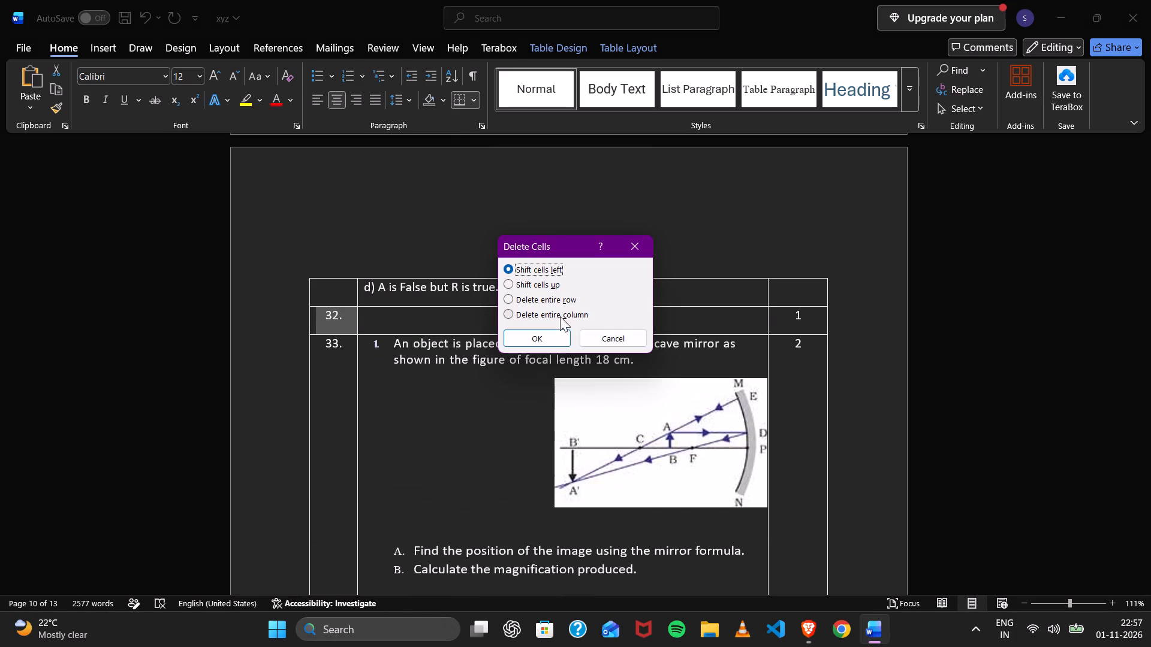
{"action": "left_click", "coordinate": [529, 301]}
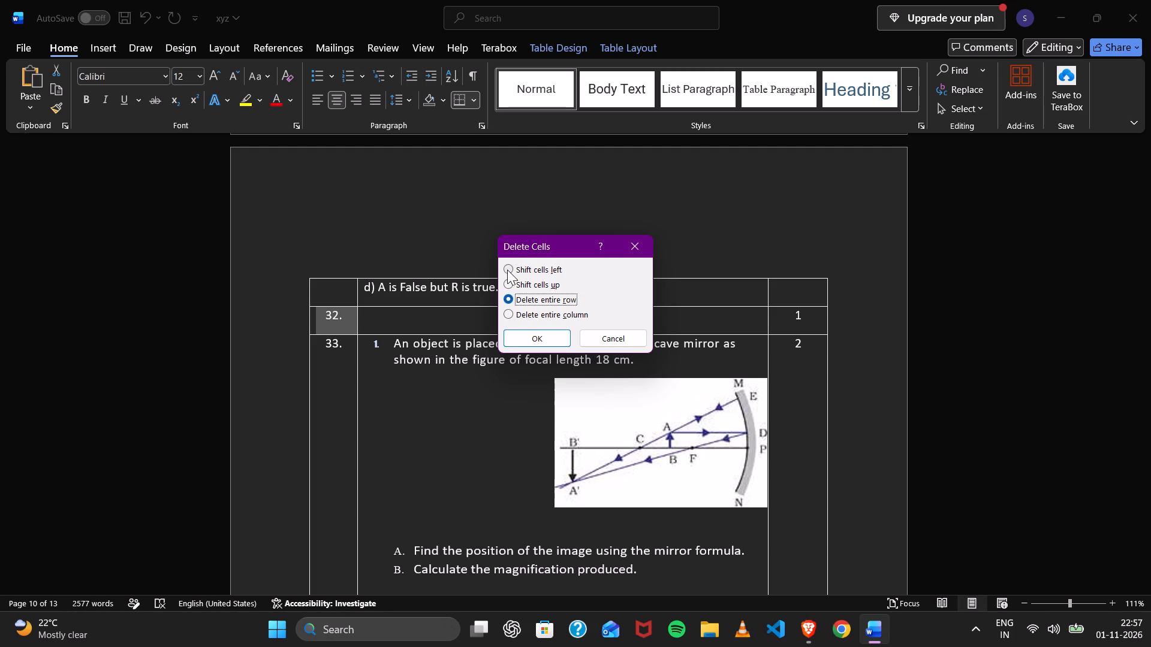
{"action": "left_click", "coordinate": [507, 270]}
{"action": "left_click", "coordinate": [517, 343]}
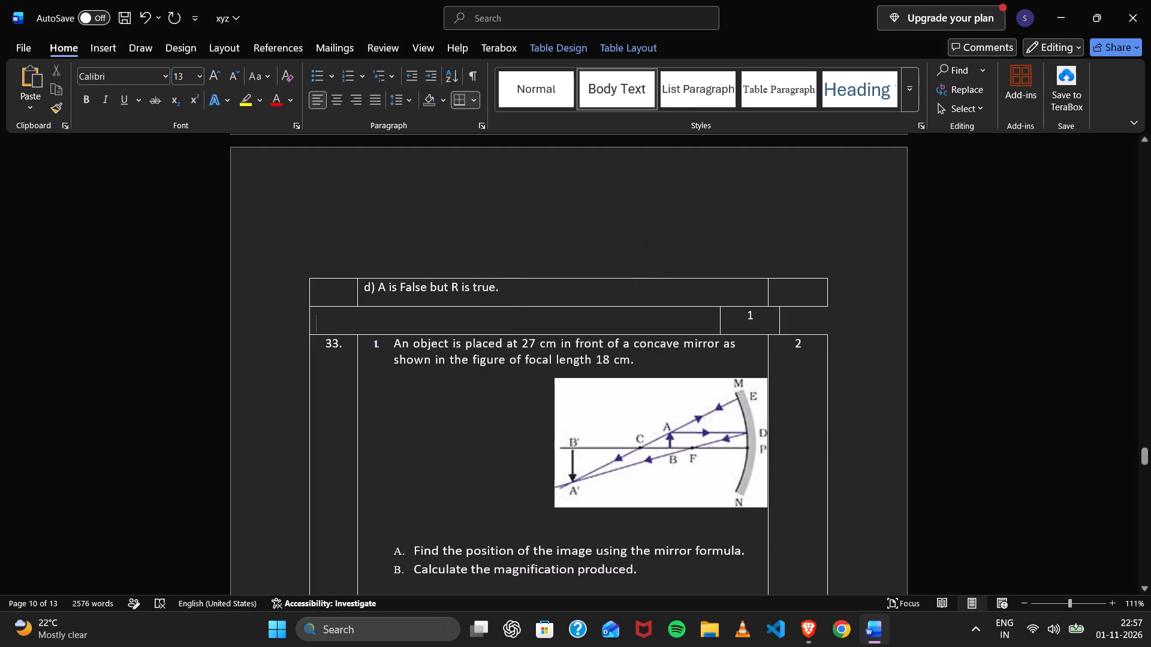
Delete the leftover blank cell and 1-mark cell above question 33, using the shift cells left option.
{"action": "left_click", "coordinate": [692, 321]}
{"action": "left_click_drag", "start_coordinate": [692, 321], "coordinate": [746, 323]}
{"action": "left_click_drag", "start_coordinate": [746, 323], "coordinate": [764, 323]}
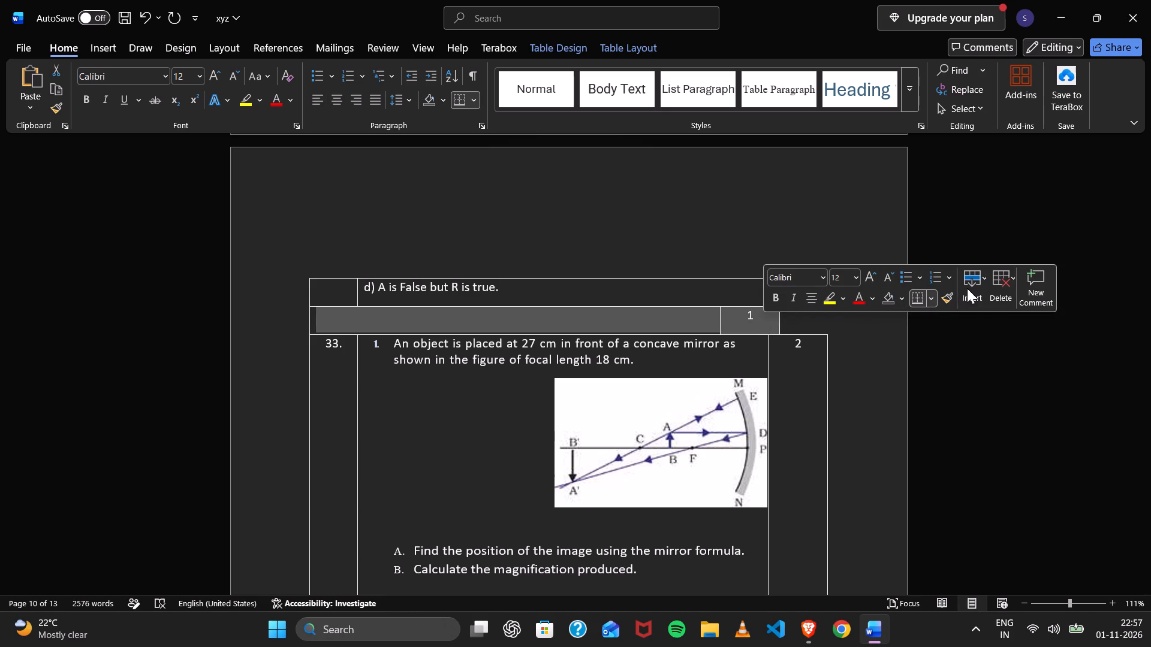
{"action": "left_click", "coordinate": [995, 287]}
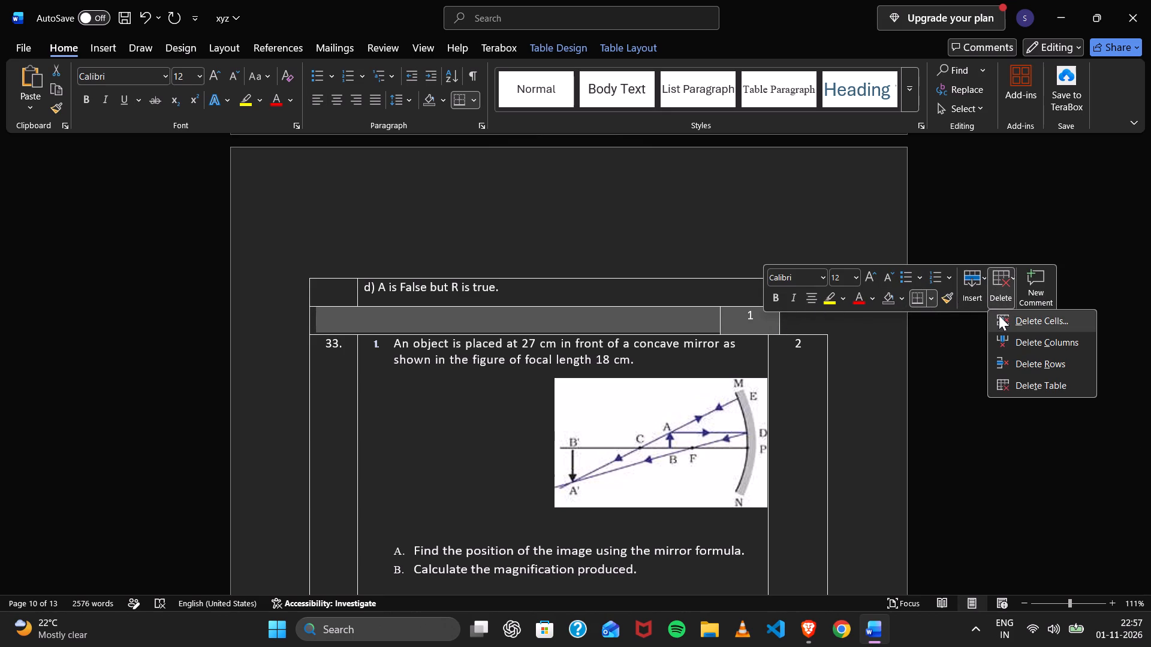
{"action": "left_click", "coordinate": [1005, 326]}
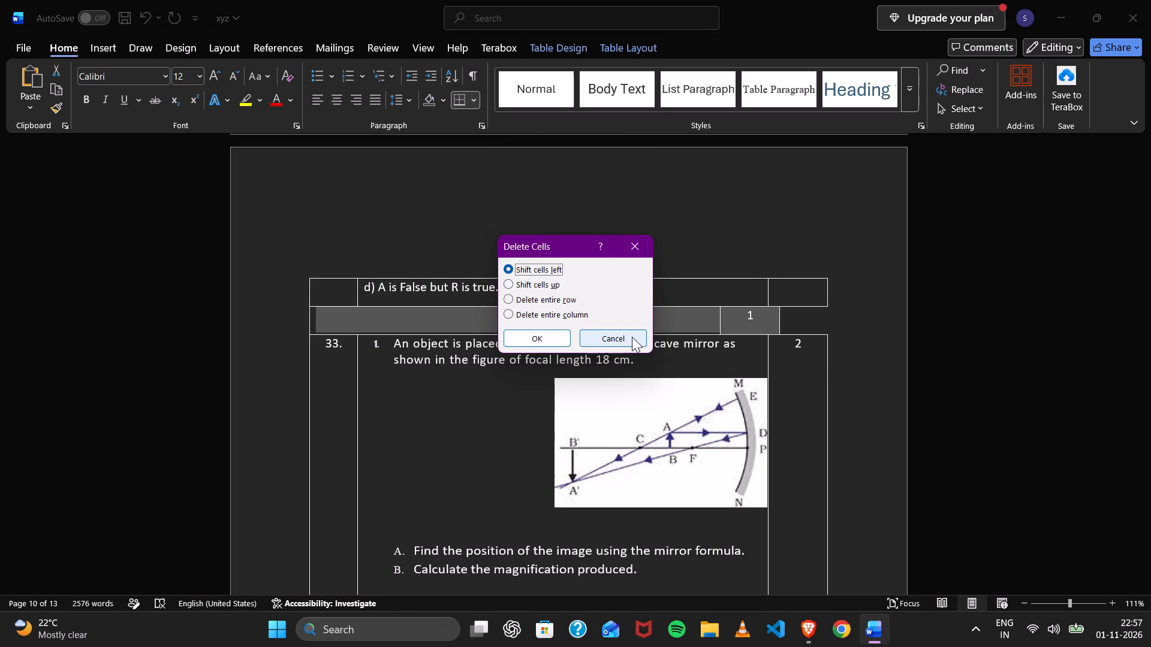
{"action": "left_click", "coordinate": [522, 338]}
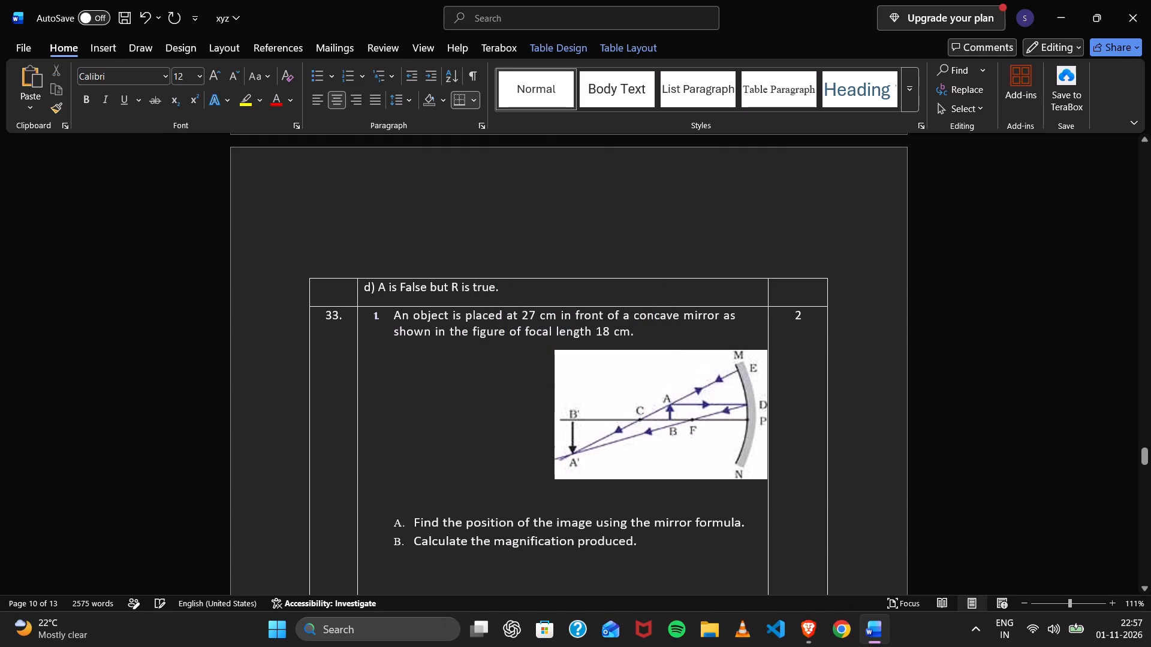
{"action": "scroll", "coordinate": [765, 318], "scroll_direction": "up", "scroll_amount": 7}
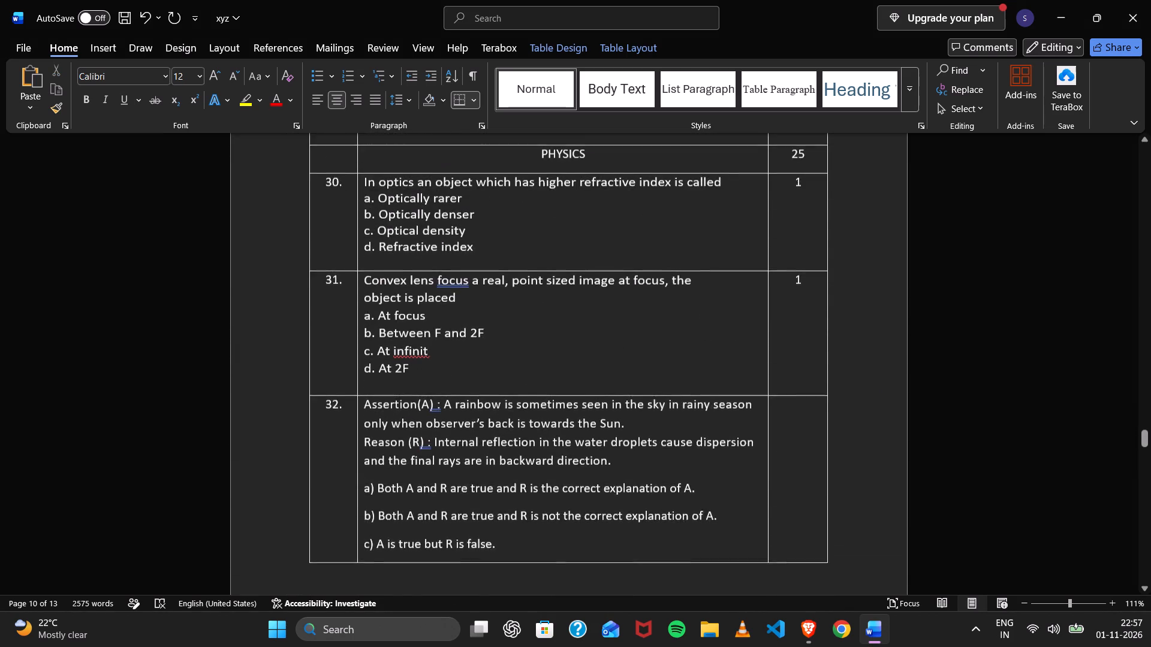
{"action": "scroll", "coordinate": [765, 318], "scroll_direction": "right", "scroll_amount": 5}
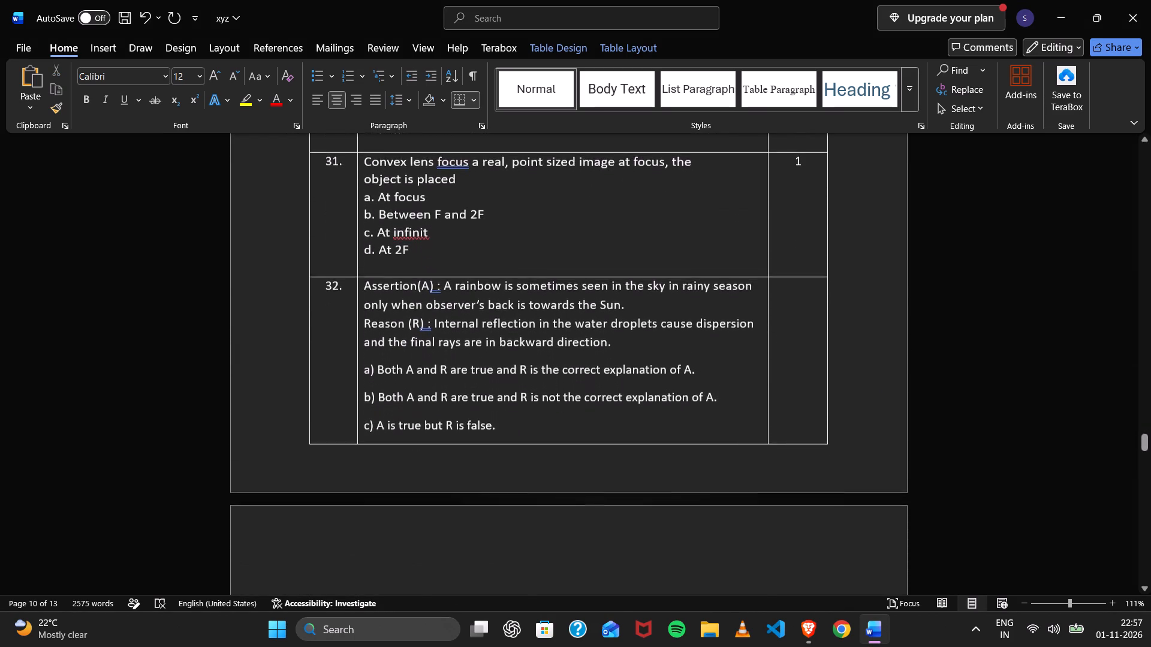
Replace question 37's far-sightedness text with the copied three-part question about the 14-year-old student who has difficulty reading the blackboard.
{"action": "scroll", "coordinate": [765, 318], "scroll_direction": "right", "scroll_amount": 4}
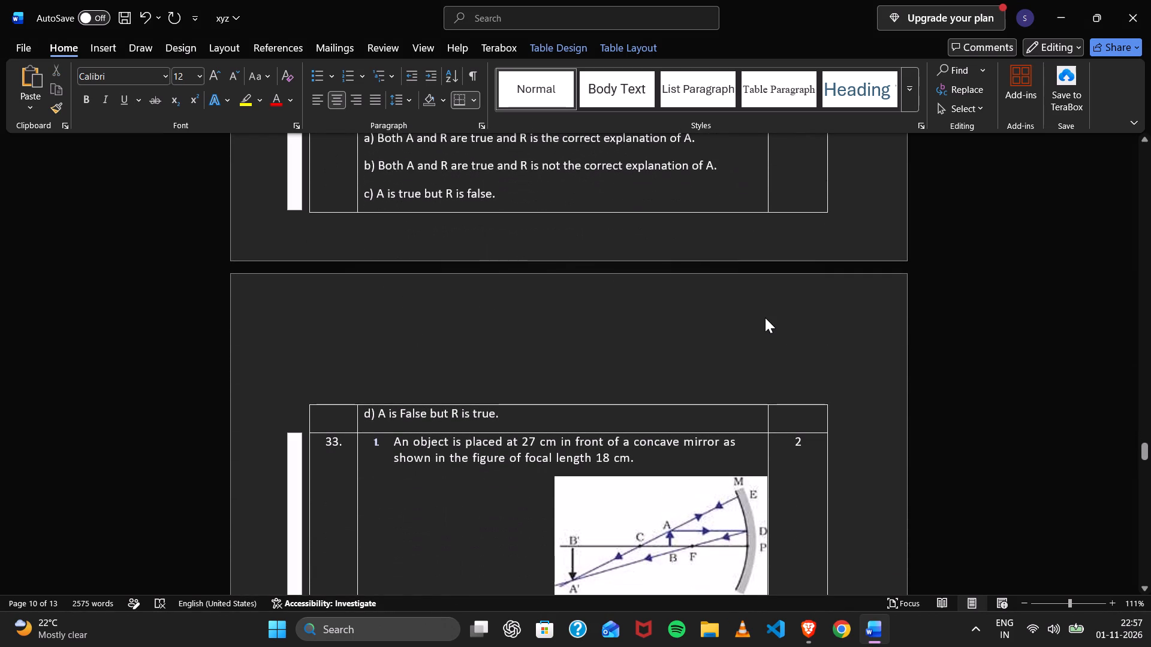
{"action": "scroll", "coordinate": [649, 375], "scroll_direction": "down", "scroll_amount": 4}
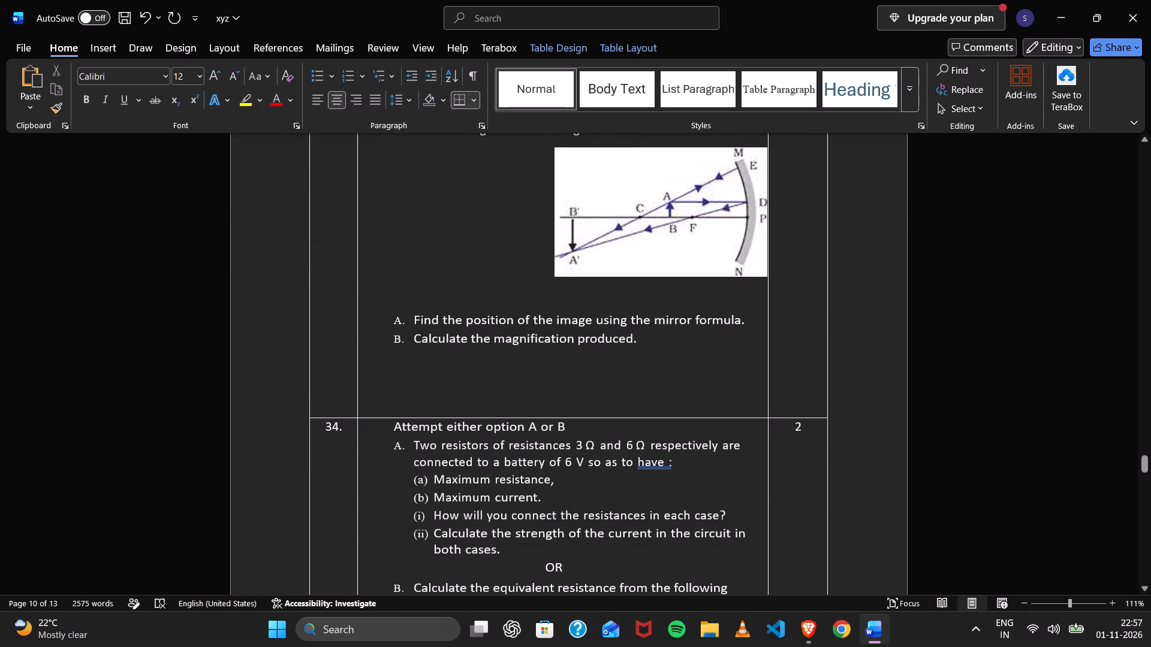
{"action": "scroll", "coordinate": [649, 375], "scroll_direction": "down", "scroll_amount": 8}
{"action": "scroll", "coordinate": [649, 375], "scroll_direction": "right", "scroll_amount": 1}
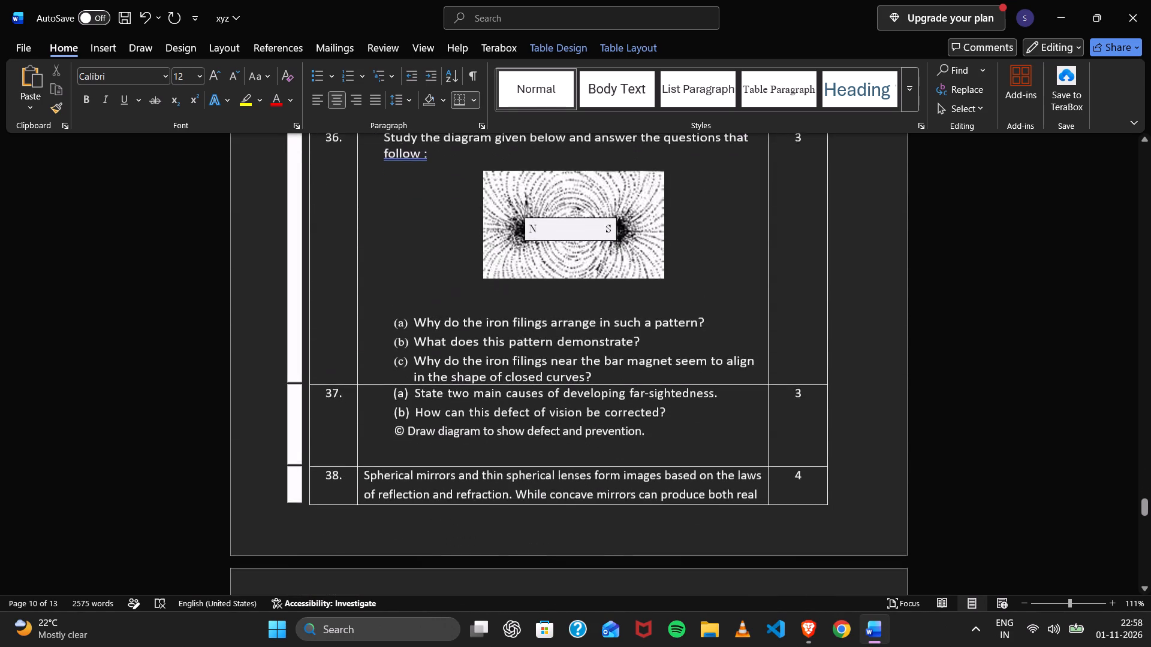
{"action": "scroll", "coordinate": [649, 375], "scroll_direction": "down", "scroll_amount": 1}
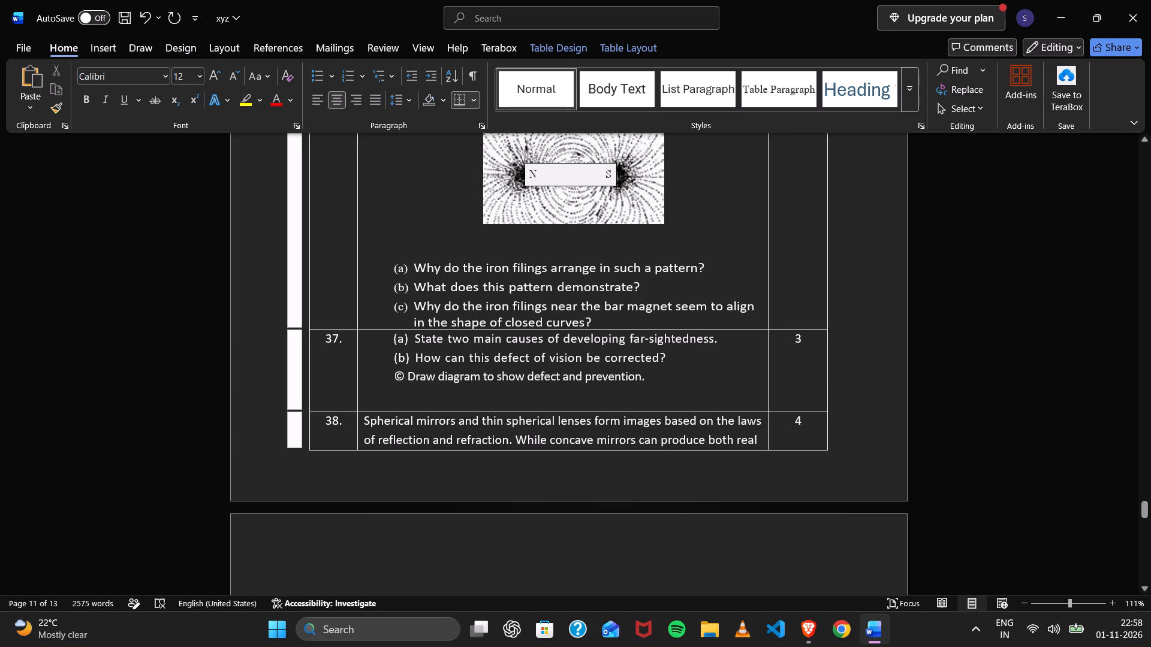
{"action": "scroll", "coordinate": [381, 355], "scroll_direction": "up", "scroll_amount": 1}
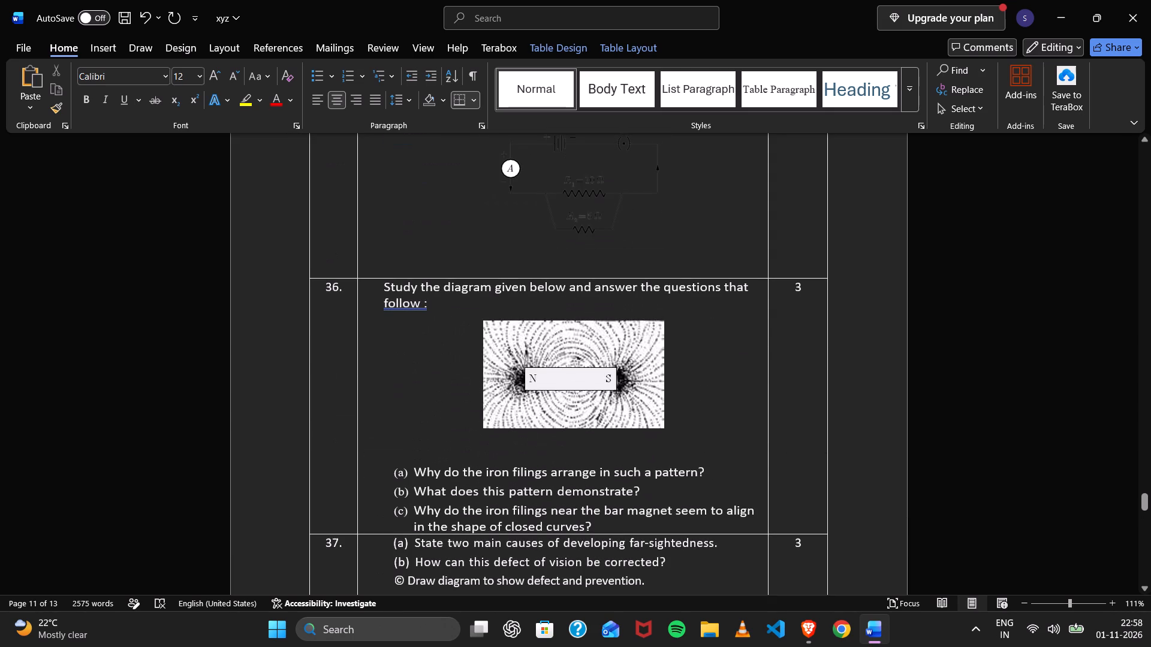
{"action": "scroll", "coordinate": [381, 355], "scroll_direction": "up", "scroll_amount": 1}
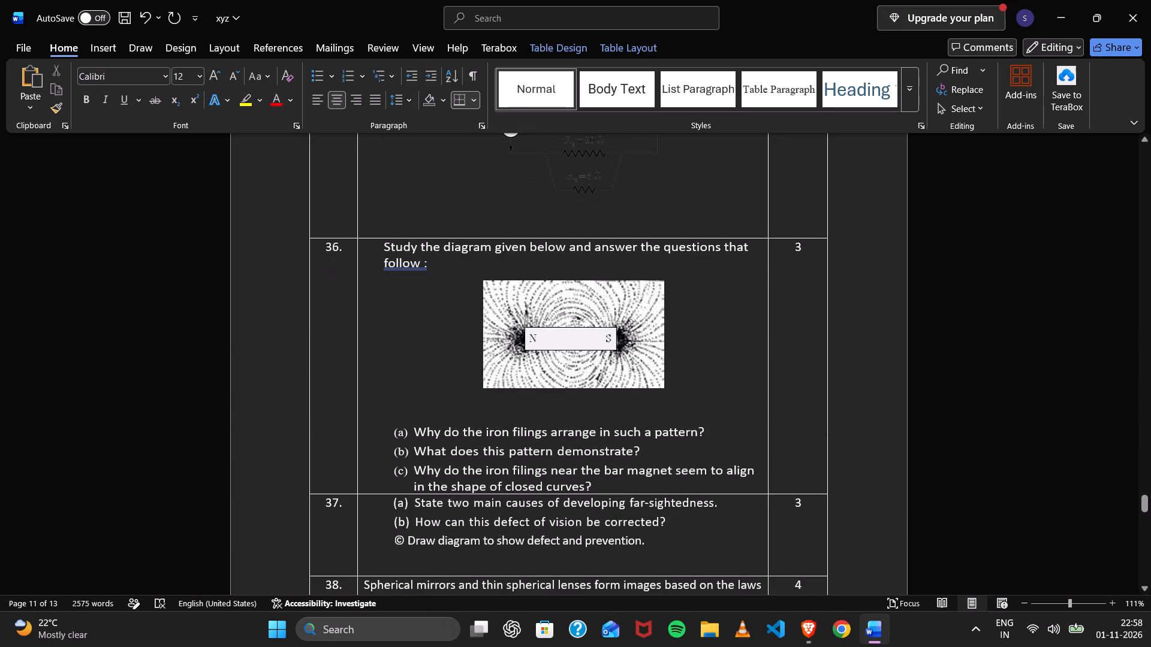
{"action": "scroll", "coordinate": [381, 355], "scroll_direction": "right", "scroll_amount": 2}
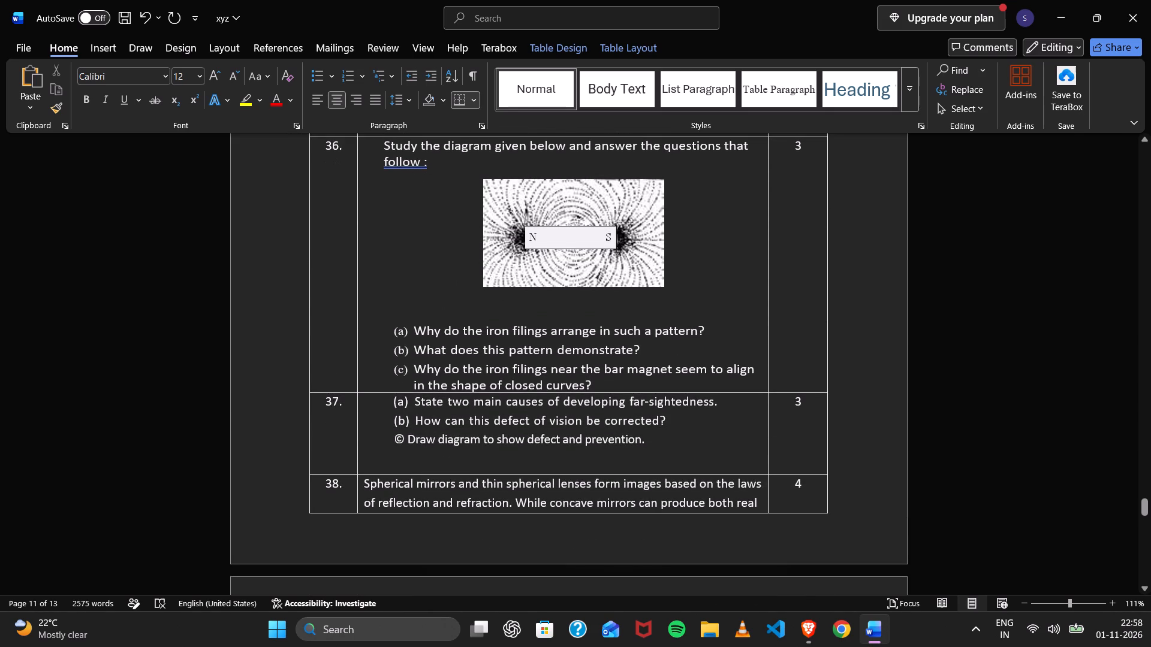
{"action": "scroll", "coordinate": [381, 355], "scroll_direction": "up", "scroll_amount": 2}
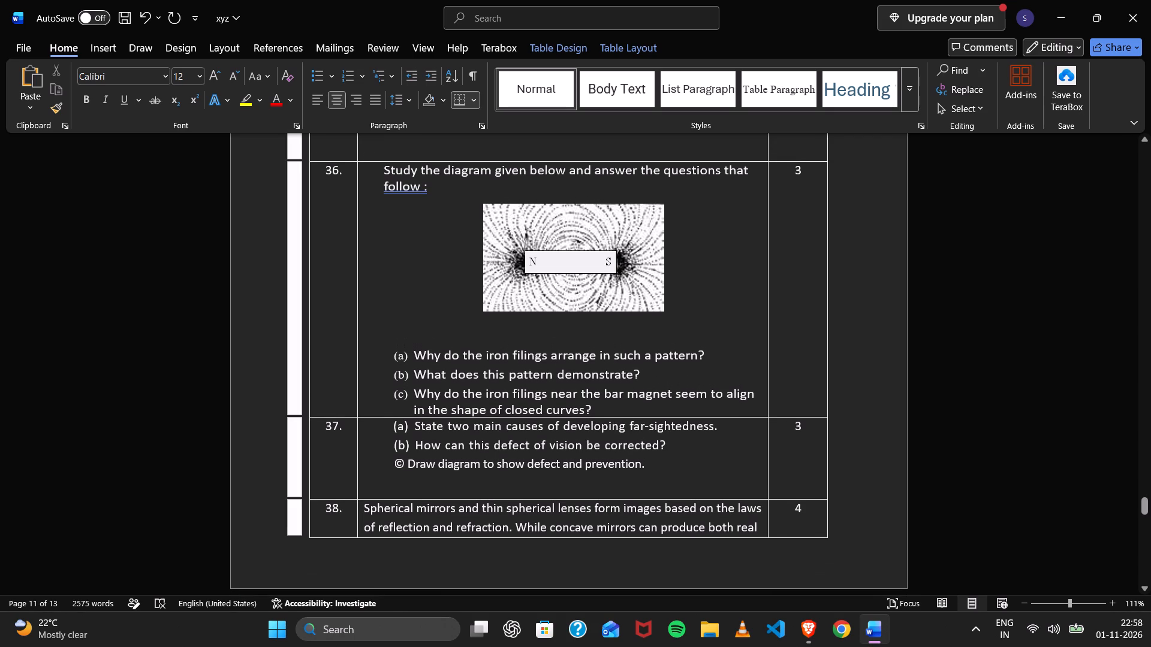
{"action": "scroll", "coordinate": [381, 355], "scroll_direction": "up", "scroll_amount": 1}
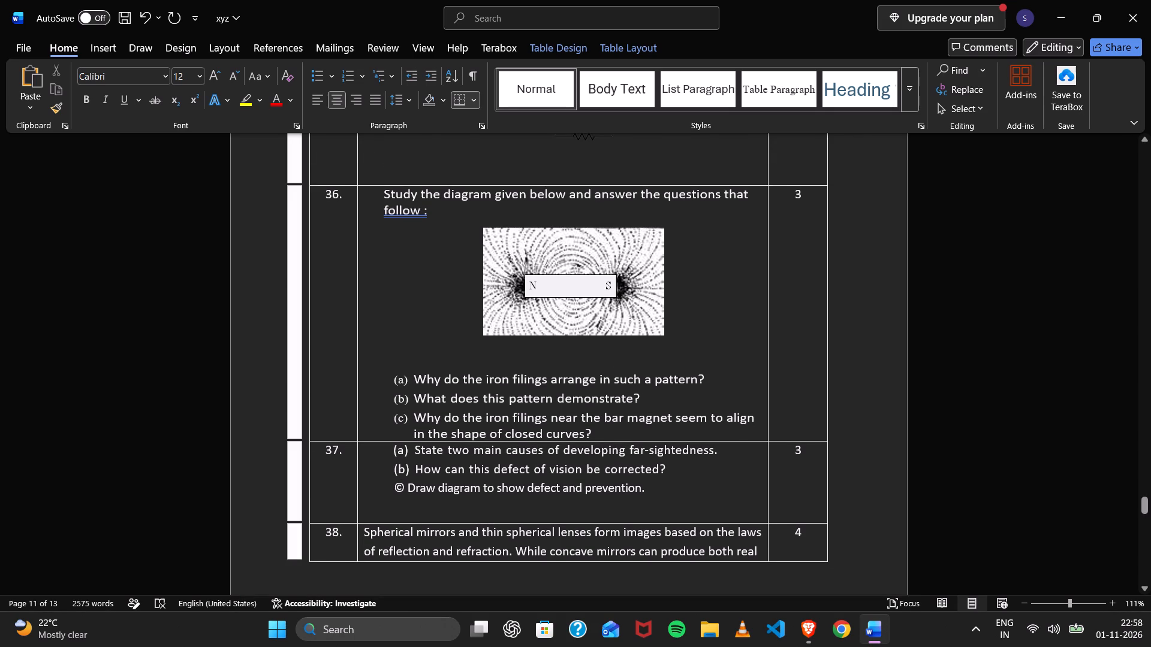
{"action": "left_click", "coordinate": [367, 464]}
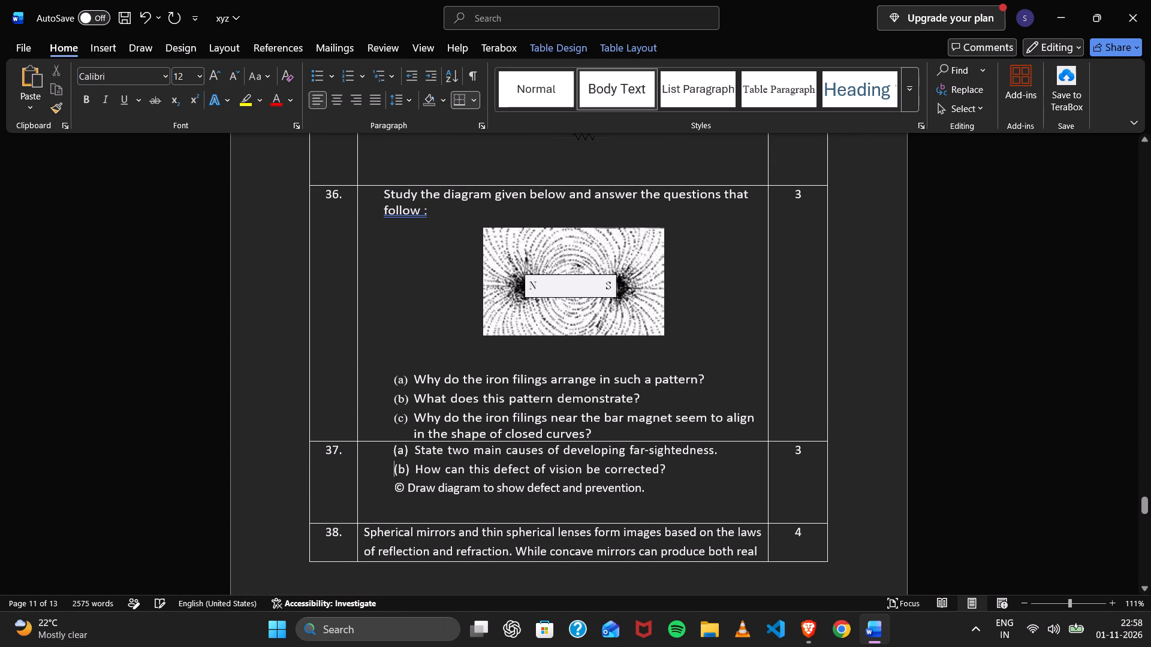
{"action": "left_click", "coordinate": [357, 452]}
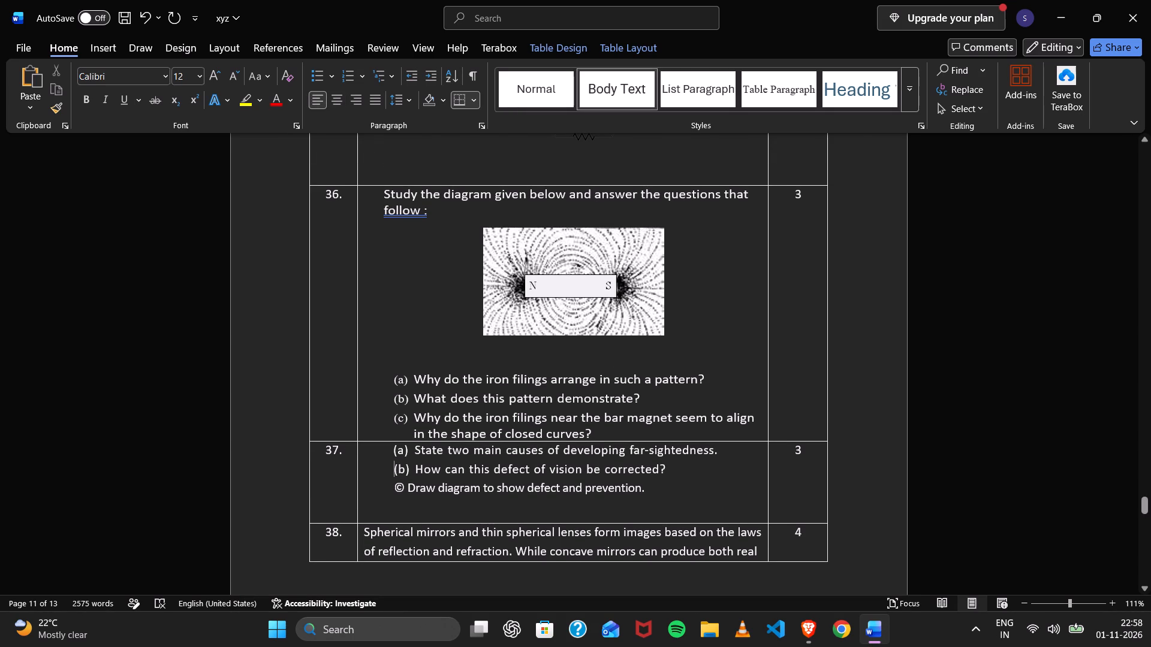
{"action": "left_click", "coordinate": [361, 454]}
{"action": "key", "text": "ctrl+v"}
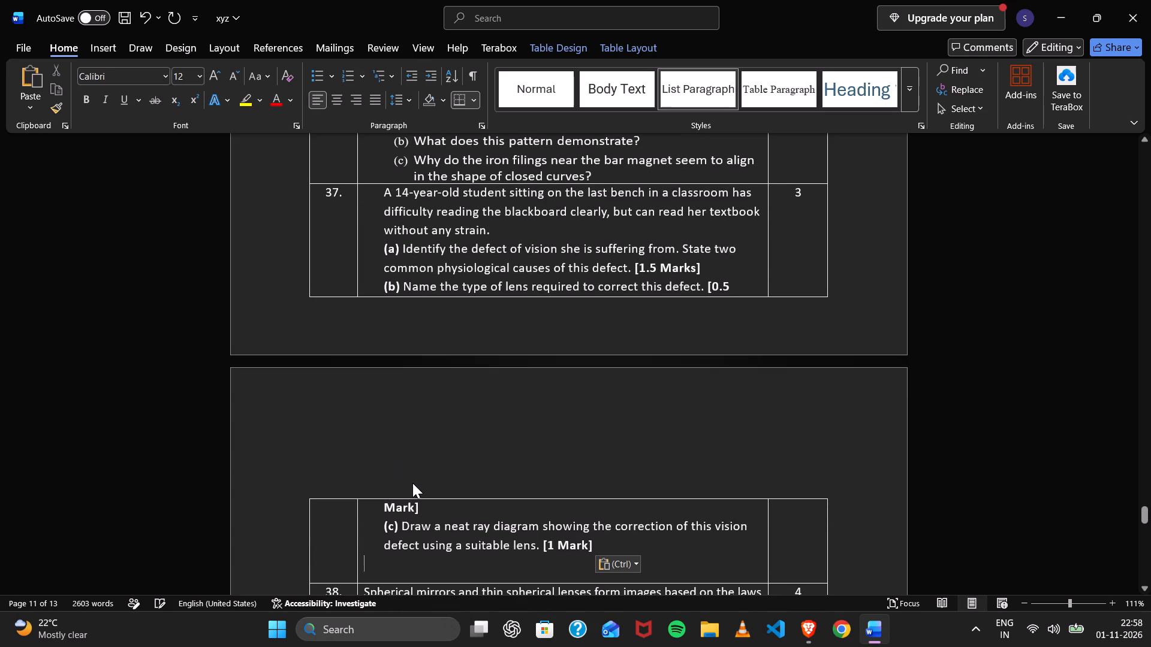
Tidy the blank line at the end of question 37 and remove the left indent from part (c).
{"action": "scroll", "coordinate": [402, 380], "scroll_direction": "down", "scroll_amount": 1}
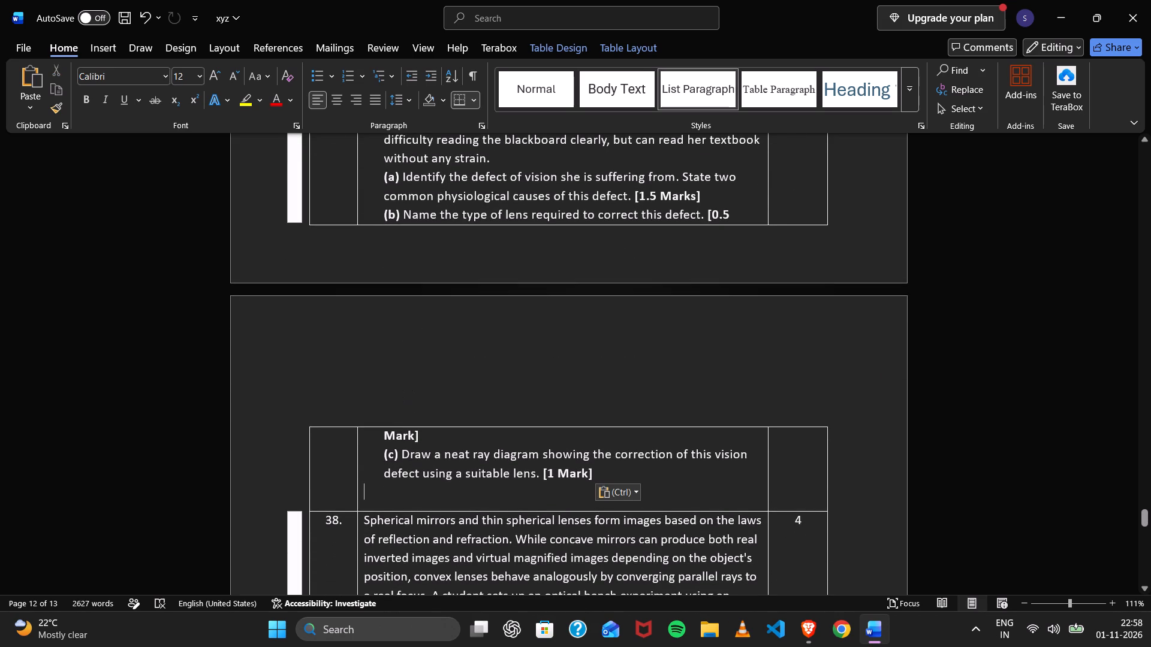
{"action": "key", "text": "BackSpace"}
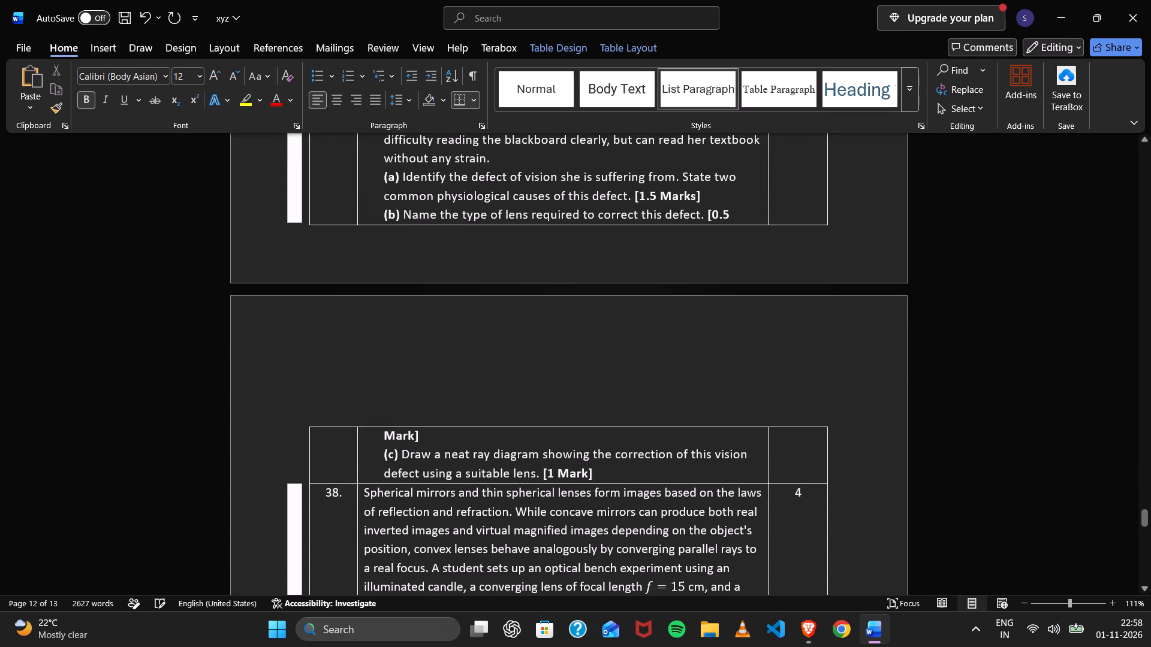
{"action": "key", "text": "Return"}
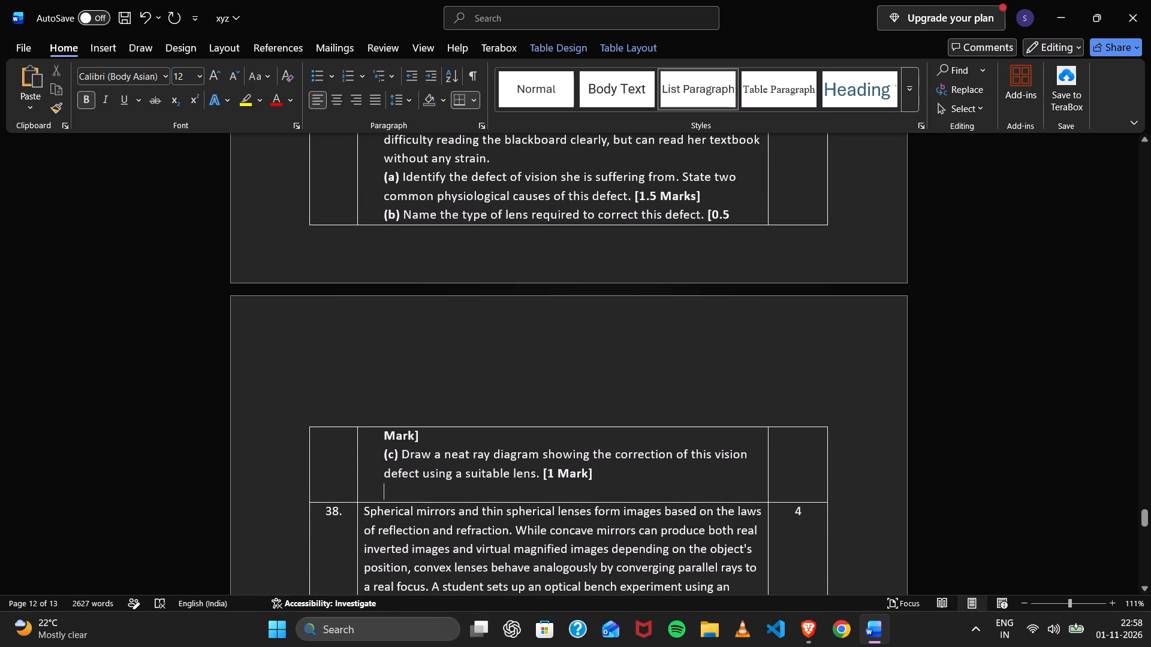
{"action": "left_click", "coordinate": [384, 464]}
{"action": "key", "text": "BackSpace"}
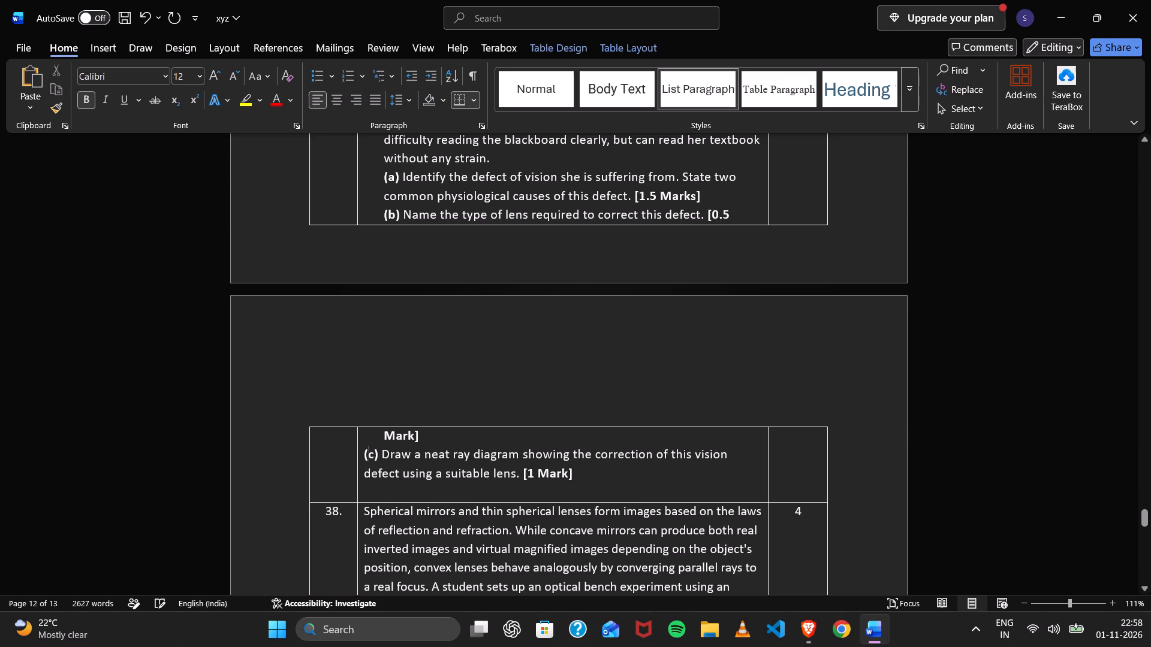
Delete the "[1 Mark]" label and the full stop from the end of question 37's part (c).
{"action": "left_click", "coordinate": [586, 470]}
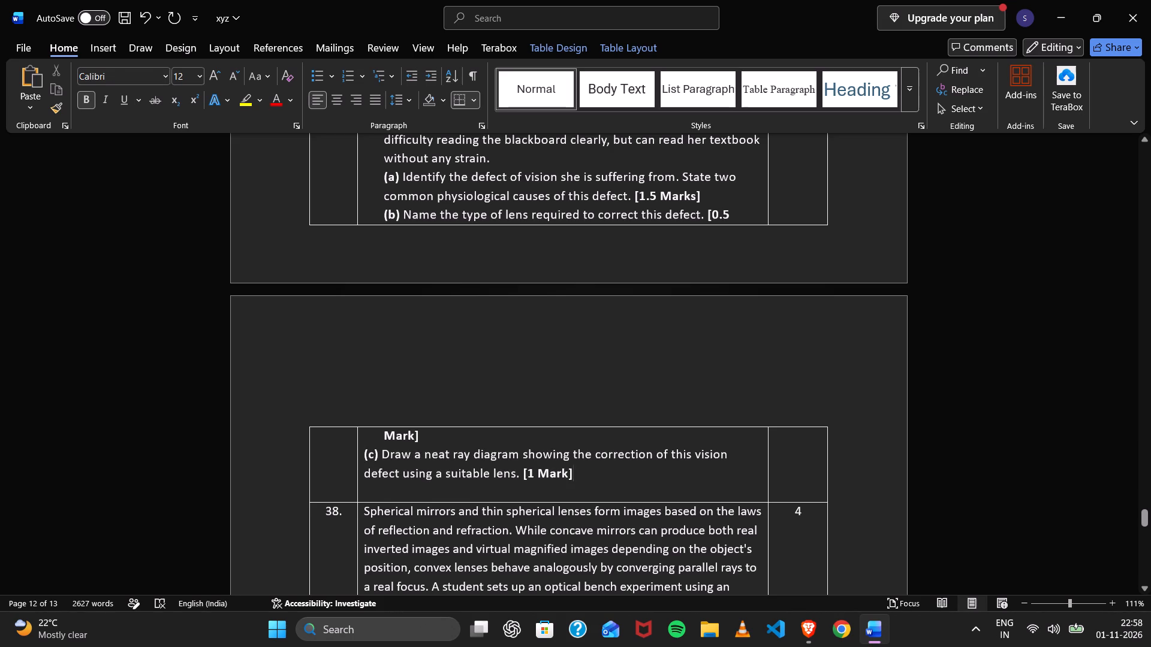
{"action": "key", "text": "backslash"}
{"action": "key", "text": "BackSpace"}
{"action": "key", "text": "BackSpace"}
{"action": "key", "text": "BackSpace"}
{"action": "key", "text": "BackSpace"}
{"action": "key", "text": "BackSpace"}
{"action": "key", "text": "BackSpace"}
{"action": "key", "text": "BackSpace"}
{"action": "key", "text": "BackSpace"}
{"action": "key", "text": "BackSpace"}
{"action": "key", "text": "BackSpace"}
{"action": "key", "text": "BackSpace"}
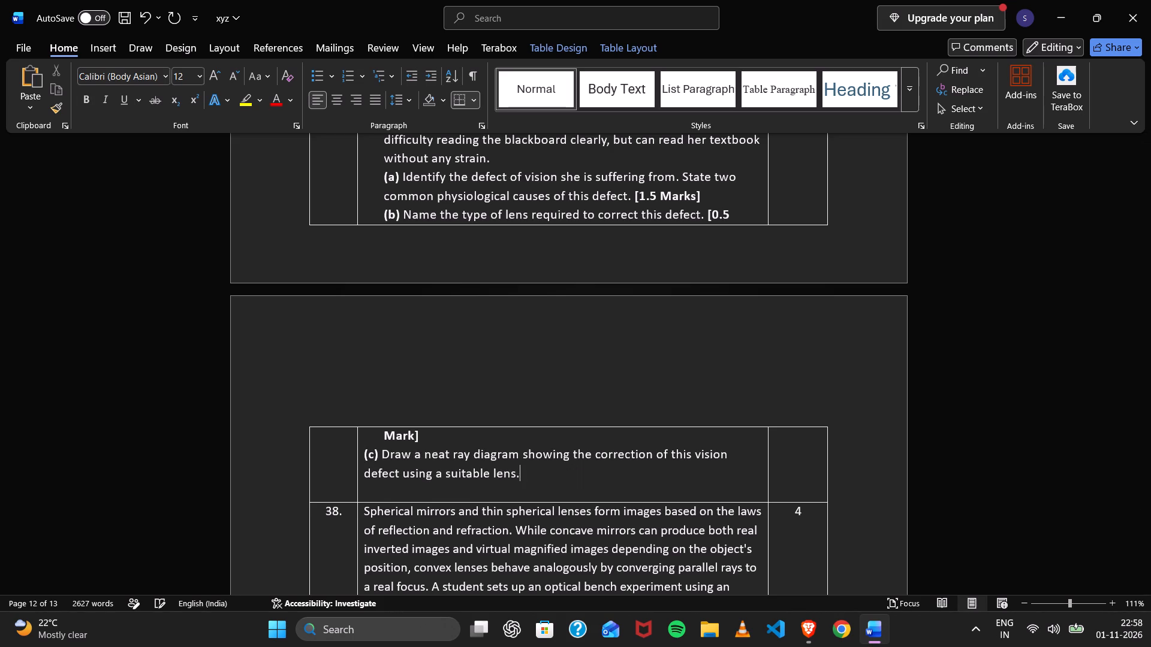
{"action": "key", "text": "BackSpace"}
Delete the "[0.5 Mark]" label from the end of question 37's part (b).
{"action": "left_click", "coordinate": [424, 445]}
{"action": "key", "text": "backslash"}
{"action": "key", "text": "BackSpace"}
{"action": "key", "text": "BackSpace"}
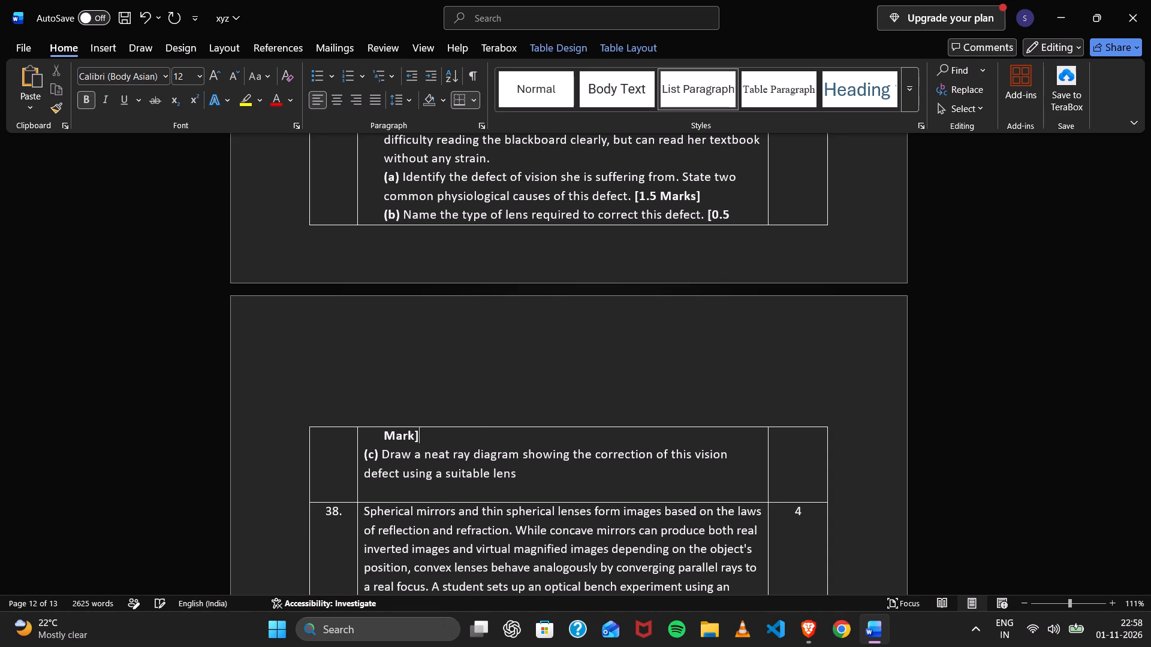
{"action": "key", "text": "BackSpace"}
{"action": "key", "text": "BackSpace"}
{"action": "key", "text": "BackSpace"}
{"action": "key", "text": "BackSpace"}
{"action": "key", "text": "BackSpace"}
{"action": "key", "text": "BackSpace"}
{"action": "key", "text": "BackSpace"}
{"action": "key", "text": "BackSpace"}
{"action": "key", "text": "BackSpace"}
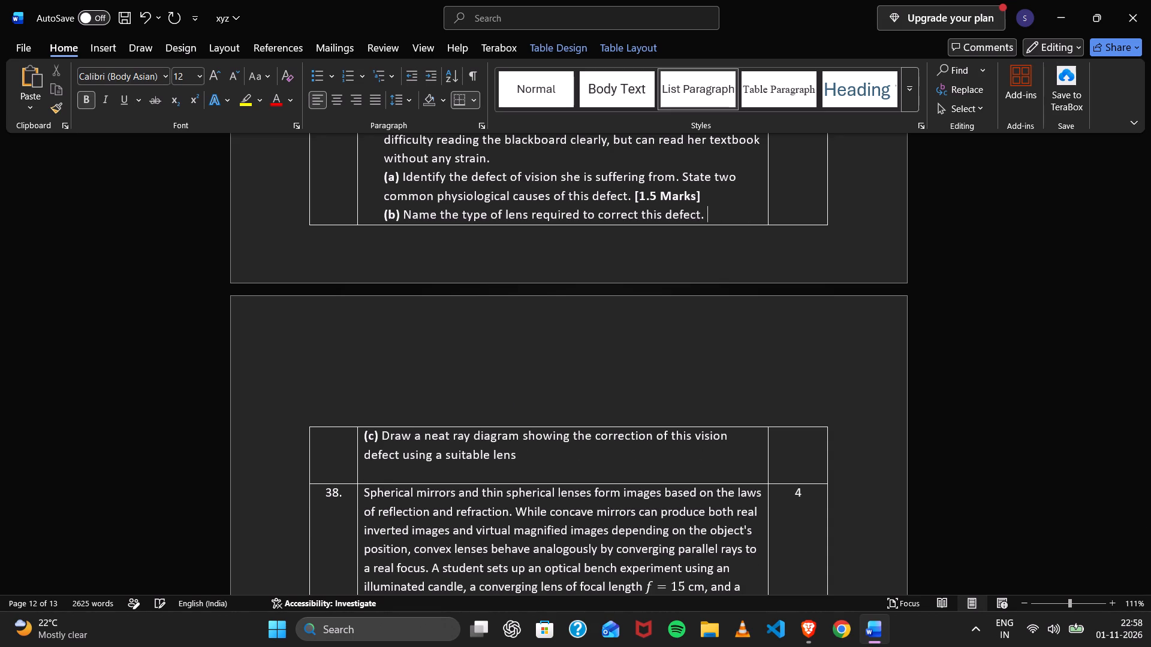
{"action": "key", "text": "BackSpace"}
Remove the left indent from question 37's opening paragraph and from its parts (a) and (b).
{"action": "scroll", "coordinate": [412, 412], "scroll_direction": "up", "scroll_amount": 1}
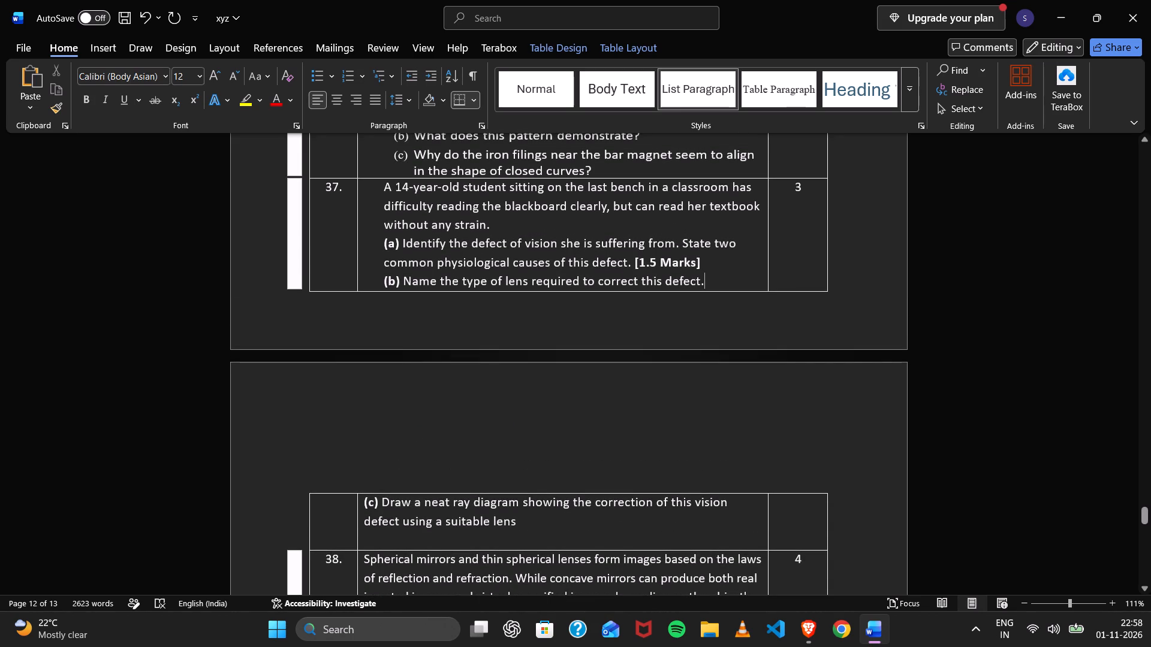
{"action": "left_click", "coordinate": [382, 249]}
{"action": "key", "text": "BackSpace"}
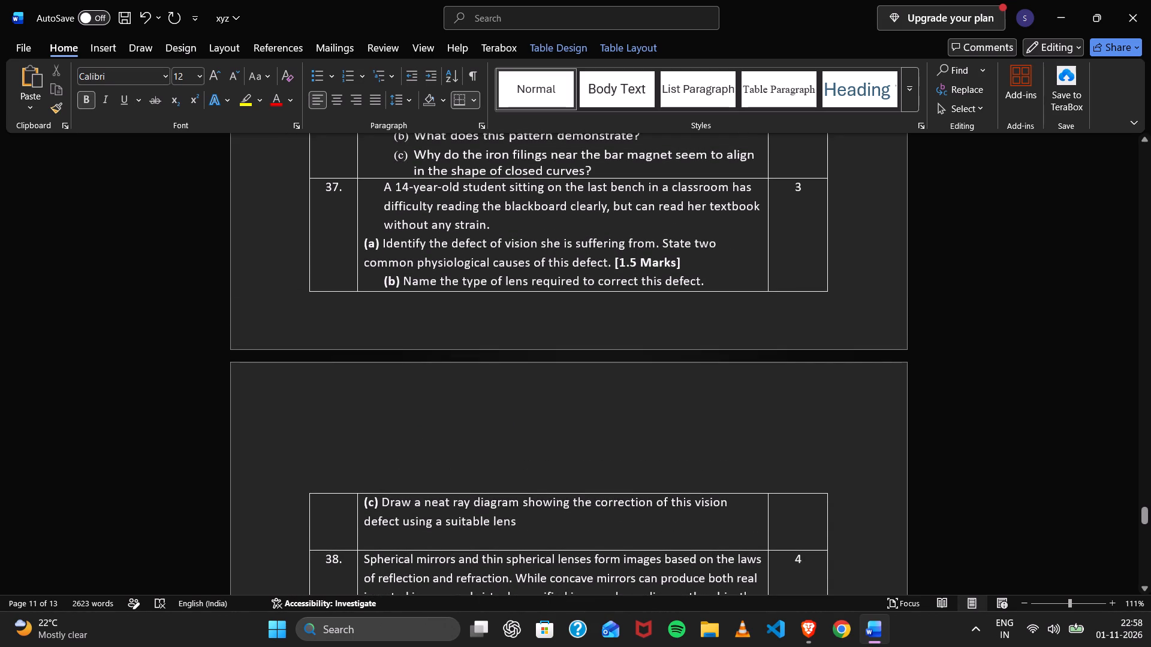
{"action": "left_click", "coordinate": [383, 279]}
{"action": "key", "text": "BackSpace"}
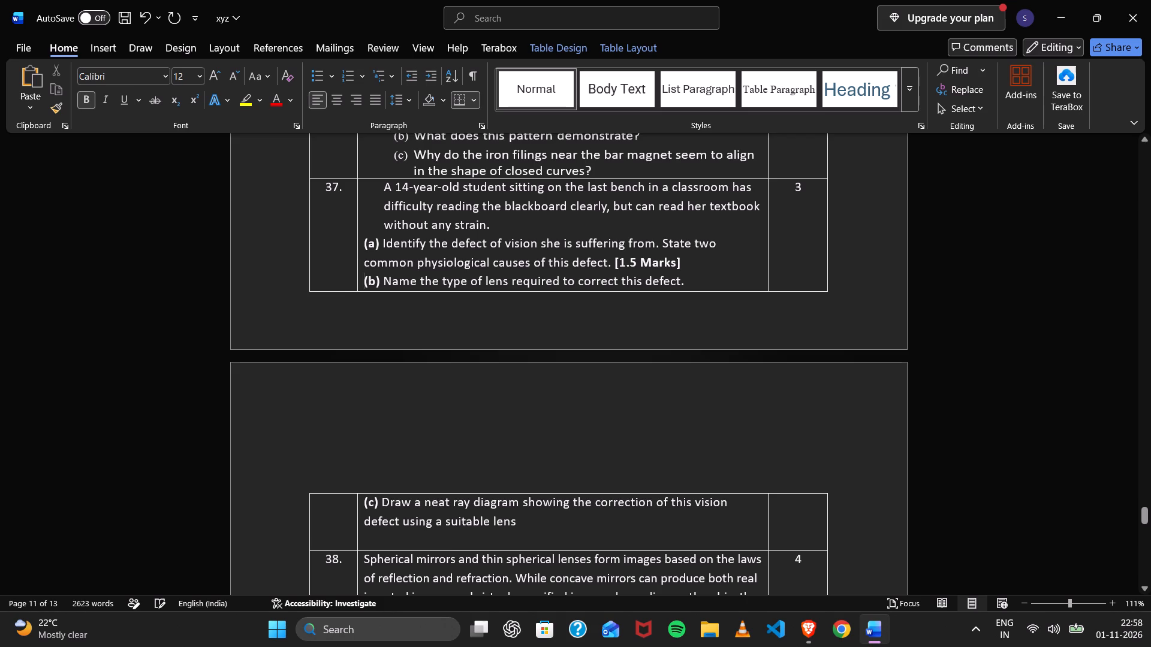
{"action": "left_click", "coordinate": [378, 194]}
{"action": "key", "text": "BackSpace"}
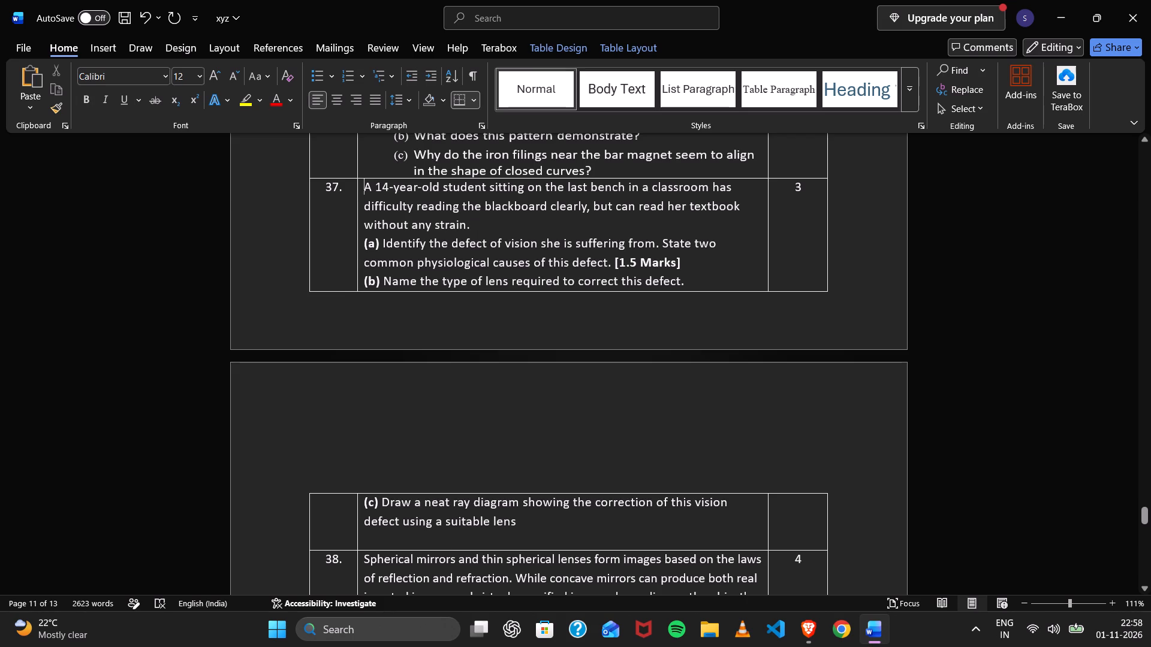
In Brave, search for "electricity question answer" and open the Learn CBSE solutions for Class 10 Science Chapter 12 Electricity.
{"action": "scroll", "coordinate": [513, 375], "scroll_direction": "right", "scroll_amount": 1}
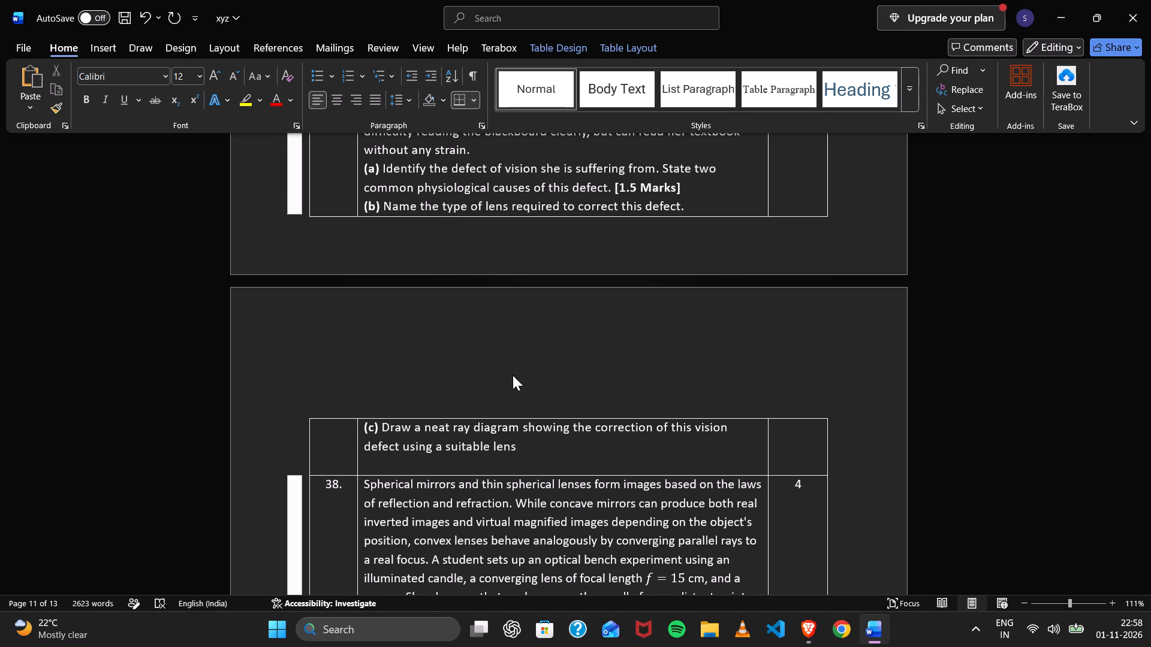
{"action": "left_click", "coordinate": [292, 0]}
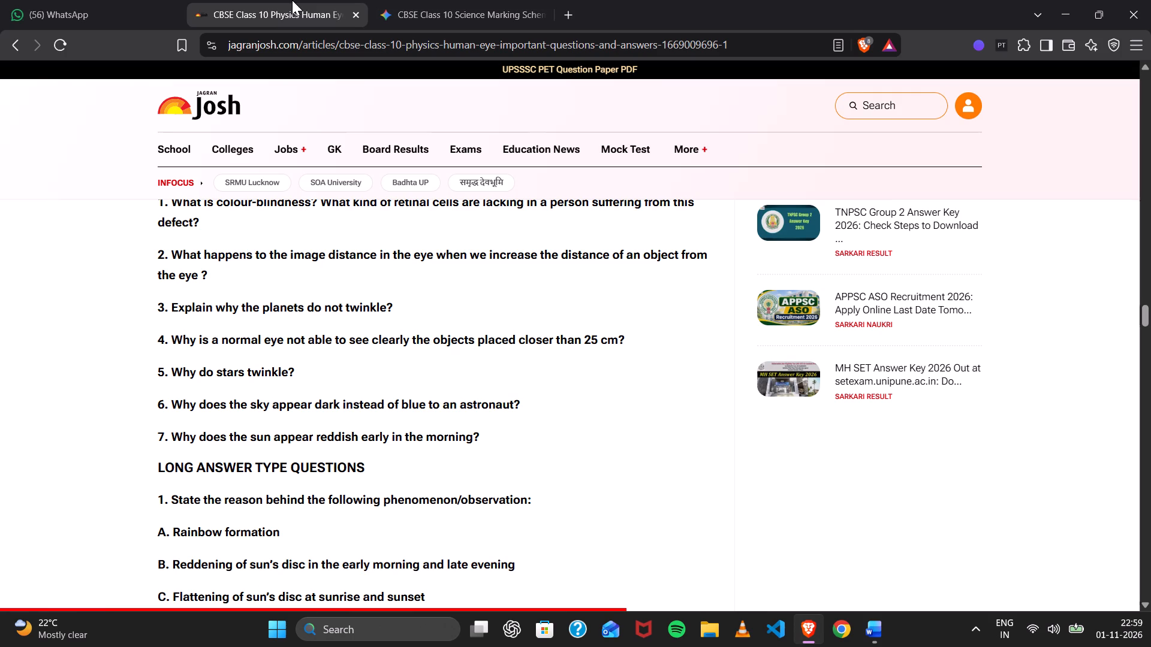
{"action": "scroll", "coordinate": [387, 188], "scroll_direction": "right", "scroll_amount": 13}
{"action": "scroll", "coordinate": [358, 257], "scroll_direction": "up", "scroll_amount": 12}
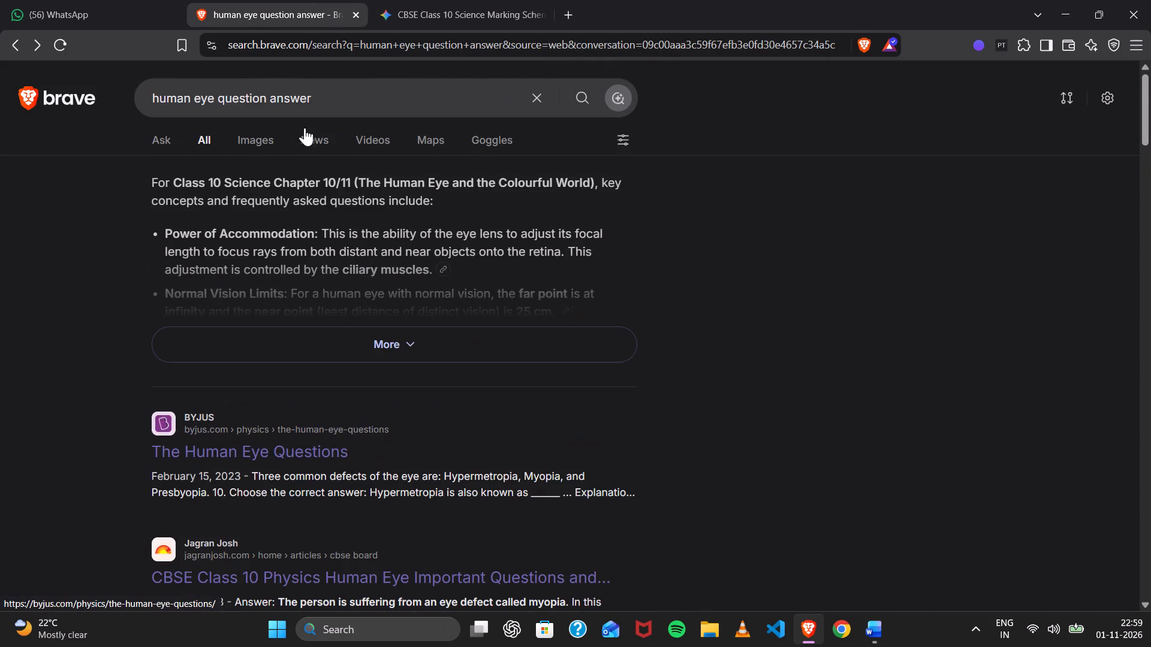
{"action": "left_click_drag", "start_coordinate": [213, 106], "coordinate": [125, 99]}
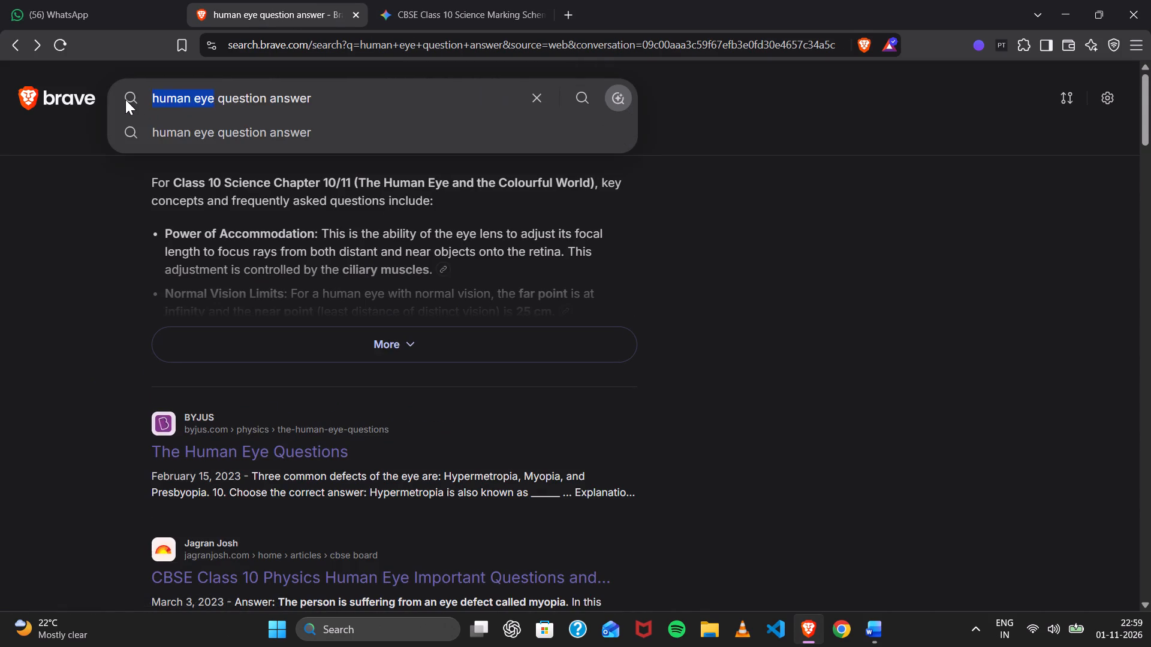
{"action": "type", "text": "electricity"}
{"action": "key", "text": "Return"}
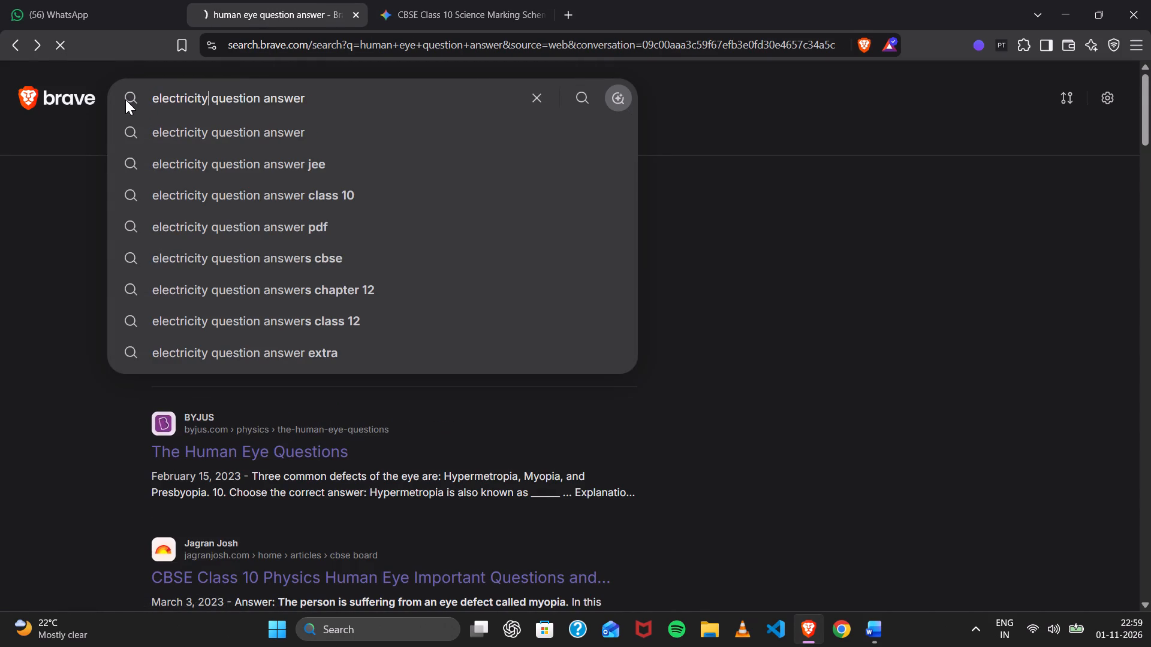
{"action": "left_click", "coordinate": [240, 455]}
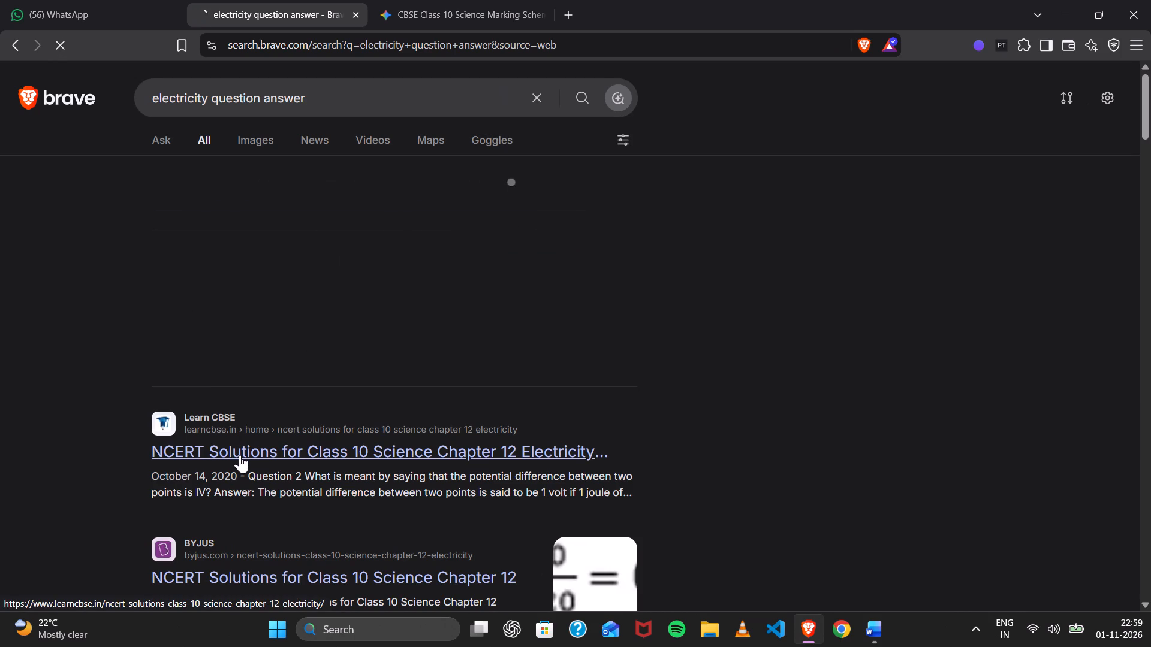
Find and select the Page 216 question about the 100 Ω electric lamp, 50 Ω toaster and 500 Ω water filter connected in parallel.
{"action": "scroll", "coordinate": [240, 455], "scroll_direction": "down", "scroll_amount": 4}
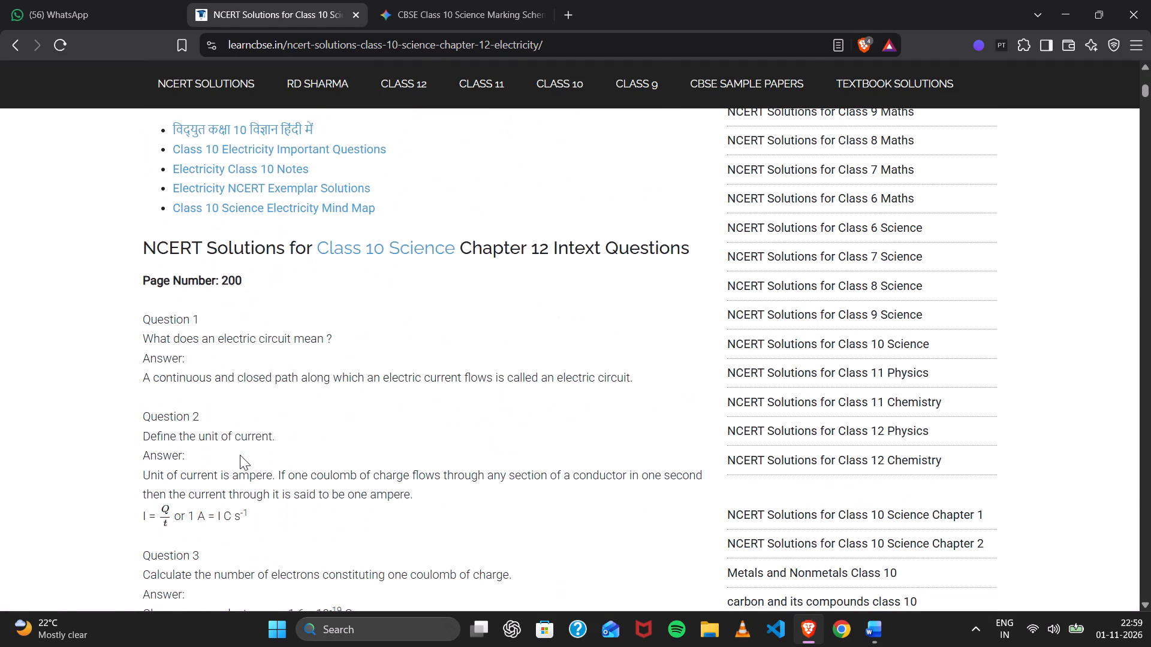
{"action": "scroll", "coordinate": [240, 455], "scroll_direction": "down", "scroll_amount": 5}
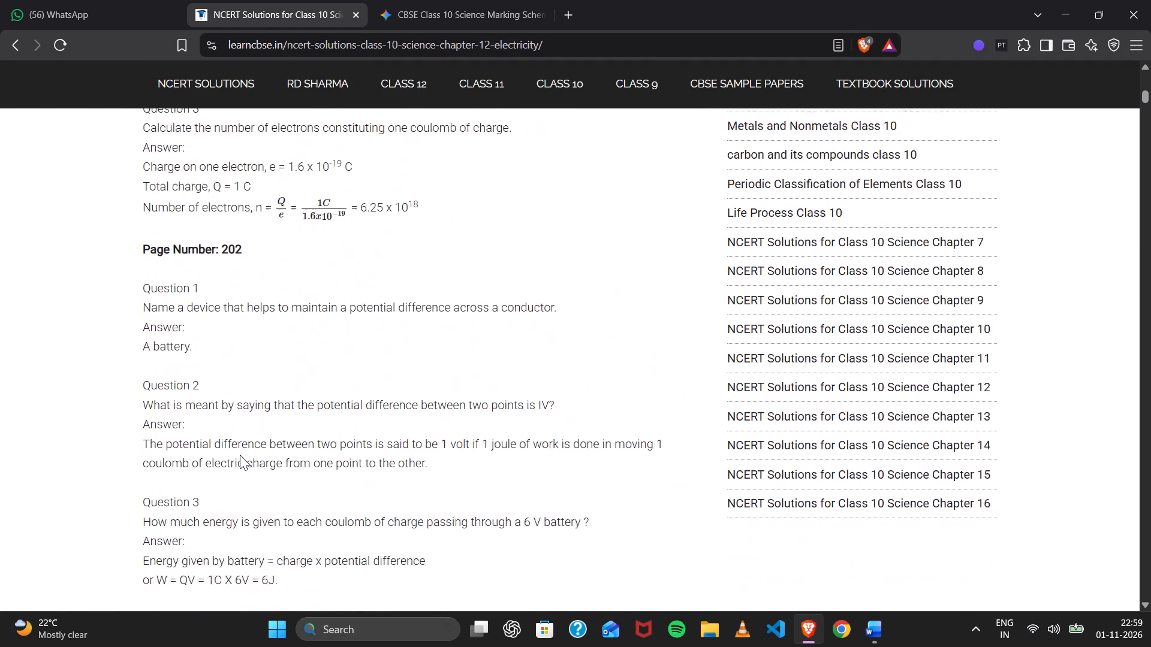
{"action": "scroll", "coordinate": [240, 455], "scroll_direction": "down", "scroll_amount": 6}
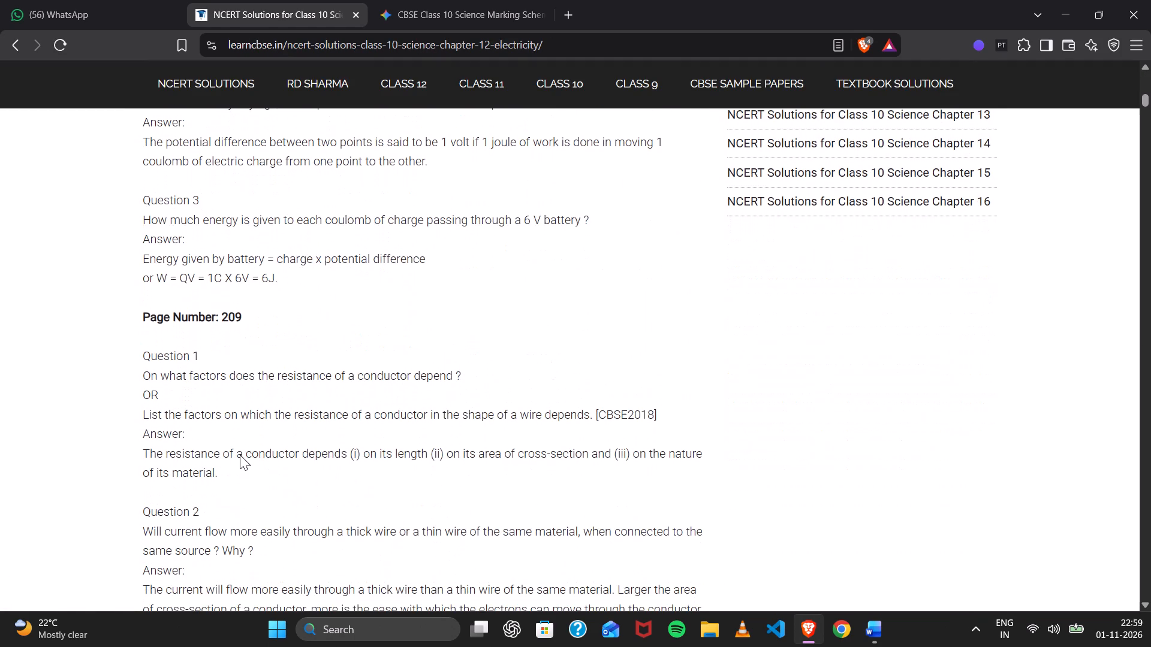
{"action": "scroll", "coordinate": [240, 455], "scroll_direction": "down", "scroll_amount": 8}
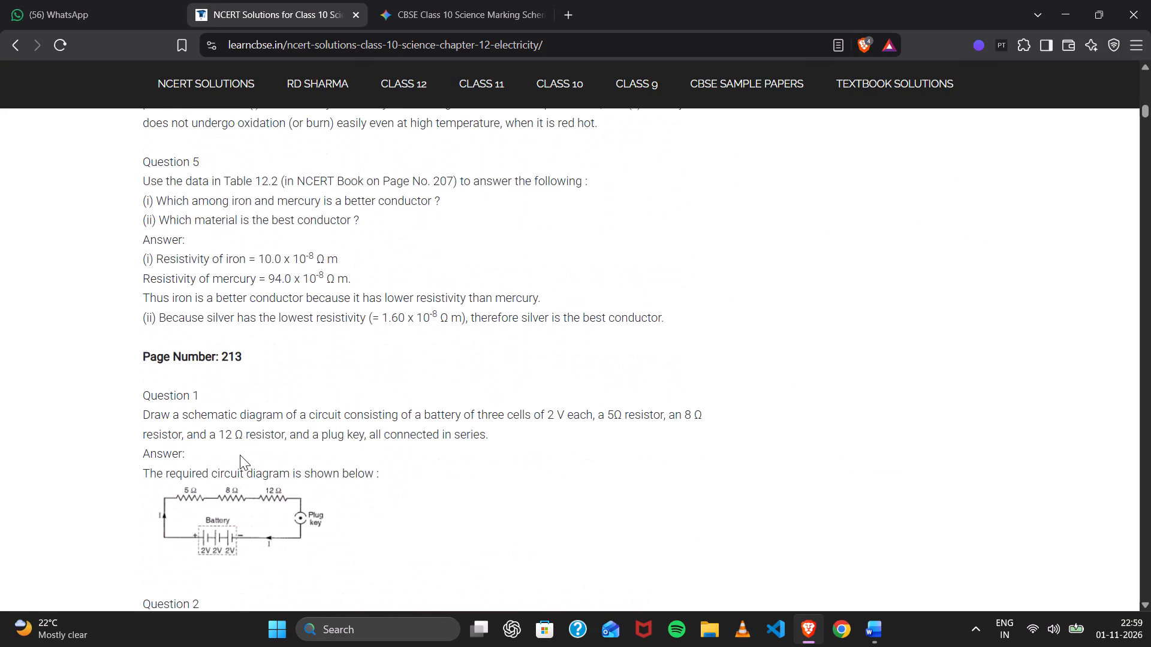
{"action": "scroll", "coordinate": [240, 455], "scroll_direction": "down", "scroll_amount": 5}
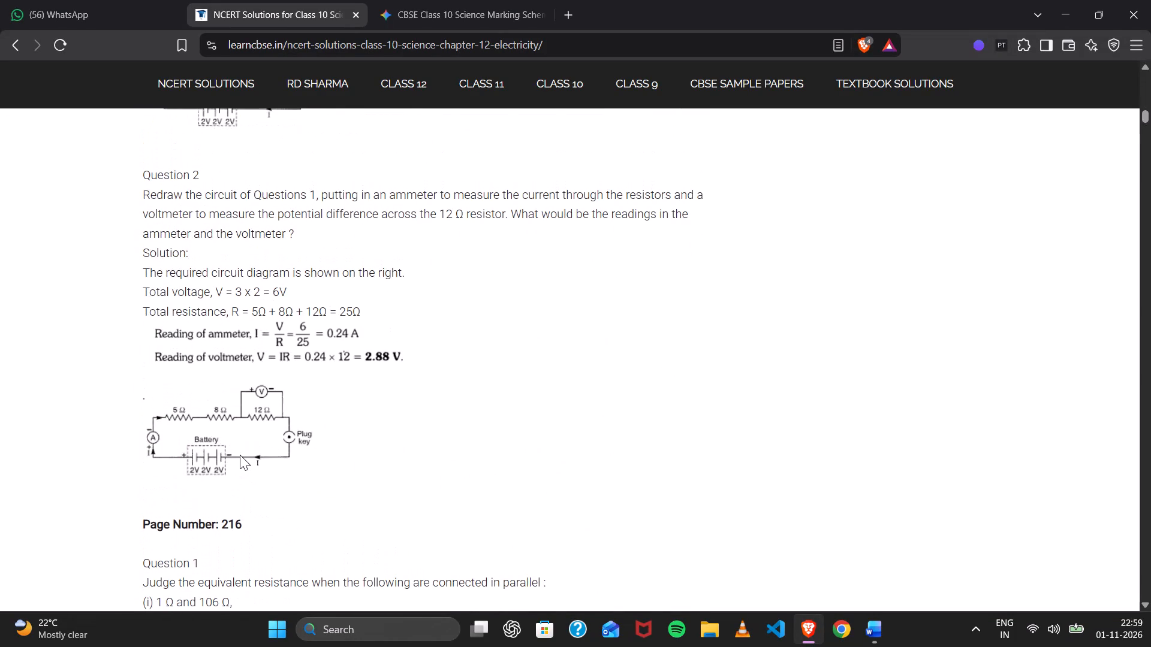
{"action": "scroll", "coordinate": [240, 455], "scroll_direction": "down", "scroll_amount": 3}
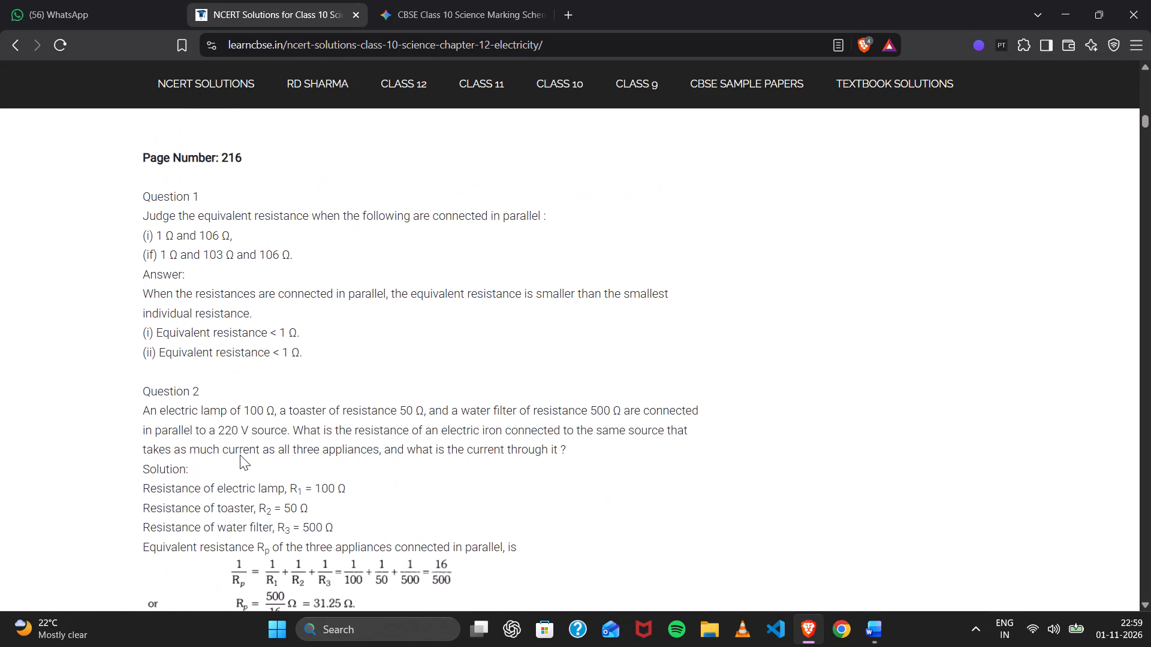
{"action": "scroll", "coordinate": [240, 455], "scroll_direction": "down", "scroll_amount": 1}
{"action": "scroll", "coordinate": [155, 364], "scroll_direction": "right", "scroll_amount": 1}
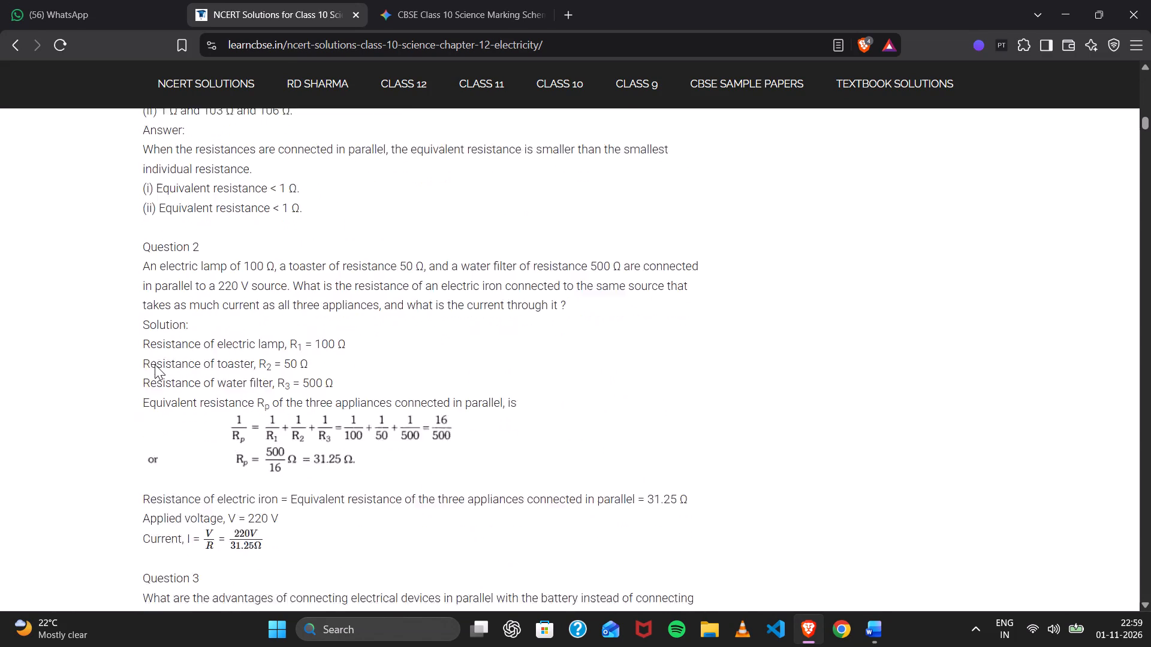
{"action": "scroll", "coordinate": [155, 364], "scroll_direction": "right", "scroll_amount": 1}
{"action": "left_click_drag", "start_coordinate": [144, 175], "coordinate": [580, 215]}
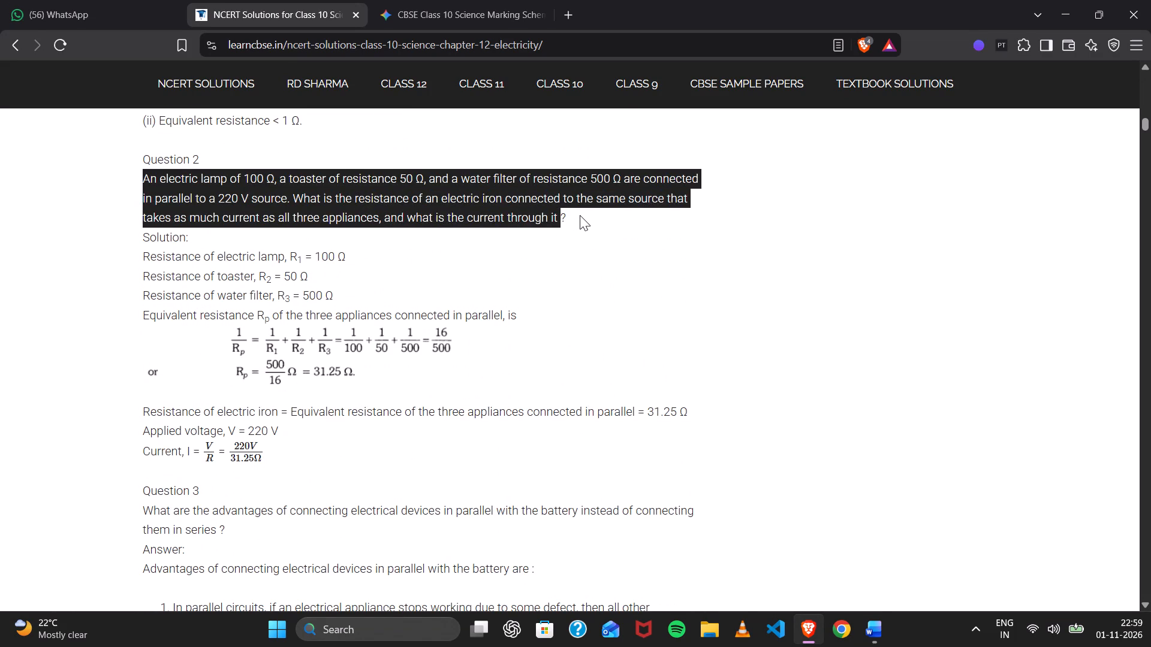
Copy the selected question about the electric lamp, toaster and water filter connected in parallel to a 220 V source.
{"action": "key", "text": "ctrl+c"}
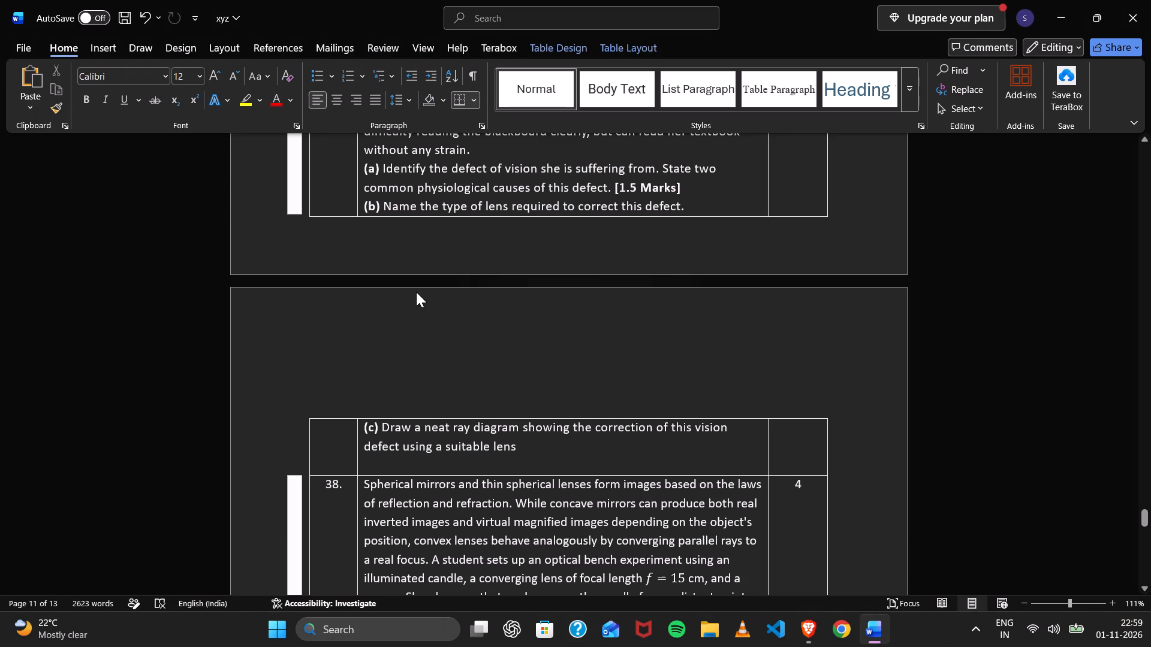
Switch back to Brave and bring up the Gemini chat on the CBSE Class 10 Science marking scheme.
{"action": "left_click", "coordinate": [815, 631]}
{"action": "left_click", "coordinate": [488, 0]}
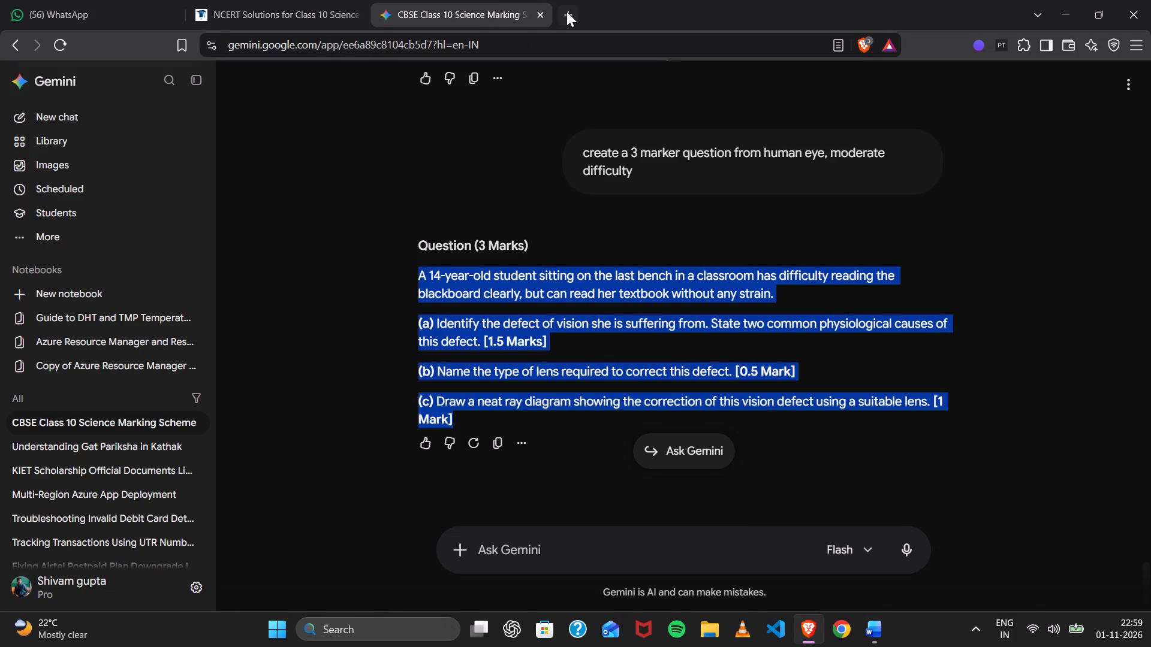
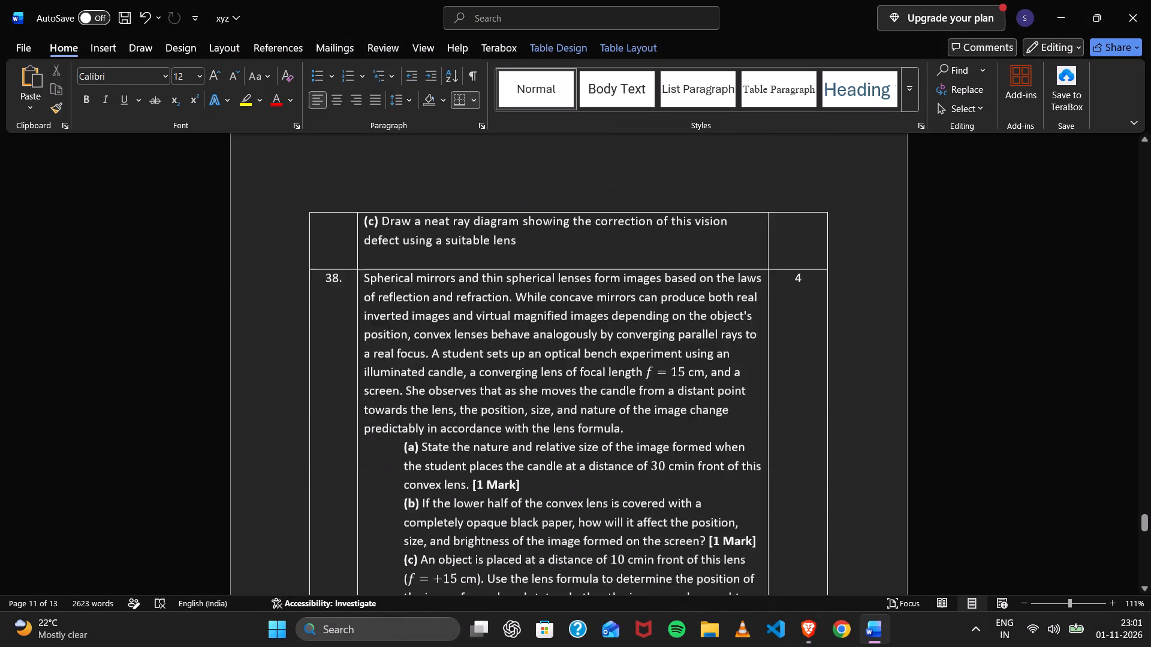
{"action": "scroll", "coordinate": [575, 342], "scroll_direction": "right", "scroll_amount": 1}
{"action": "scroll", "coordinate": [575, 342], "scroll_direction": "up", "scroll_amount": 1}
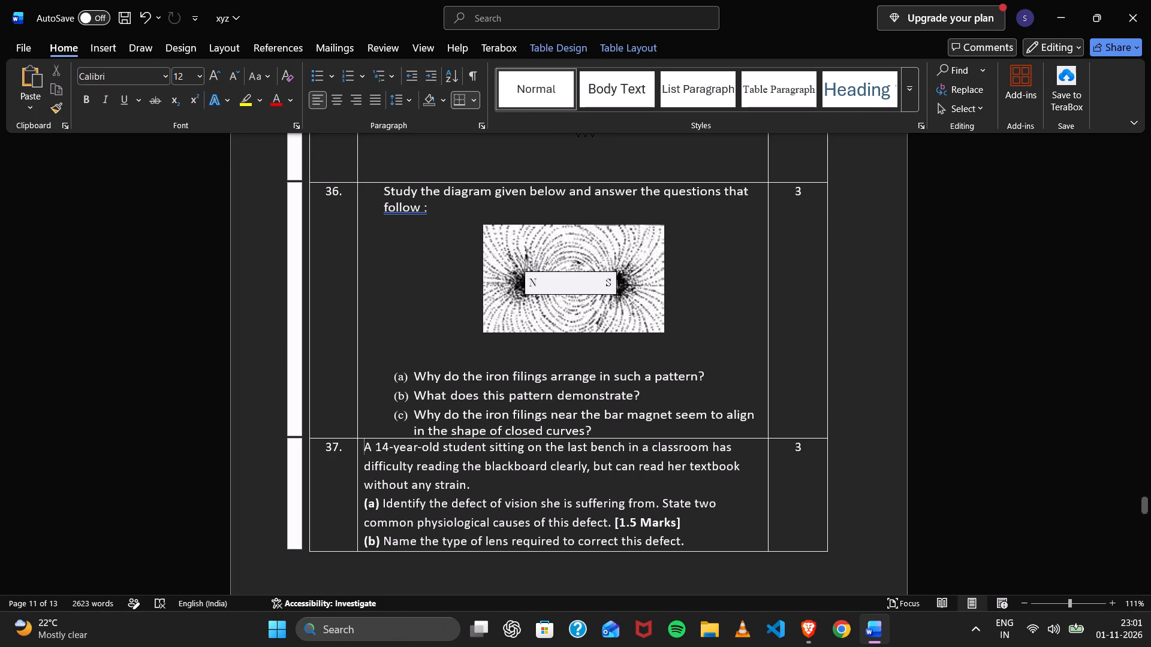
{"action": "scroll", "coordinate": [575, 342], "scroll_direction": "up", "scroll_amount": 8}
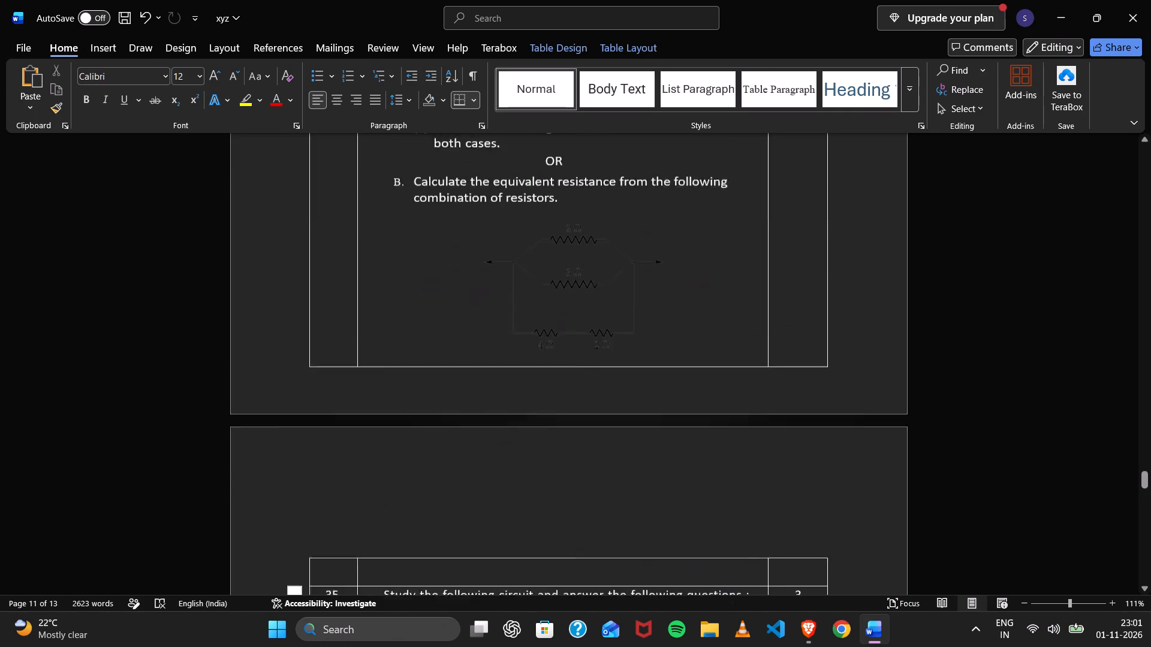
{"action": "scroll", "coordinate": [575, 342], "scroll_direction": "up", "scroll_amount": 2}
{"action": "scroll", "coordinate": [494, 372], "scroll_direction": "down", "scroll_amount": 1}
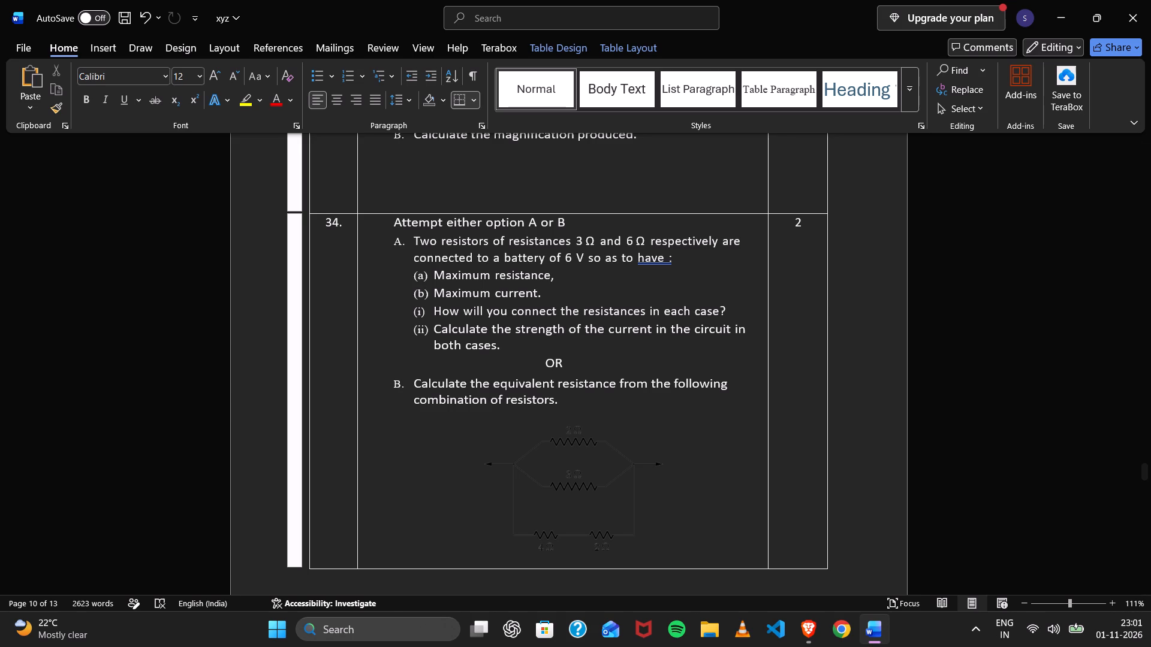
{"action": "scroll", "coordinate": [494, 372], "scroll_direction": "down", "scroll_amount": 1}
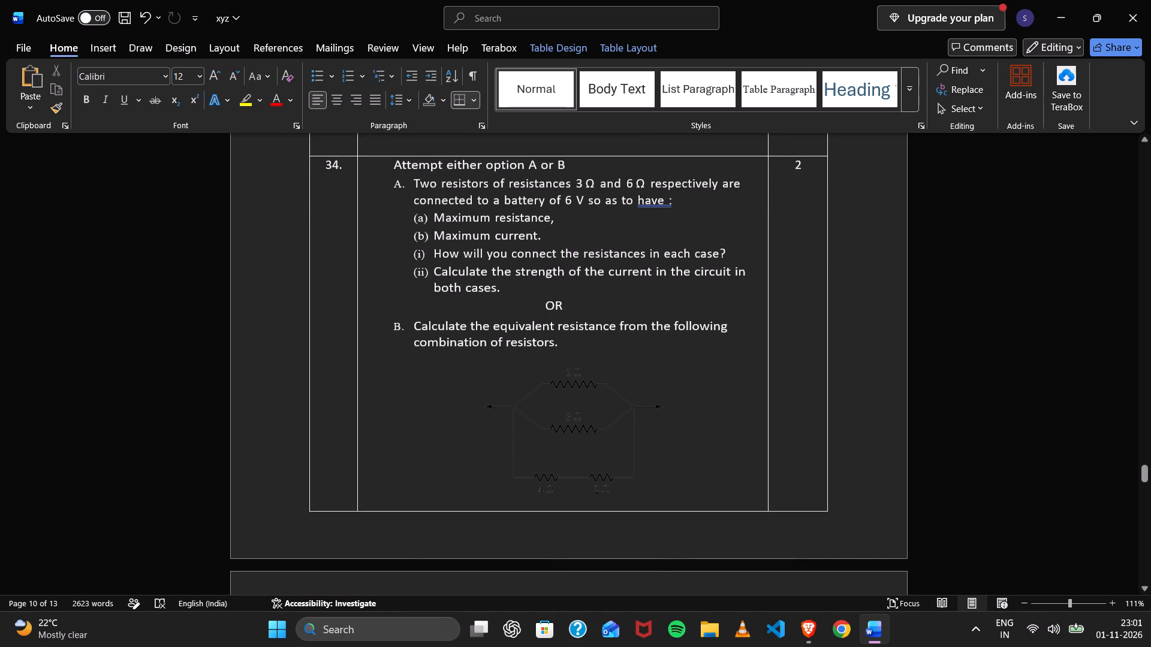
{"action": "scroll", "coordinate": [393, 332], "scroll_direction": "right", "scroll_amount": 1}
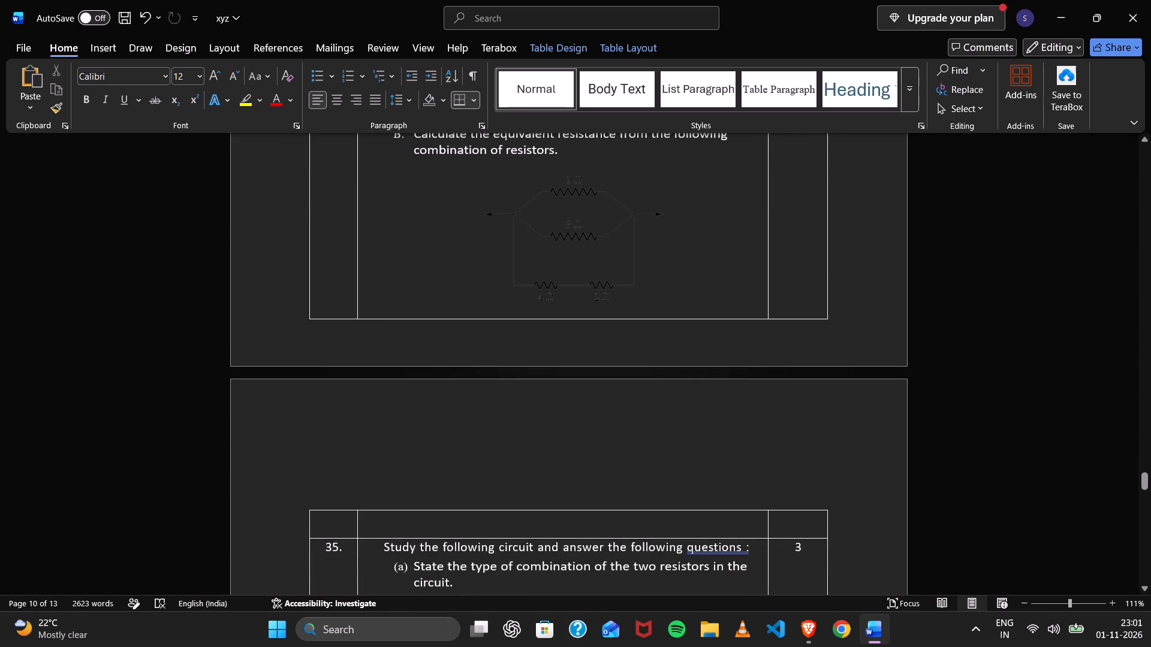
{"action": "scroll", "coordinate": [393, 332], "scroll_direction": "right", "scroll_amount": 1}
{"action": "left_click", "coordinate": [364, 204]}
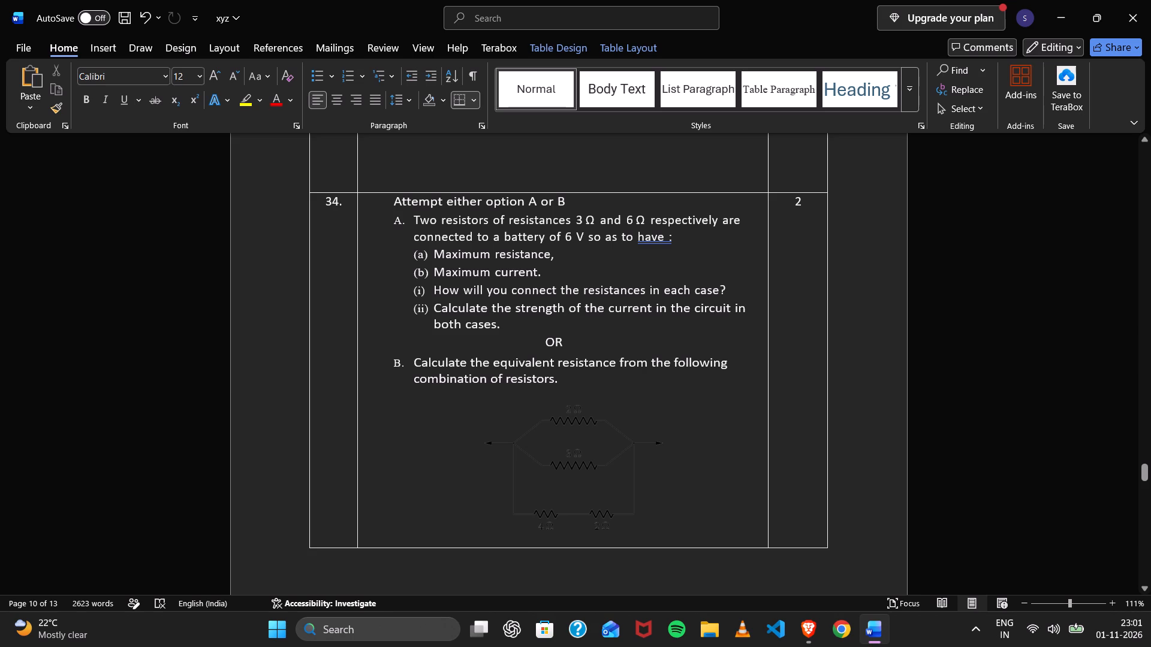
{"action": "left_click", "coordinate": [360, 209]}
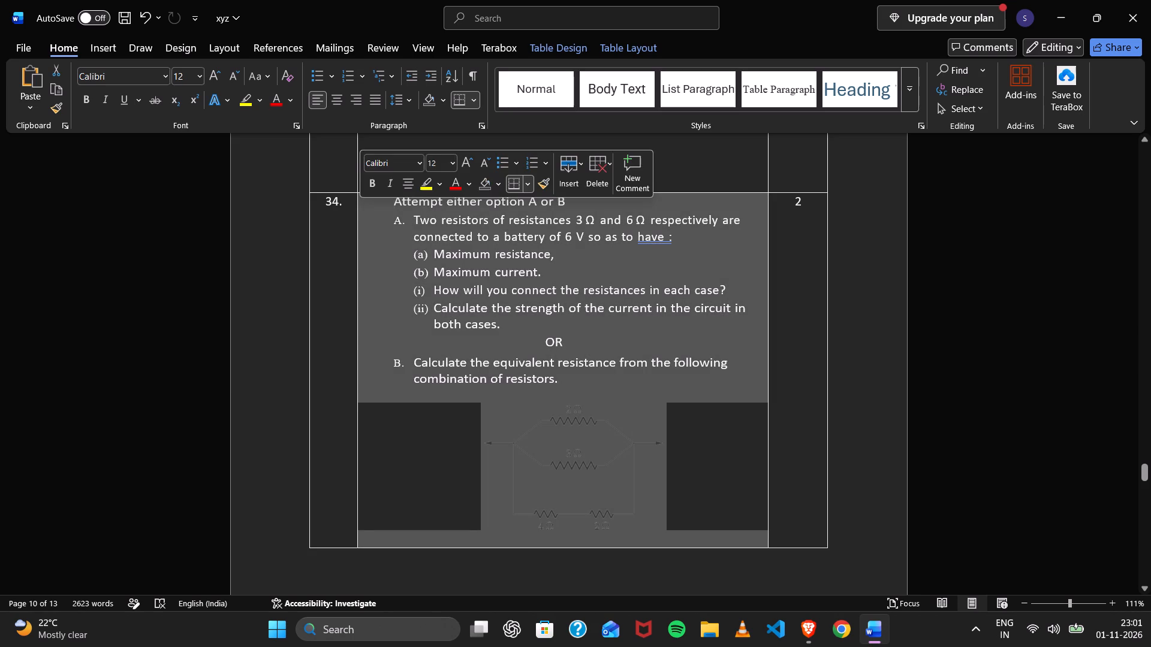
{"action": "key", "text": "ctrl+v"}
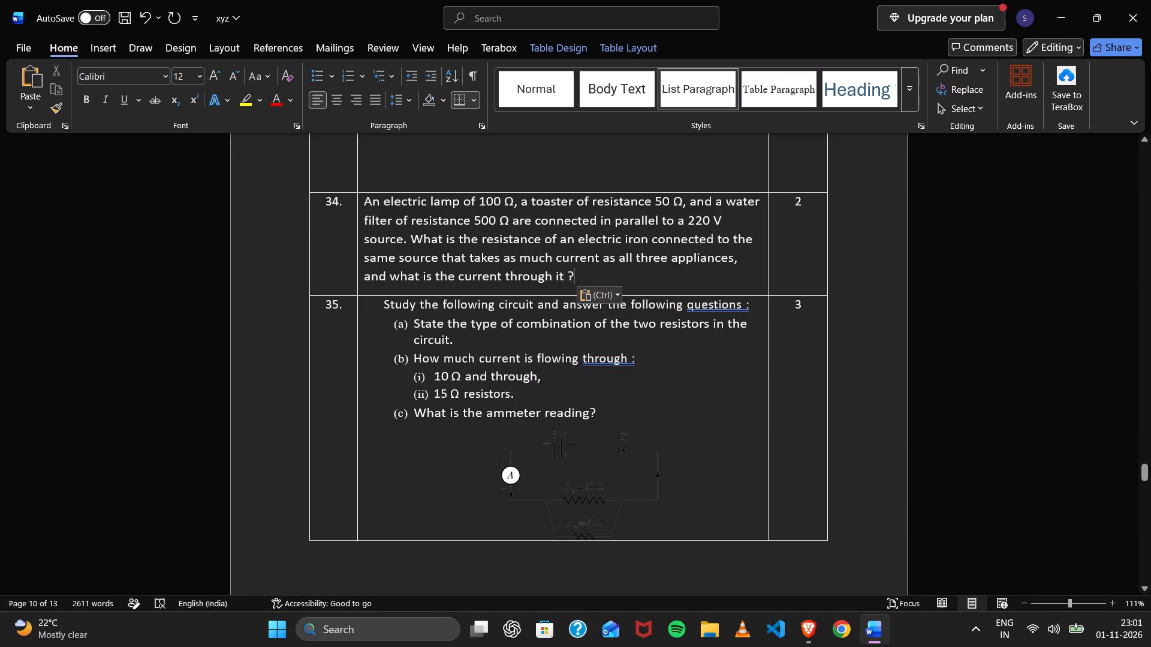
Add a centred, underlined "OR" below question 34's text, leaving one blank line between them.
{"action": "key", "text": "Return"}
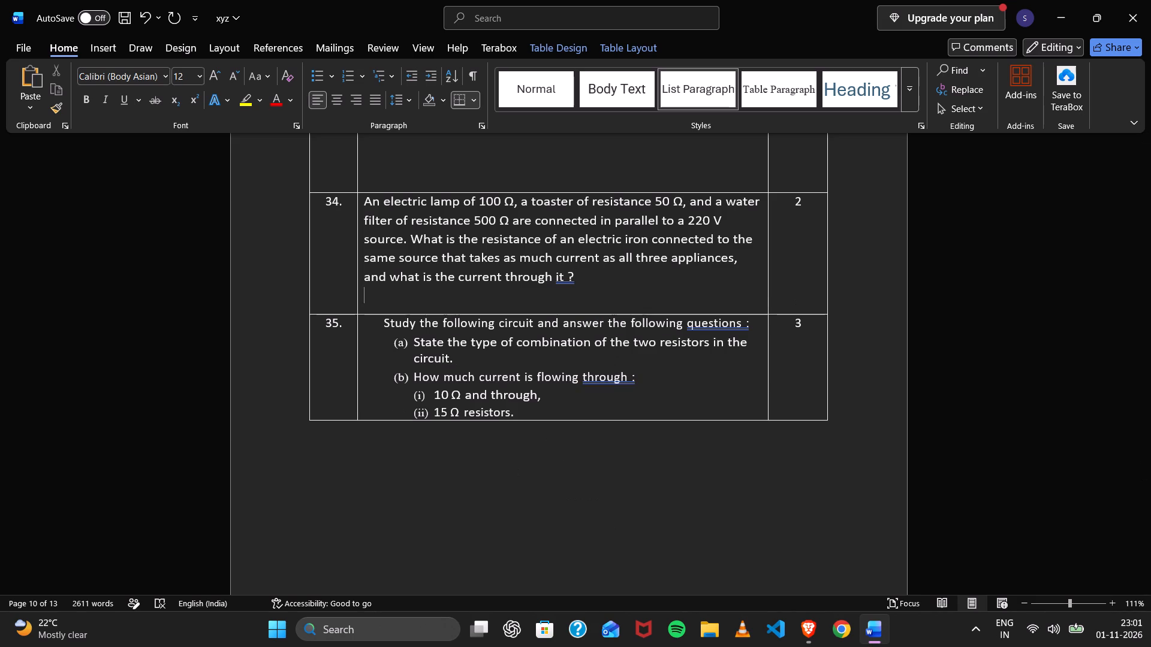
{"action": "key", "text": "shift+o"}
{"action": "key", "text": "BackSpace"}
{"action": "key", "text": "bracketright"}
{"action": "key", "text": "BackSpace"}
{"action": "key", "text": "Return"}
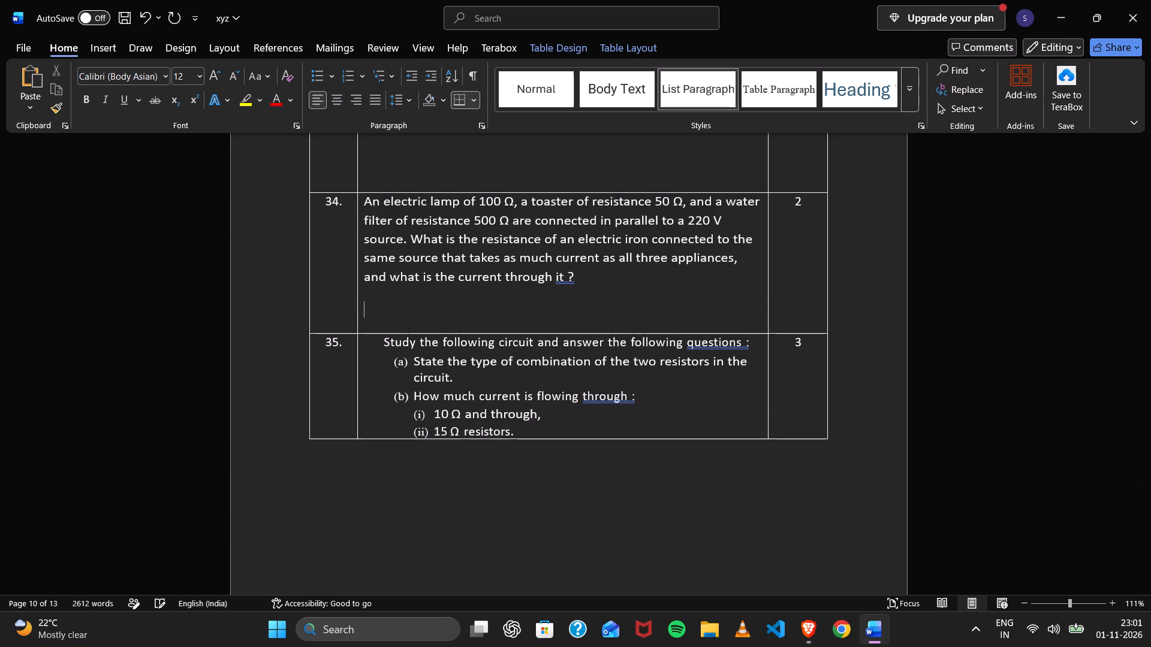
{"action": "type", "text": "OR"}
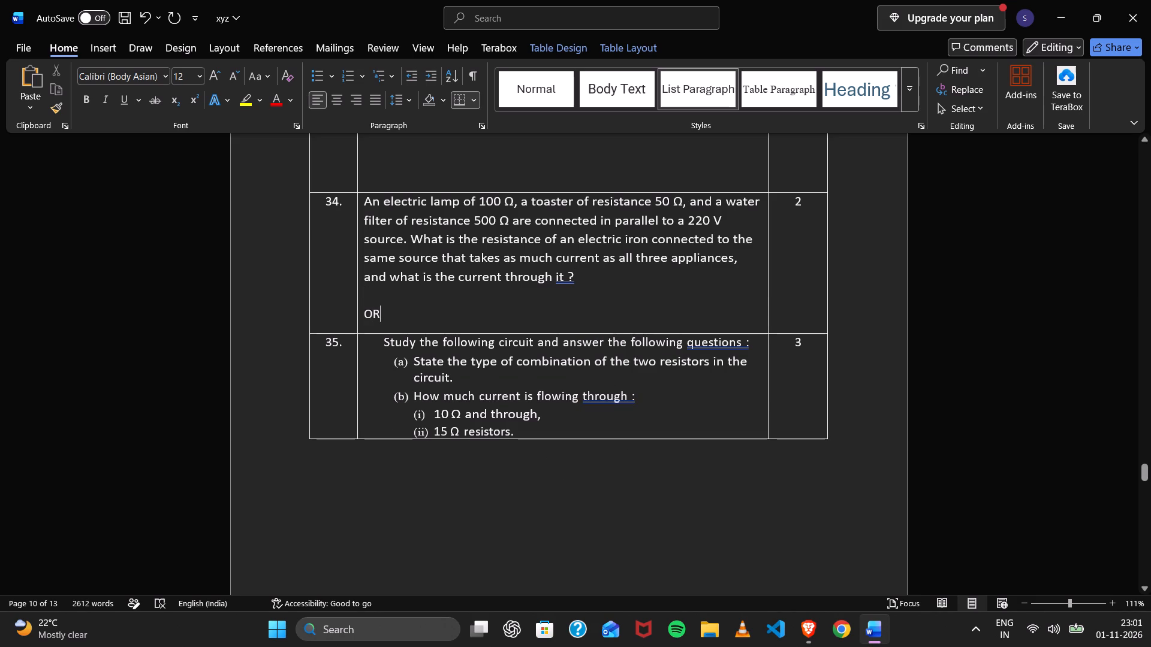
{"action": "key", "text": "shift+Left"}
{"action": "key", "text": "shift+Left"}
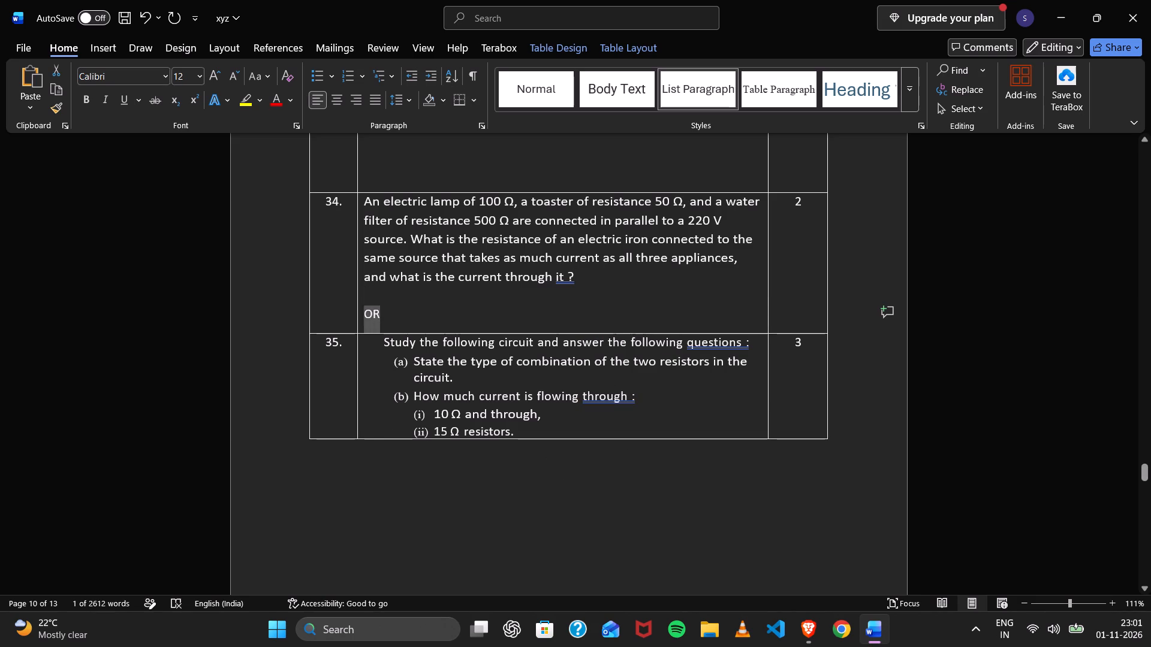
{"action": "key", "text": "ctrl+u"}
{"action": "left_click", "coordinate": [334, 103]}
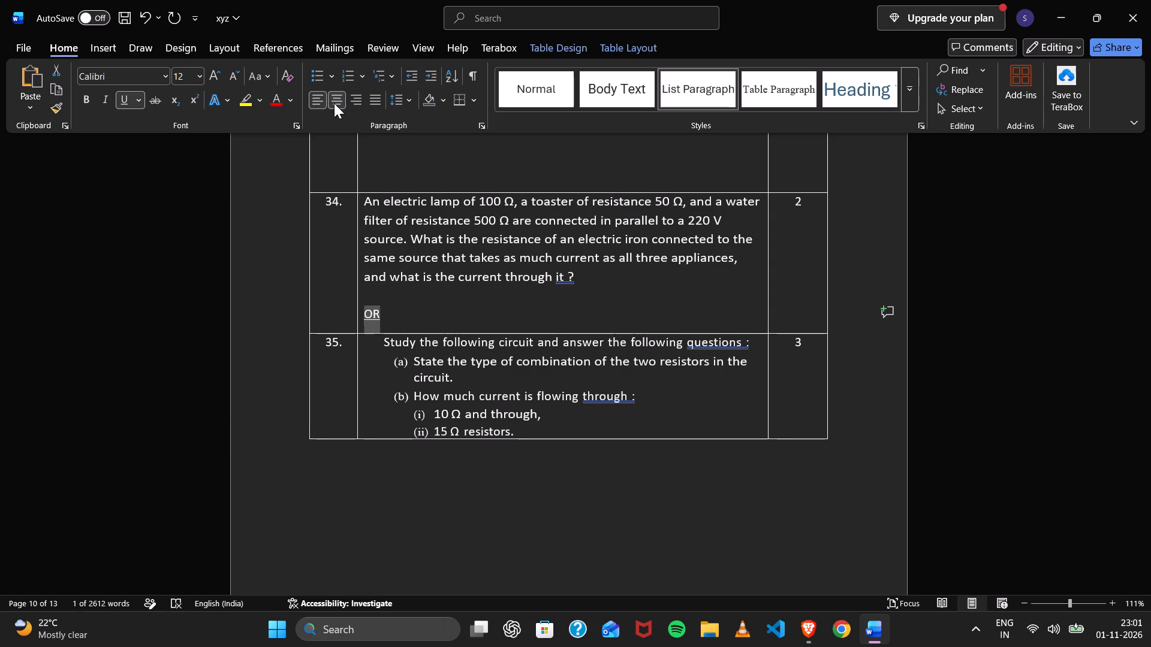
{"action": "left_click", "coordinate": [182, 249]}
{"action": "left_click", "coordinate": [839, 368]}
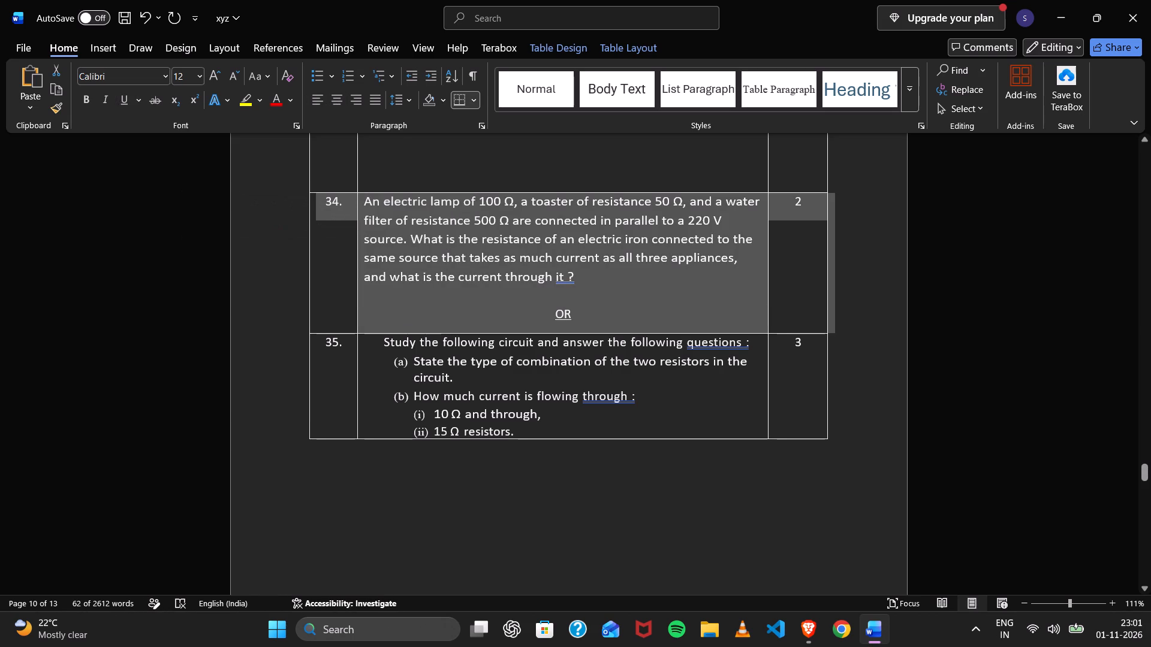
Below question 34's "OR", add the website's Question 4 on connecting 2 Ω, 3 Ω and 6 Ω resistors, left-aligned without underline after a blank line.
{"action": "scroll", "coordinate": [655, 313], "scroll_direction": "up", "scroll_amount": 2}
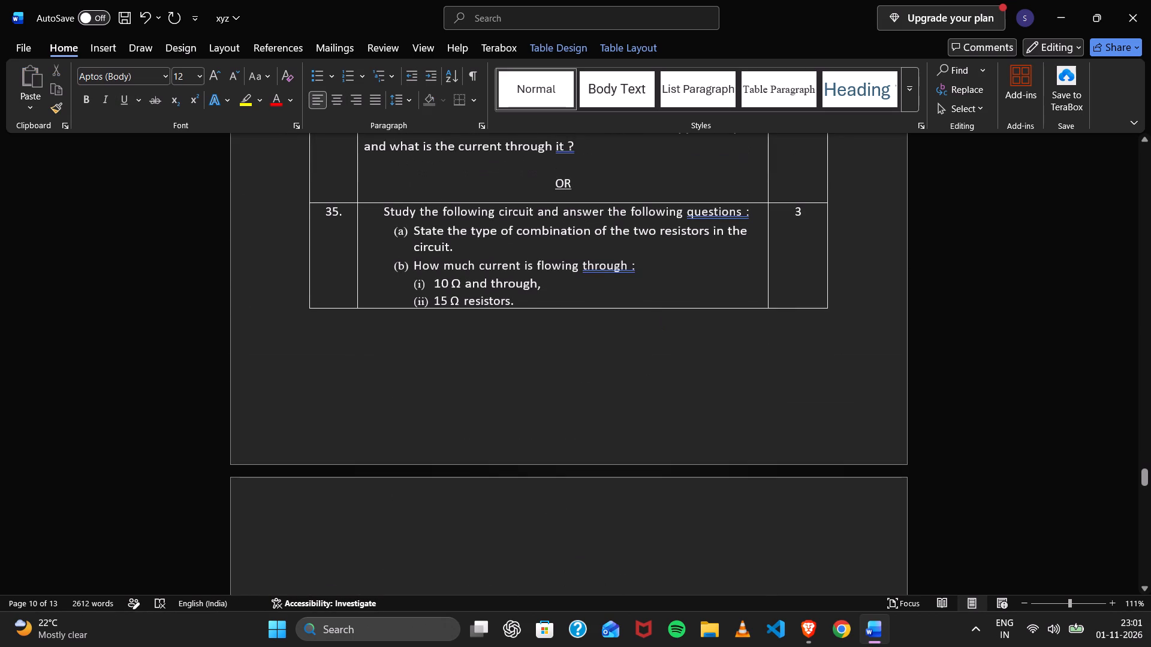
{"action": "left_click", "coordinate": [607, 183]}
{"action": "key", "text": "Return"}
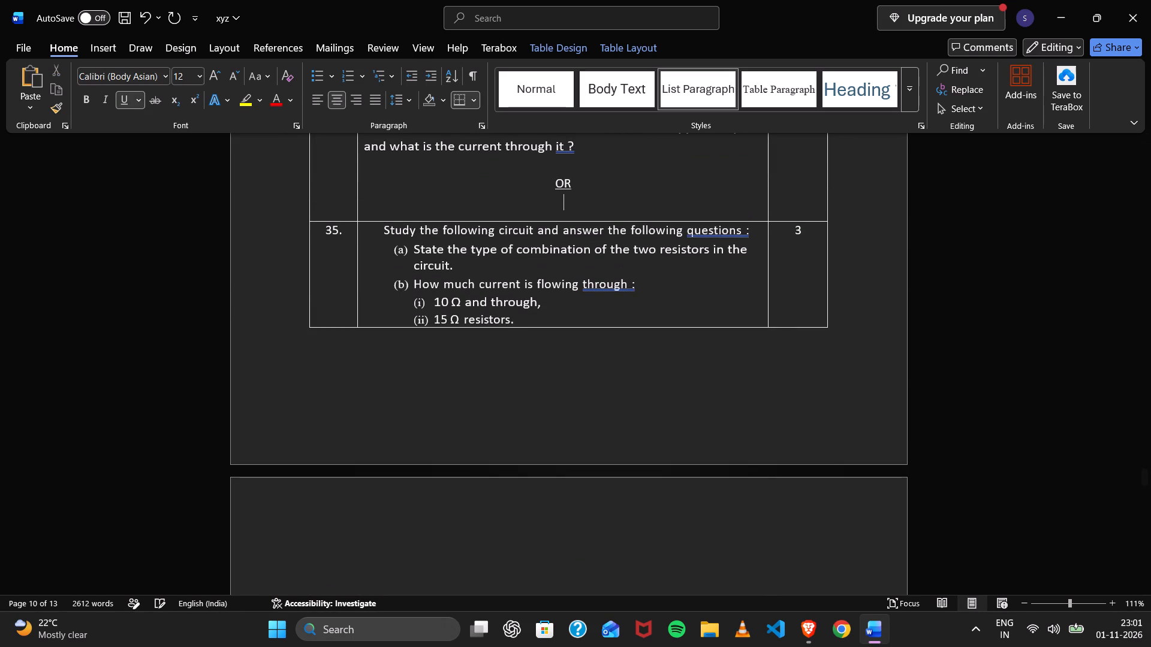
{"action": "key", "text": "Return"}
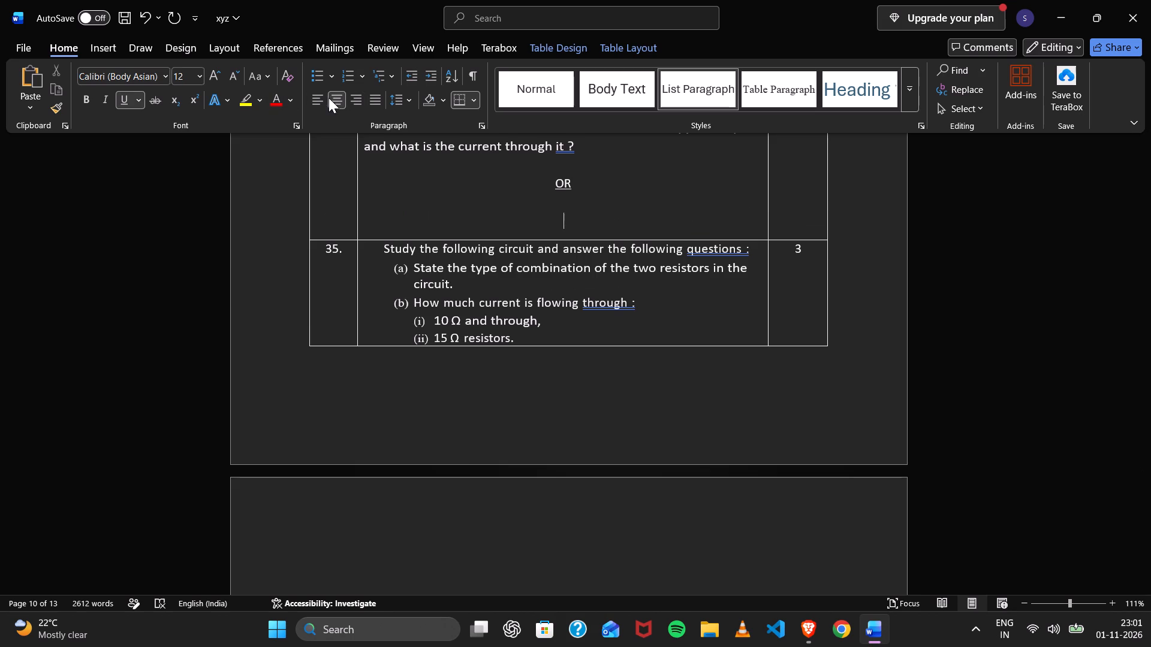
{"action": "left_click", "coordinate": [330, 98]}
{"action": "left_click", "coordinate": [123, 98]}
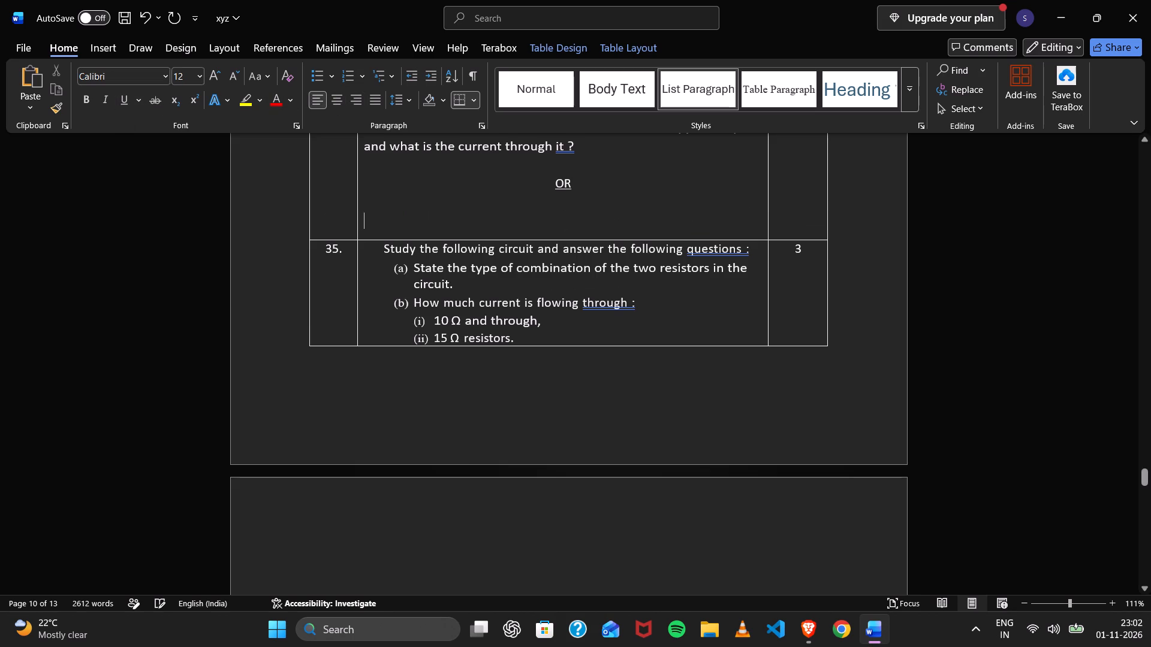
{"action": "scroll", "coordinate": [158, 299], "scroll_direction": "up", "scroll_amount": 2}
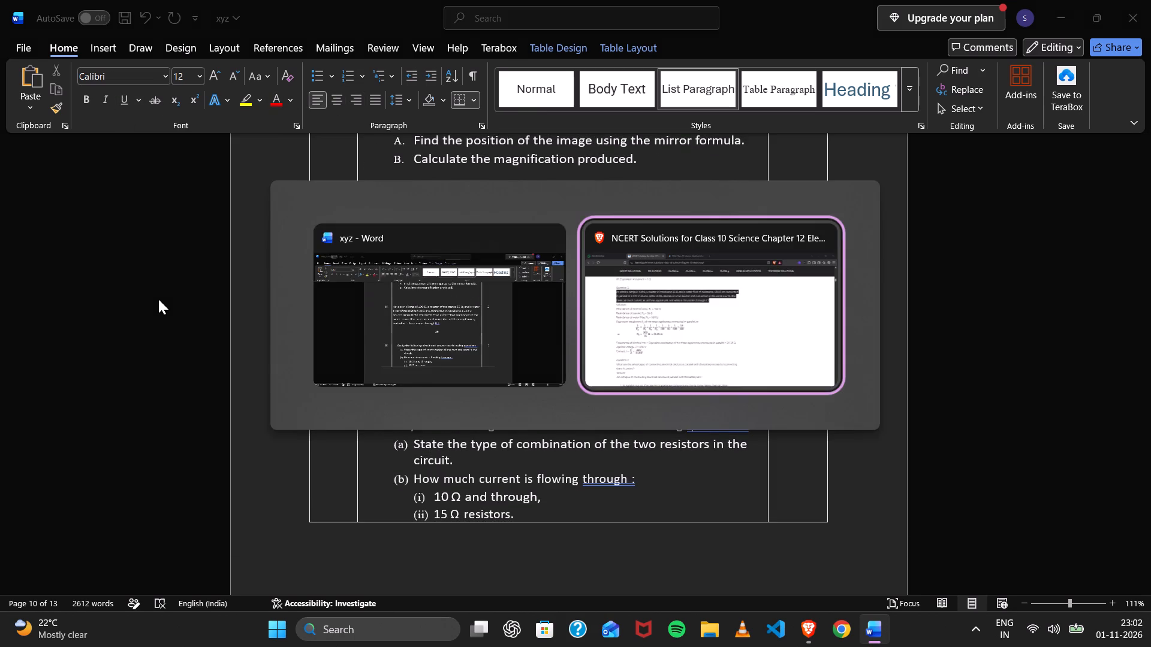
{"action": "scroll", "coordinate": [295, 368], "scroll_direction": "right", "scroll_amount": 4}
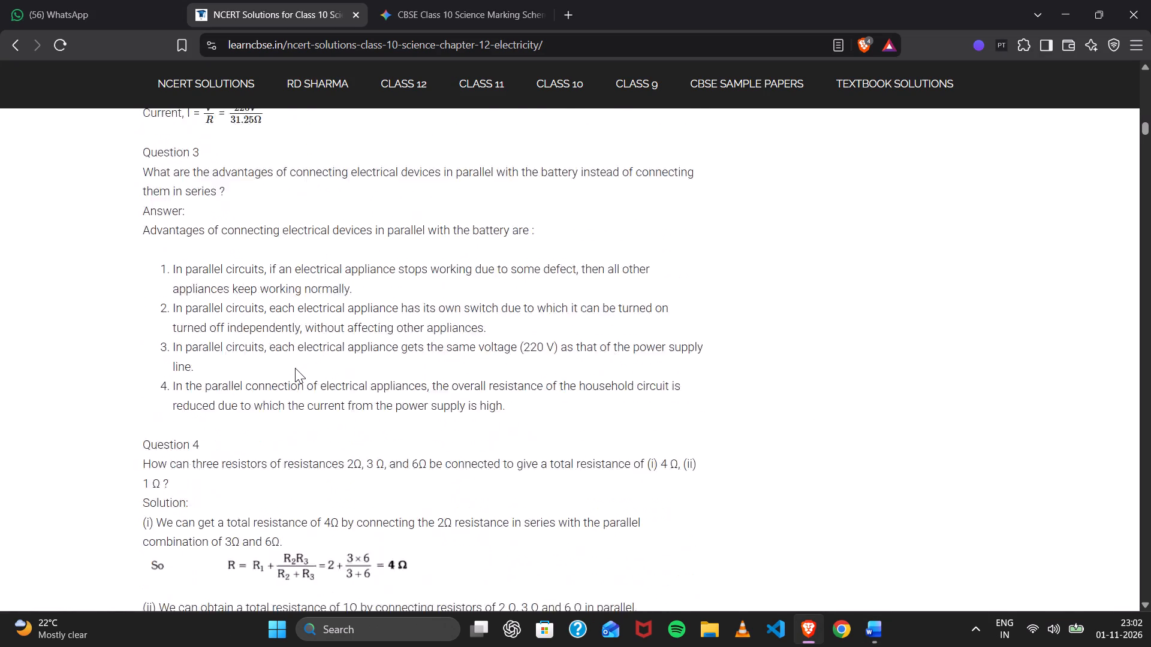
{"action": "scroll", "coordinate": [295, 368], "scroll_direction": "right", "scroll_amount": 2}
{"action": "scroll", "coordinate": [295, 368], "scroll_direction": "down", "scroll_amount": 1}
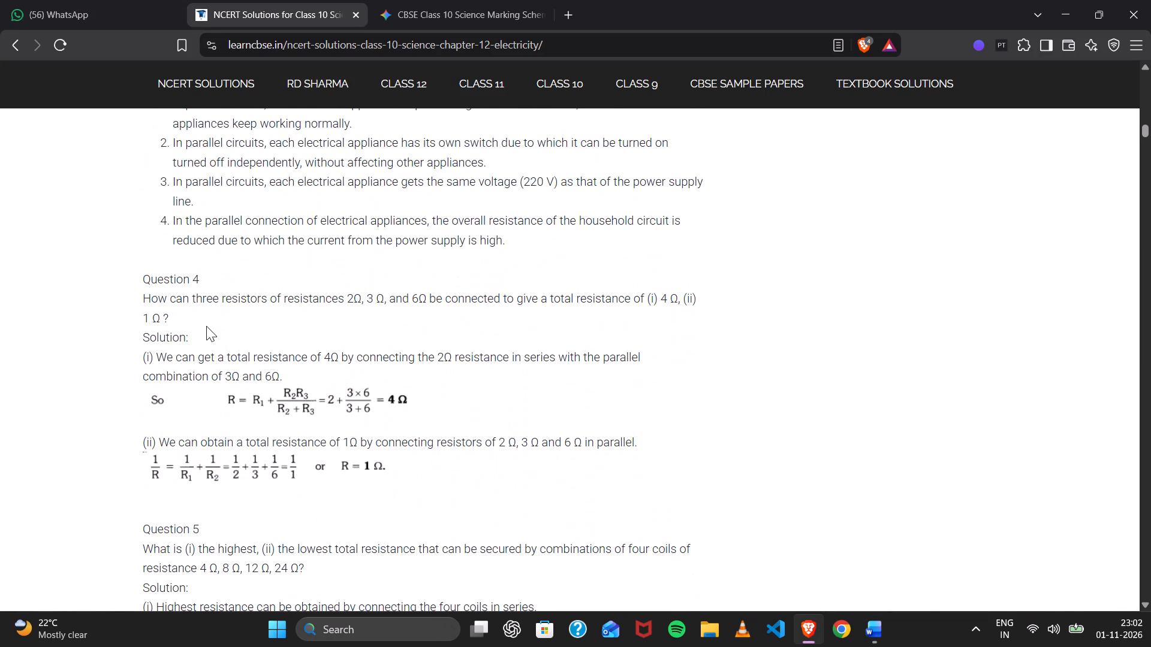
{"action": "left_click_drag", "start_coordinate": [143, 295], "coordinate": [191, 322]}
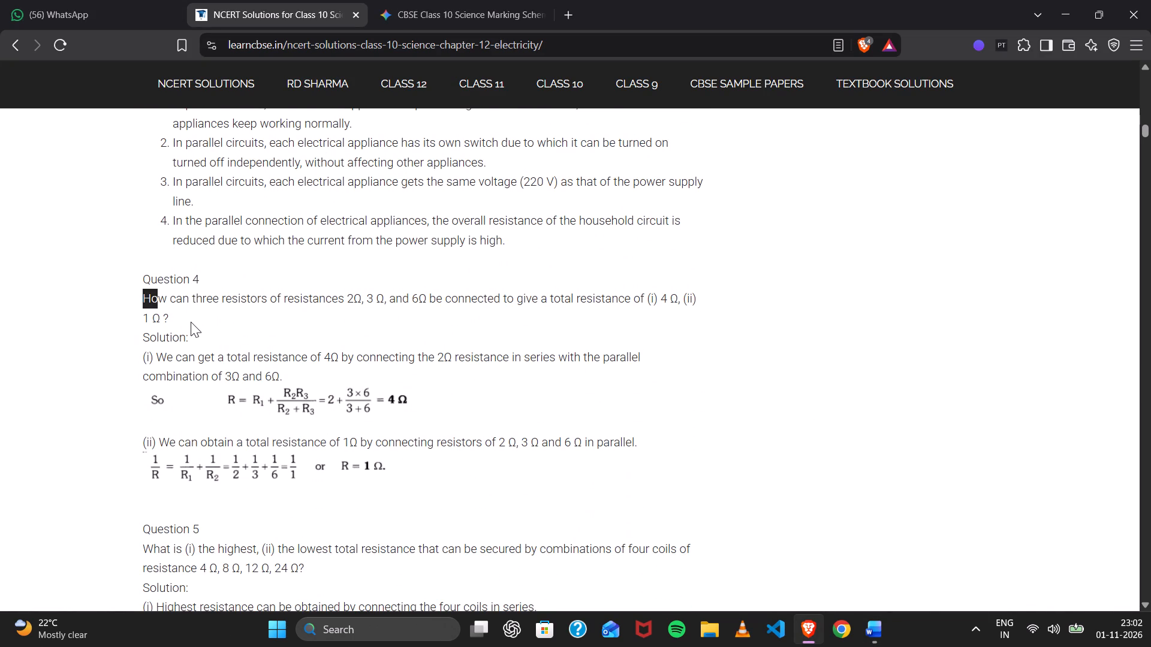
{"action": "key", "text": "ctrl+c"}
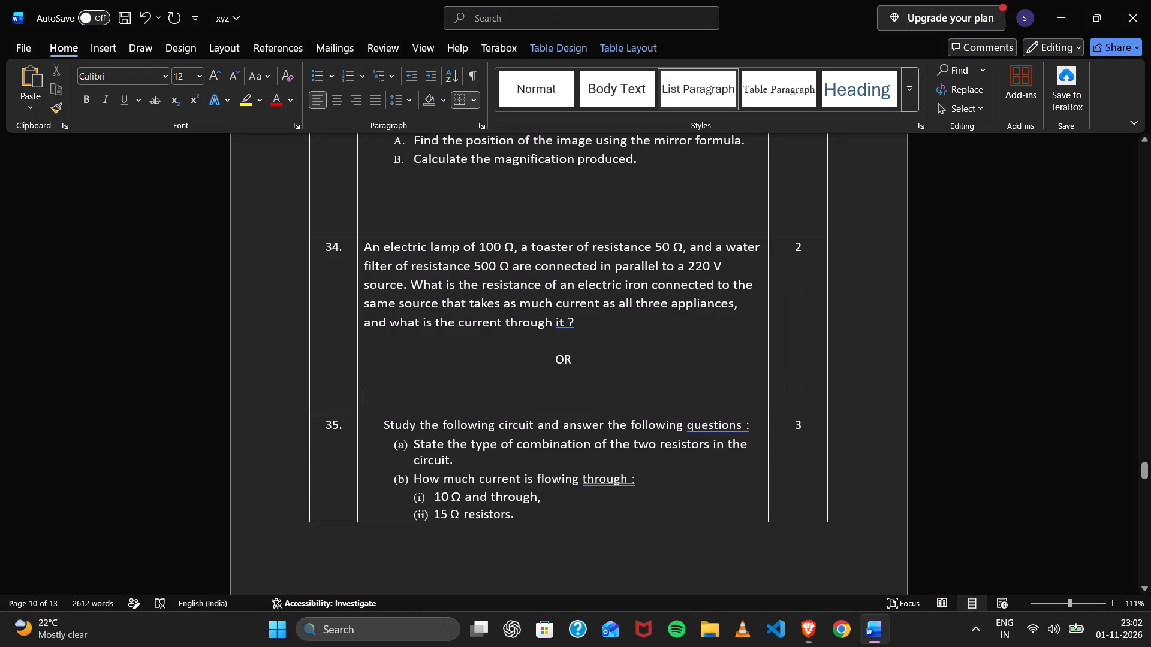
{"action": "key", "text": "ctrl+v"}
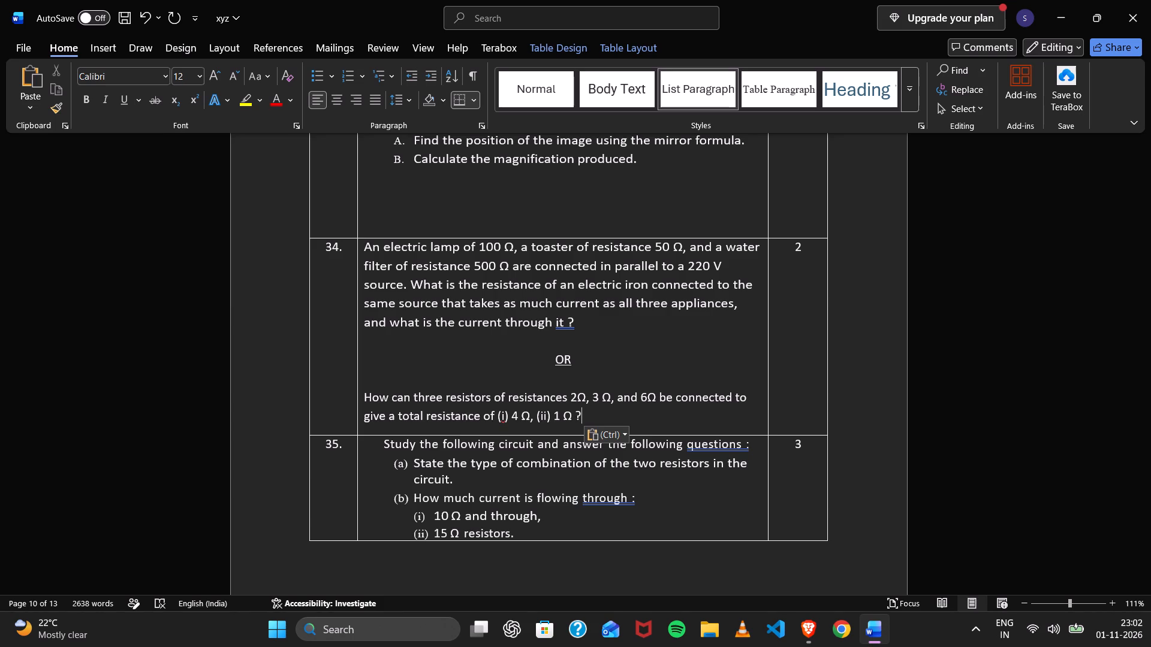
Replace question 34's electric lamp question with the website's Question 5 on highest and lowest resistance of 4 Ω, 8 Ω, 12 Ω and 24 Ω coils.
{"action": "scroll", "coordinate": [414, 423], "scroll_direction": "down", "scroll_amount": 1}
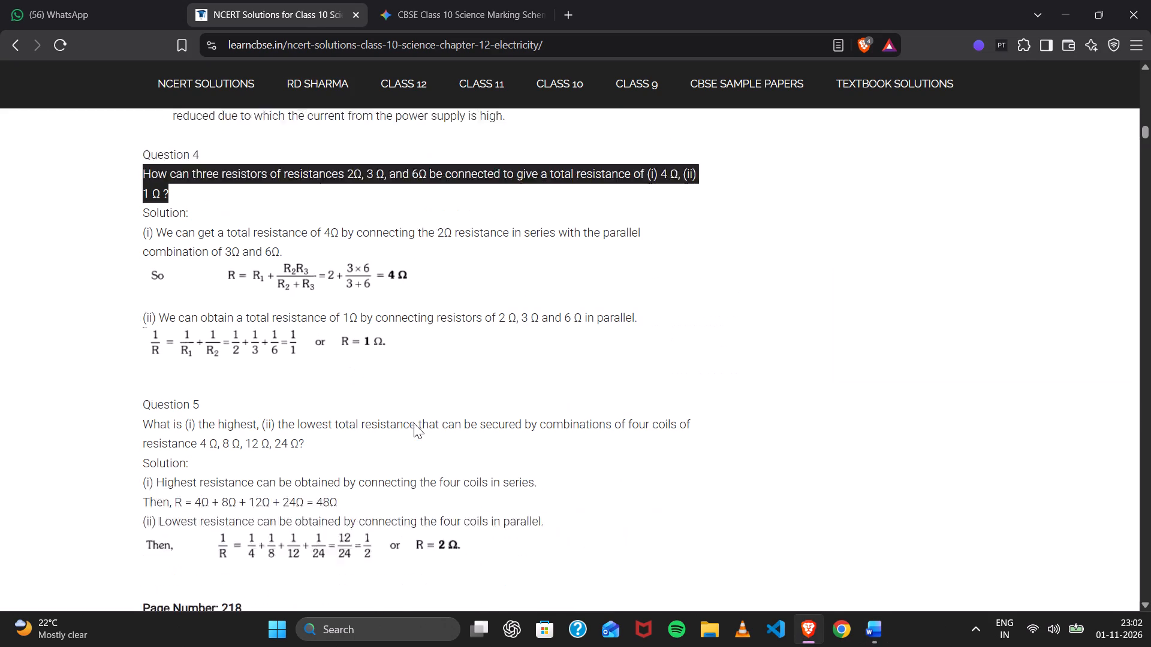
{"action": "scroll", "coordinate": [414, 423], "scroll_direction": "down", "scroll_amount": 2}
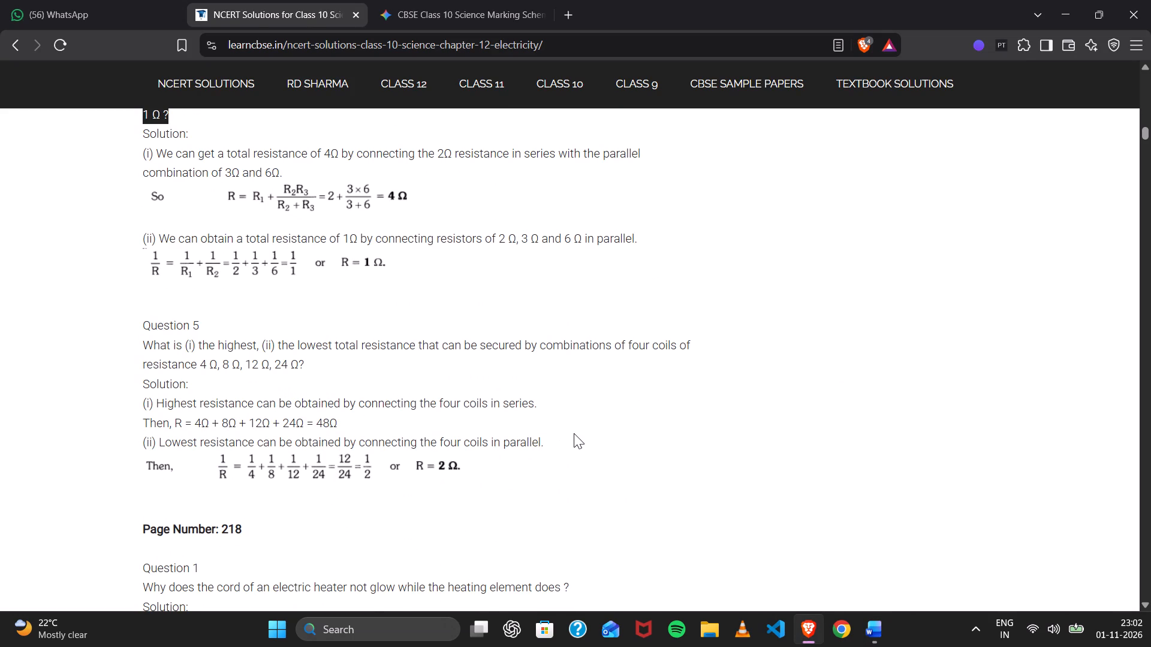
{"action": "scroll", "coordinate": [574, 433], "scroll_direction": "down", "scroll_amount": 3}
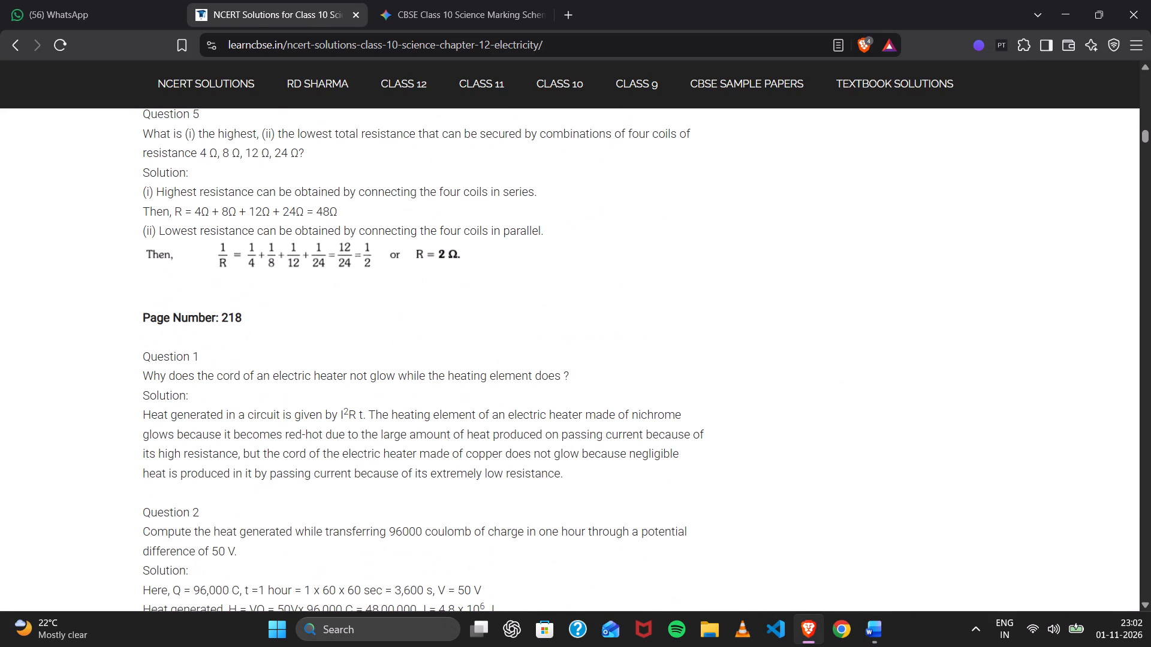
{"action": "scroll", "coordinate": [574, 433], "scroll_direction": "up", "scroll_amount": 1}
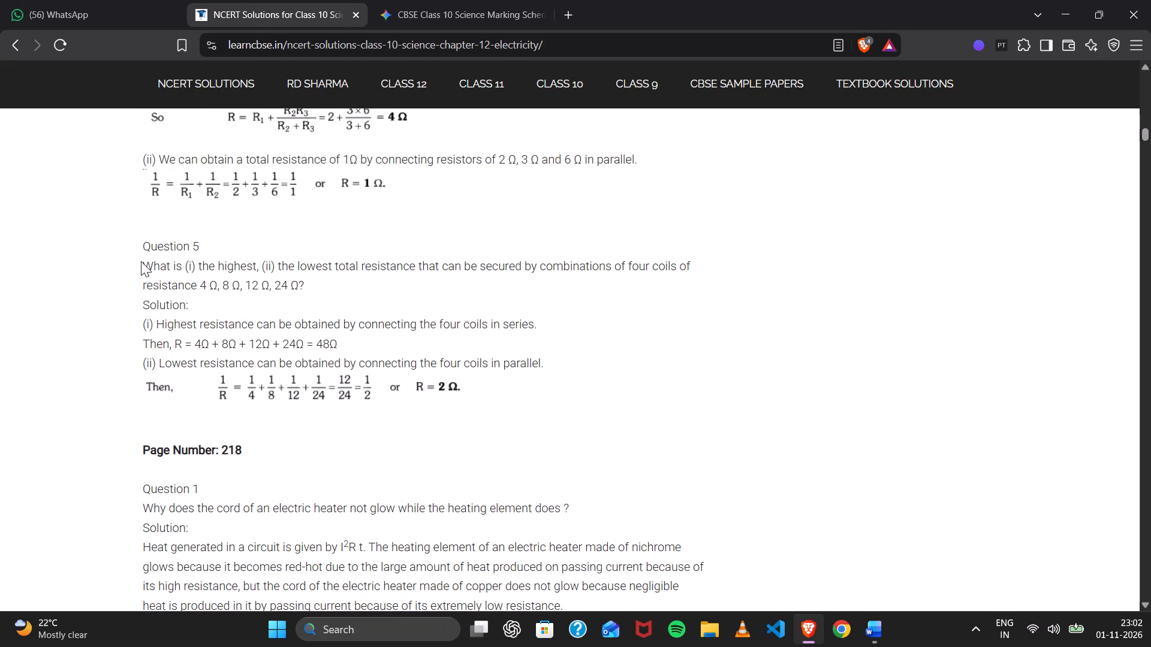
{"action": "left_click_drag", "start_coordinate": [141, 261], "coordinate": [290, 289]}
{"action": "left_click", "coordinate": [290, 289]}
{"action": "left_click_drag", "start_coordinate": [145, 264], "coordinate": [337, 284]}
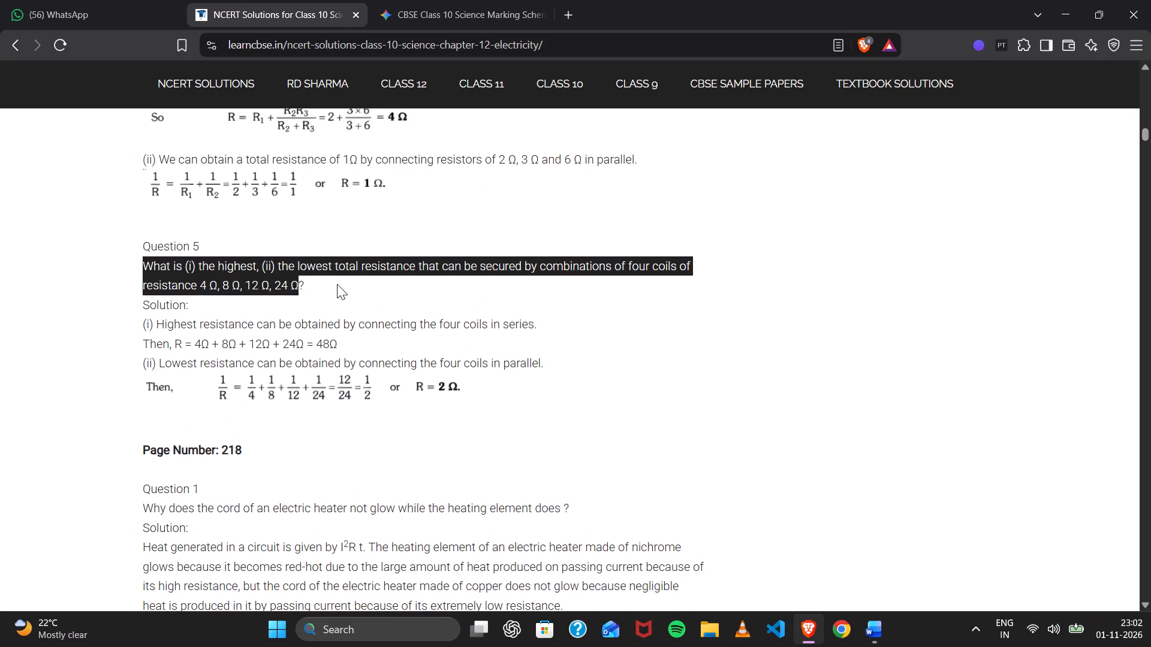
{"action": "key", "text": "ctrl+c"}
{"action": "scroll", "coordinate": [406, 298], "scroll_direction": "up", "scroll_amount": 1}
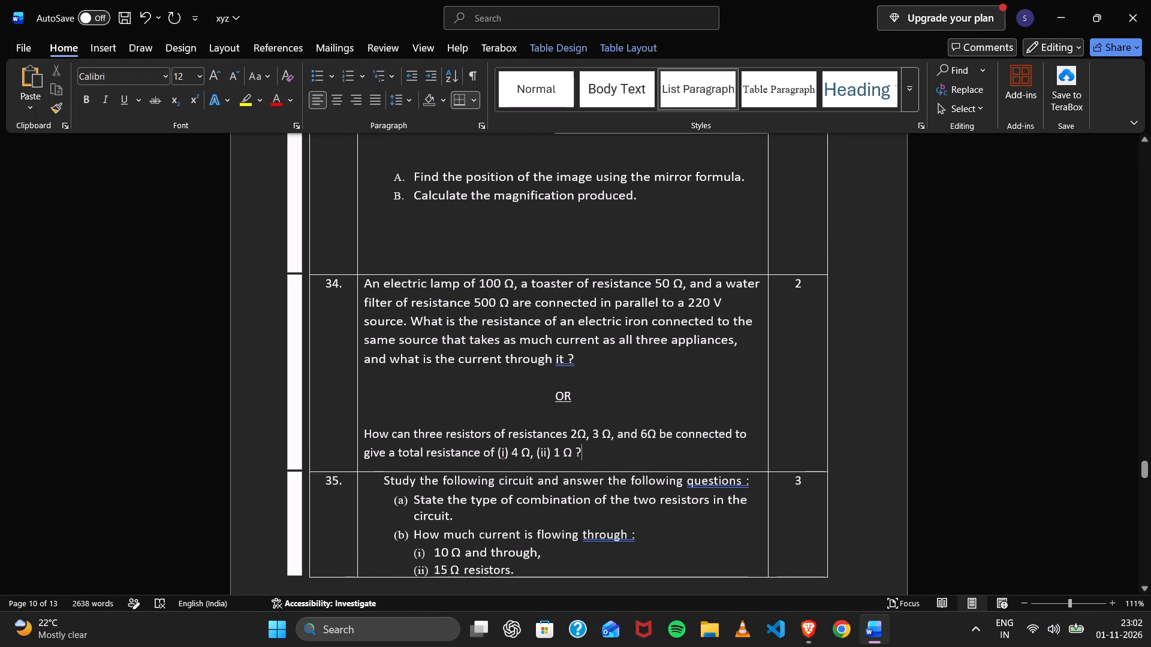
{"action": "left_click_drag", "start_coordinate": [367, 285], "coordinate": [662, 355]}
{"action": "key", "text": "ctrl+v"}
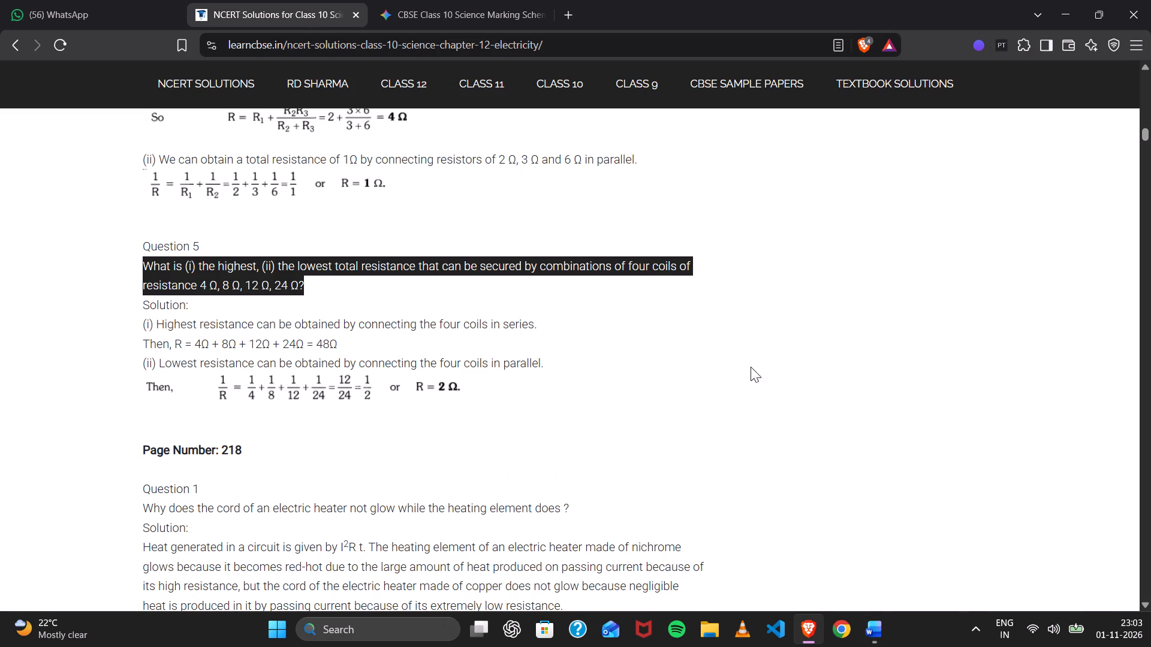
Look through the website's electricity questions under page numbers 218 and 220 for another suitable question.
{"action": "scroll", "coordinate": [662, 397], "scroll_direction": "down", "scroll_amount": 4}
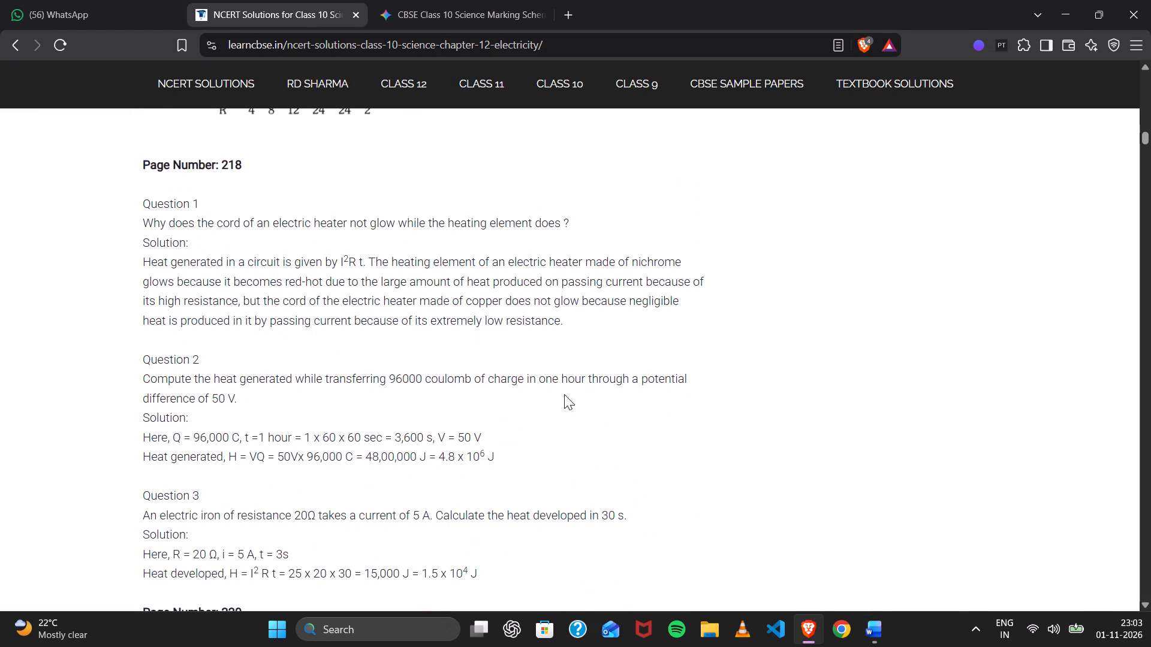
{"action": "scroll", "coordinate": [550, 396], "scroll_direction": "right", "scroll_amount": 2}
{"action": "scroll", "coordinate": [550, 396], "scroll_direction": "down", "scroll_amount": 2}
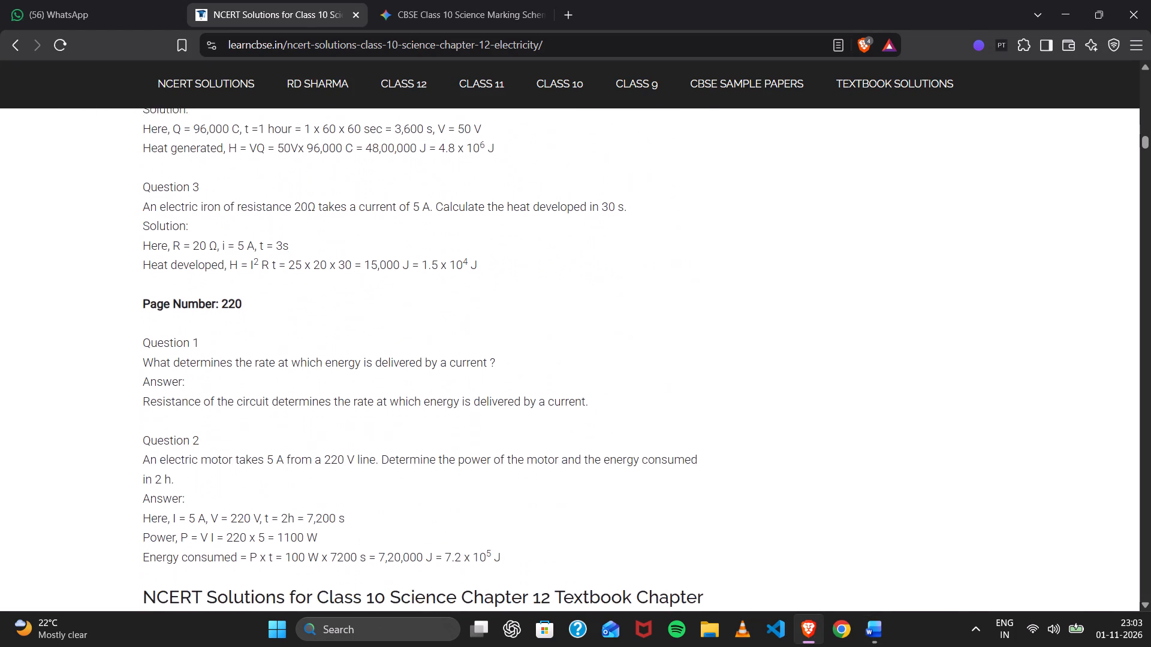
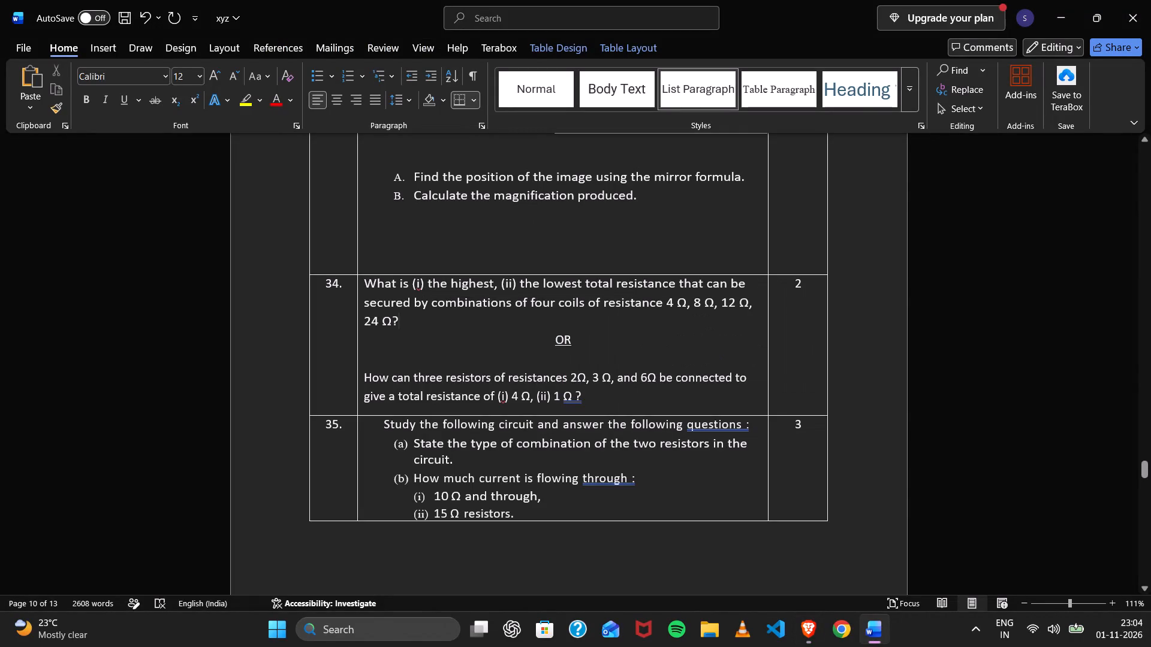
Look through Physics questions 34 to 39 in the question paper for the place to use the copied lamp question.
{"action": "scroll", "coordinate": [506, 380], "scroll_direction": "down", "scroll_amount": 7}
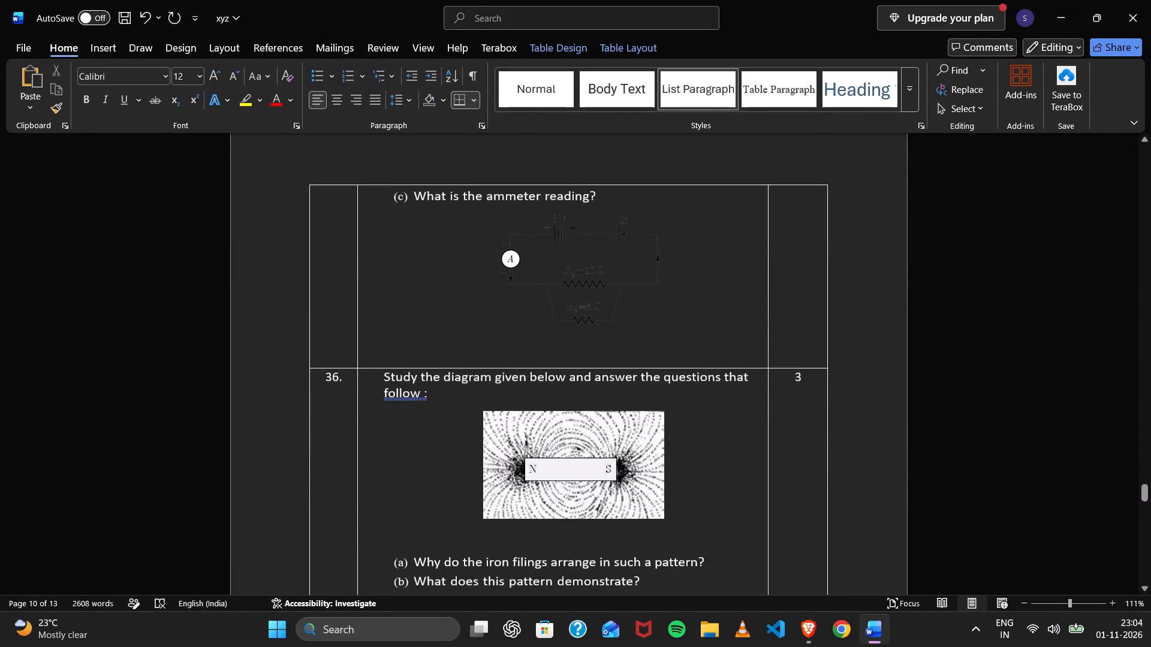
{"action": "scroll", "coordinate": [506, 380], "scroll_direction": "down", "scroll_amount": 8}
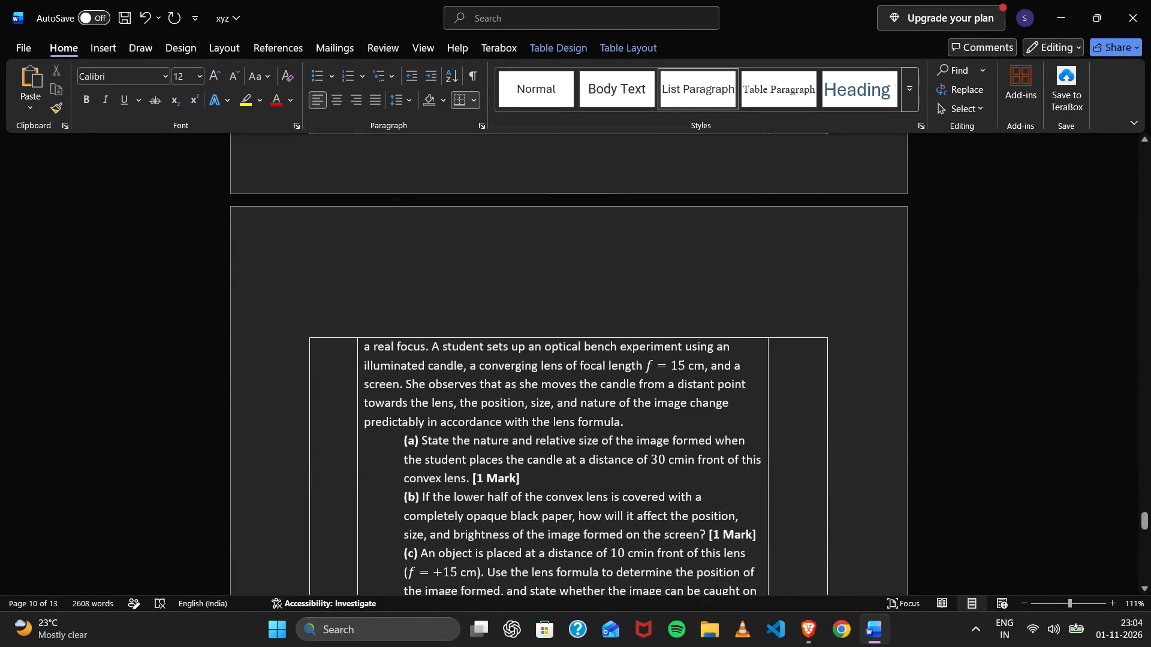
{"action": "scroll", "coordinate": [506, 380], "scroll_direction": "down", "scroll_amount": 5}
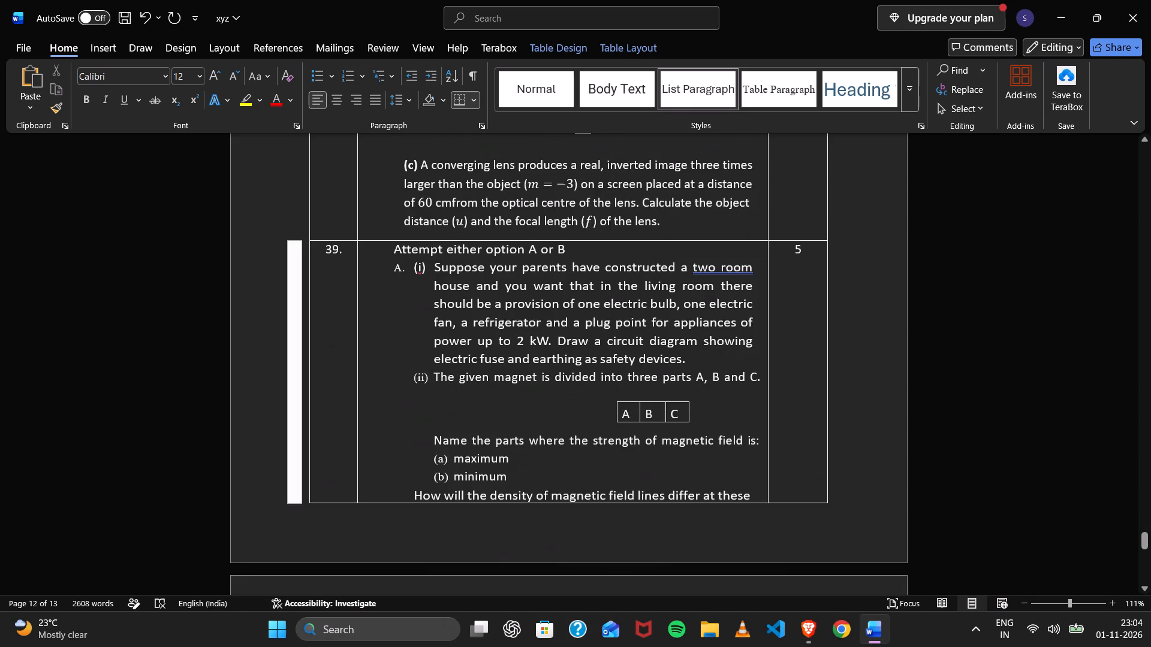
{"action": "scroll", "coordinate": [506, 380], "scroll_direction": "up", "scroll_amount": 9}
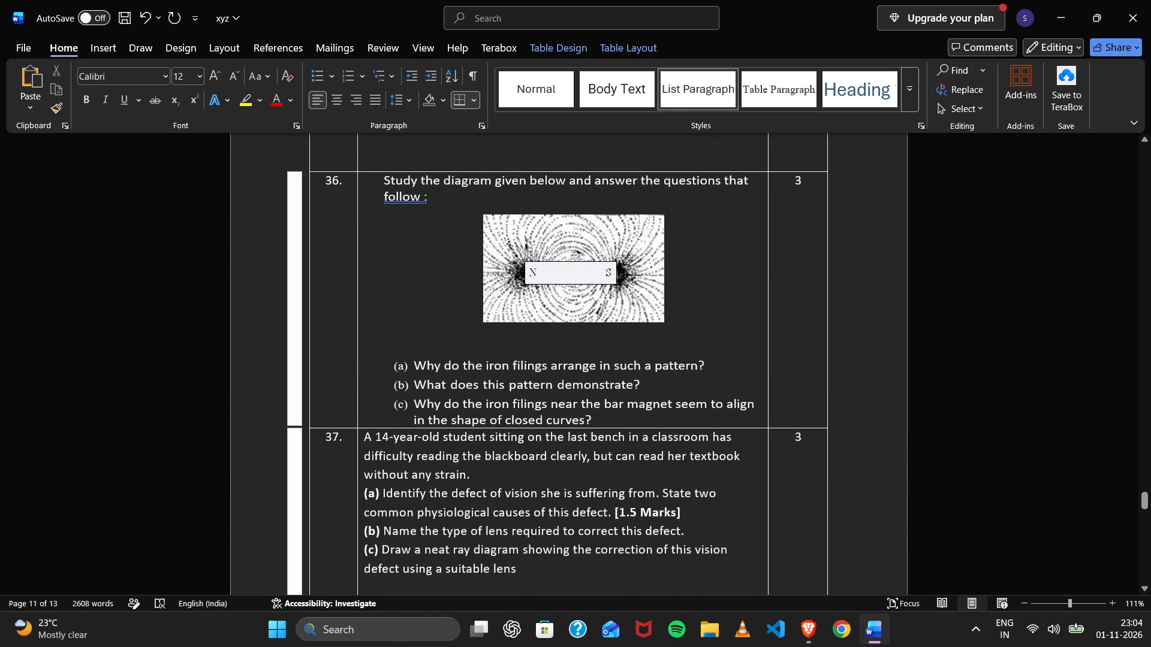
{"action": "scroll", "coordinate": [506, 380], "scroll_direction": "up", "scroll_amount": 6}
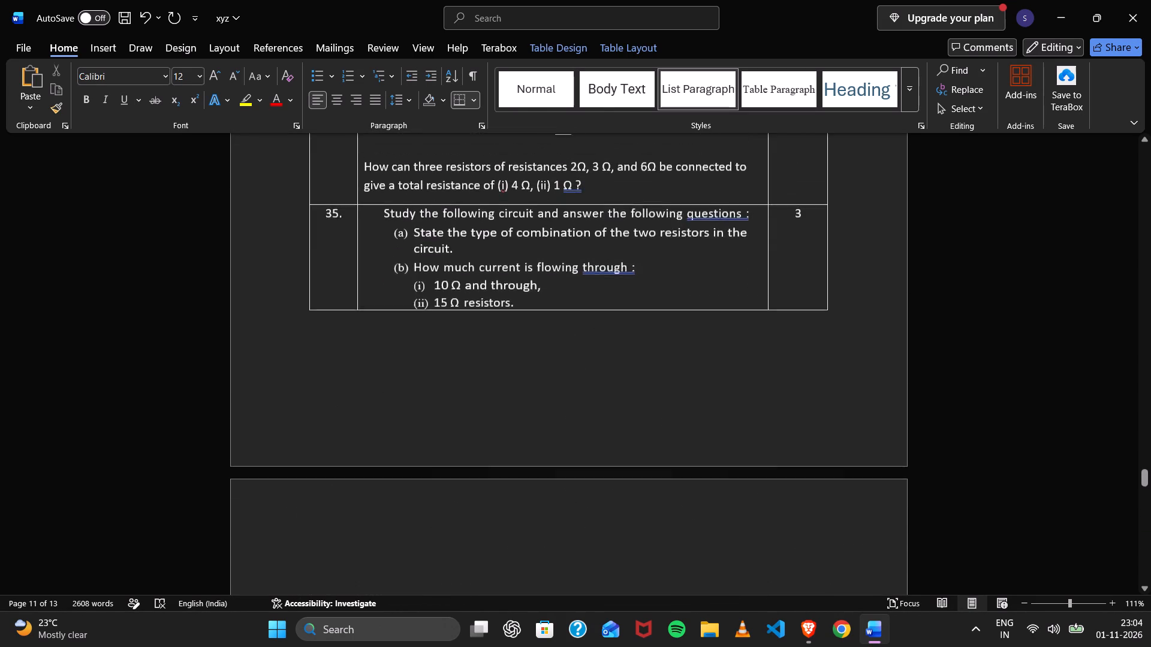
{"action": "scroll", "coordinate": [506, 380], "scroll_direction": "up", "scroll_amount": 3}
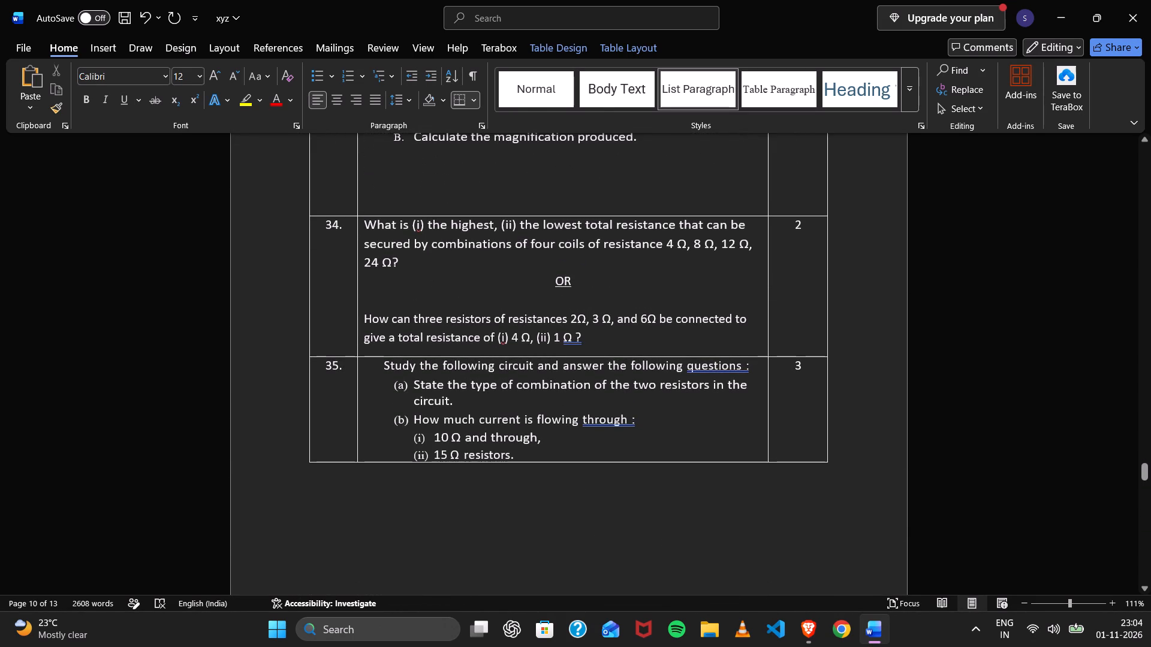
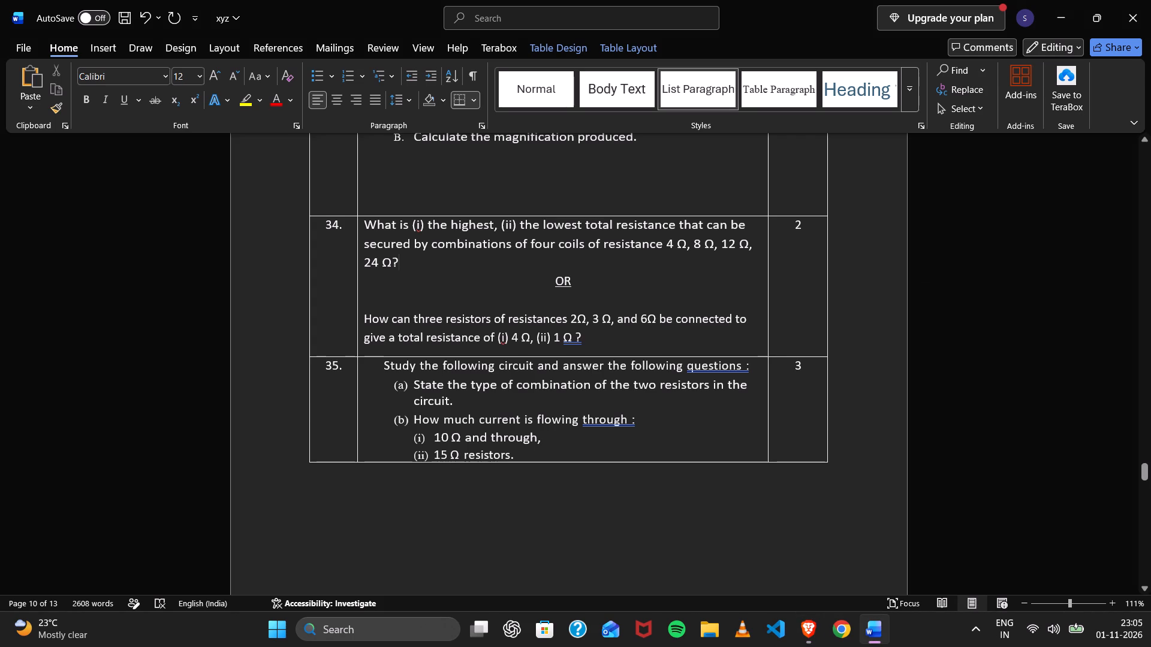
Replace question 35's circuit text with the copied question on the 100 W and 60 W lamps and remove the trailing blank line.
{"action": "scroll", "coordinate": [430, 392], "scroll_direction": "right", "scroll_amount": 1}
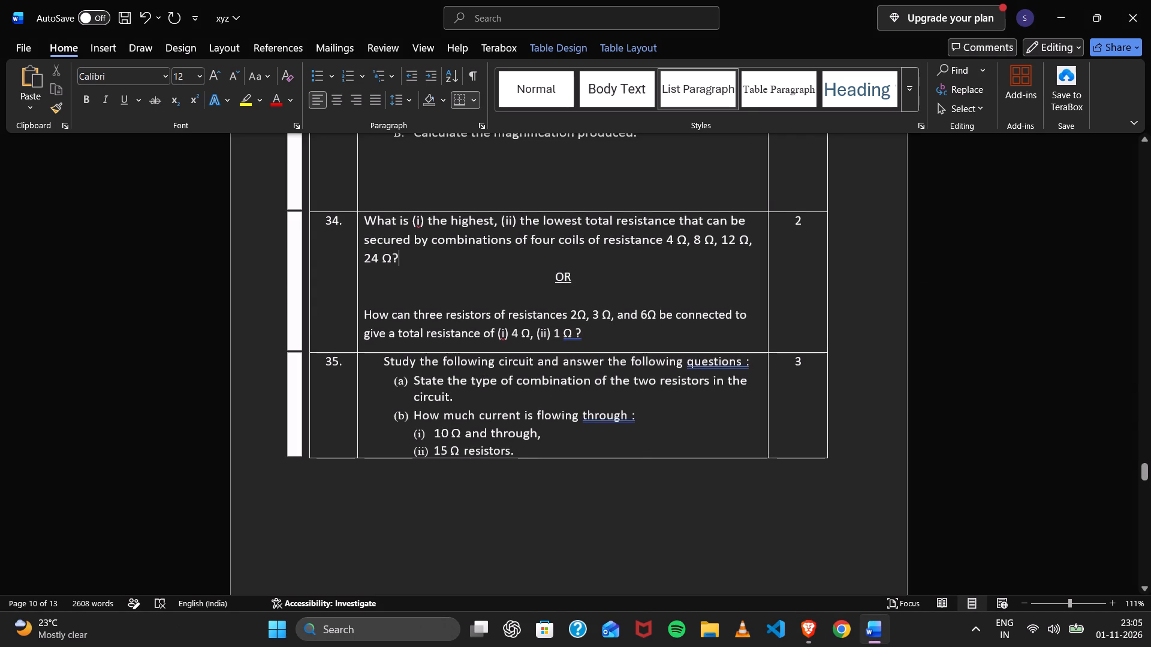
{"action": "scroll", "coordinate": [430, 392], "scroll_direction": "up", "scroll_amount": 1}
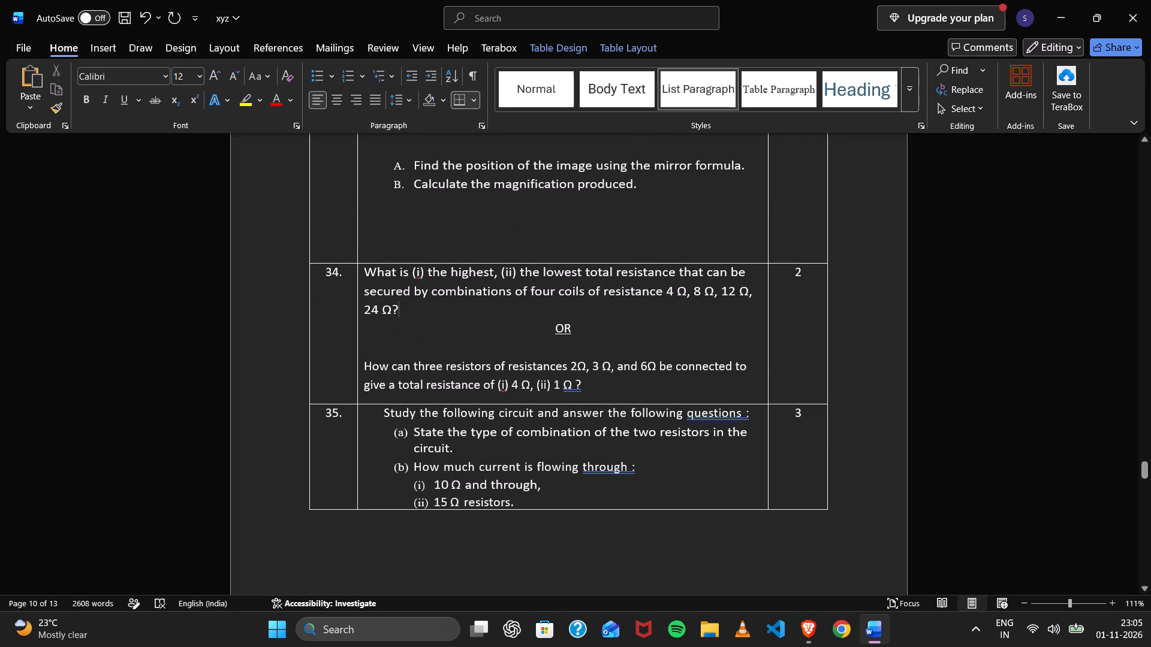
{"action": "scroll", "coordinate": [406, 432], "scroll_direction": "down", "scroll_amount": 2}
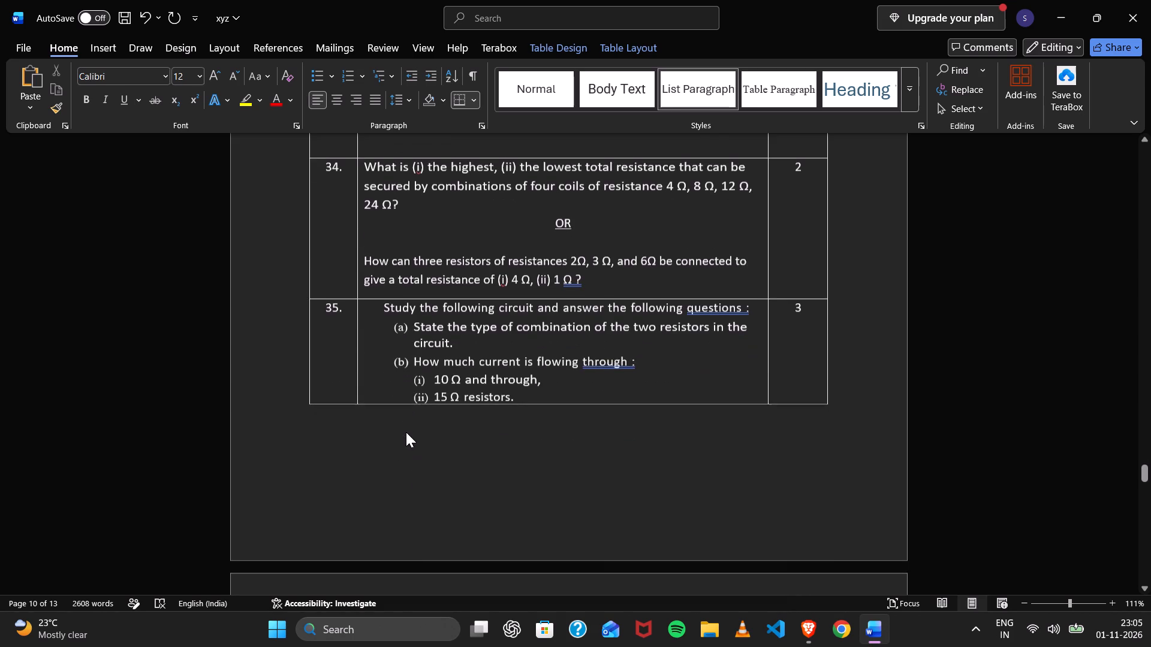
{"action": "scroll", "coordinate": [377, 358], "scroll_direction": "down", "scroll_amount": 1}
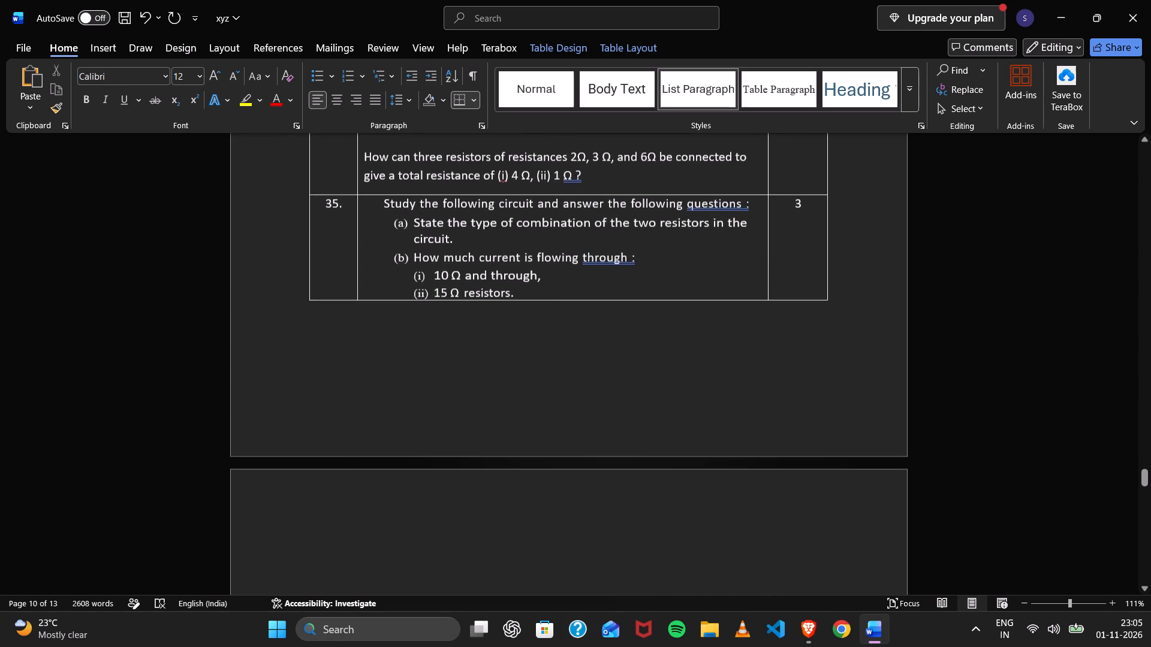
{"action": "scroll", "coordinate": [377, 358], "scroll_direction": "right", "scroll_amount": 1}
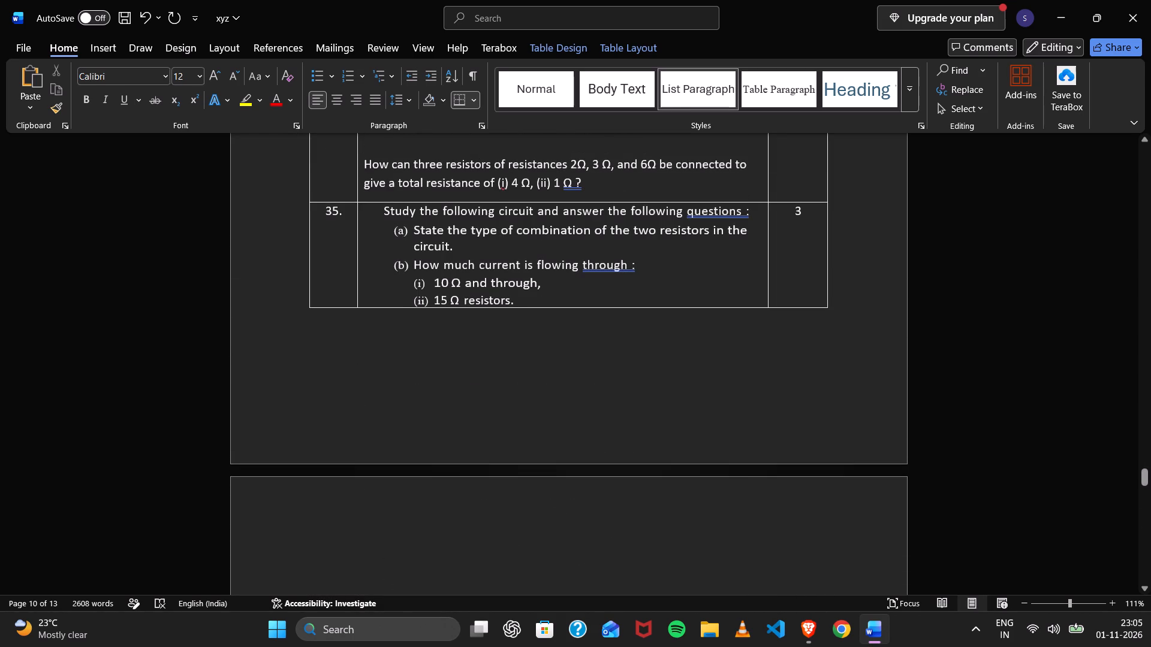
{"action": "left_click", "coordinate": [359, 217]}
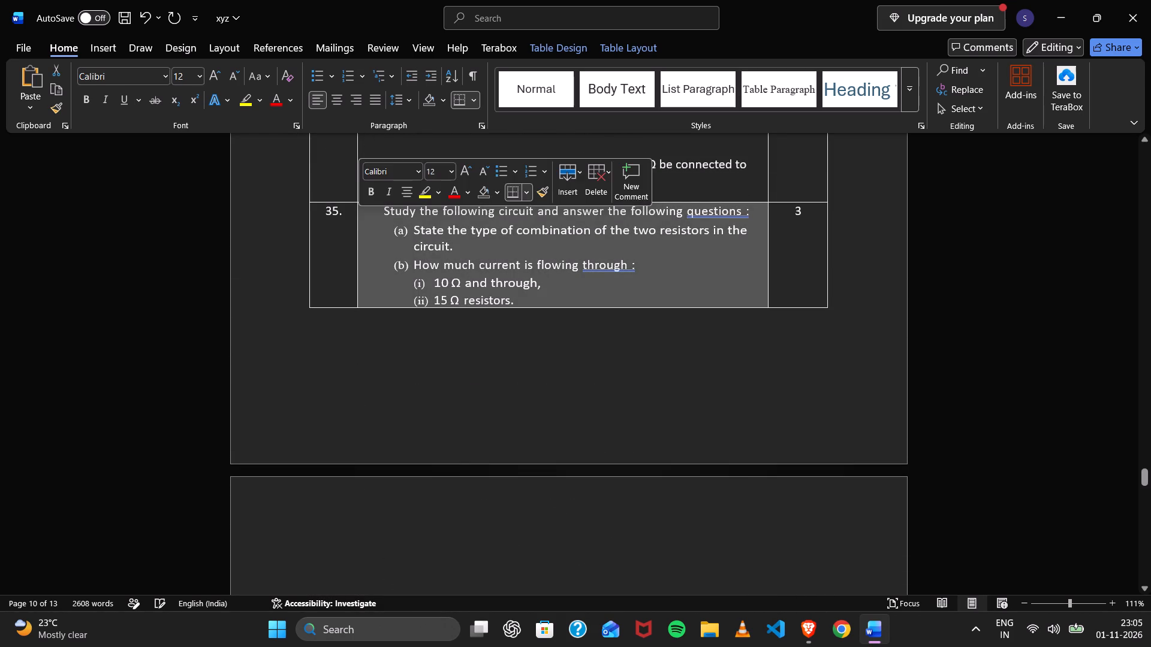
{"action": "key", "text": "ctrl+v"}
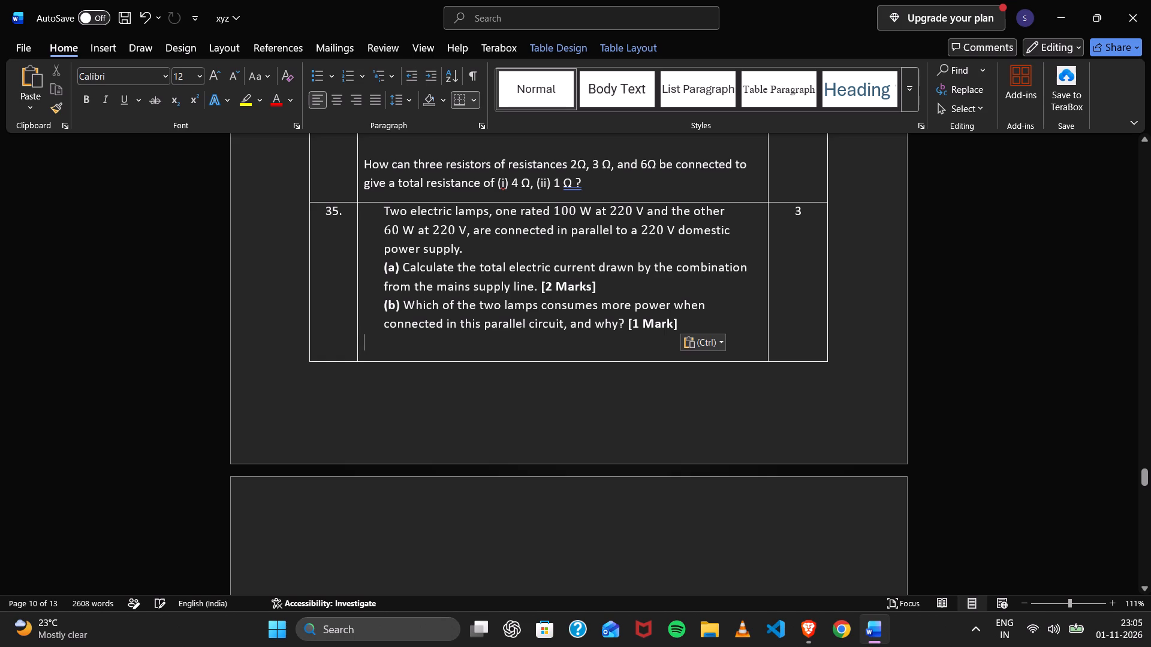
{"action": "key", "text": "BackSpace"}
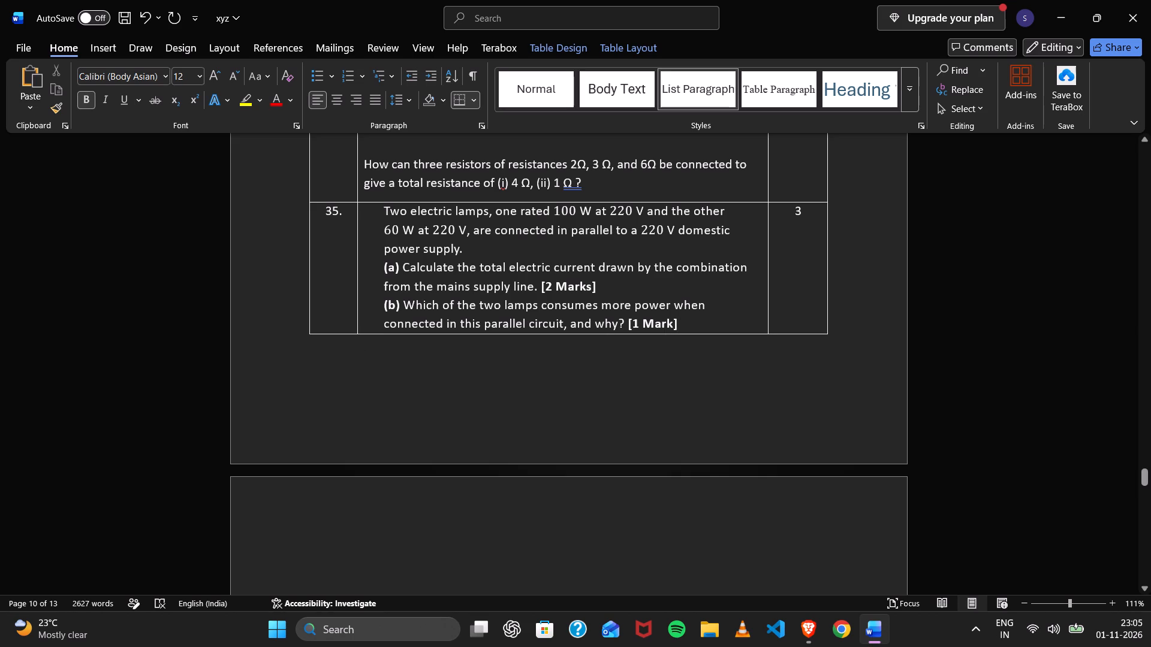
Delete the [1 Mark] and [2 Marks] labels from parts (b) and (a) of question 35, keeping the question wording.
{"action": "key", "text": "BackSpace"}
{"action": "key", "text": "BackSpace"}
{"action": "key", "text": "BackSpace"}
{"action": "key", "text": "BackSpace"}
{"action": "key", "text": "BackSpace"}
{"action": "key", "text": "BackSpace"}
{"action": "key", "text": "BackSpace"}
{"action": "key", "text": "BackSpace"}
{"action": "key", "text": "BackSpace"}
{"action": "key", "text": "BackSpace"}
{"action": "key", "text": "BackSpace"}
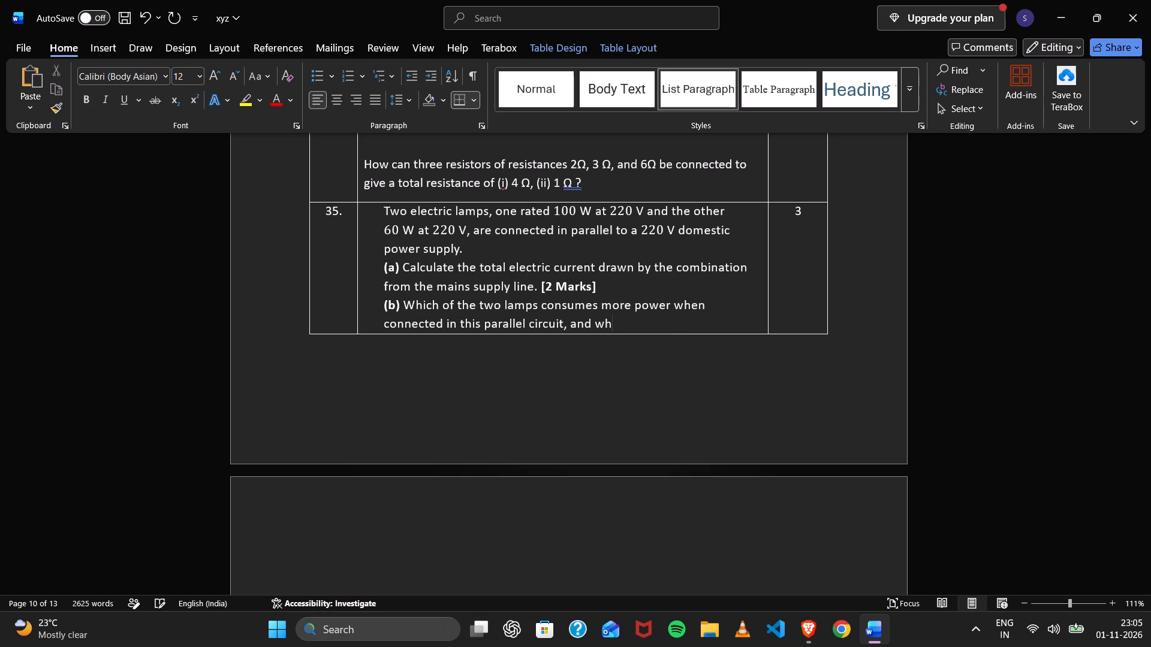
{"action": "type", "text": "y?"}
{"action": "left_click", "coordinate": [629, 278]}
{"action": "key", "text": "BackSpace"}
{"action": "key", "text": "BackSpace"}
{"action": "key", "text": "BackSpace"}
{"action": "key", "text": "BackSpace"}
{"action": "key", "text": "BackSpace"}
{"action": "key", "text": "BackSpace"}
{"action": "key", "text": "BackSpace"}
{"action": "key", "text": "BackSpace"}
{"action": "key", "text": "BackSpace"}
{"action": "key", "text": "BackSpace"}
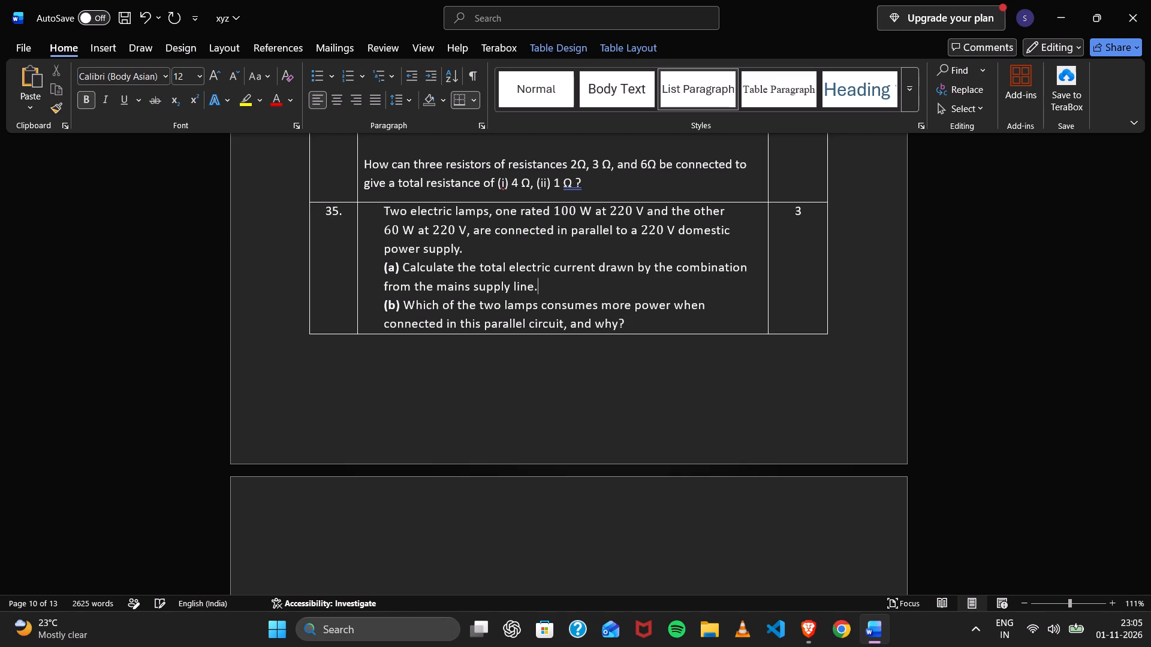
Remove the indent from question 35's opening paragraph and from its parts (a) and (b).
{"action": "left_click", "coordinate": [383, 212]}
{"action": "key", "text": "BackSpace"}
{"action": "key", "text": "Down"}
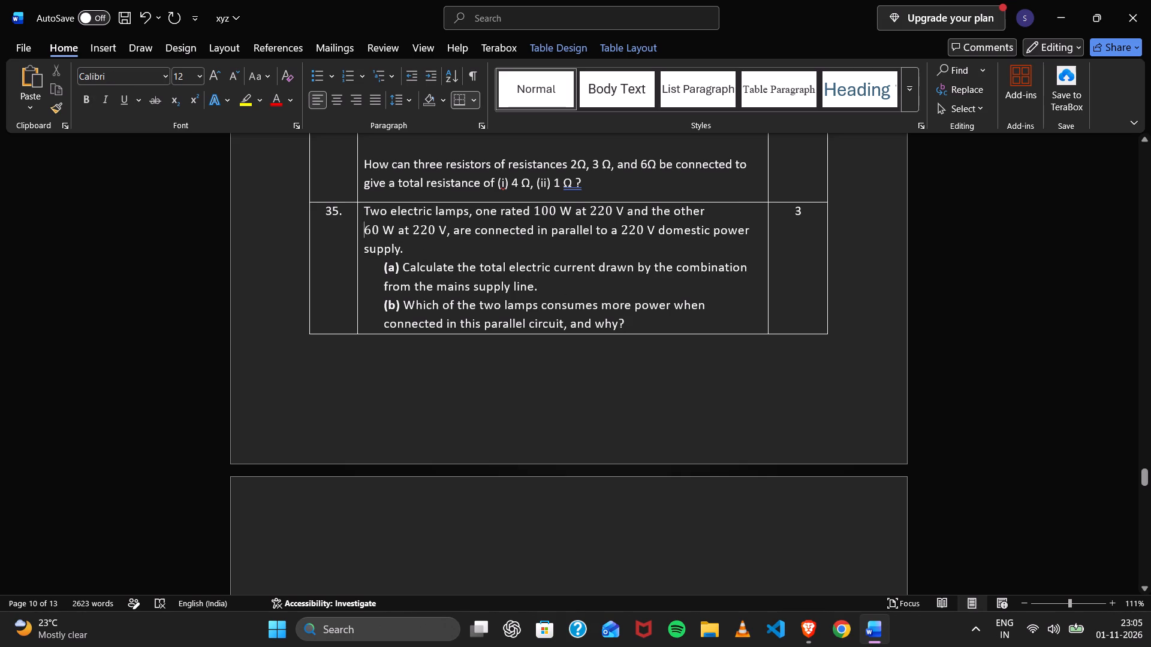
{"action": "key", "text": "Down"}
{"action": "key", "text": "Down"}
{"action": "key", "text": "BackSpace"}
{"action": "key", "text": "Down"}
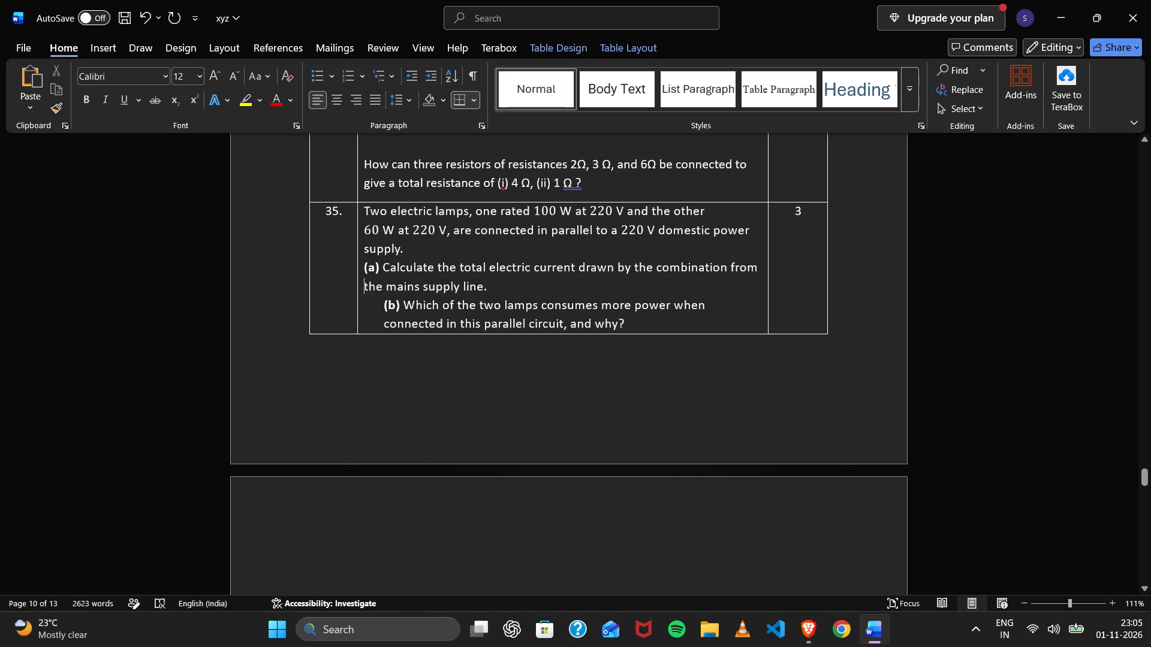
{"action": "key", "text": "Down"}
{"action": "key", "text": "BackSpace"}
Enter 1 as the marks for the rainbow assertion-reason question 32.
{"action": "scroll", "coordinate": [407, 271], "scroll_direction": "down", "scroll_amount": 2}
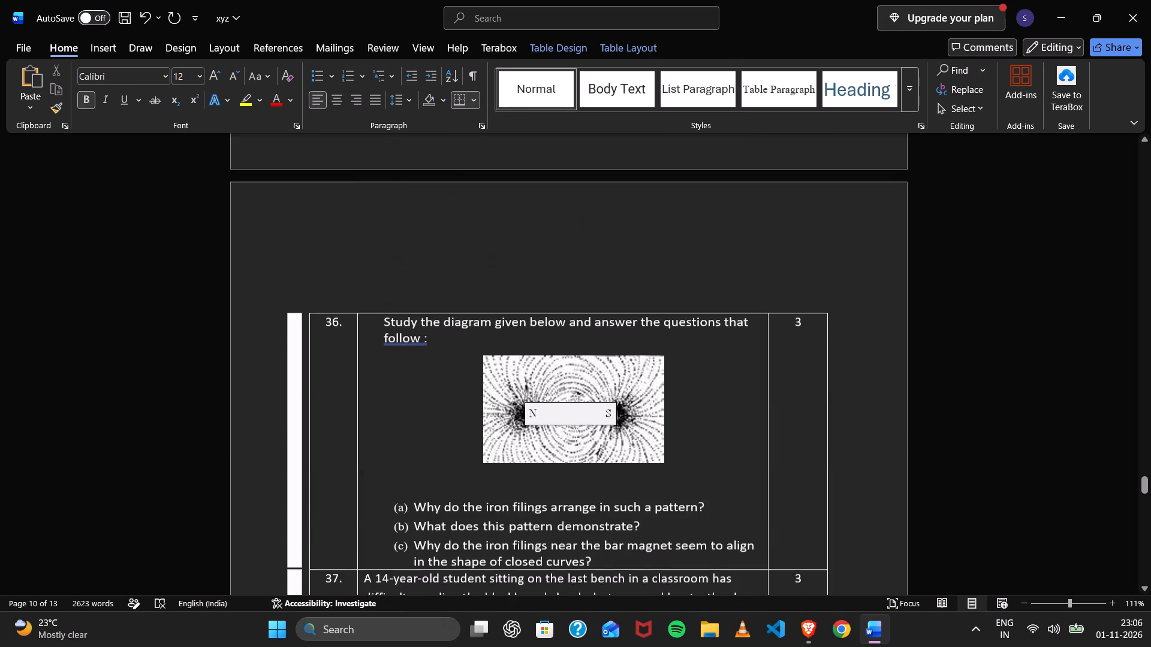
{"action": "scroll", "coordinate": [407, 271], "scroll_direction": "down", "scroll_amount": 1}
{"action": "scroll", "coordinate": [376, 312], "scroll_direction": "up", "scroll_amount": 1}
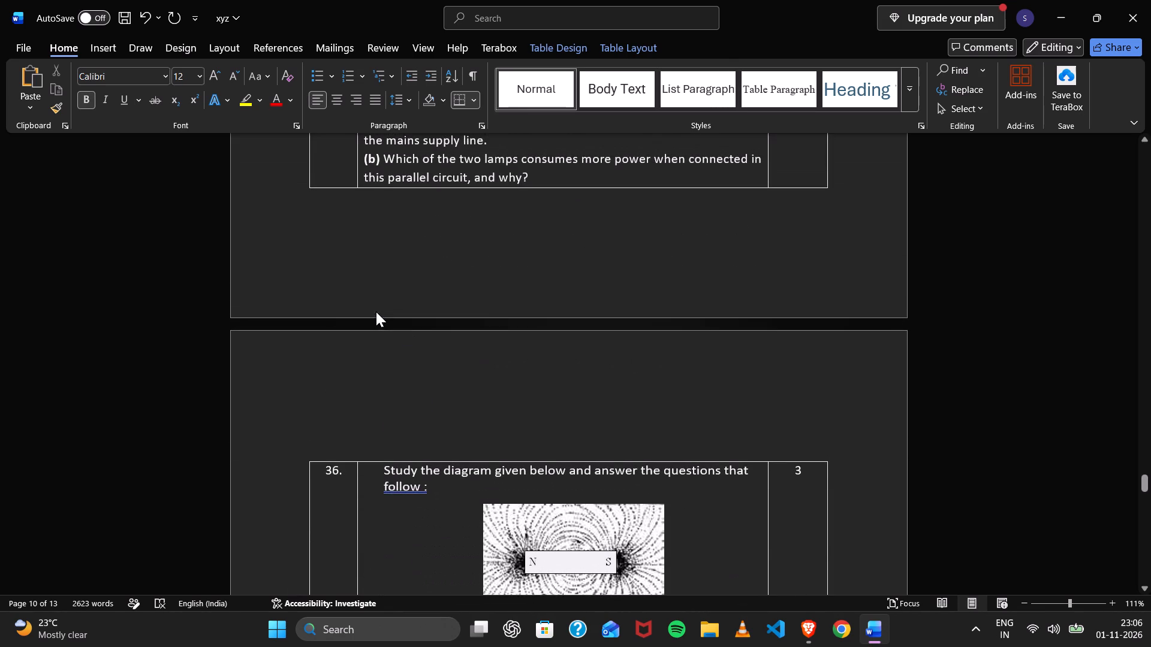
{"action": "scroll", "coordinate": [376, 312], "scroll_direction": "up", "scroll_amount": 1}
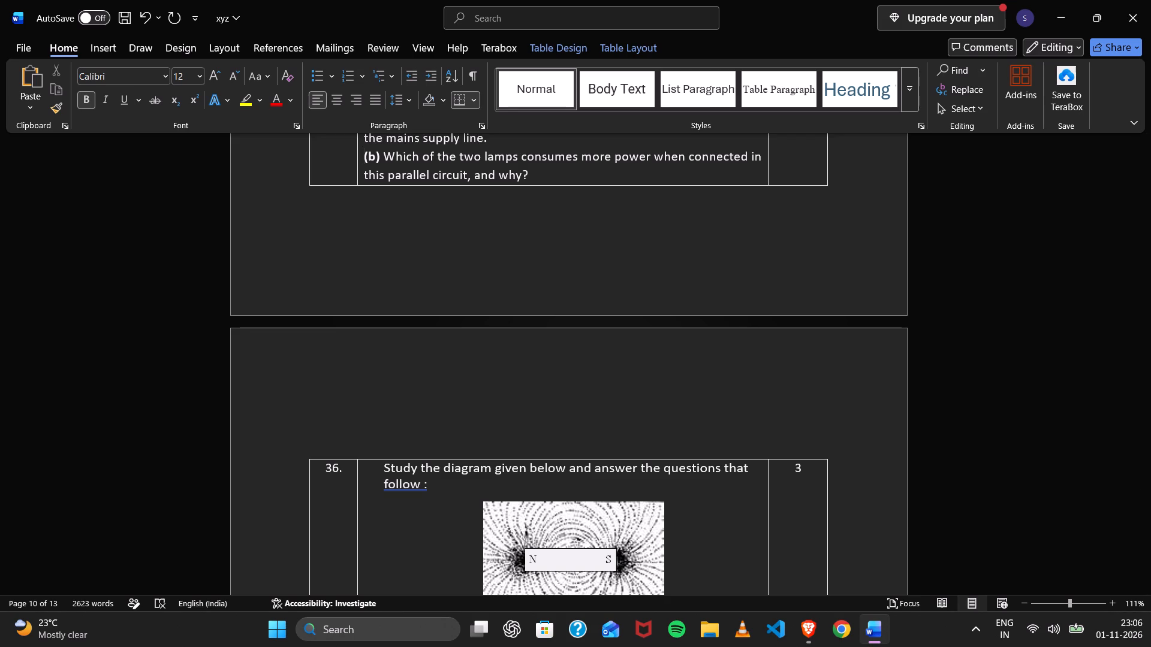
{"action": "scroll", "coordinate": [376, 312], "scroll_direction": "up", "scroll_amount": 3}
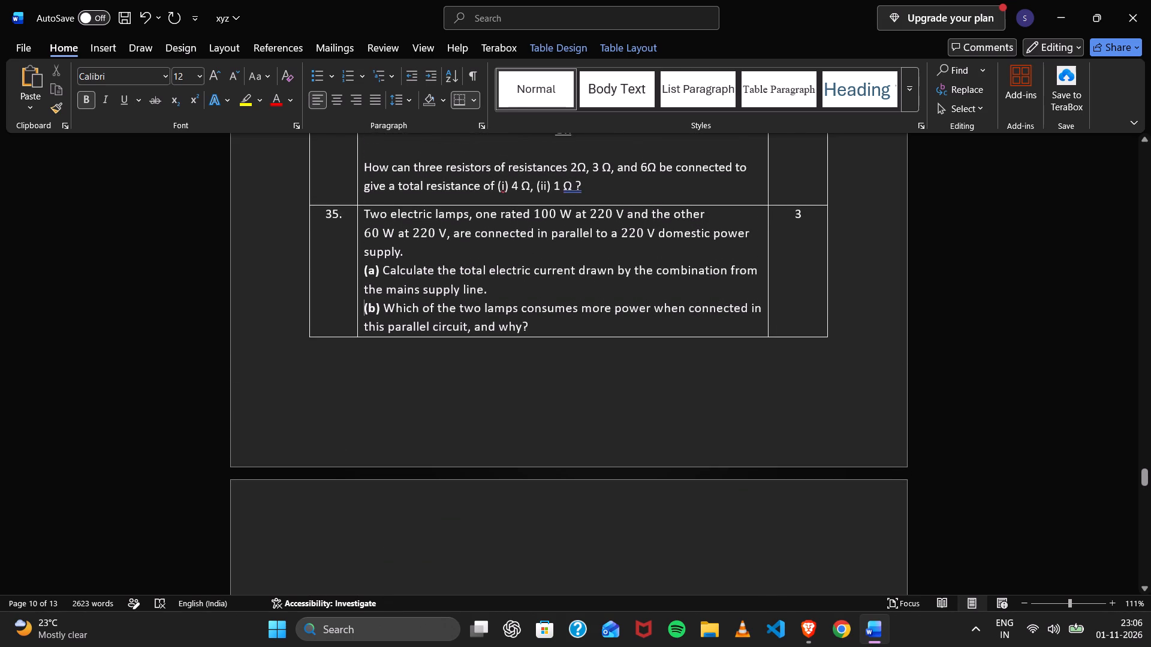
{"action": "scroll", "coordinate": [376, 312], "scroll_direction": "up", "scroll_amount": 4}
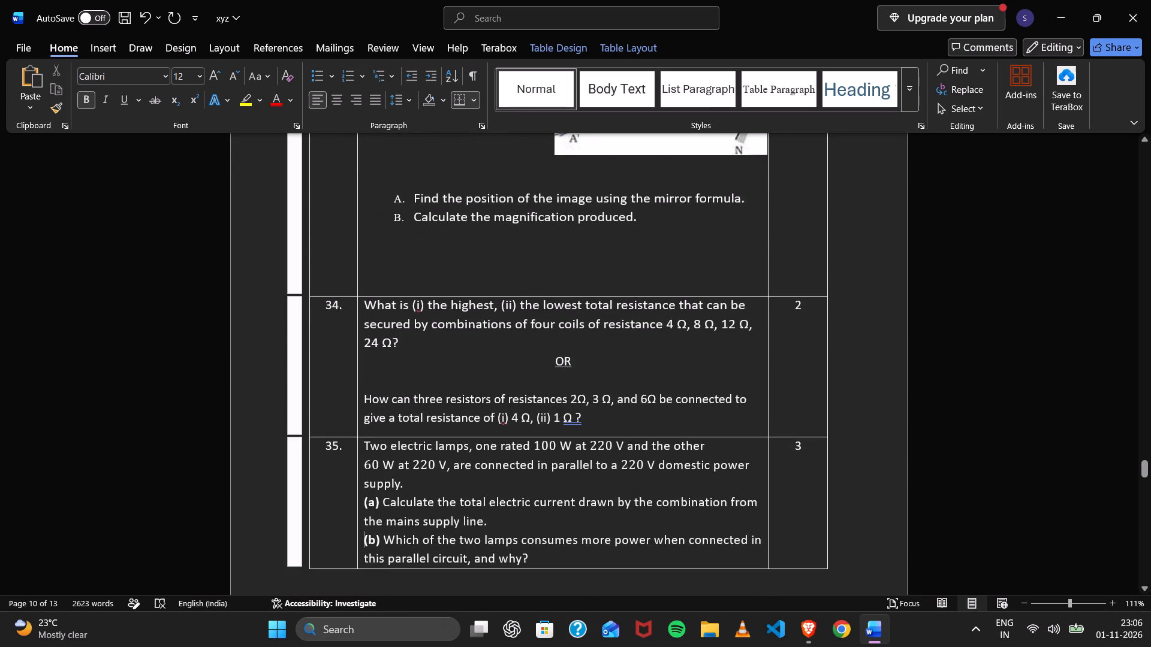
{"action": "scroll", "coordinate": [448, 347], "scroll_direction": "up", "scroll_amount": 5}
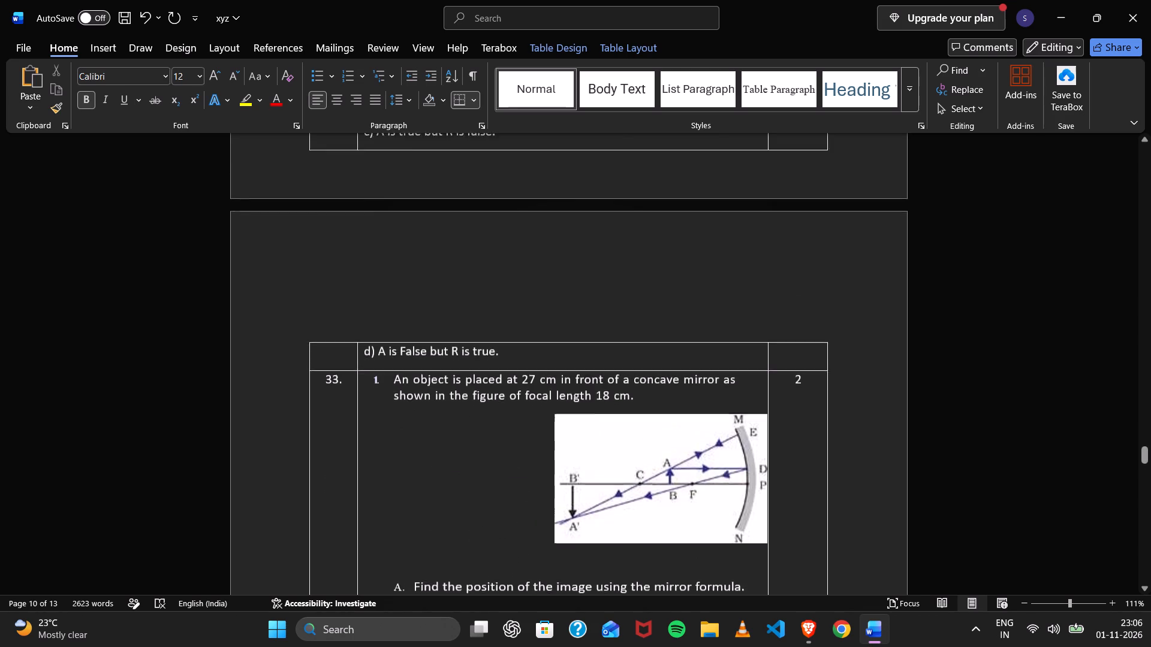
{"action": "scroll", "coordinate": [448, 347], "scroll_direction": "up", "scroll_amount": 5}
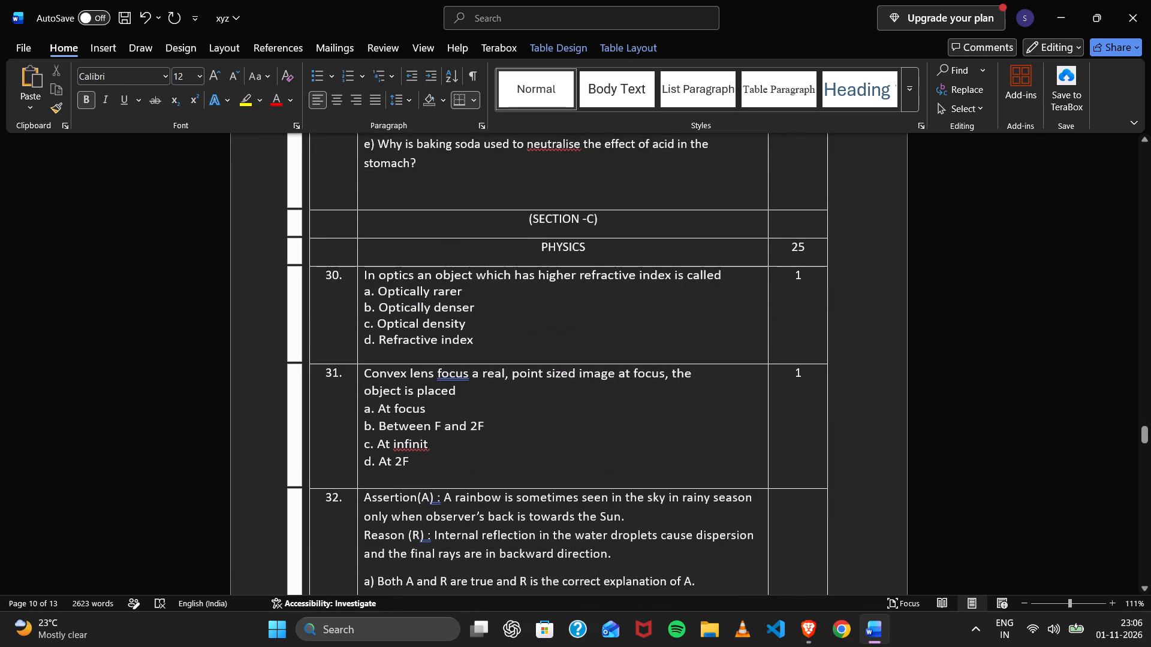
{"action": "scroll", "coordinate": [448, 347], "scroll_direction": "up", "scroll_amount": 1}
{"action": "scroll", "coordinate": [448, 347], "scroll_direction": "down", "scroll_amount": 1}
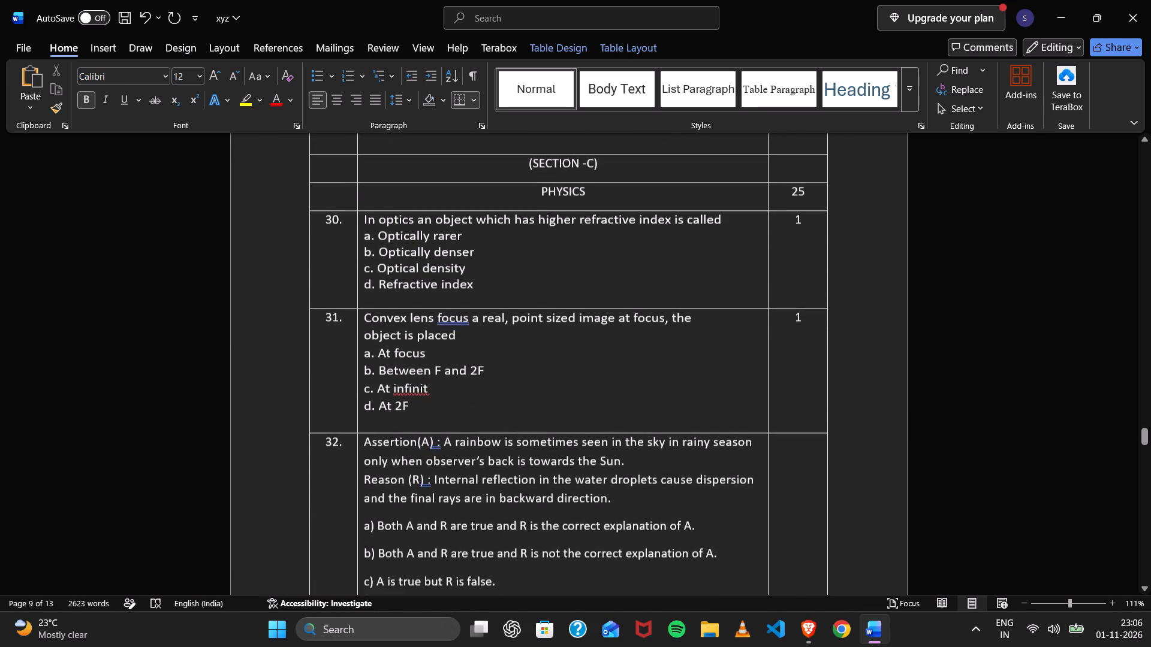
{"action": "scroll", "coordinate": [448, 347], "scroll_direction": "down", "scroll_amount": 2}
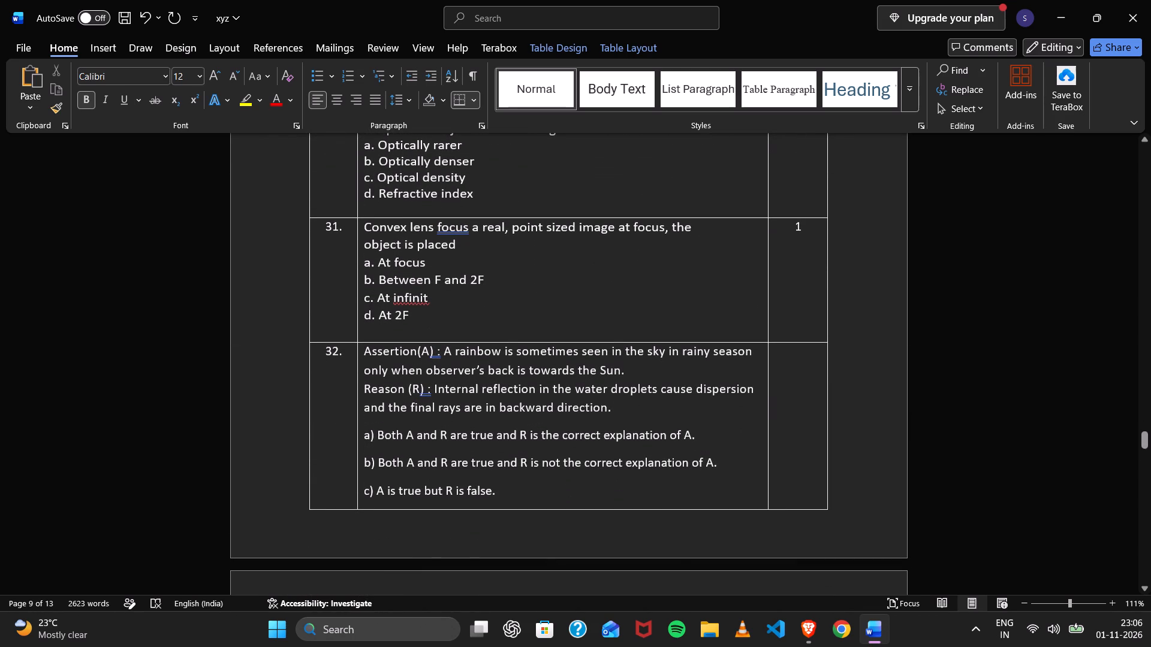
{"action": "left_click", "coordinate": [806, 355]}
{"action": "key", "text": "1"}
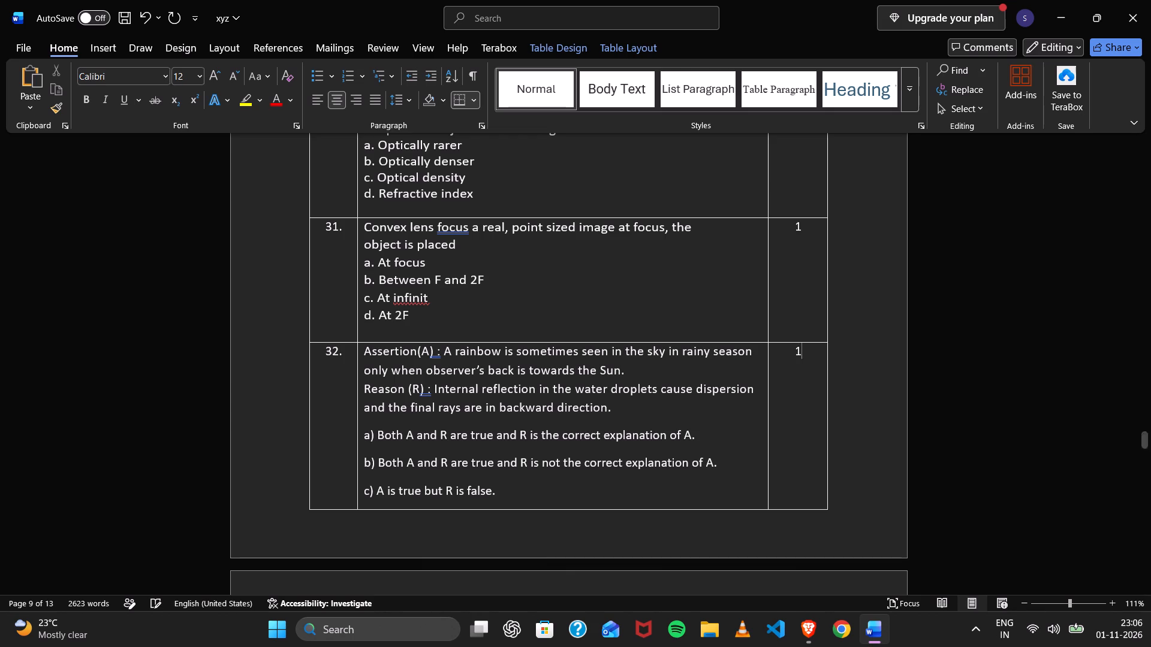
Review Physics questions 33 to 39 and the end of the table for content that still needs replacing.
{"action": "scroll", "coordinate": [697, 446], "scroll_direction": "down", "scroll_amount": 7}
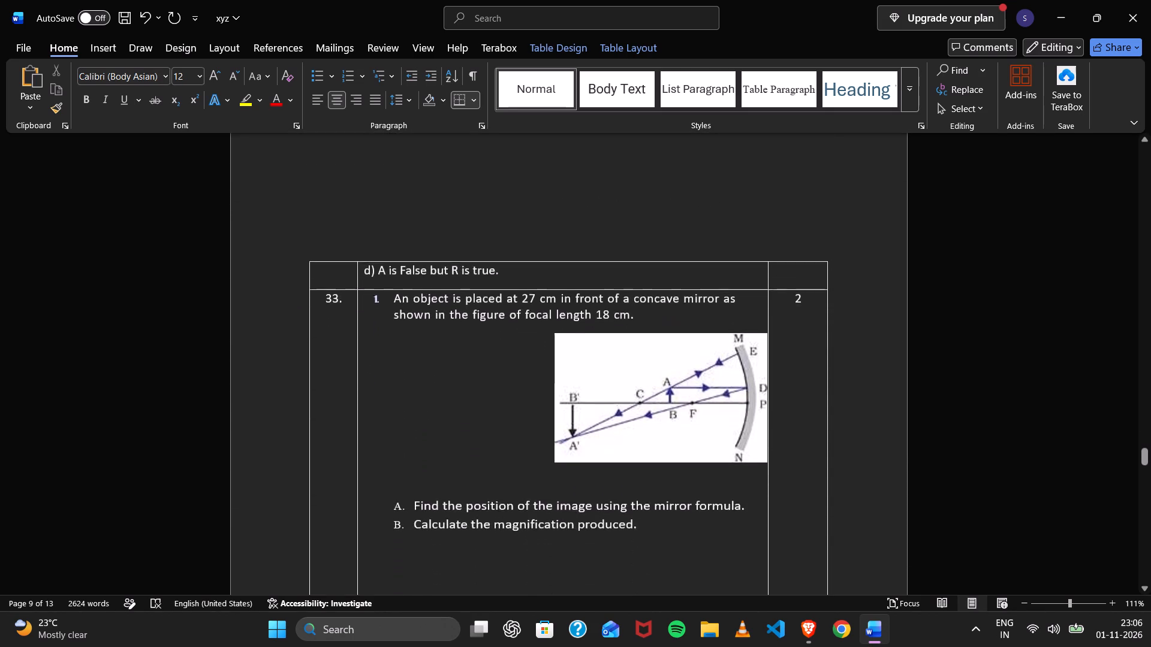
{"action": "scroll", "coordinate": [697, 446], "scroll_direction": "down", "scroll_amount": 7}
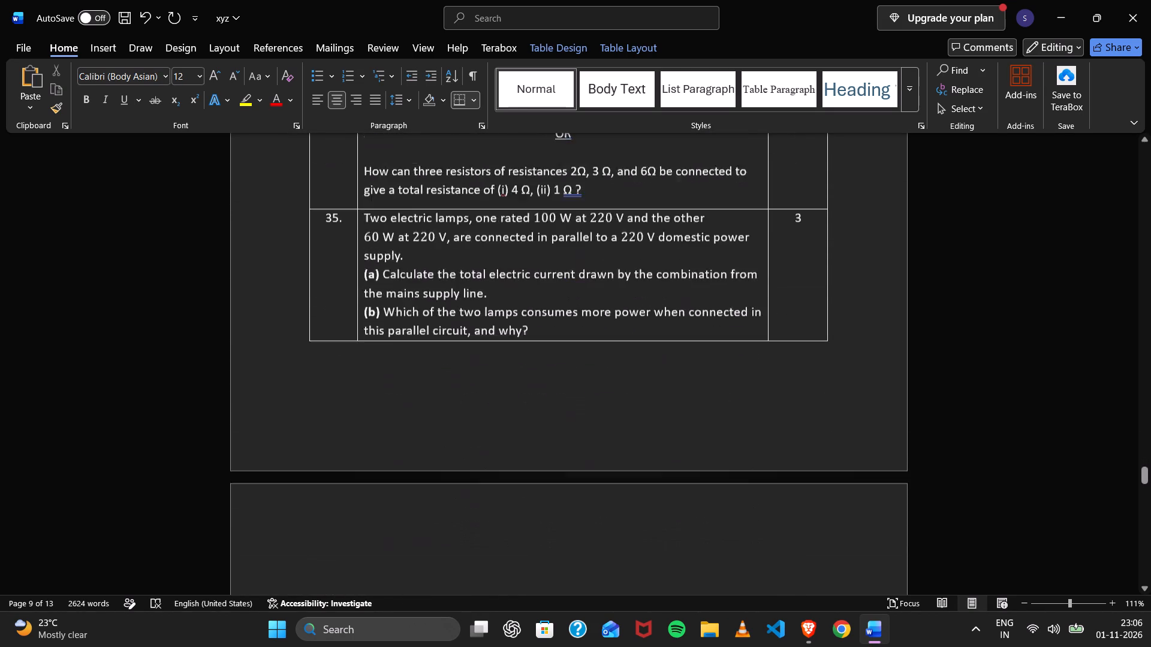
{"action": "scroll", "coordinate": [697, 446], "scroll_direction": "down", "scroll_amount": 7}
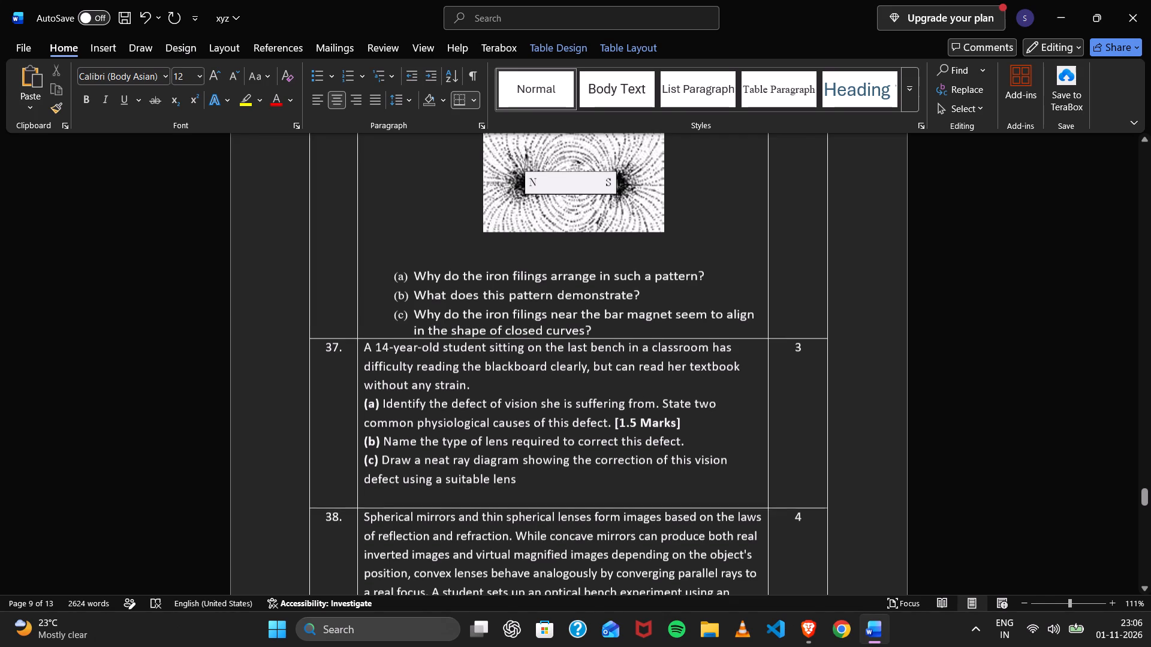
{"action": "scroll", "coordinate": [697, 446], "scroll_direction": "down", "scroll_amount": 3}
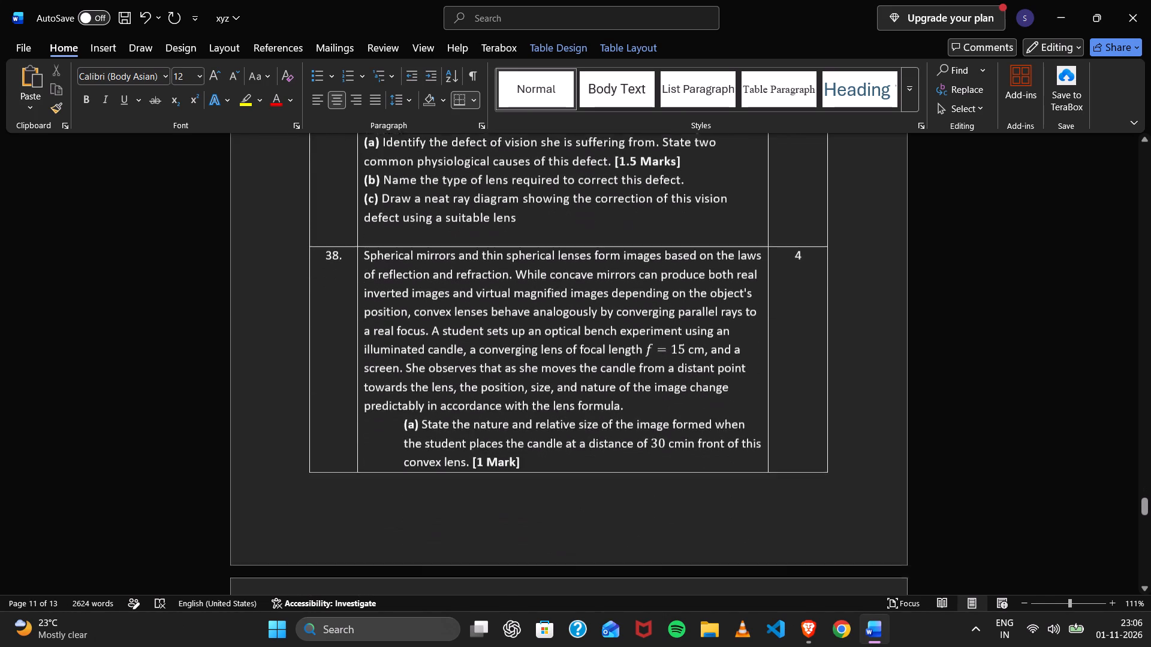
{"action": "scroll", "coordinate": [697, 446], "scroll_direction": "down", "scroll_amount": 8}
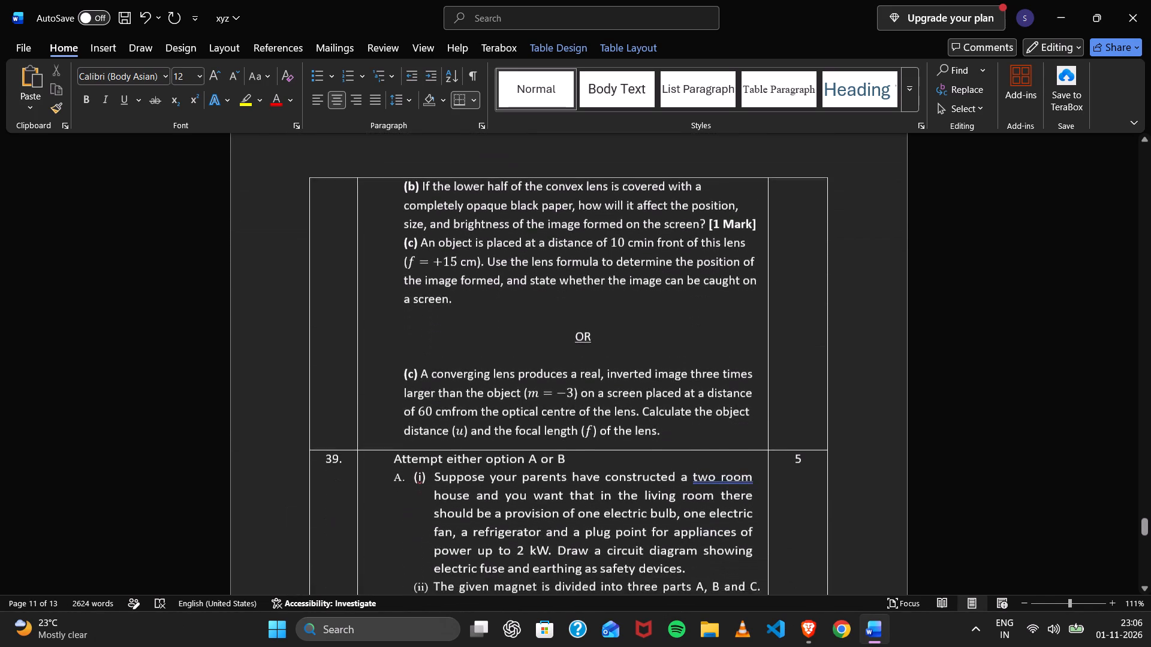
{"action": "scroll", "coordinate": [697, 446], "scroll_direction": "down", "scroll_amount": 5}
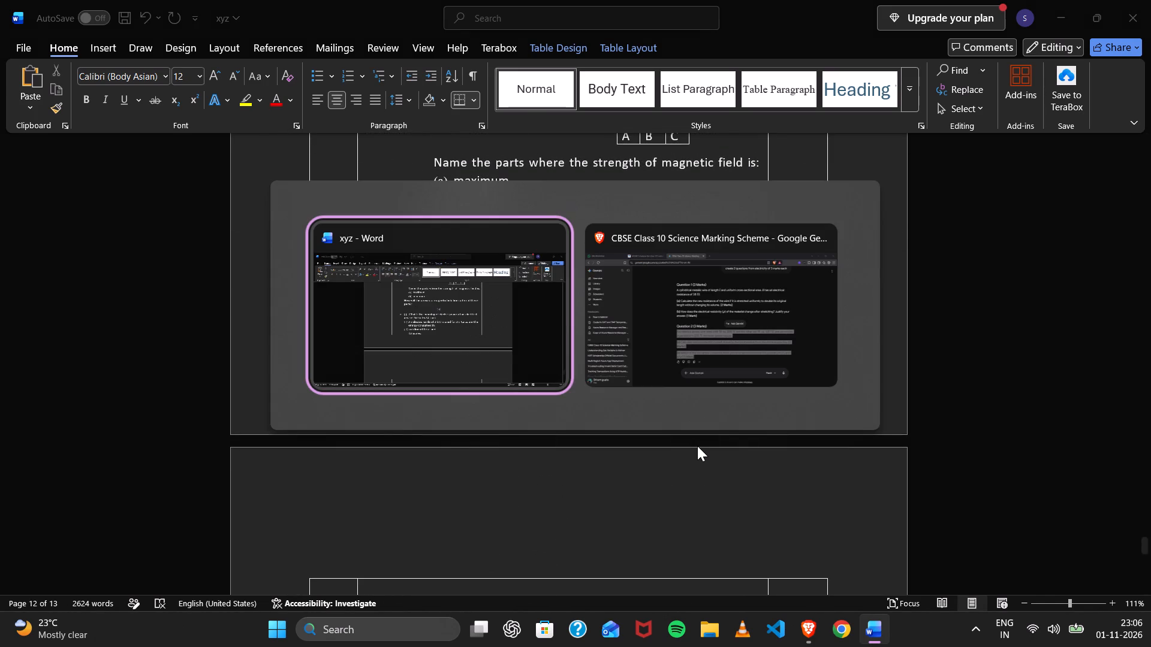
{"action": "scroll", "coordinate": [697, 446], "scroll_direction": "up", "scroll_amount": 3}
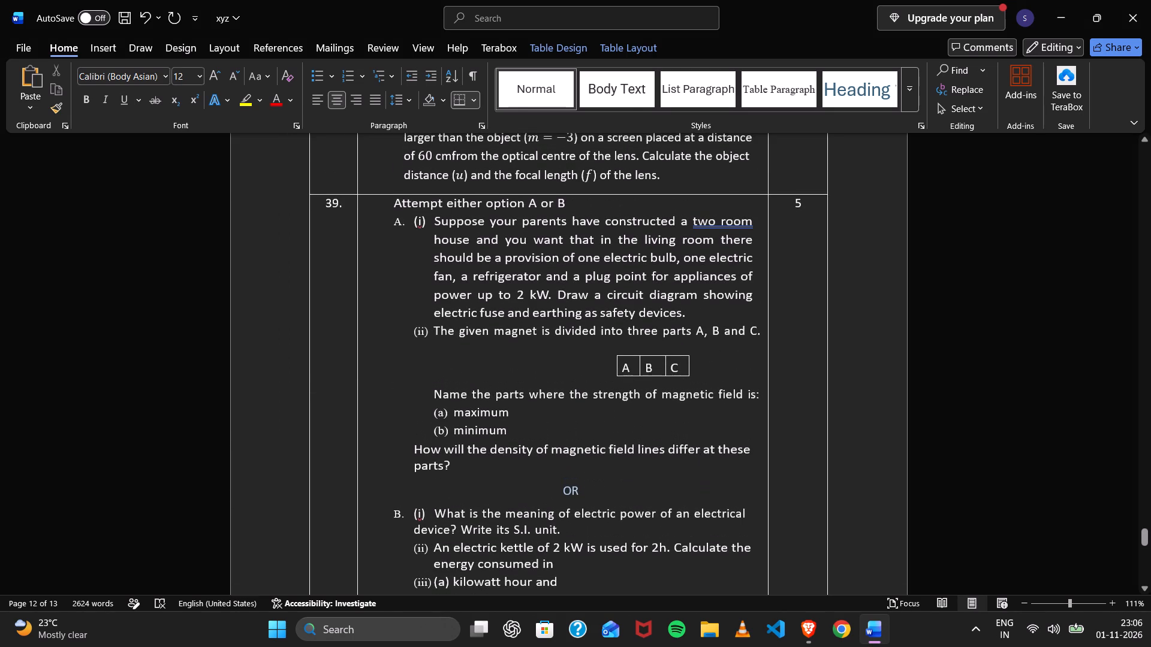
{"action": "scroll", "coordinate": [697, 446], "scroll_direction": "down", "scroll_amount": 1}
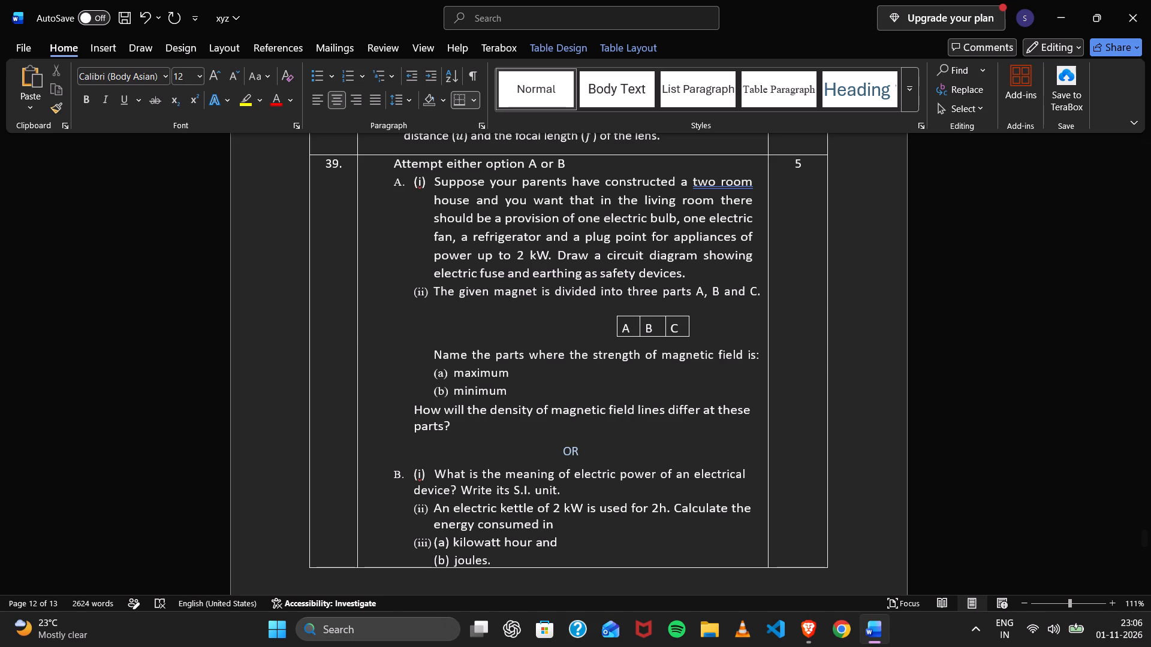
{"action": "scroll", "coordinate": [697, 446], "scroll_direction": "down", "scroll_amount": 1}
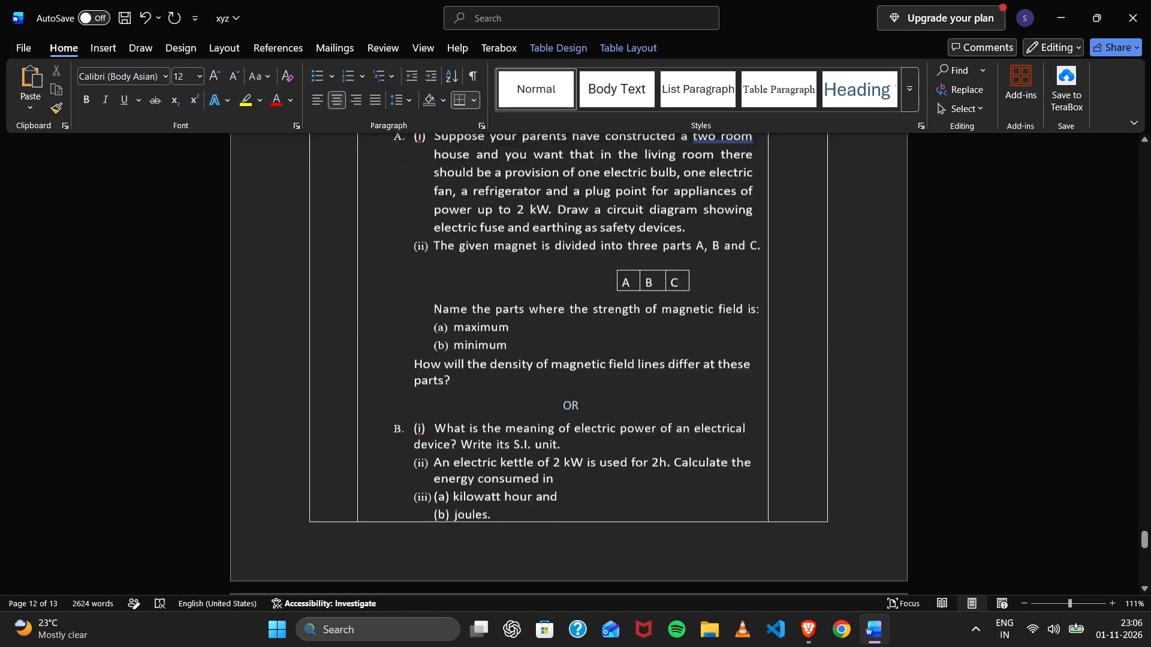
{"action": "scroll", "coordinate": [697, 446], "scroll_direction": "down", "scroll_amount": 5}
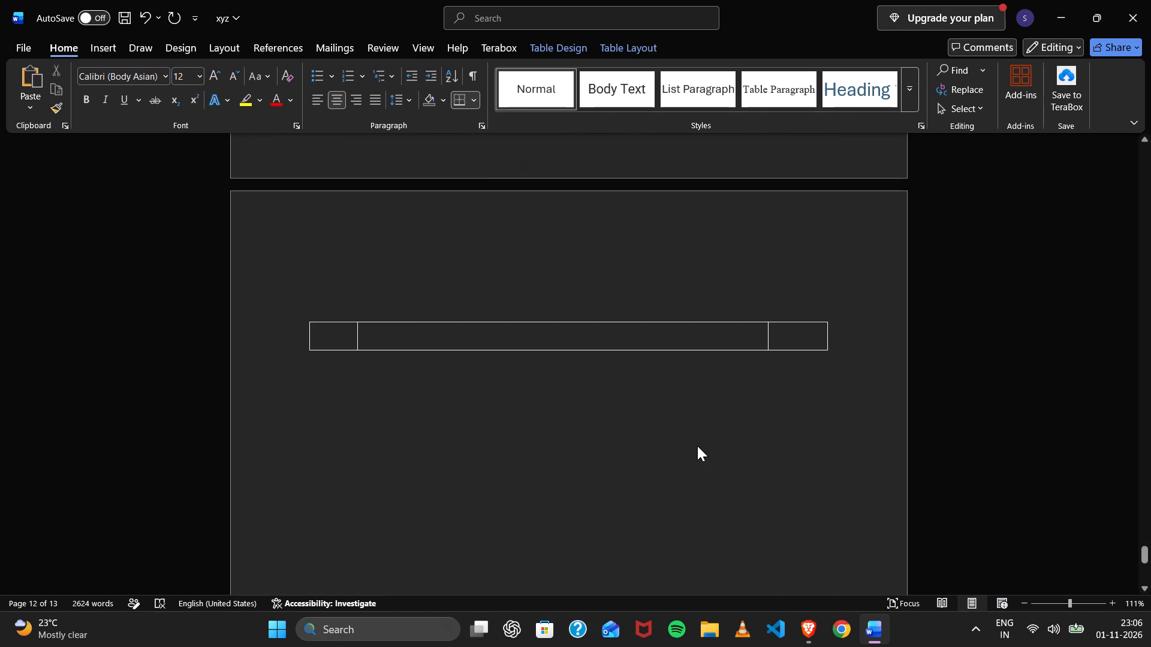
{"action": "scroll", "coordinate": [697, 446], "scroll_direction": "down", "scroll_amount": 1}
{"action": "scroll", "coordinate": [697, 446], "scroll_direction": "up", "scroll_amount": 5}
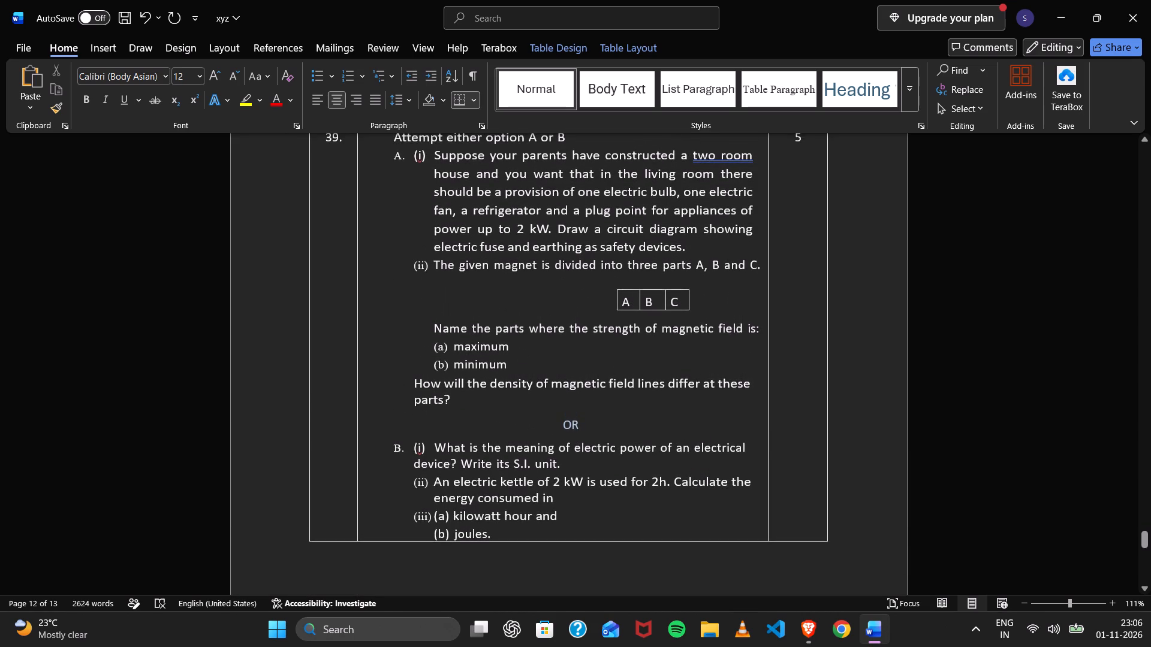
{"action": "scroll", "coordinate": [673, 438], "scroll_direction": "up", "scroll_amount": 1}
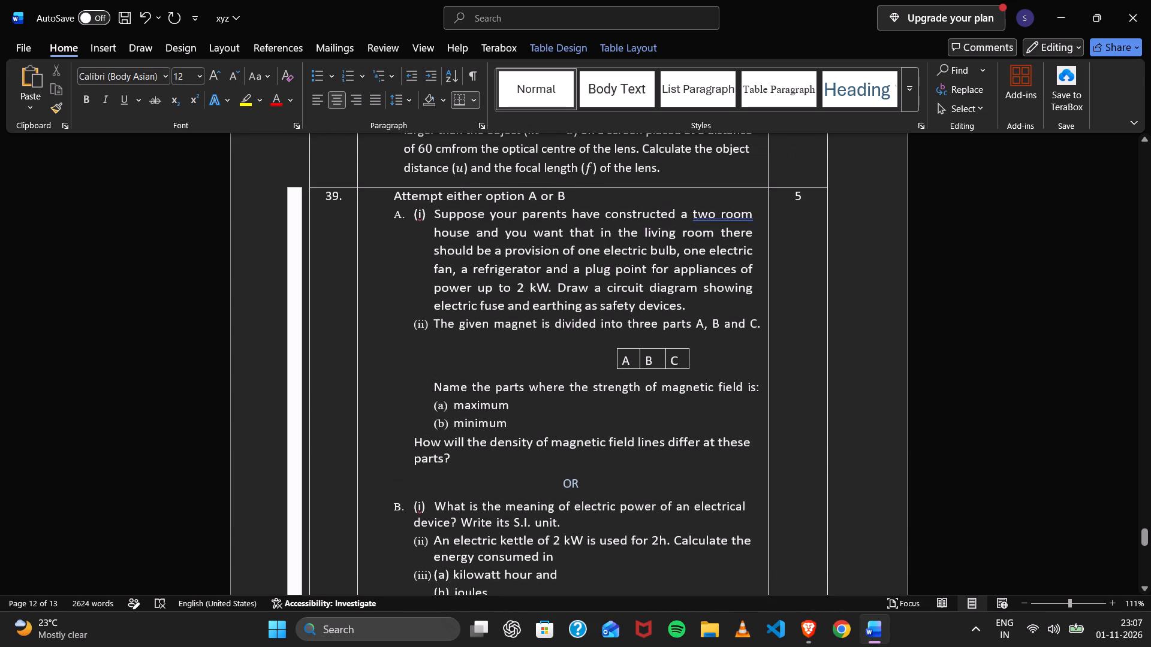
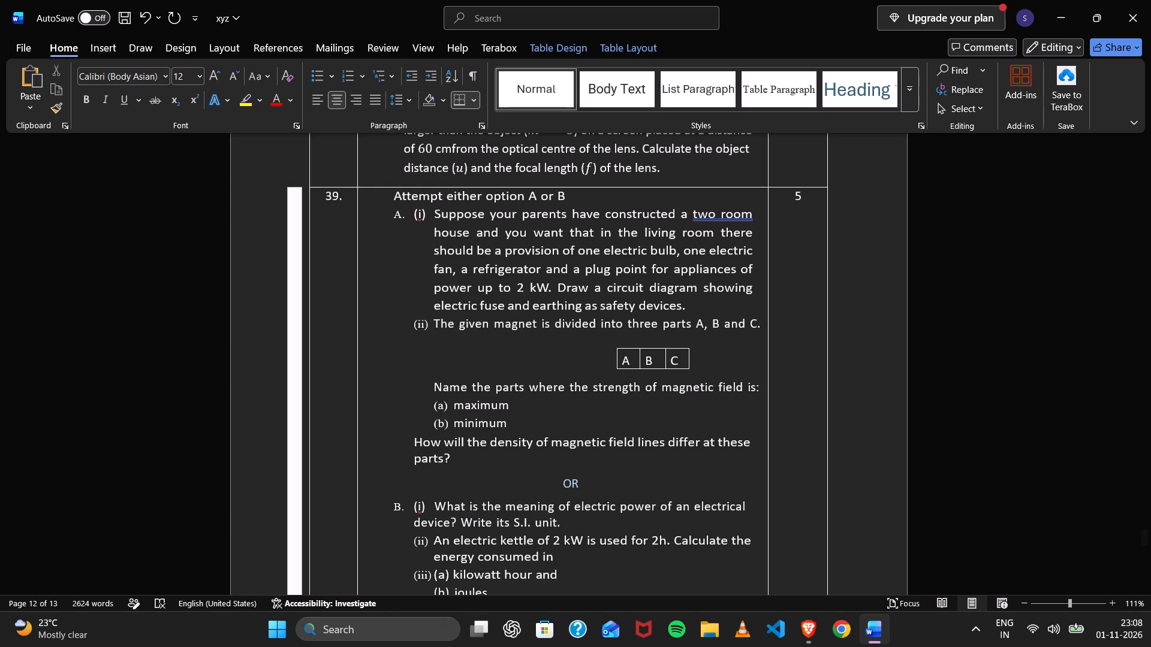
{"action": "scroll", "coordinate": [637, 428], "scroll_direction": "right", "scroll_amount": 2}
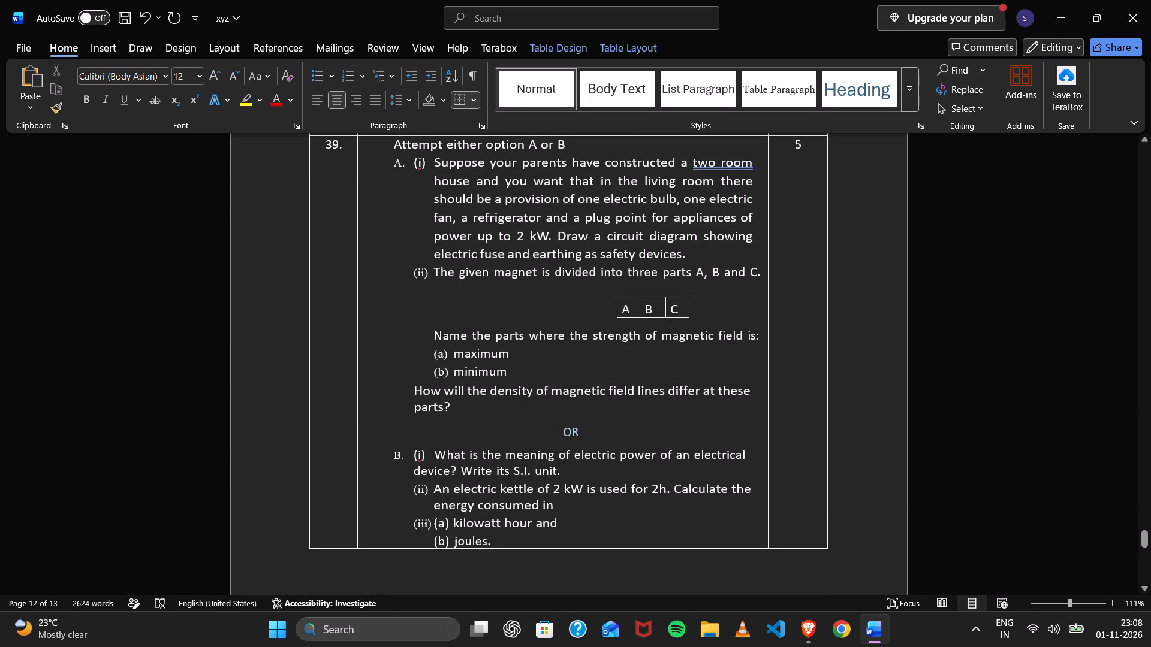
{"action": "left_click", "coordinate": [414, 388]}
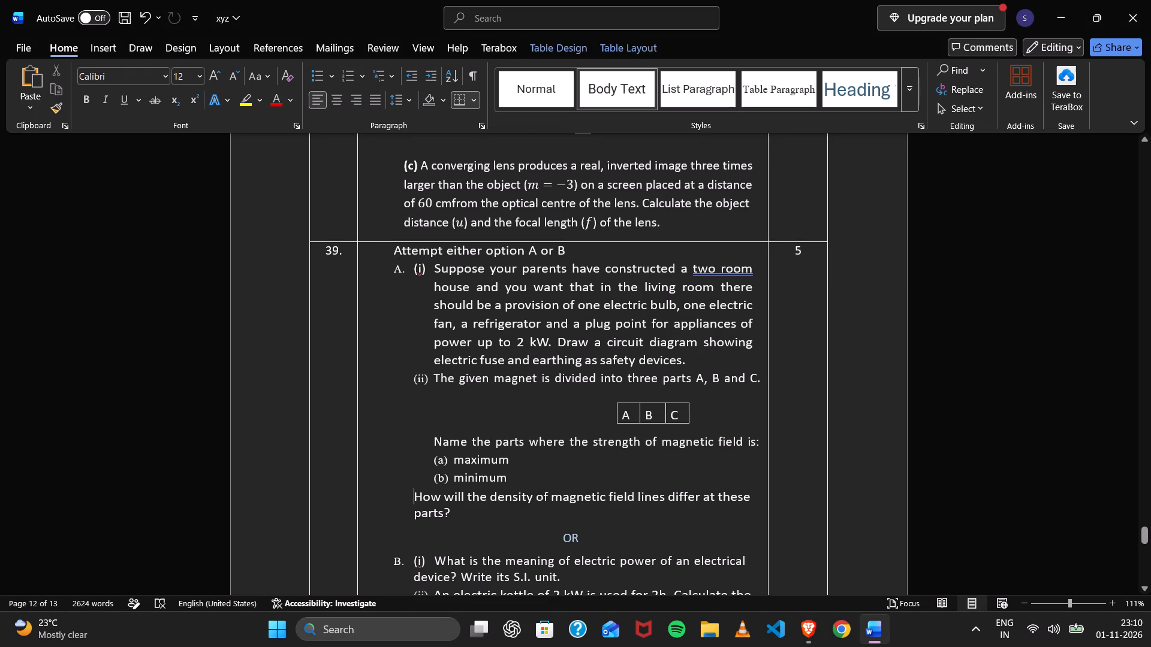
Replace the existing text of question 39 in the paper with the copied Gemini question.
{"action": "left_click", "coordinate": [360, 258]}
{"action": "key", "text": "ctrl+v"}
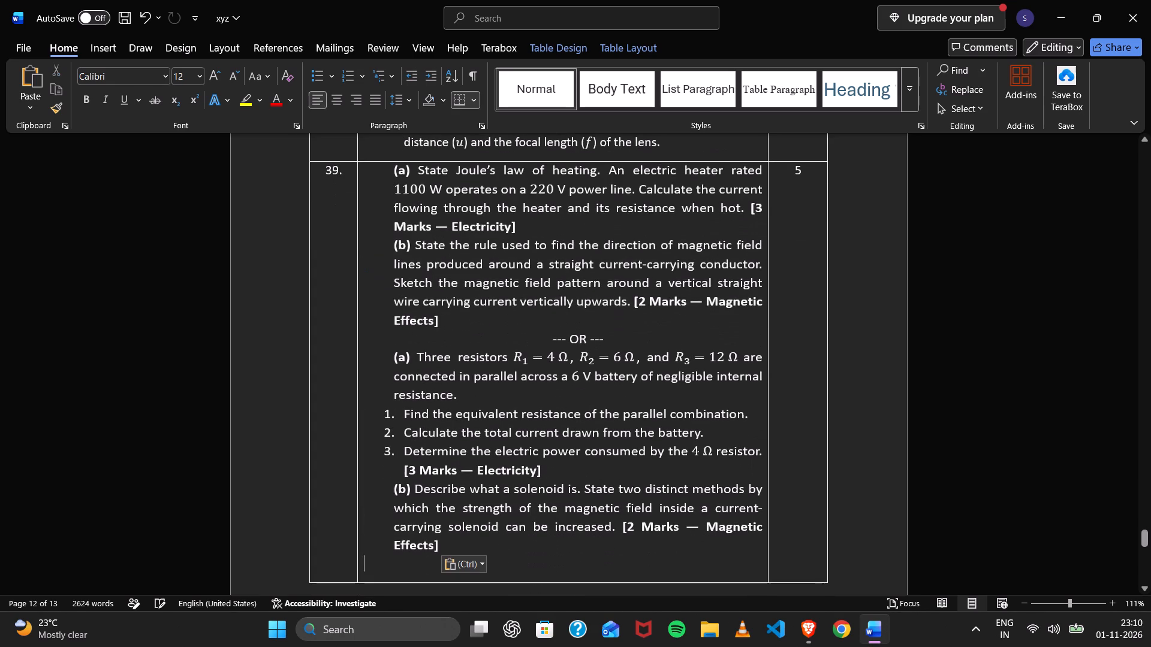
Remove the left indent from the Joule's law part (a) and the magnetic field rule part (b) of question 39.
{"action": "left_click", "coordinate": [394, 174]}
{"action": "key", "text": "BackSpace"}
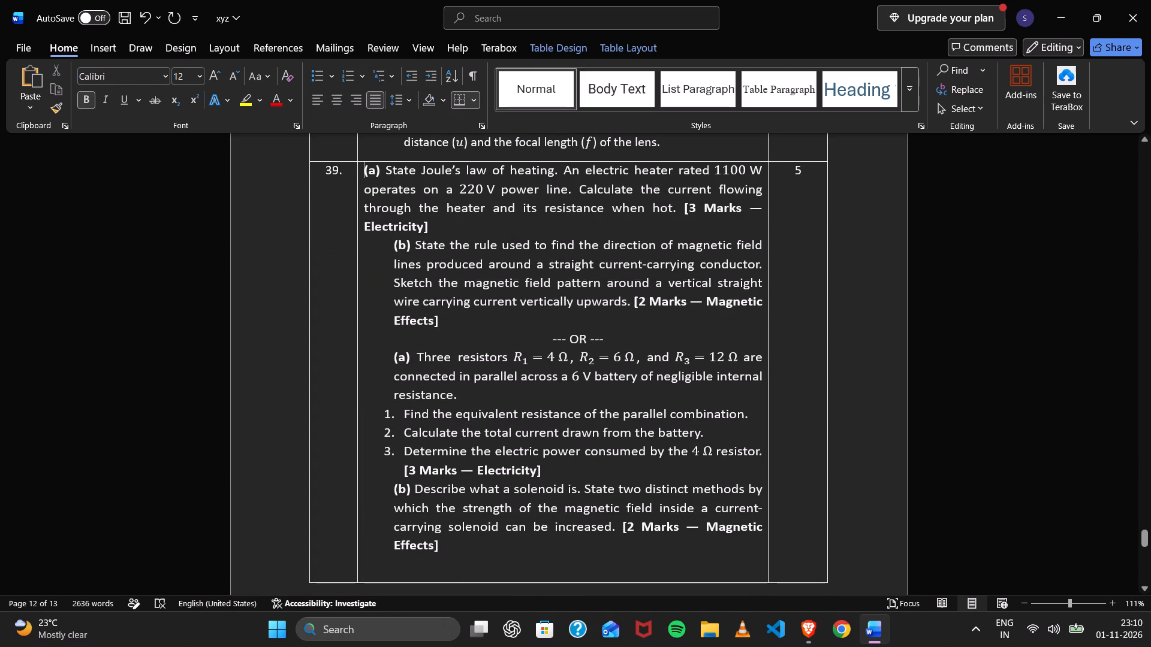
{"action": "key", "text": "Down"}
{"action": "key", "text": "Down"}
{"action": "key", "text": "Down"}
{"action": "key", "text": "Down"}
{"action": "key", "text": "Down"}
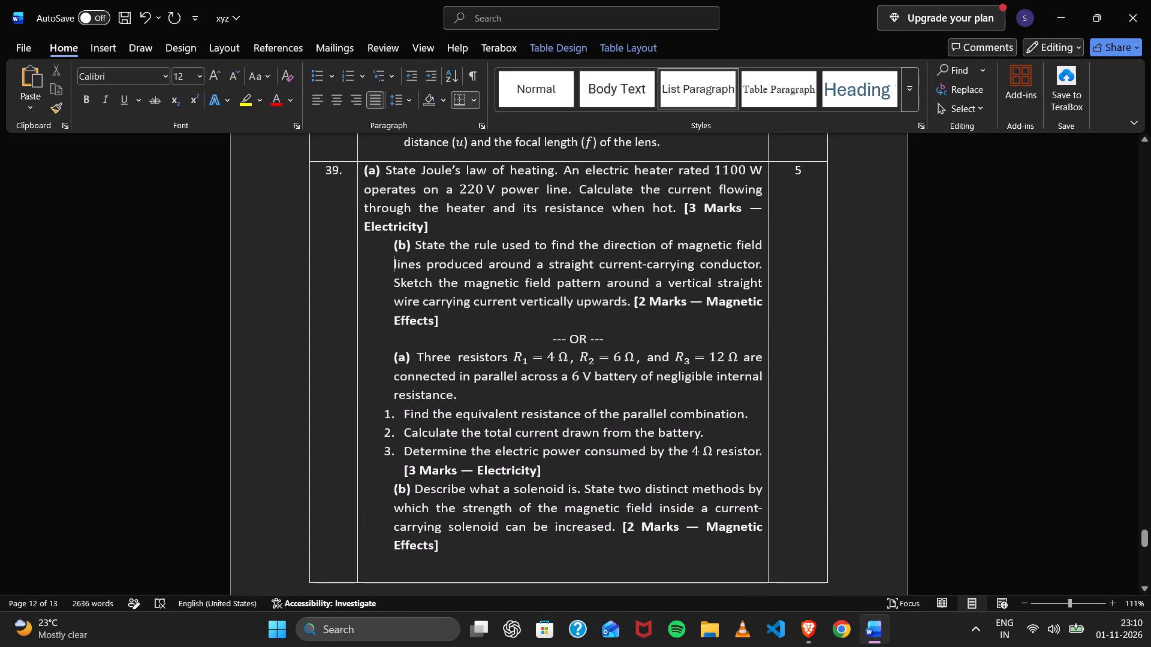
{"action": "key", "text": "shift+Up"}
{"action": "key", "text": "Left"}
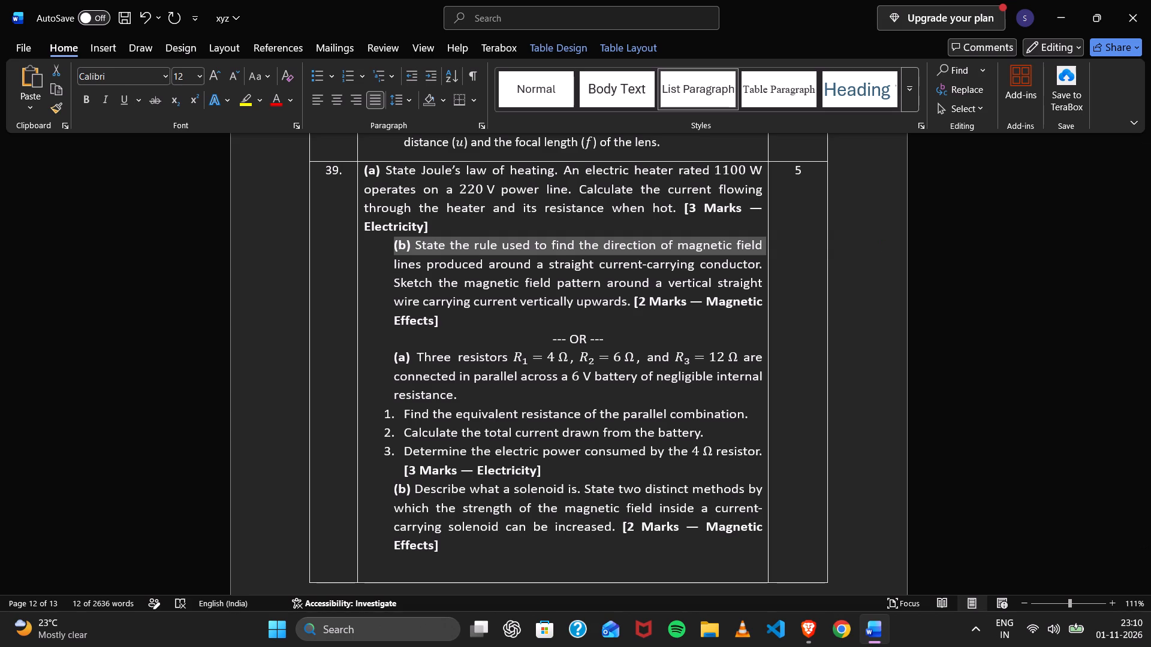
{"action": "key", "text": "BackSpace"}
Replace the "--- OR ---" equation between the two alternatives with the plain text "OR".
{"action": "key", "text": "Down"}
{"action": "key", "text": "Down"}
{"action": "key", "text": "Down"}
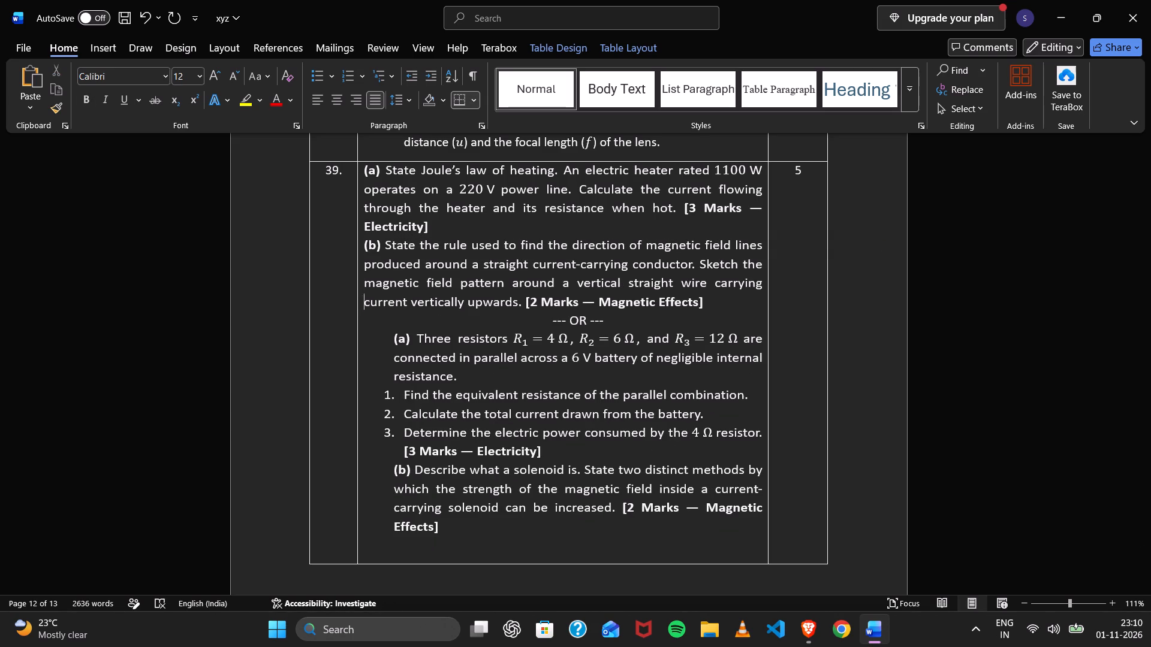
{"action": "key", "text": "Down"}
{"action": "key", "text": "Down"}
{"action": "key", "text": "Up"}
{"action": "key", "text": "Right"}
{"action": "key", "text": "Right"}
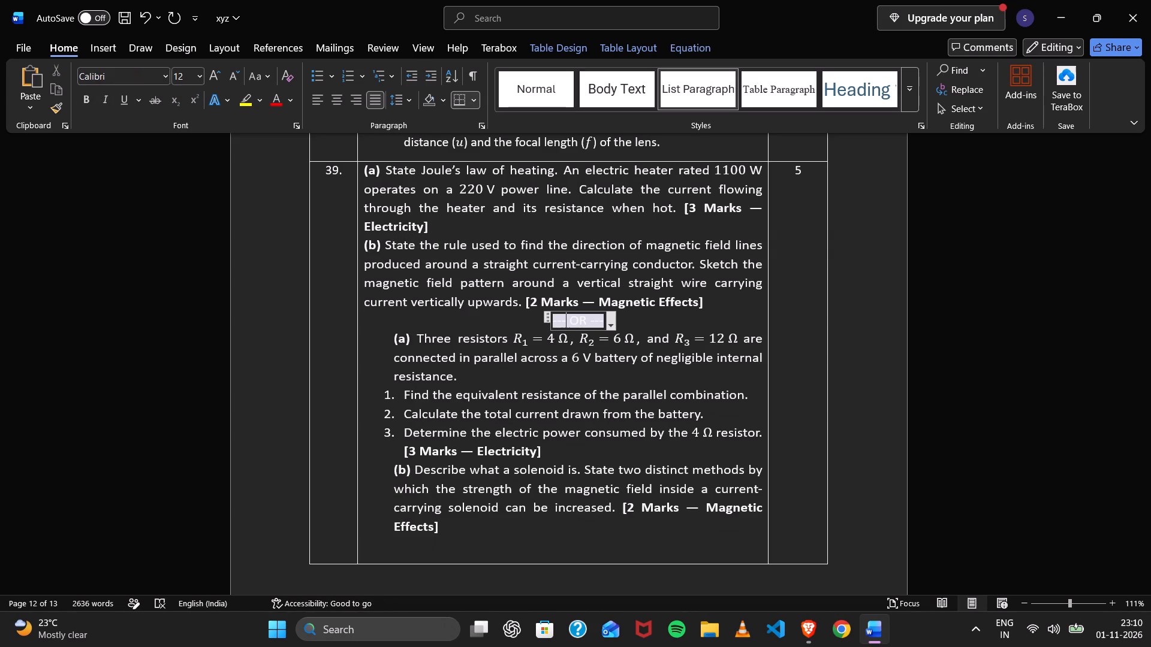
{"action": "key", "text": "BackSpace"}
{"action": "key", "text": "BackSpace"}
{"action": "key", "text": "Right"}
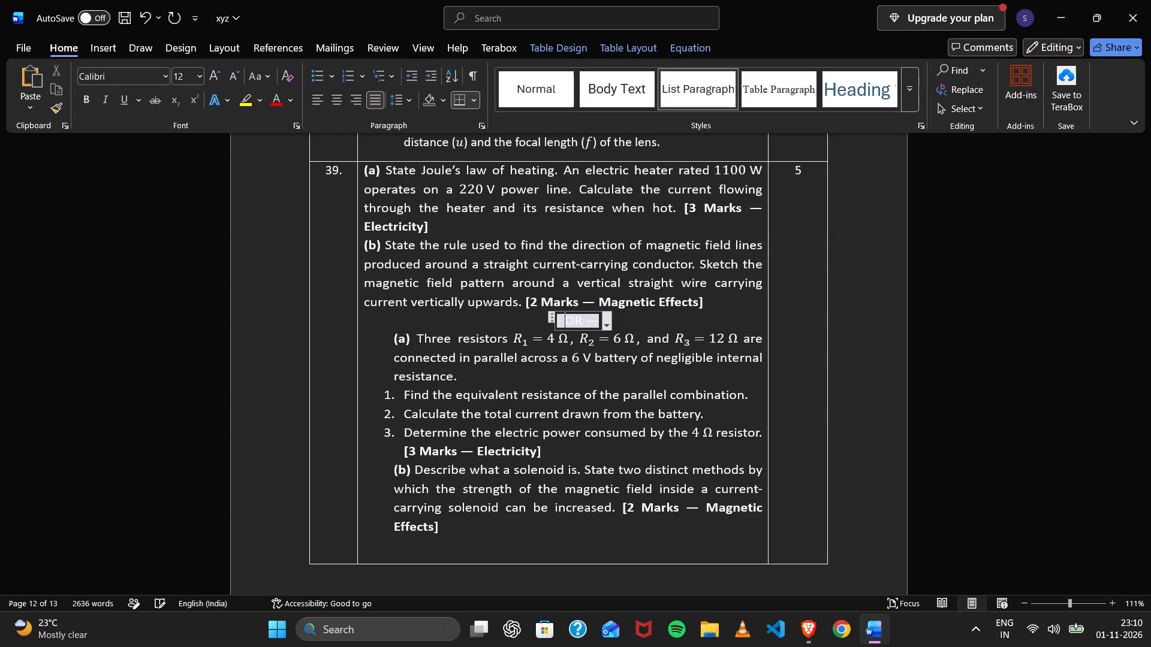
{"action": "key", "text": "Right"}
{"action": "key", "text": "Right"}
{"action": "key", "text": "Right"}
{"action": "key", "text": "Right"}
{"action": "key", "text": "Right"}
{"action": "key", "text": "Right"}
{"action": "key", "text": "BackSpace"}
{"action": "key", "text": "BackSpace"}
{"action": "key", "text": "BackSpace"}
{"action": "key", "text": "BackSpace"}
{"action": "key", "text": "BackSpace"}
{"action": "key", "text": "BackSpace"}
{"action": "key", "text": "BackSpace"}
{"action": "key", "text": "BackSpace"}
{"action": "key", "text": "BackSpace"}
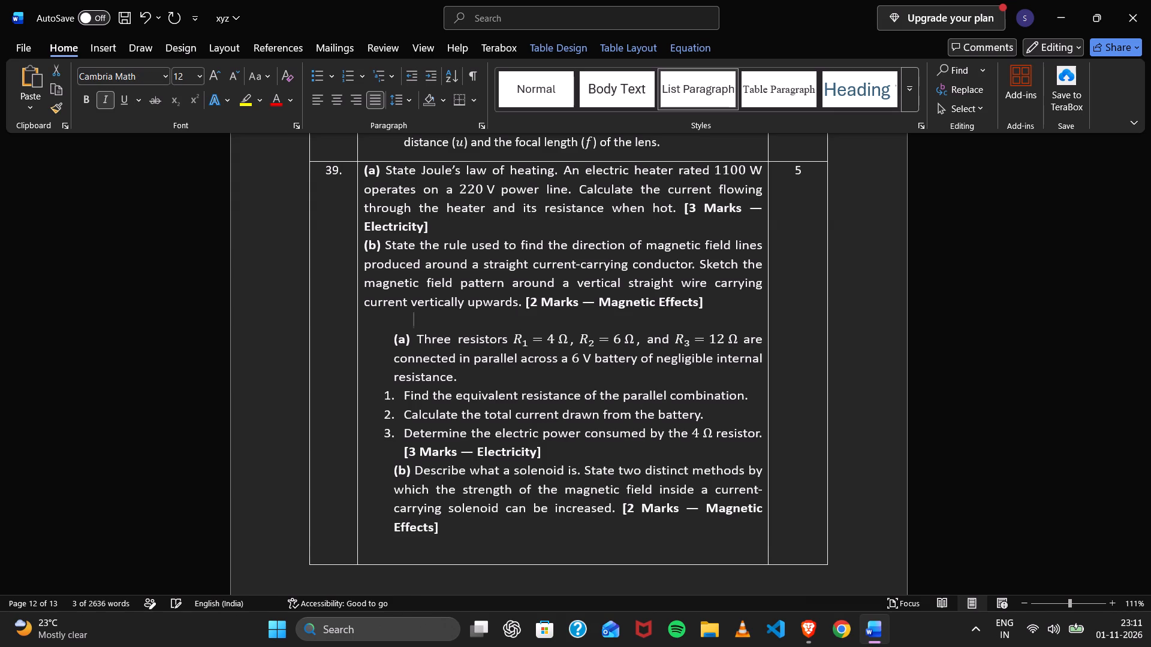
{"action": "type", "text": "OR"}
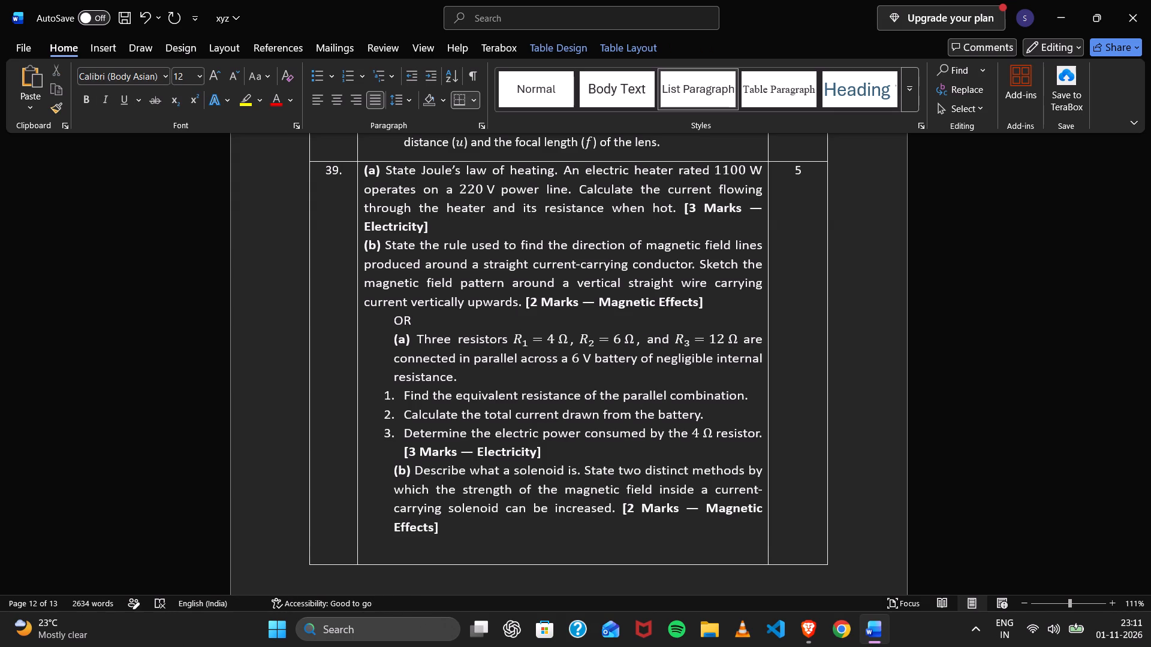
Underline and centre the "OR" separator in question 39.
{"action": "key", "text": "shift+Left"}
{"action": "key", "text": "shift+Left"}
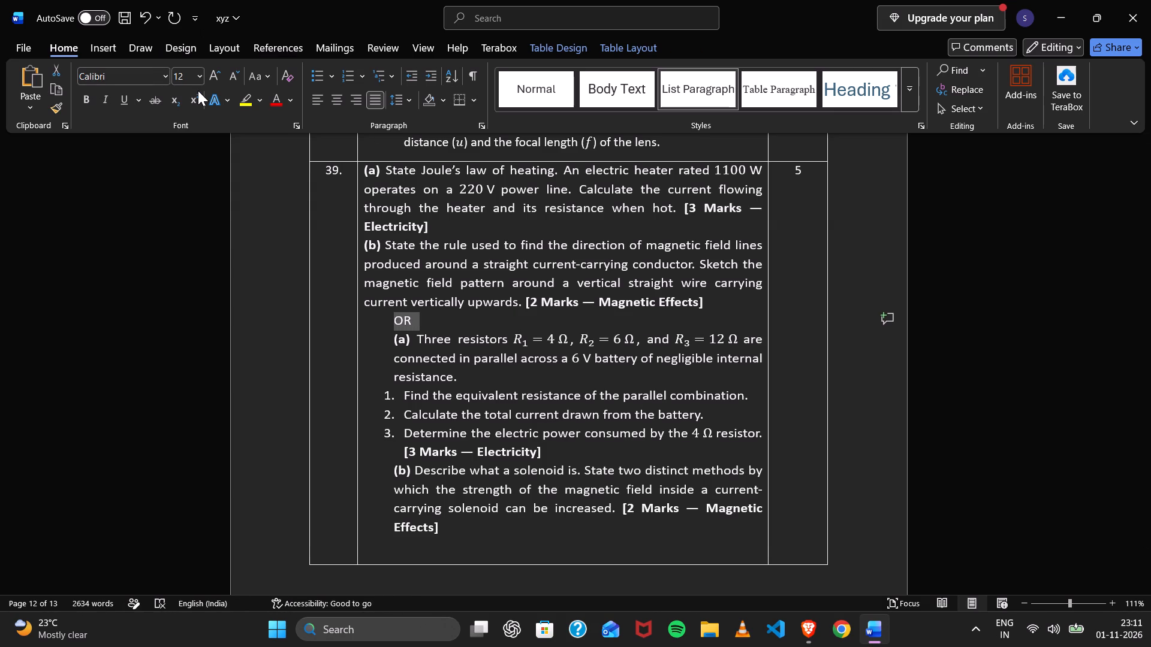
{"action": "key", "text": "ctrl+u"}
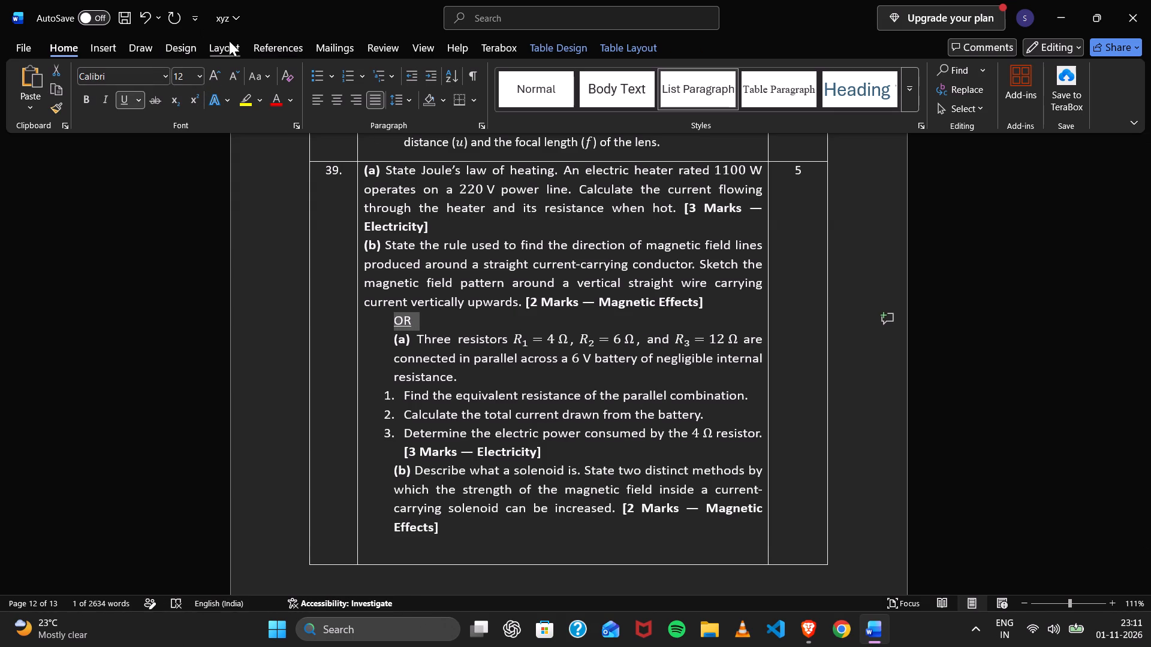
{"action": "left_click", "coordinate": [336, 99]}
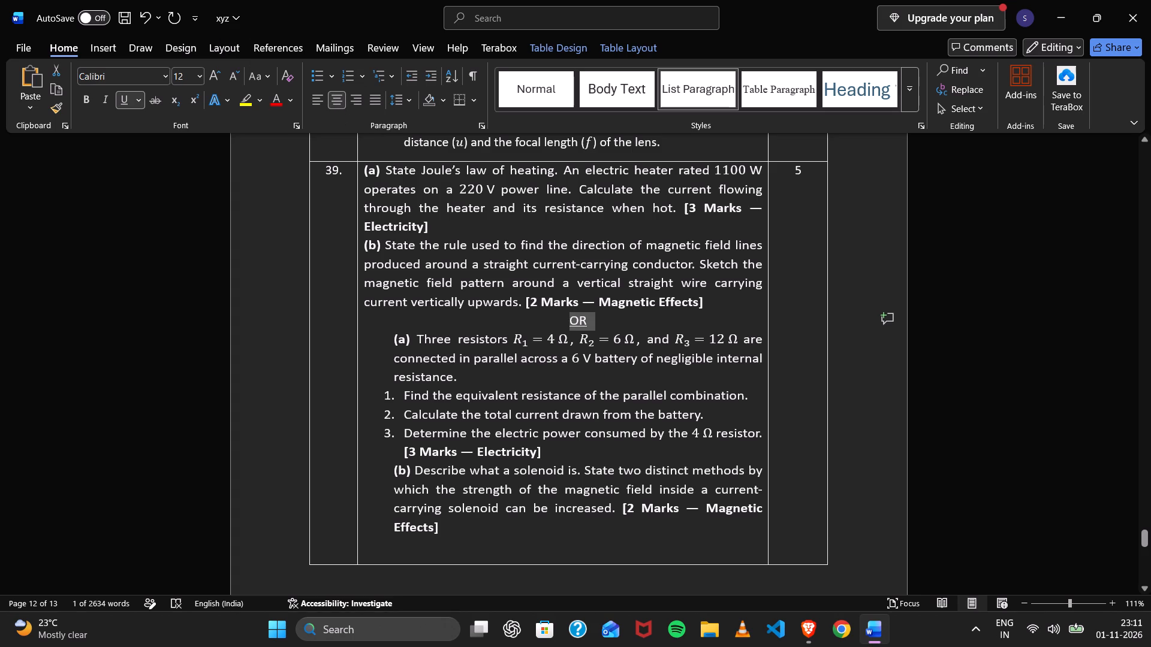
Add a blank line below and a blank line above the "OR" separator.
{"action": "left_click", "coordinate": [620, 312]}
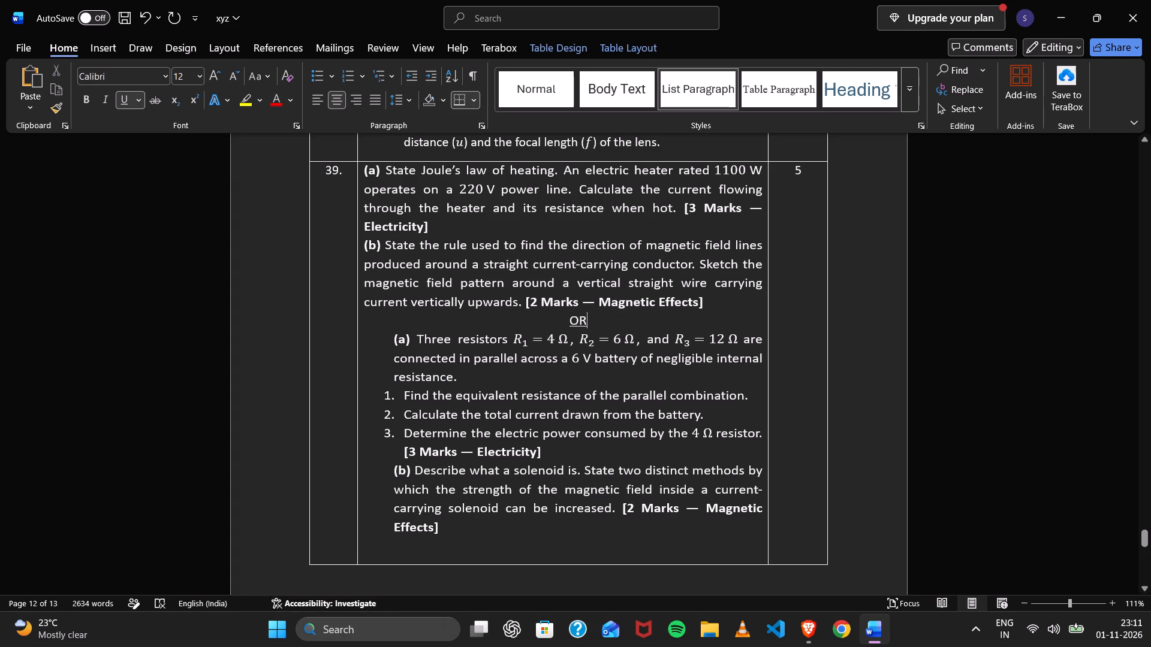
{"action": "key", "text": "Return"}
{"action": "key", "text": "Up"}
{"action": "key", "text": "Up"}
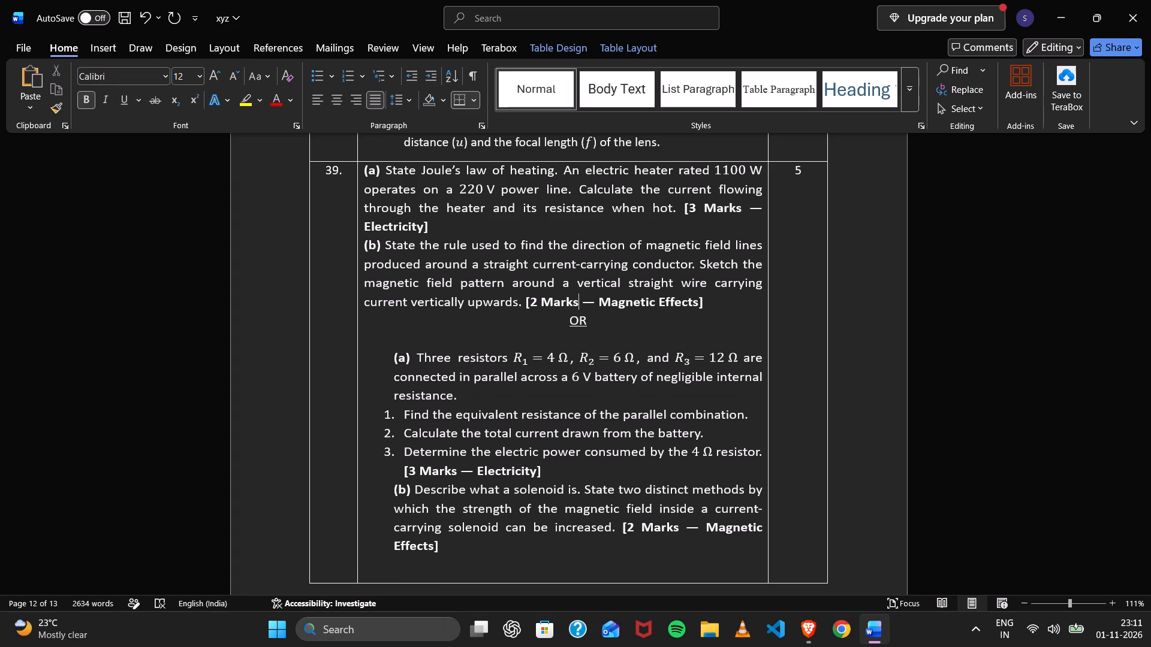
{"action": "key", "text": "Right"}
{"action": "key", "text": "Left"}
{"action": "key", "text": "Down"}
{"action": "key", "text": "Left"}
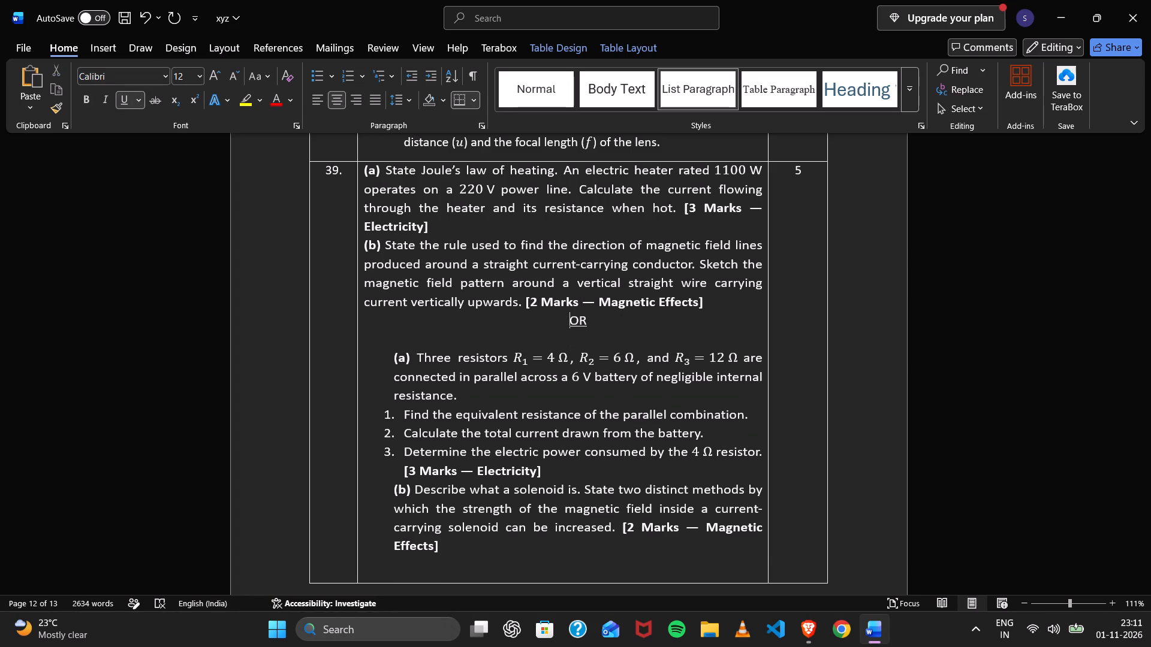
{"action": "key", "text": "Return"}
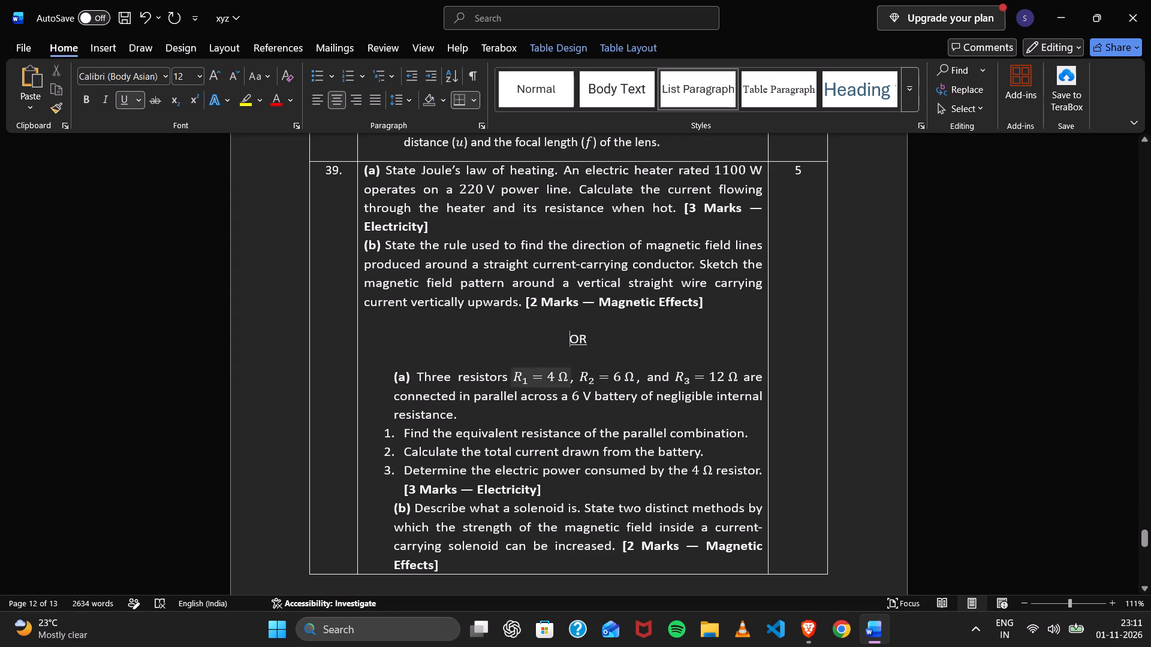
Remove the left indent from the three-resistors part (a) of the second alternative.
{"action": "left_click", "coordinate": [396, 375]}
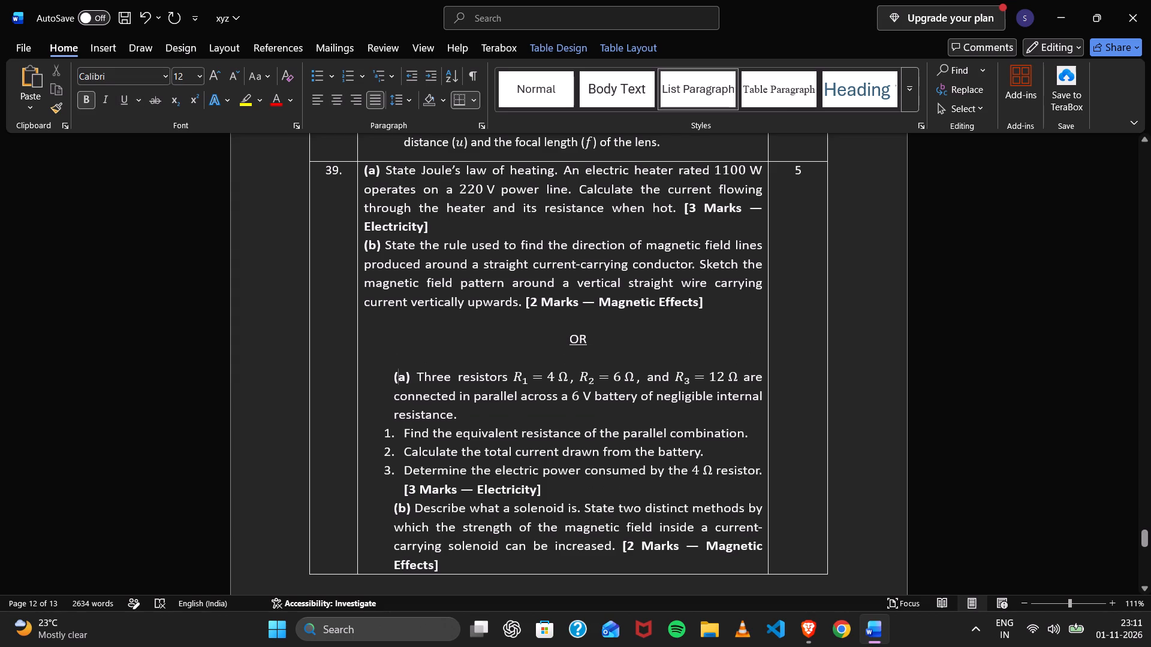
{"action": "key", "text": "Left"}
{"action": "key", "text": "BackSpace"}
Delete the "[3 Marks — Electricity]" label after the 4 Ω resistor power sub-question.
{"action": "key", "text": "Down"}
{"action": "key", "text": "Down"}
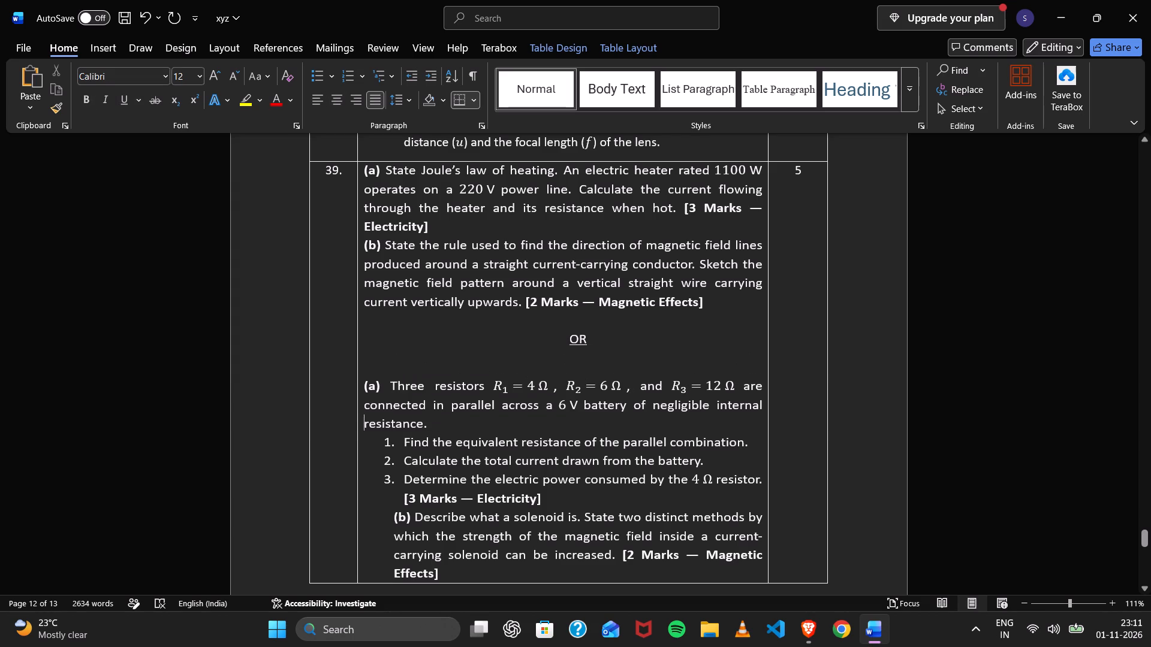
{"action": "key", "text": "Down"}
{"action": "key", "text": "Left"}
{"action": "key", "text": "Left"}
{"action": "key", "text": "Down"}
{"action": "scroll", "coordinate": [475, 395], "scroll_direction": "down", "scroll_amount": 1}
{"action": "left_click_drag", "start_coordinate": [402, 447], "coordinate": [550, 447]}
{"action": "key", "text": "BackSpace"}
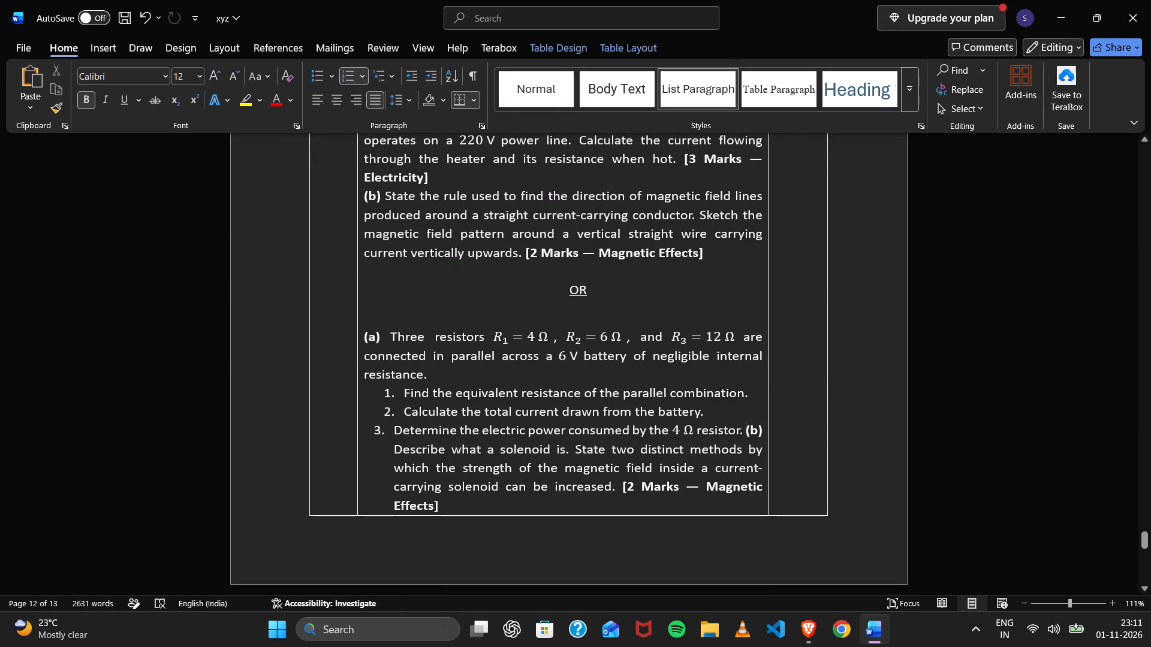
Replace the automatic number of the electric power sub-question with an unindented "(iii)".
{"action": "left_click", "coordinate": [368, 428]}
{"action": "key", "text": "BackSpace"}
{"action": "key", "text": "BackSpace"}
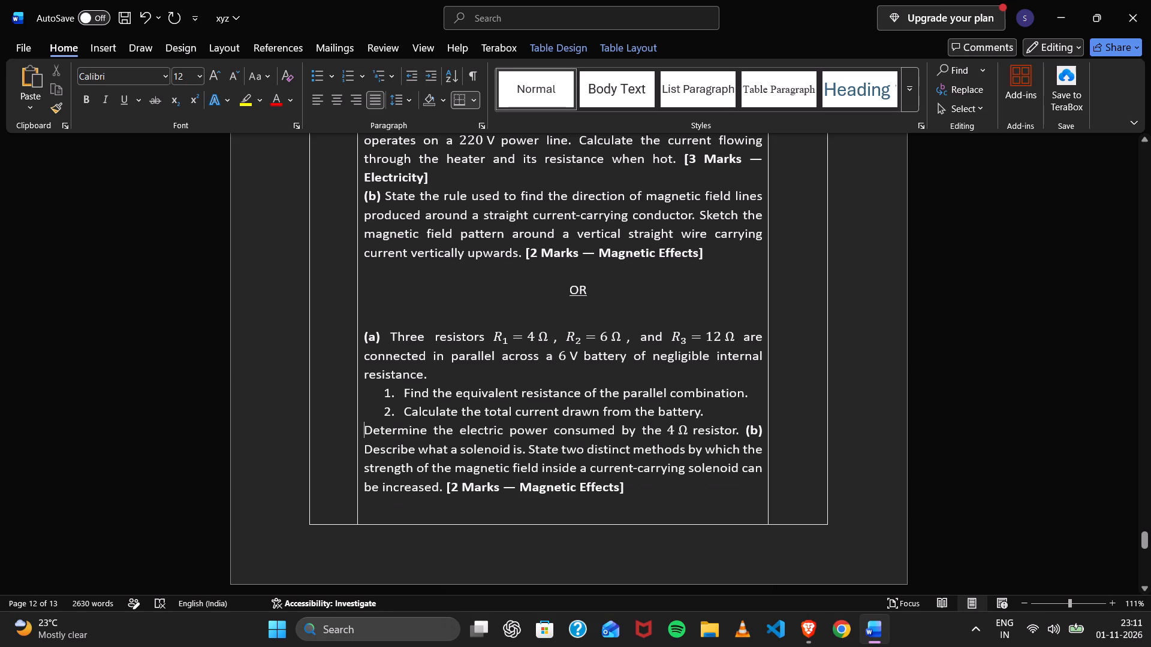
{"action": "type", "text": "(iii"}
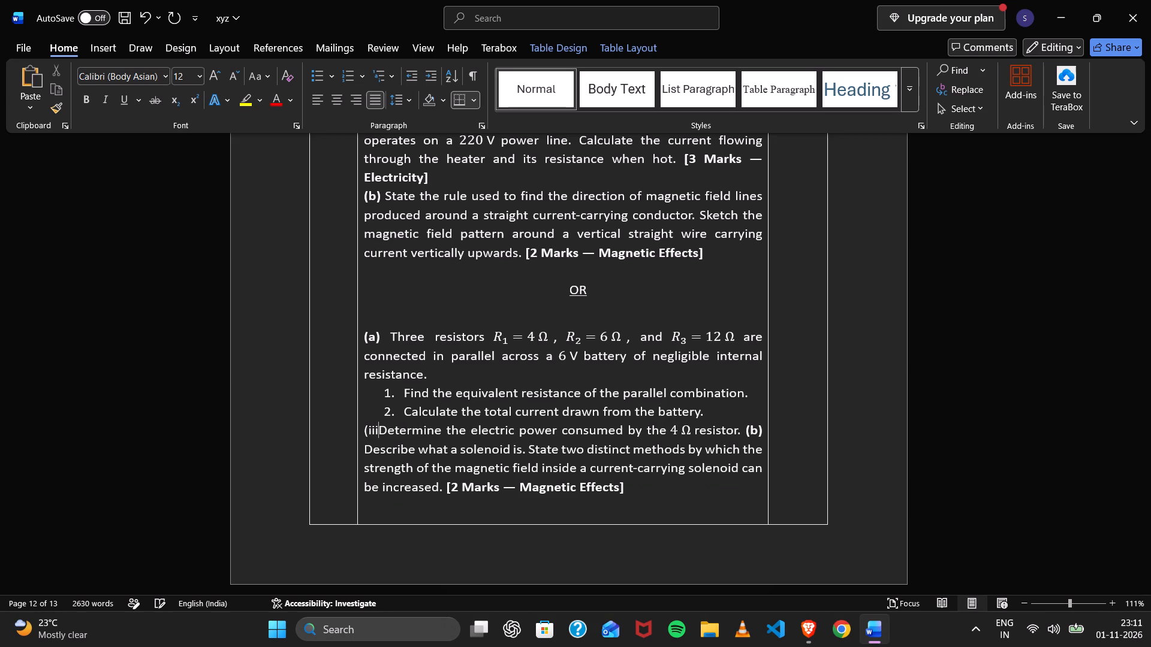
{"action": "type", "text": ")"}
{"action": "key", "text": "space"}
Replace the automatic number of the total current sub-question with an unindented "(ii)".
{"action": "key", "text": "Up"}
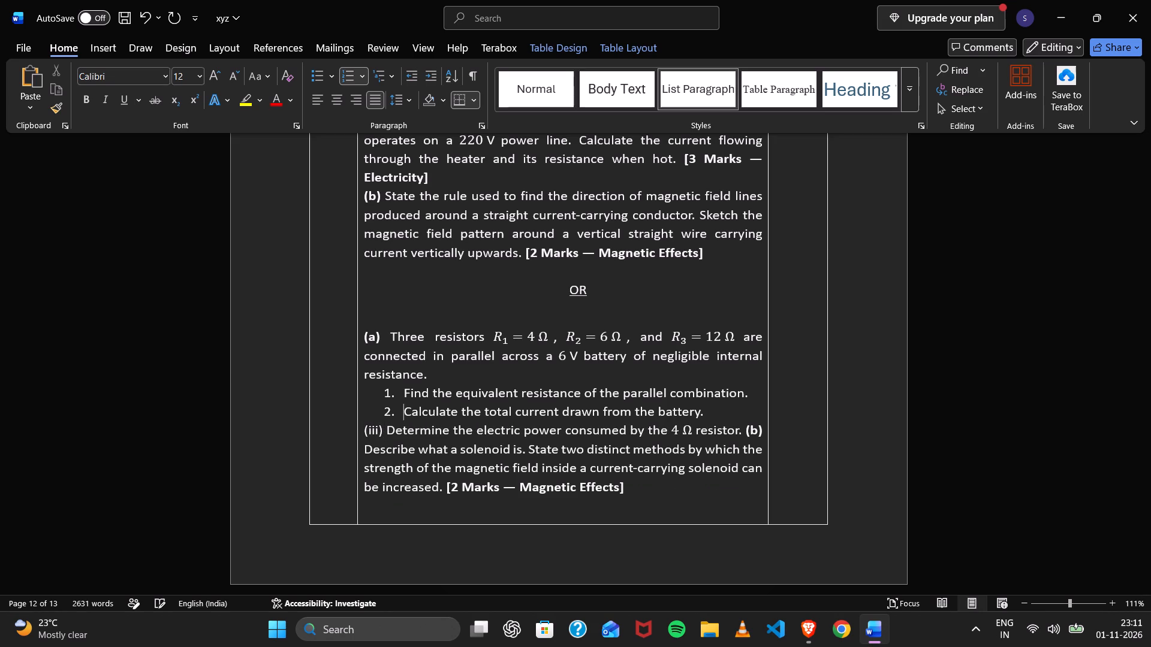
{"action": "key", "text": "BackSpace"}
{"action": "key", "text": "BackSpace"}
{"action": "key", "text": "BackSpace"}
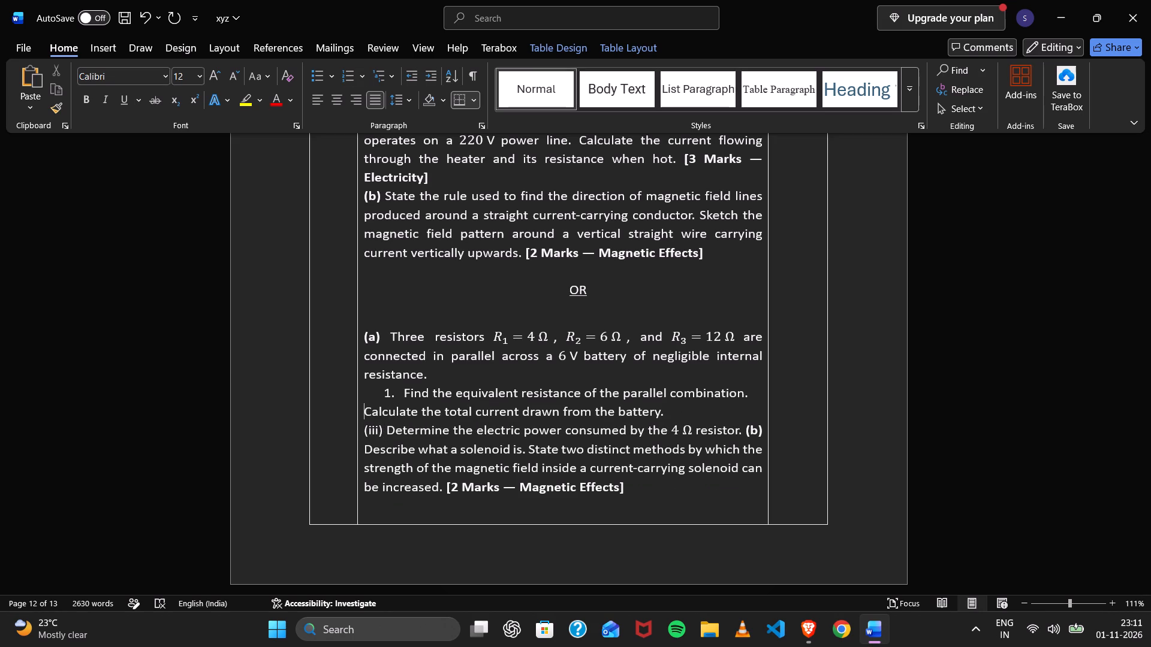
{"action": "type", "text": "(ii)"}
{"action": "key", "text": "space"}
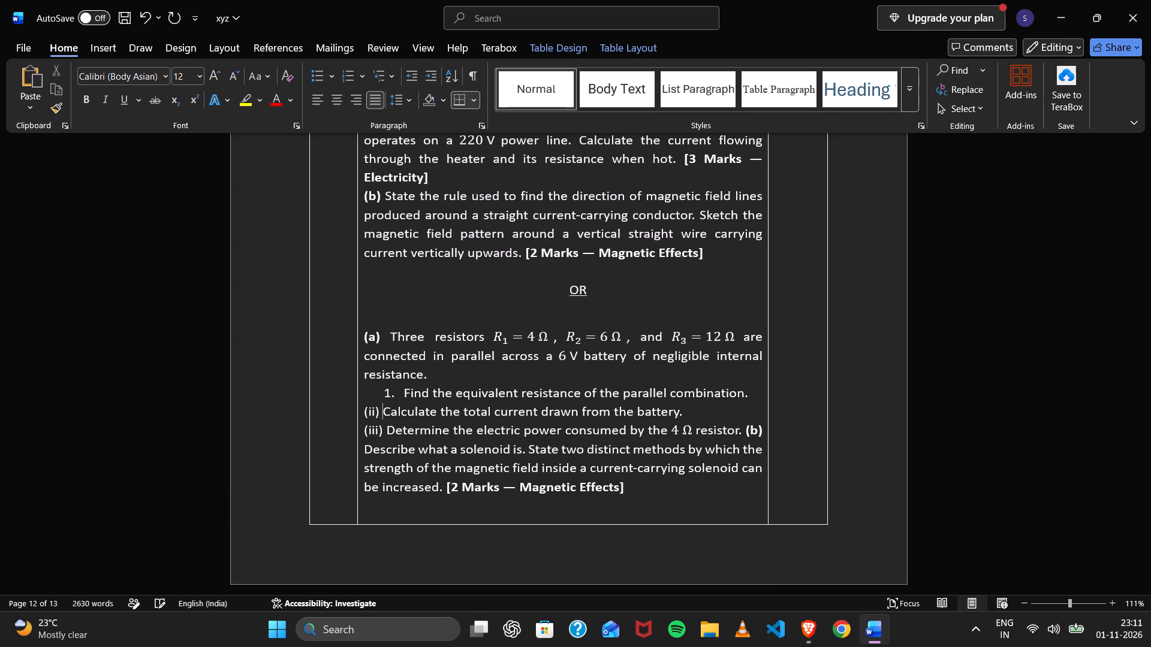
Replace the automatic number of the equivalent resistance sub-question with an unindented "(i)".
{"action": "key", "text": "Up"}
{"action": "key", "text": "BackSpace"}
{"action": "key", "text": "BackSpace"}
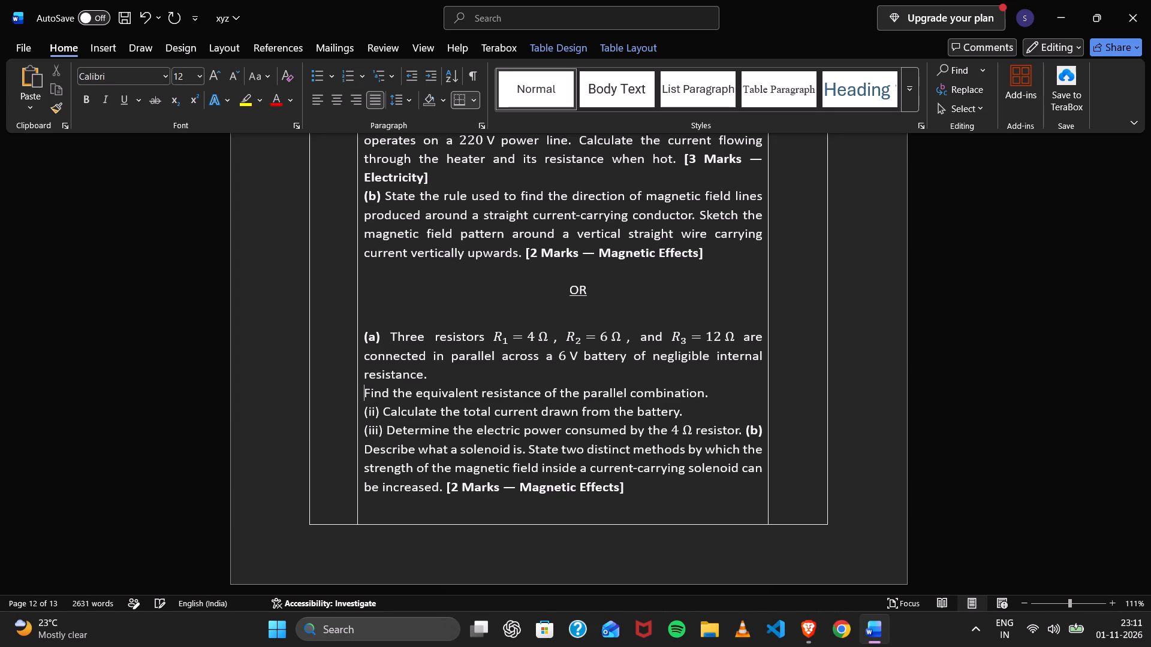
{"action": "type", "text": "(i0"}
{"action": "key", "text": "BackSpace"}
{"action": "type", "text": ")"}
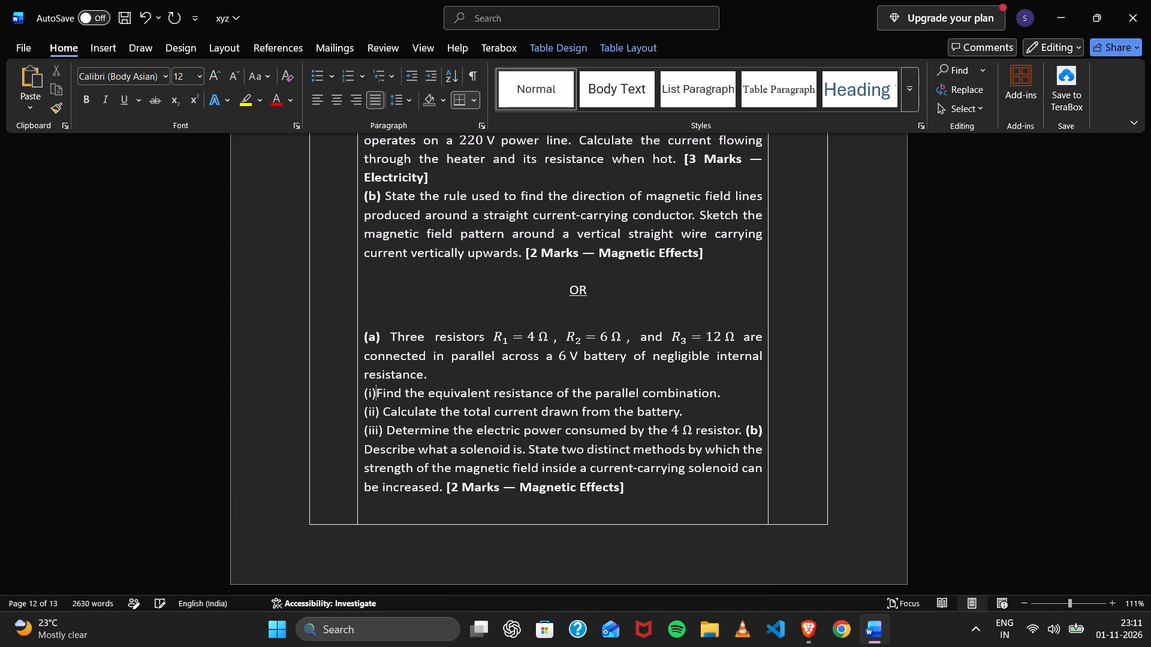
{"action": "key", "text": "space"}
Move the solenoid part (b) onto its own line and add a blank line above it.
{"action": "scroll", "coordinate": [479, 445], "scroll_direction": "down", "scroll_amount": 1}
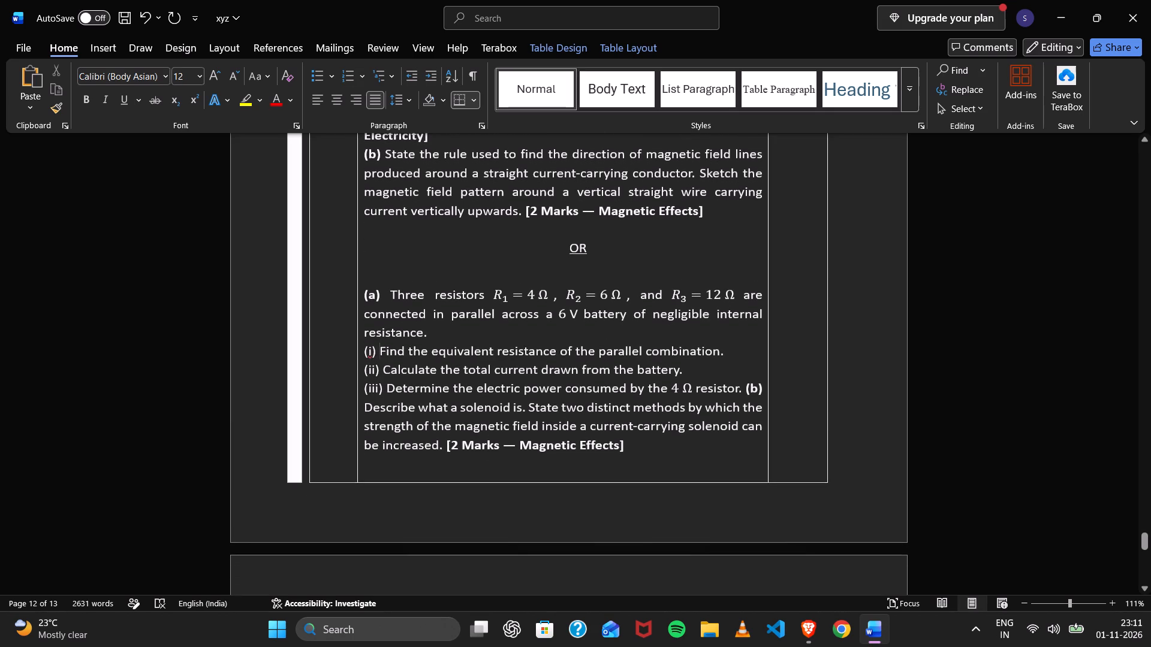
{"action": "left_click", "coordinate": [745, 389]}
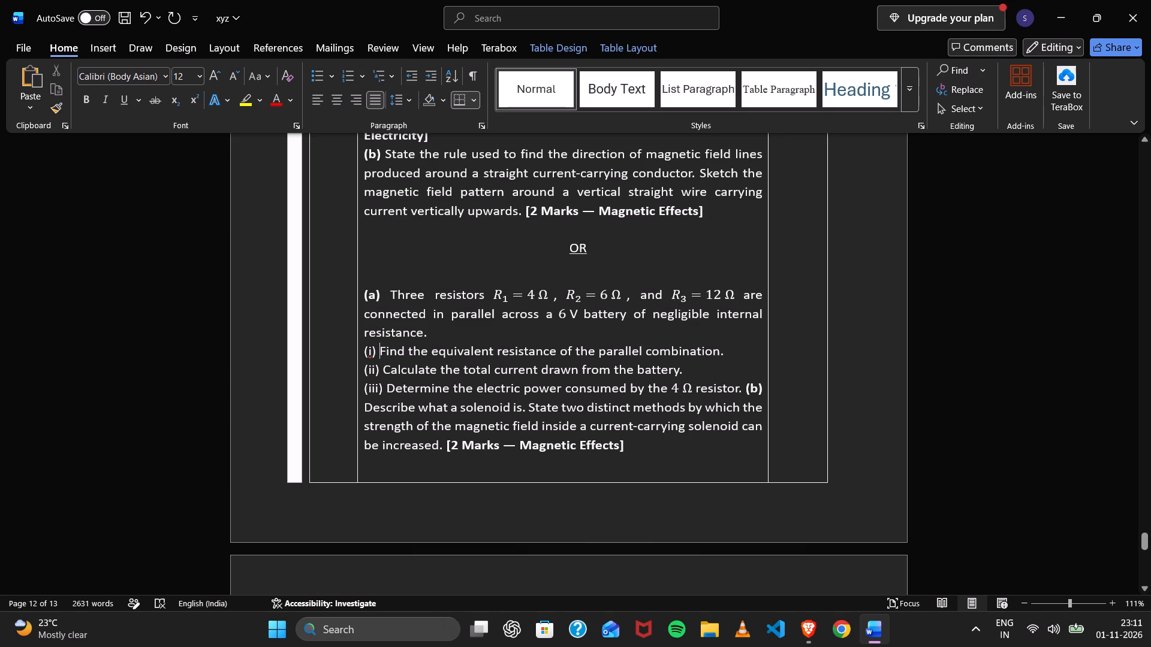
{"action": "key", "text": "Return"}
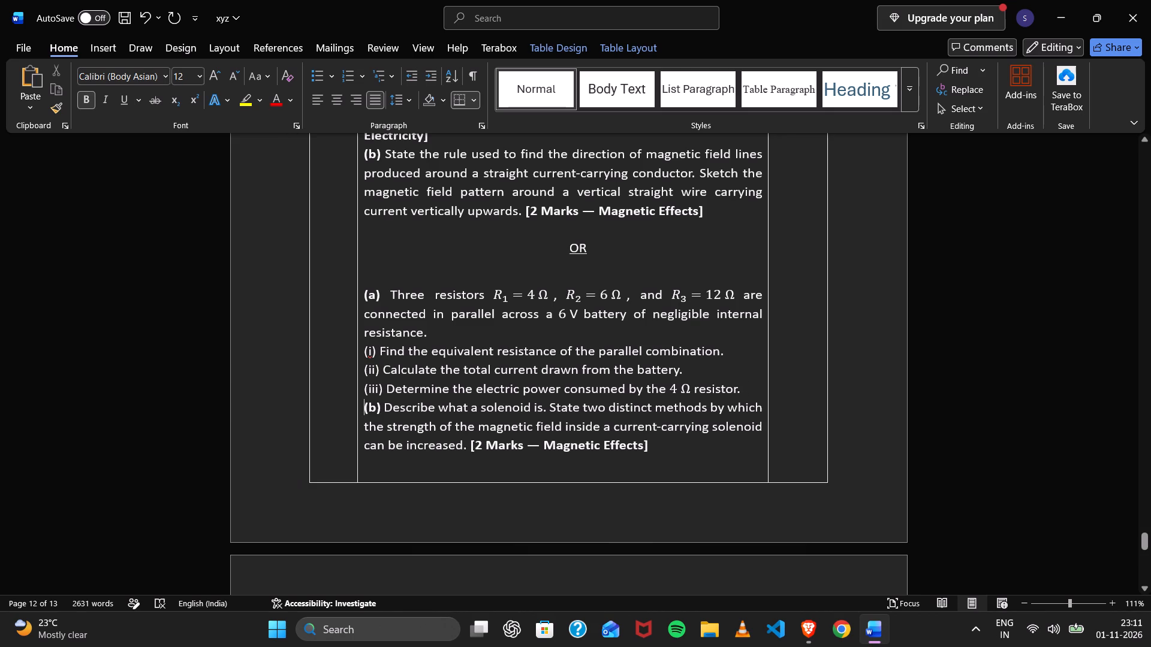
{"action": "left_click", "coordinate": [743, 391]}
{"action": "key", "text": "Return"}
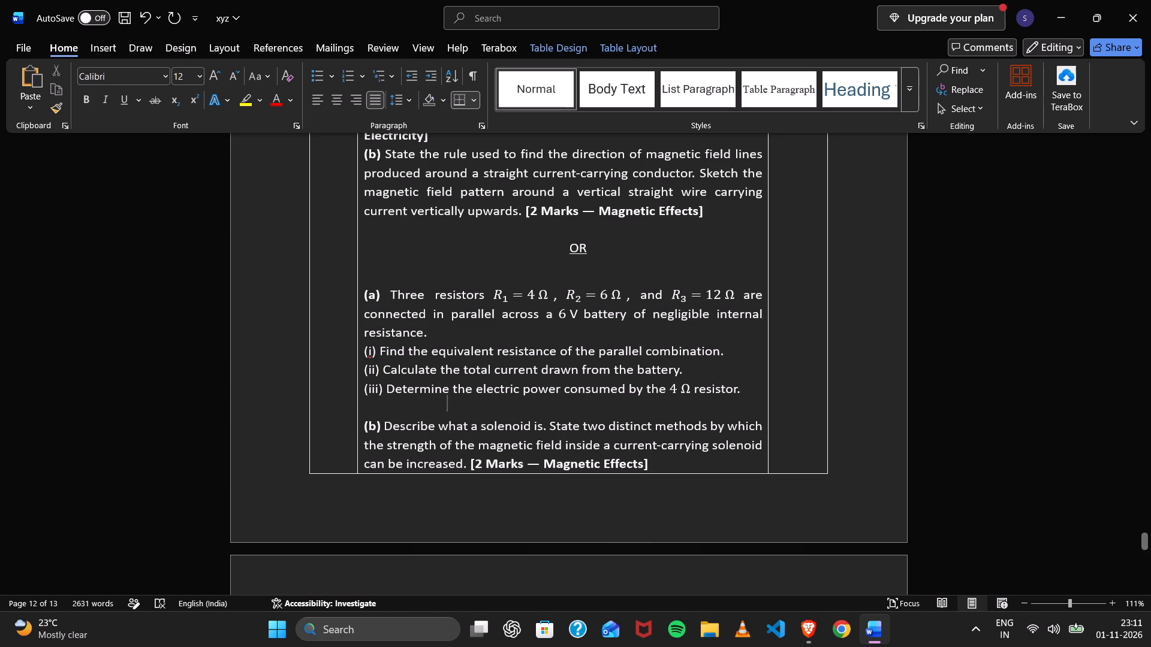
{"action": "scroll", "coordinate": [743, 391], "scroll_direction": "up", "scroll_amount": 2}
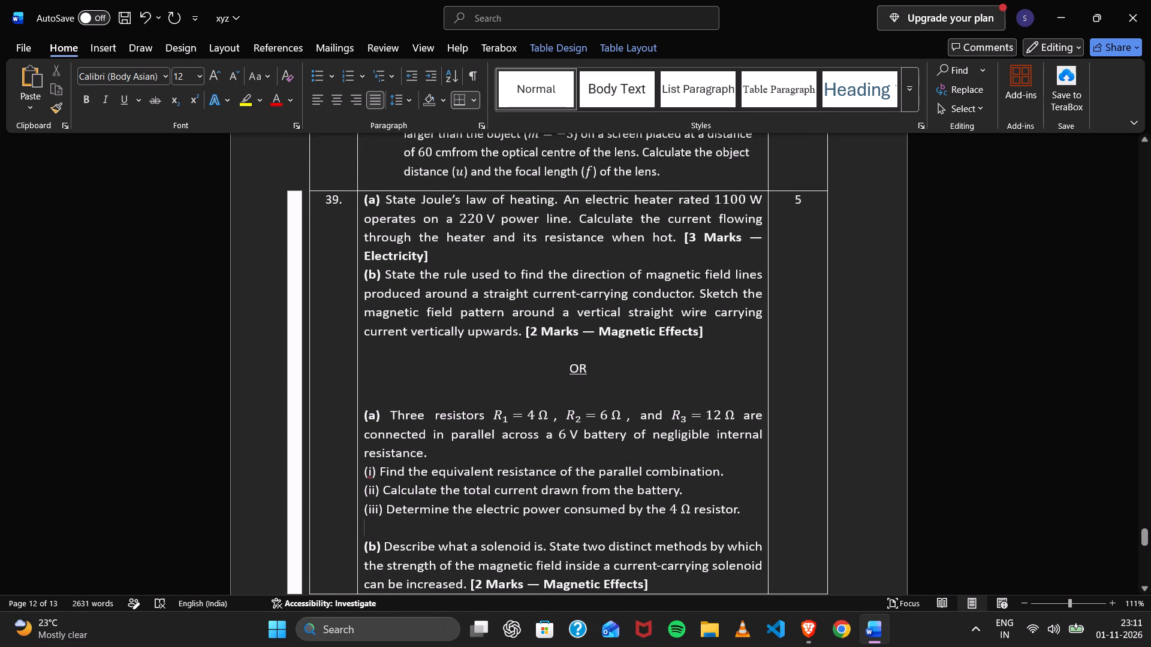
Add a blank line between parts (a) and (b) of the first choice in question 39.
{"action": "left_click", "coordinate": [534, 255]}
{"action": "key", "text": "Return"}
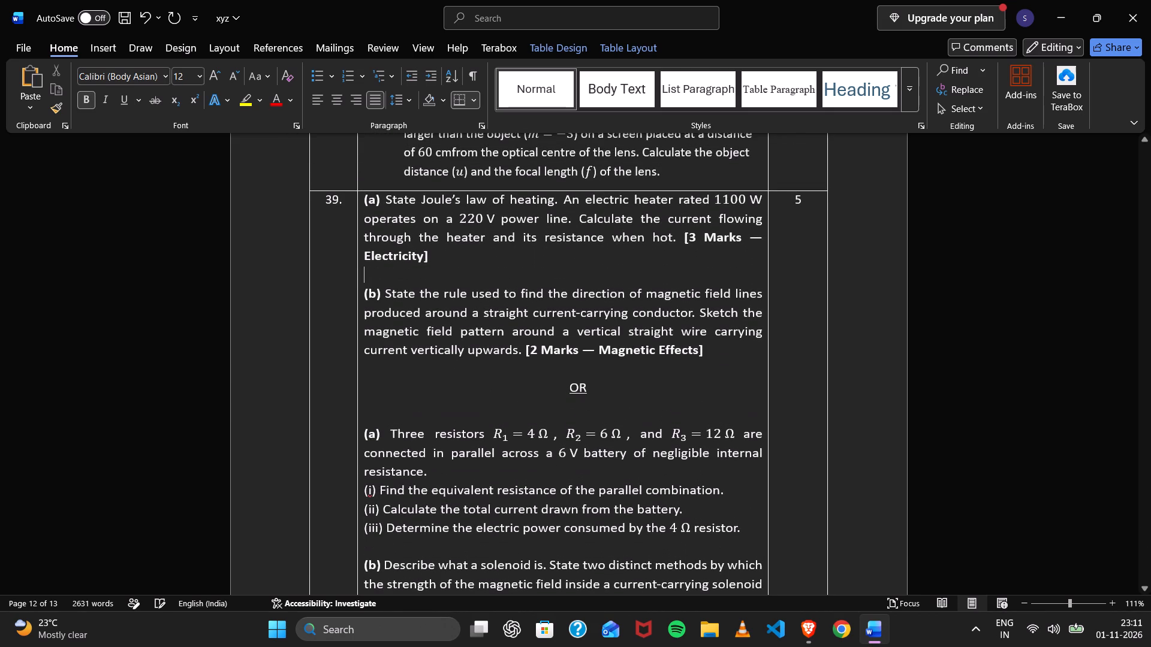
Delete the "[3 Marks — Electricity]" label from the Joule's law part (a) of question 39.
{"action": "left_click_drag", "start_coordinate": [452, 262], "coordinate": [358, 263]}
{"action": "key", "text": "BackSpace"}
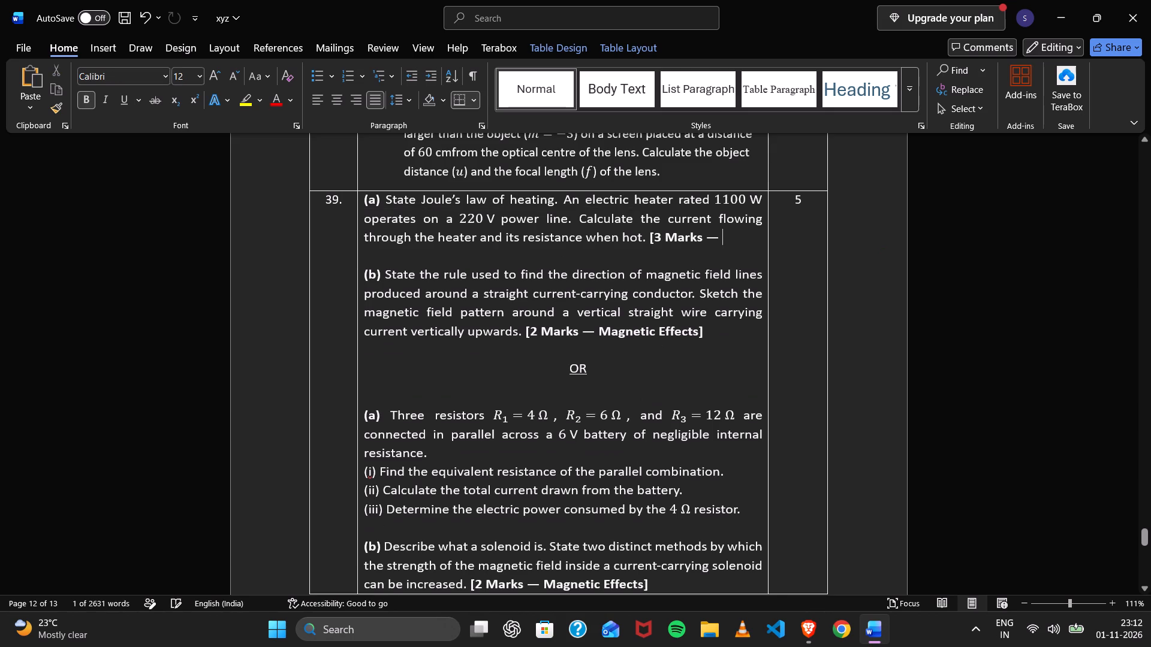
{"action": "key", "text": "BackSpace"}
{"action": "key", "text": "BackSpace"}
{"action": "key", "text": "BackSpace"}
{"action": "key", "text": "BackSpace"}
{"action": "key", "text": "BackSpace"}
{"action": "key", "text": "BackSpace"}
{"action": "key", "text": "BackSpace"}
{"action": "key", "text": "BackSpace"}
{"action": "key", "text": "BackSpace"}
{"action": "key", "text": "BackSpace"}
{"action": "key", "text": "BackSpace"}
{"action": "key", "text": "BackSpace"}
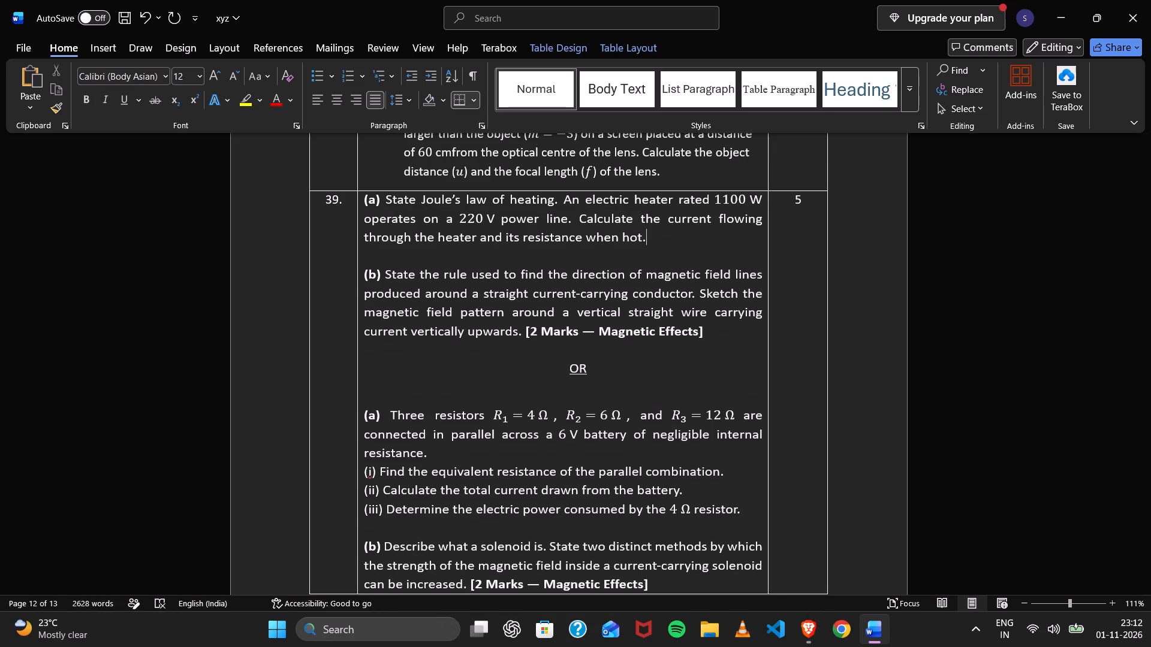
Delete the "[2 Marks — Magnetic Effects]" label from the straight conductor part (b) of question 39.
{"action": "left_click_drag", "start_coordinate": [713, 331], "coordinate": [531, 334]}
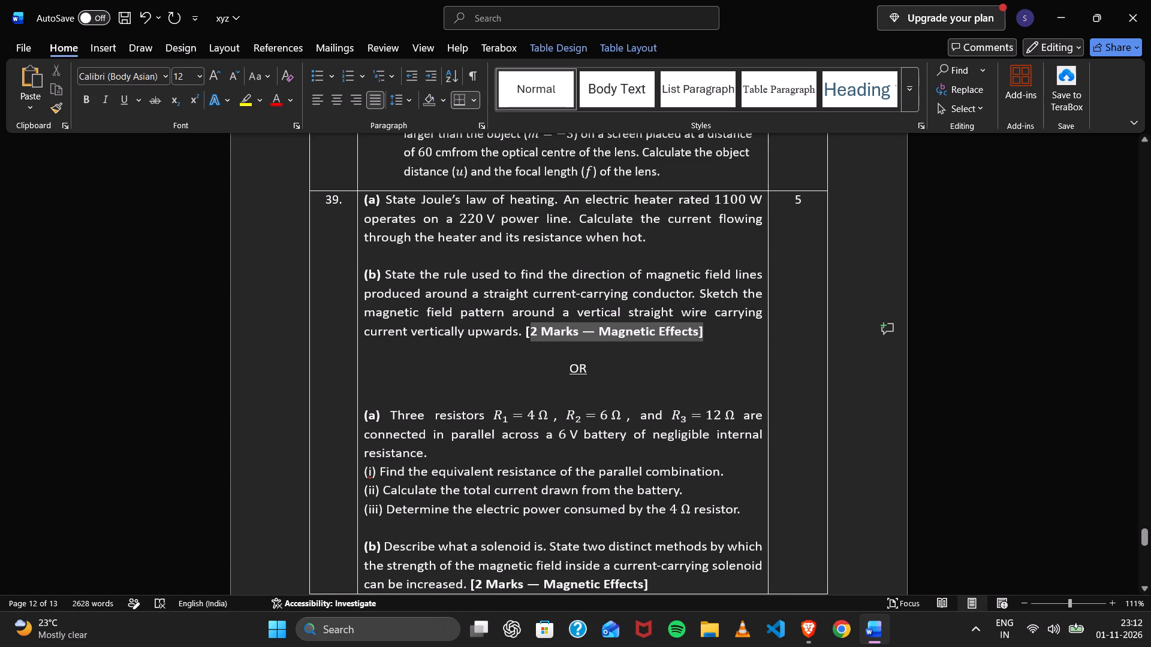
{"action": "left_click_drag", "start_coordinate": [531, 334], "coordinate": [524, 334]}
{"action": "key", "text": "BackSpace"}
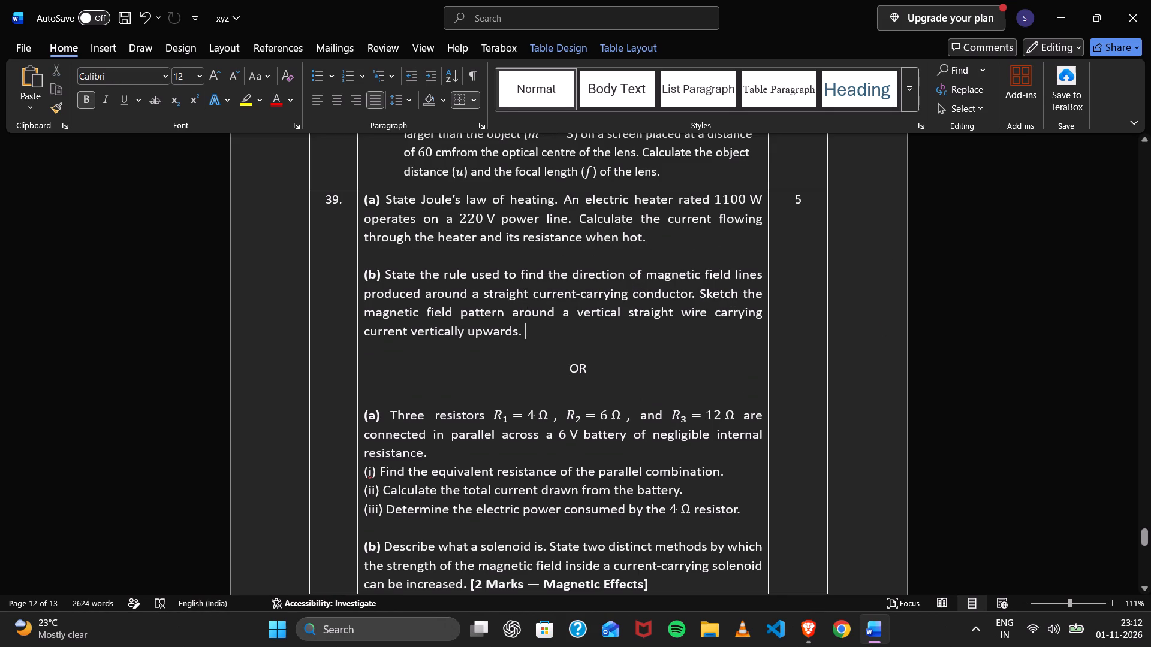
Delete the "[2 Marks — Magnetic Effects]" label from the solenoid part (b) of question 39.
{"action": "scroll", "coordinate": [567, 378], "scroll_direction": "down", "scroll_amount": 1}
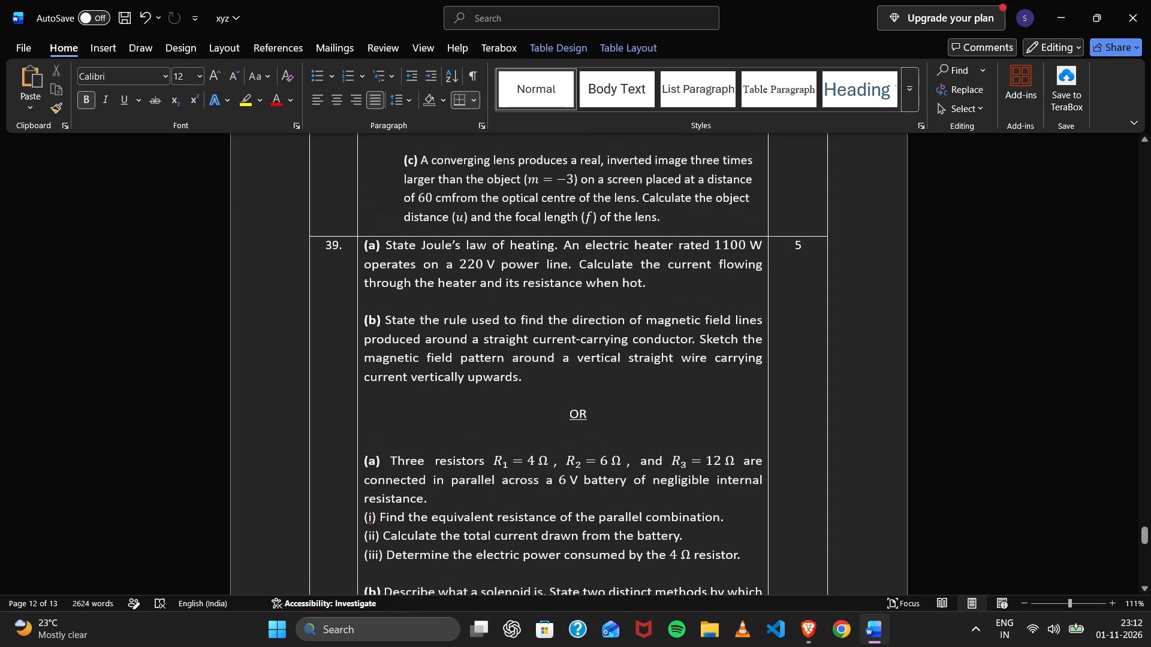
{"action": "scroll", "coordinate": [567, 378], "scroll_direction": "down", "scroll_amount": 2}
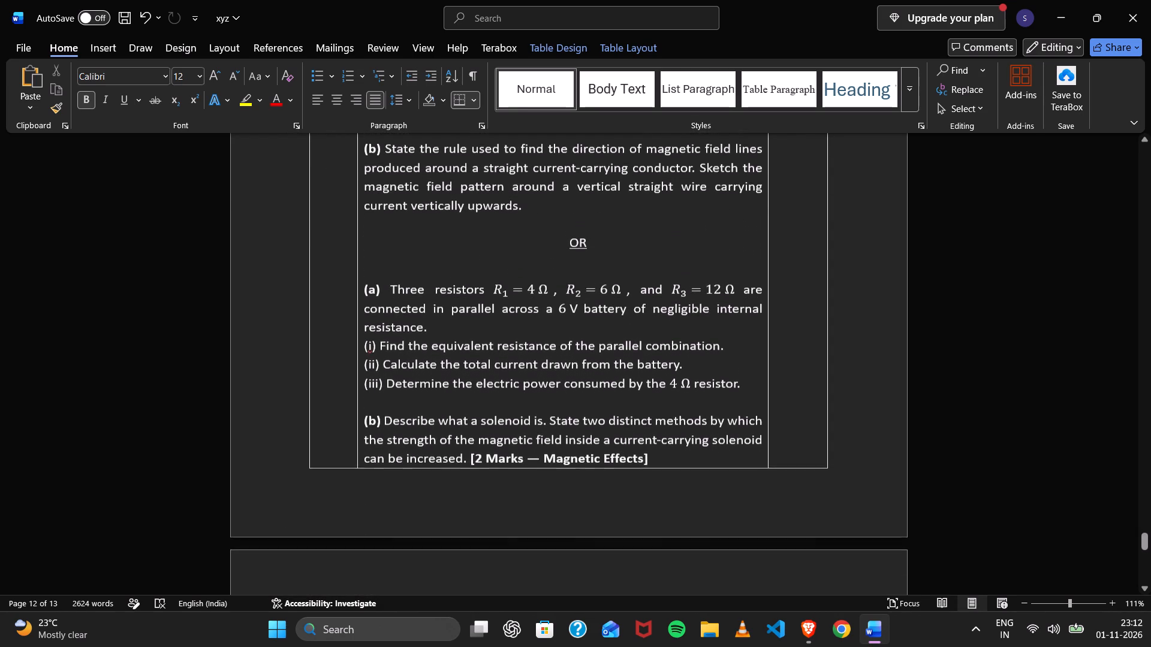
{"action": "scroll", "coordinate": [567, 378], "scroll_direction": "down", "scroll_amount": 2}
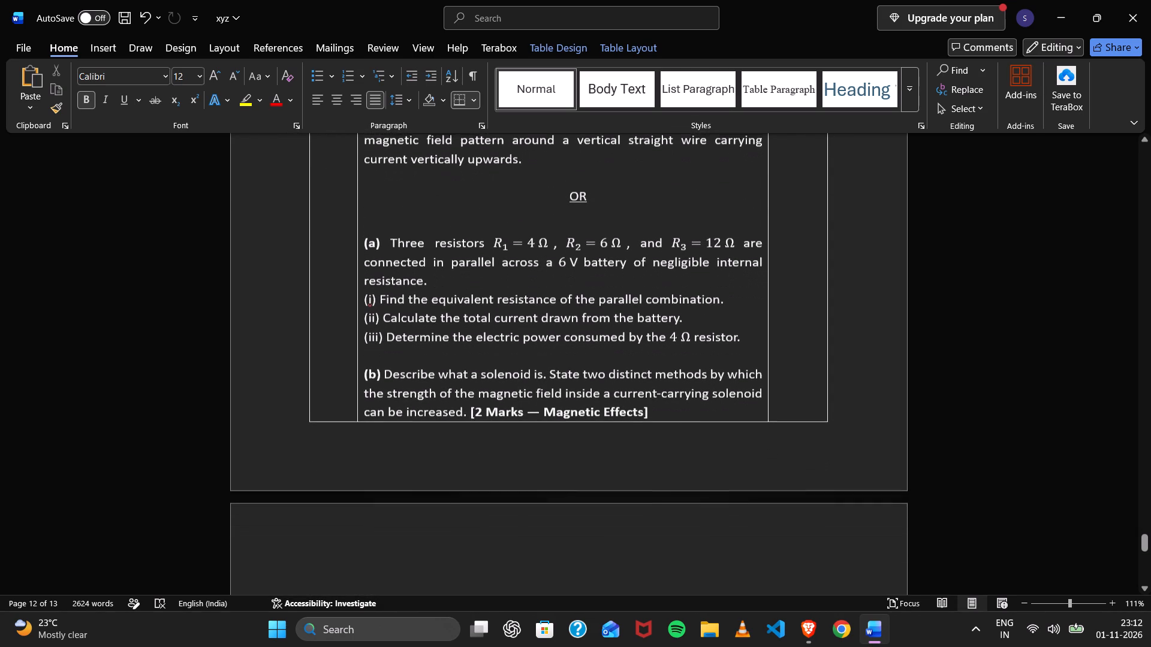
{"action": "scroll", "coordinate": [567, 378], "scroll_direction": "down", "scroll_amount": 1}
{"action": "left_click_drag", "start_coordinate": [659, 396], "coordinate": [471, 406]}
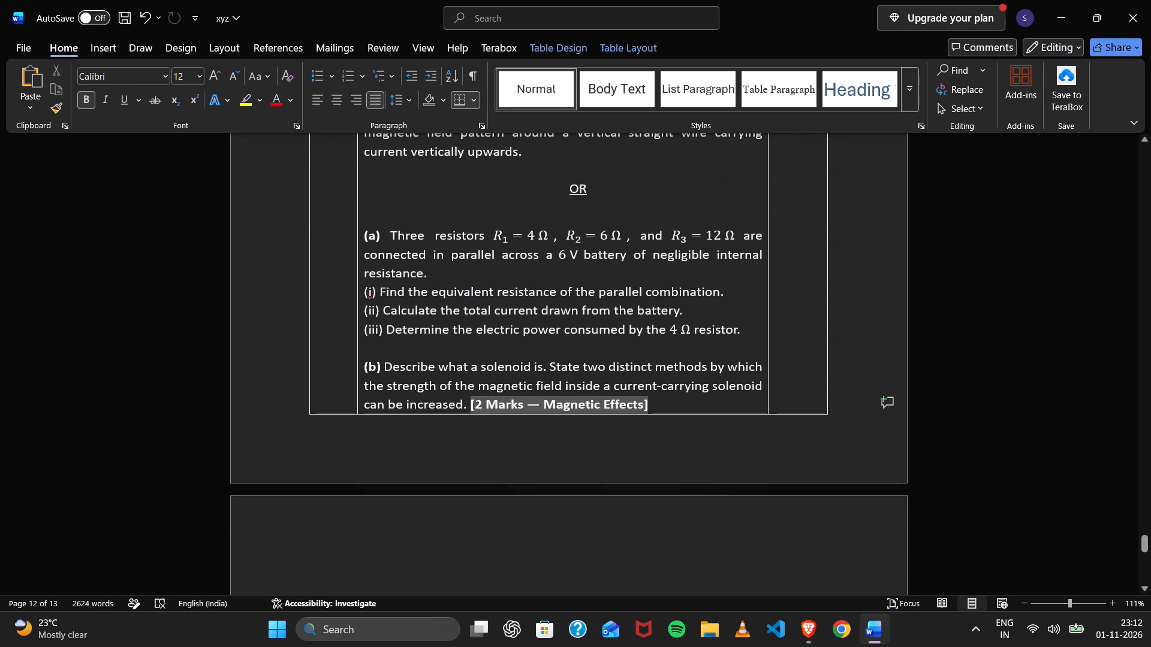
{"action": "left_click_drag", "start_coordinate": [471, 406], "coordinate": [470, 406]}
{"action": "key", "text": "BackSpace"}
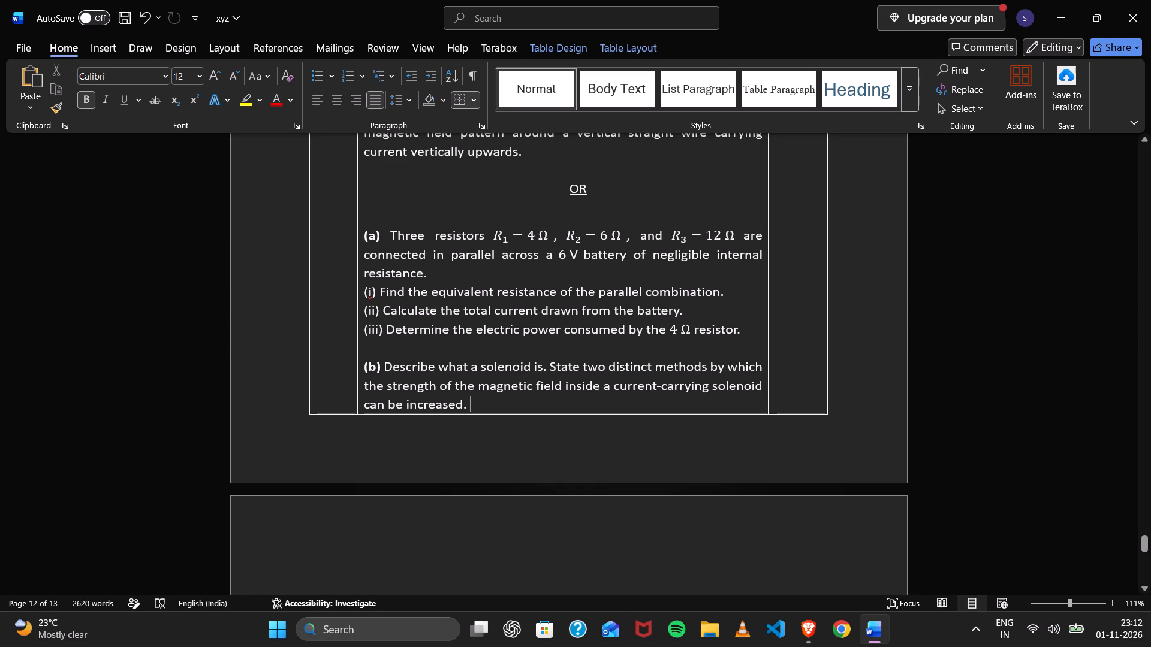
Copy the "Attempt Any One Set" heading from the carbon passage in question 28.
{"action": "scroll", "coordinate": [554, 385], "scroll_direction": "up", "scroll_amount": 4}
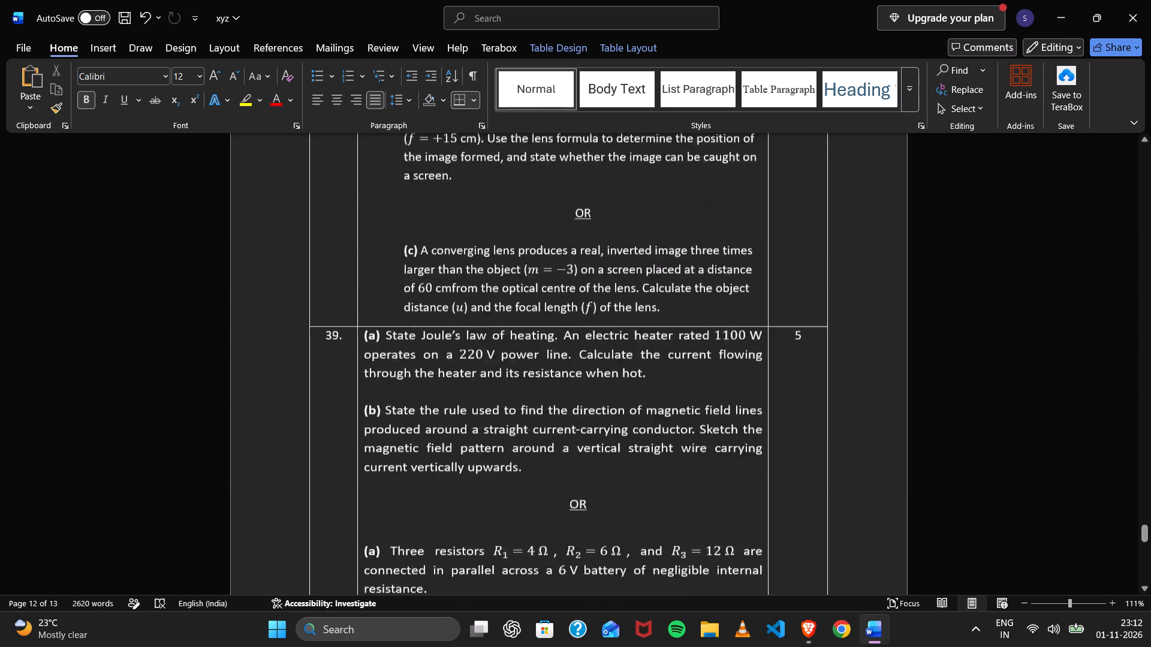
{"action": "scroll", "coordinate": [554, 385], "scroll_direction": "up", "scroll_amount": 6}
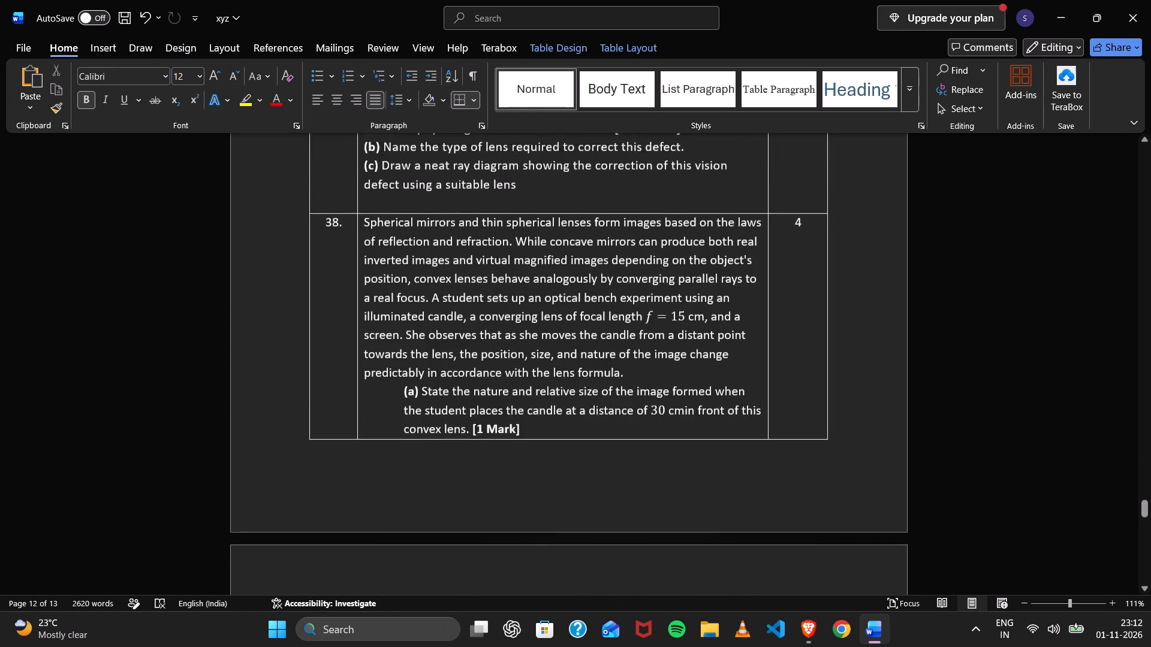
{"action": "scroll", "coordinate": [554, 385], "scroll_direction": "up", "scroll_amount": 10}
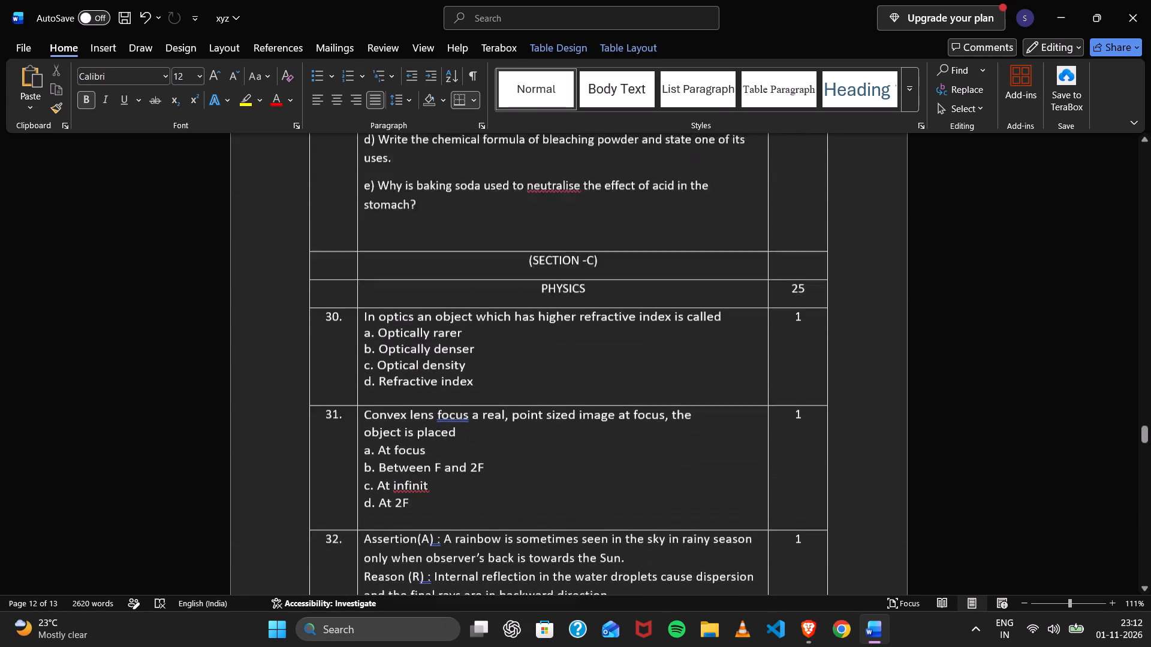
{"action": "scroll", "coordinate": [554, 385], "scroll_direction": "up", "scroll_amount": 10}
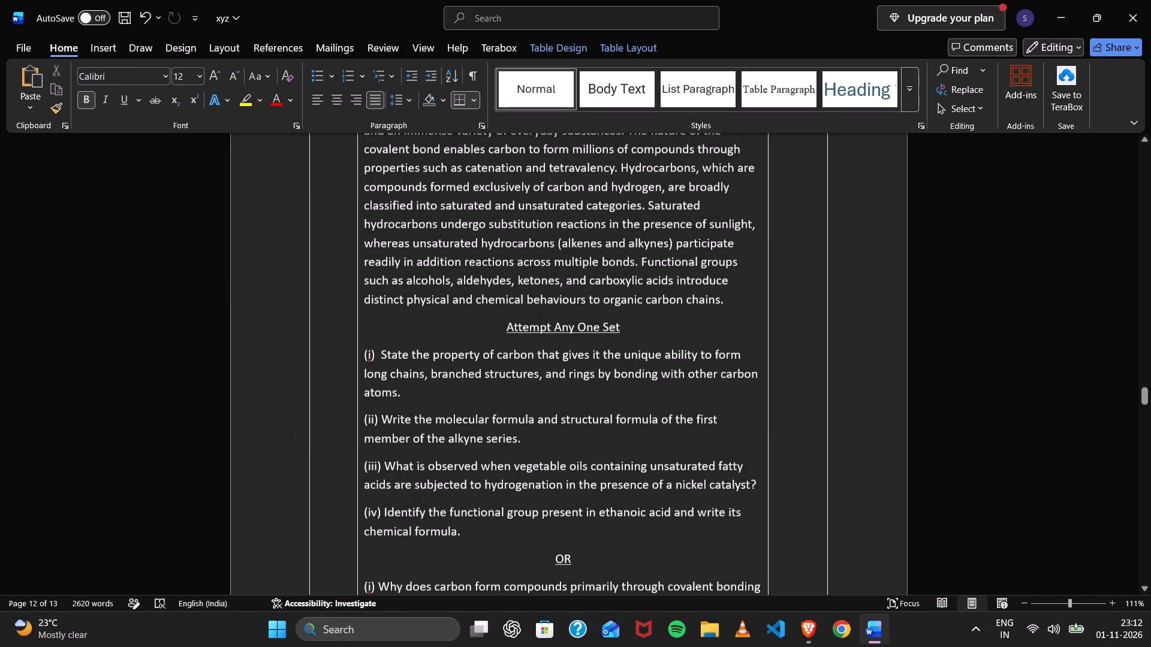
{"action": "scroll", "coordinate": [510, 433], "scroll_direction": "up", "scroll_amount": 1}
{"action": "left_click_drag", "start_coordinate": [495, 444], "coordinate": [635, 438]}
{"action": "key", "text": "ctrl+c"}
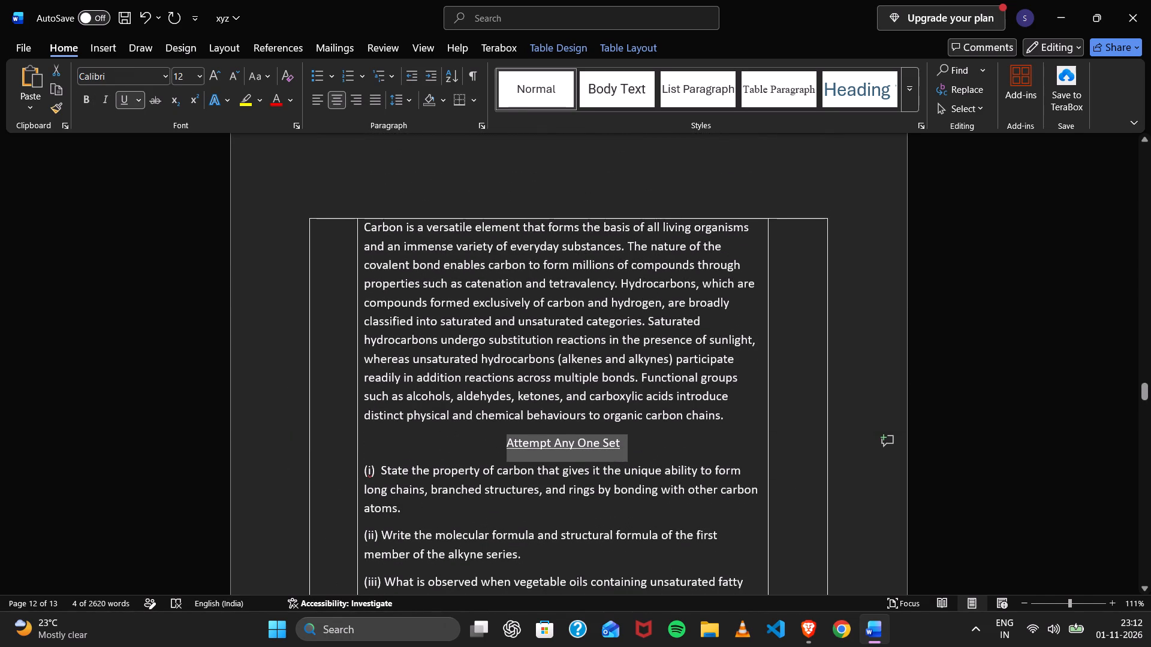
Look through the paper from the carbon question 28 down to the end of question 39.
{"action": "scroll", "coordinate": [526, 477], "scroll_direction": "up", "scroll_amount": 1}
{"action": "scroll", "coordinate": [526, 477], "scroll_direction": "down", "scroll_amount": 1}
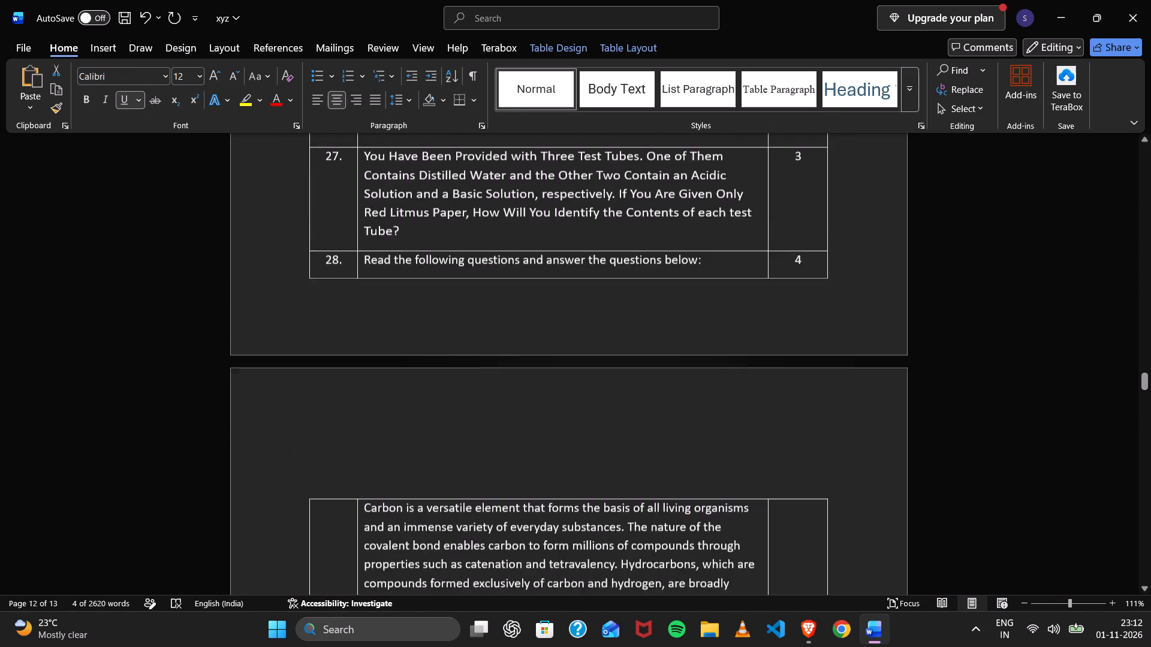
{"action": "scroll", "coordinate": [526, 477], "scroll_direction": "down", "scroll_amount": 2}
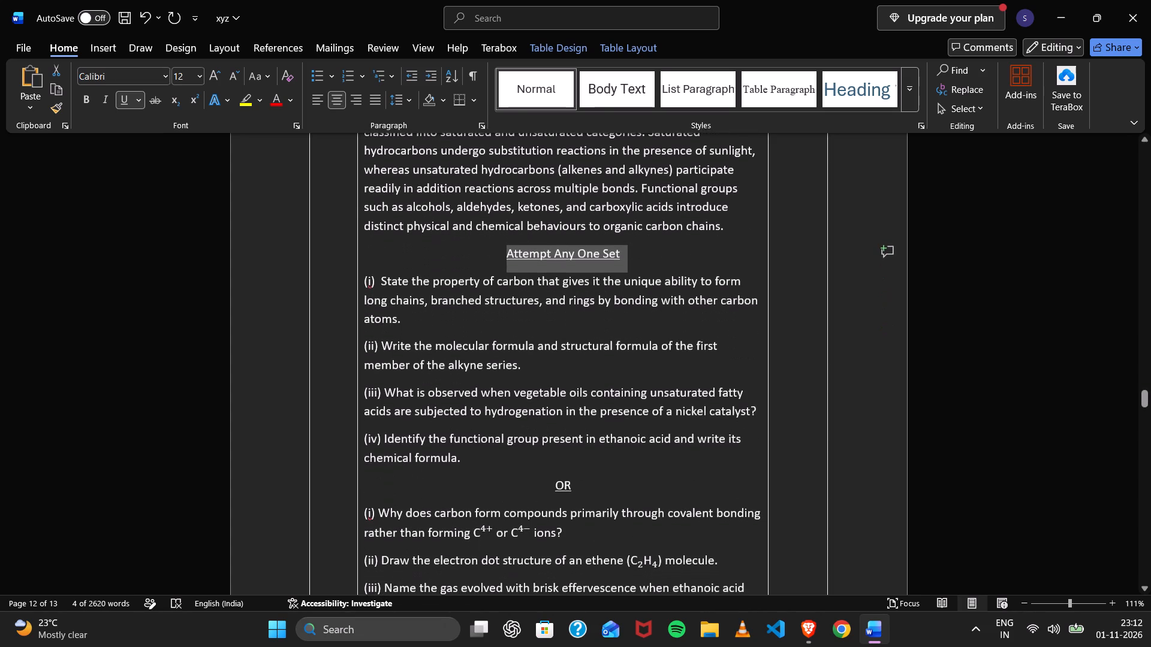
{"action": "scroll", "coordinate": [526, 477], "scroll_direction": "up", "scroll_amount": 2}
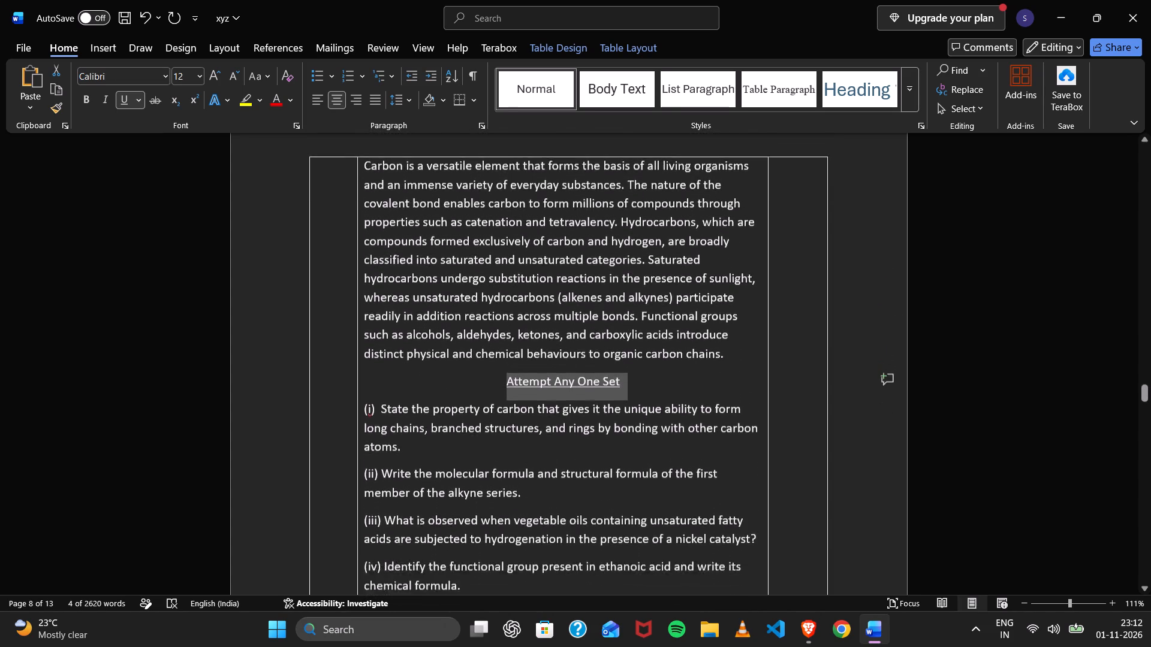
{"action": "scroll", "coordinate": [526, 477], "scroll_direction": "up", "scroll_amount": 5}
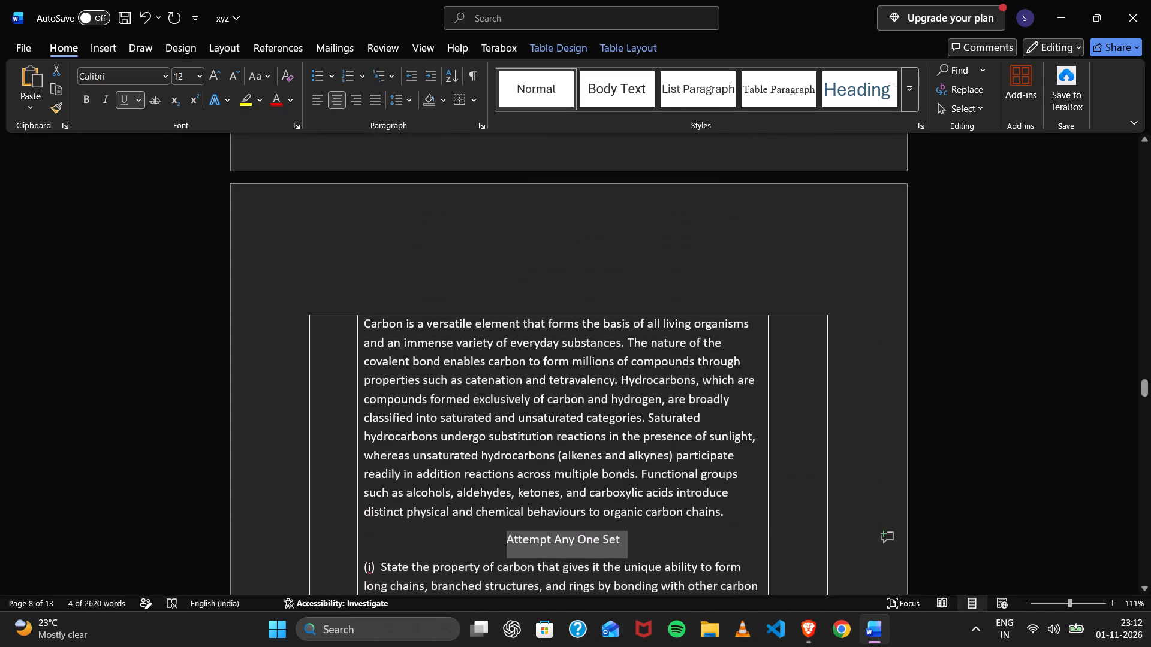
{"action": "scroll", "coordinate": [526, 477], "scroll_direction": "right", "scroll_amount": 1}
{"action": "scroll", "coordinate": [526, 477], "scroll_direction": "down", "scroll_amount": 5}
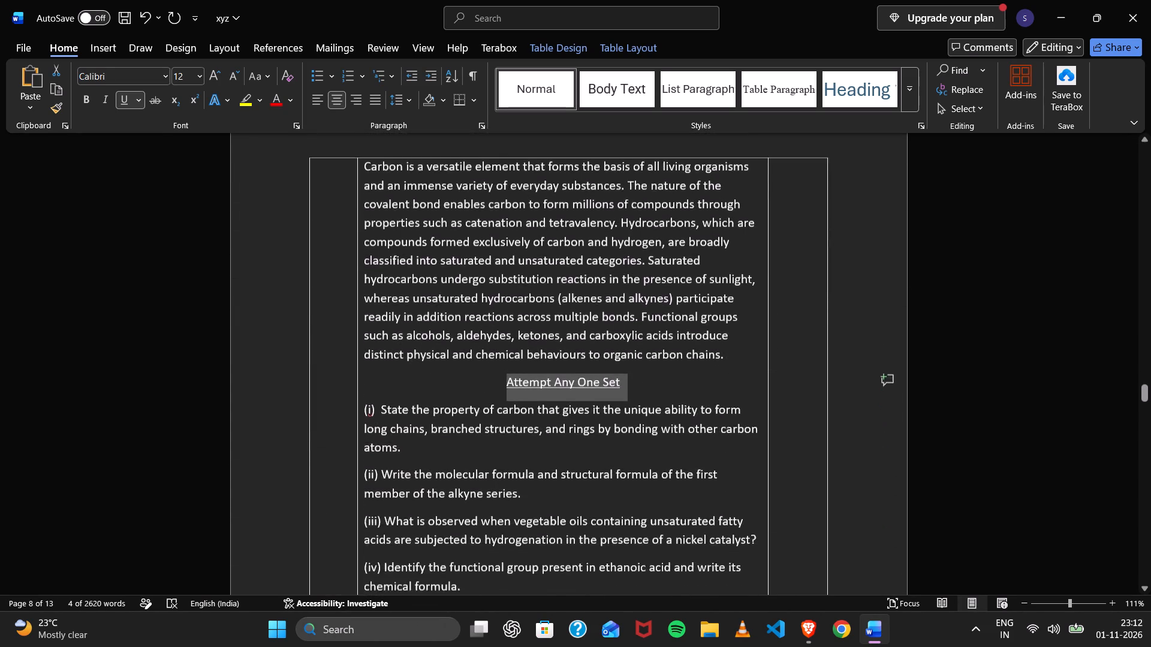
{"action": "scroll", "coordinate": [526, 477], "scroll_direction": "down", "scroll_amount": 5}
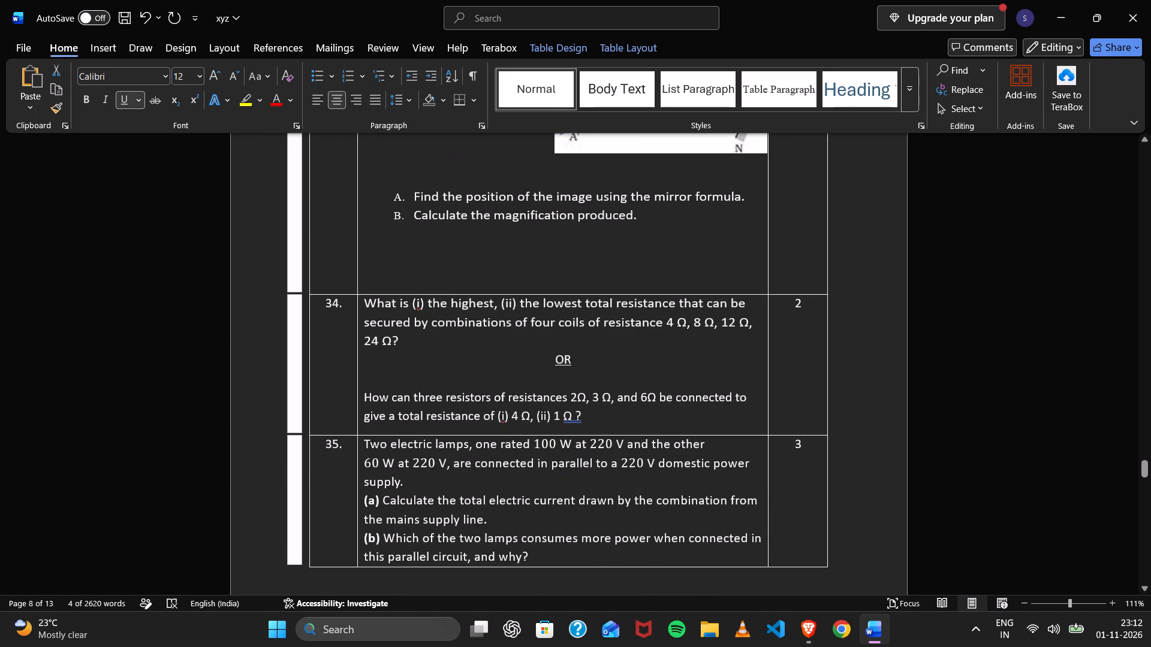
{"action": "scroll", "coordinate": [512, 451], "scroll_direction": "down", "scroll_amount": 14}
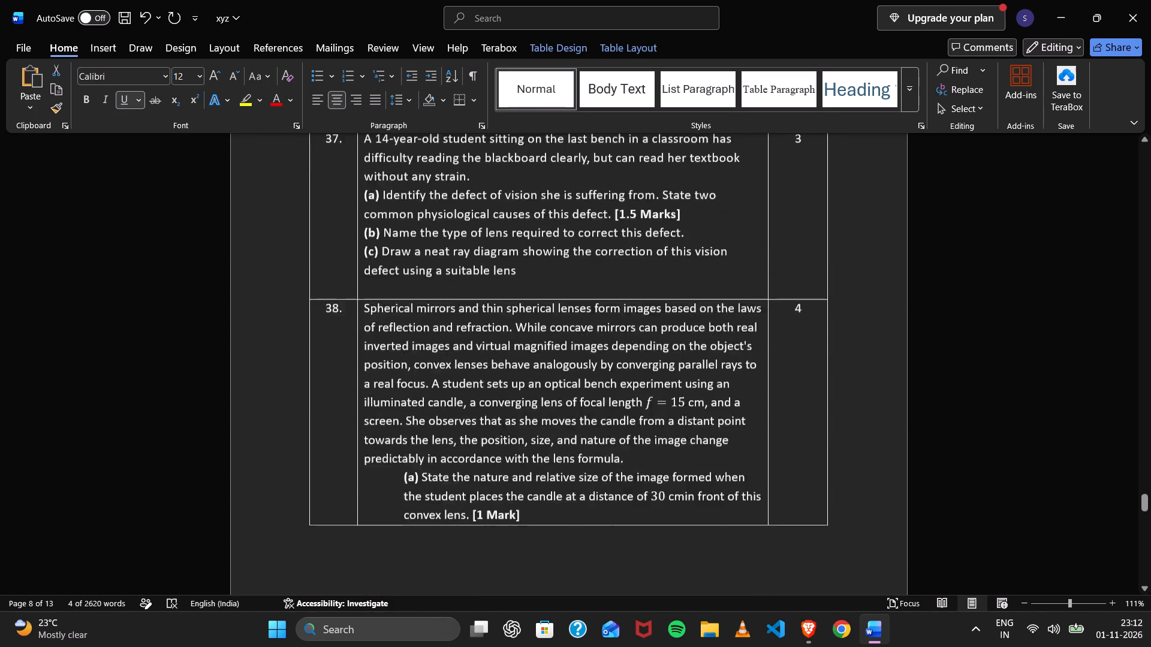
{"action": "scroll", "coordinate": [512, 451], "scroll_direction": "down", "scroll_amount": 5}
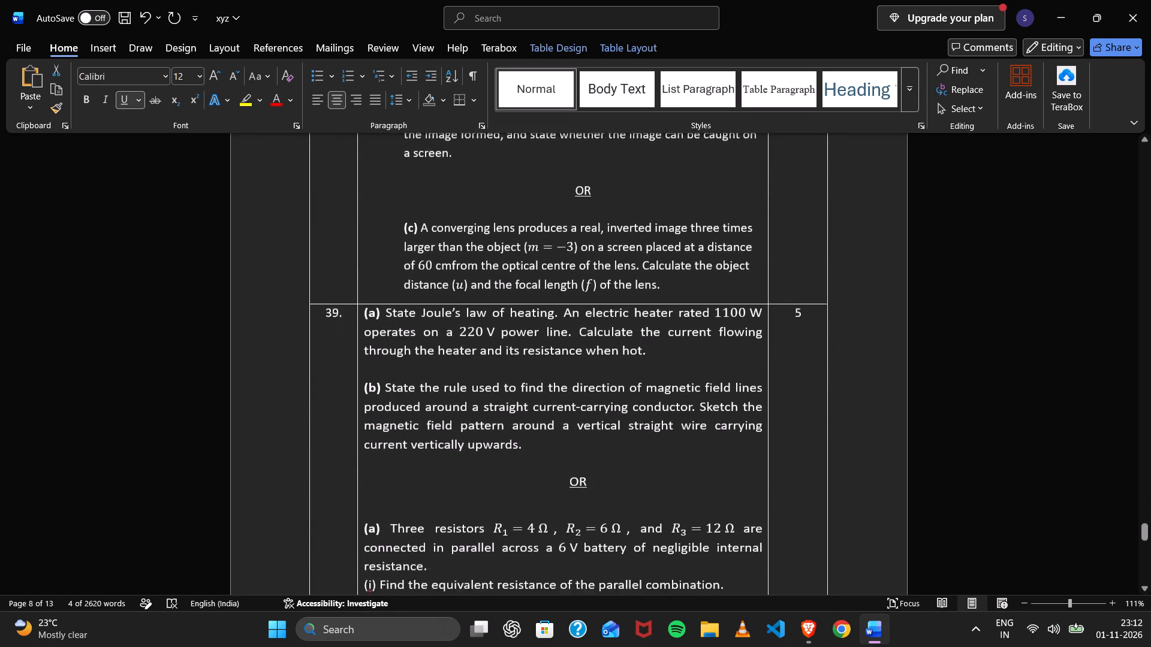
{"action": "scroll", "coordinate": [512, 451], "scroll_direction": "down", "scroll_amount": 1}
{"action": "scroll", "coordinate": [471, 402], "scroll_direction": "down", "scroll_amount": 1}
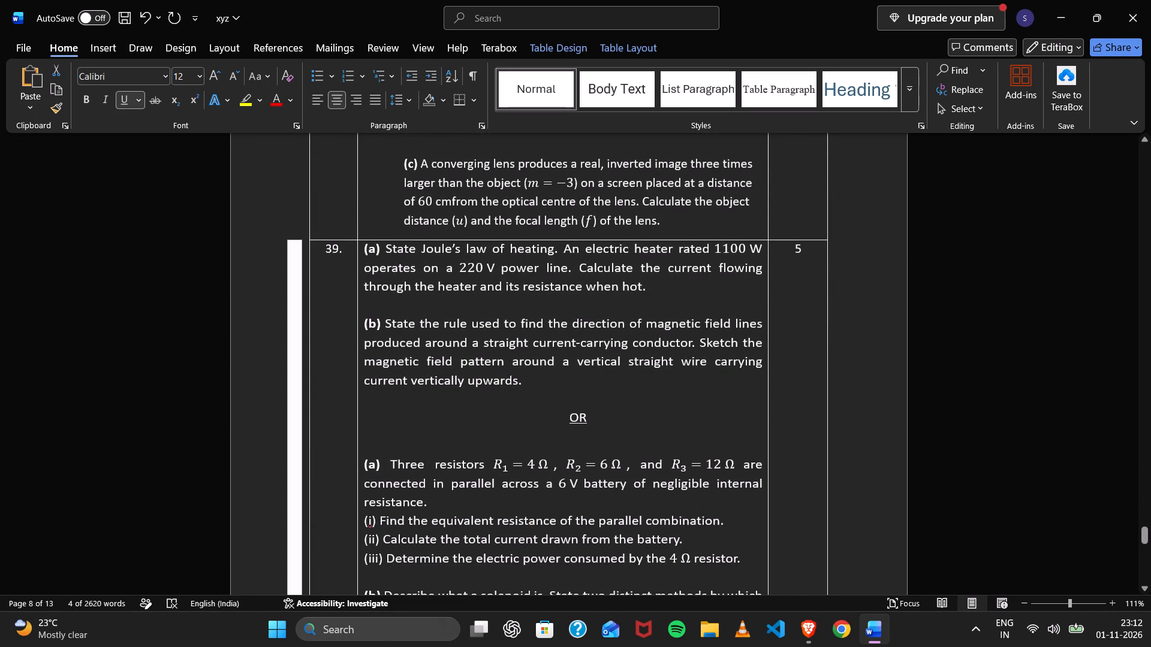
{"action": "scroll", "coordinate": [552, 443], "scroll_direction": "down", "scroll_amount": 1}
Delete the empty table row that follows question 39 on the last page.
{"action": "left_click", "coordinate": [957, 373]}
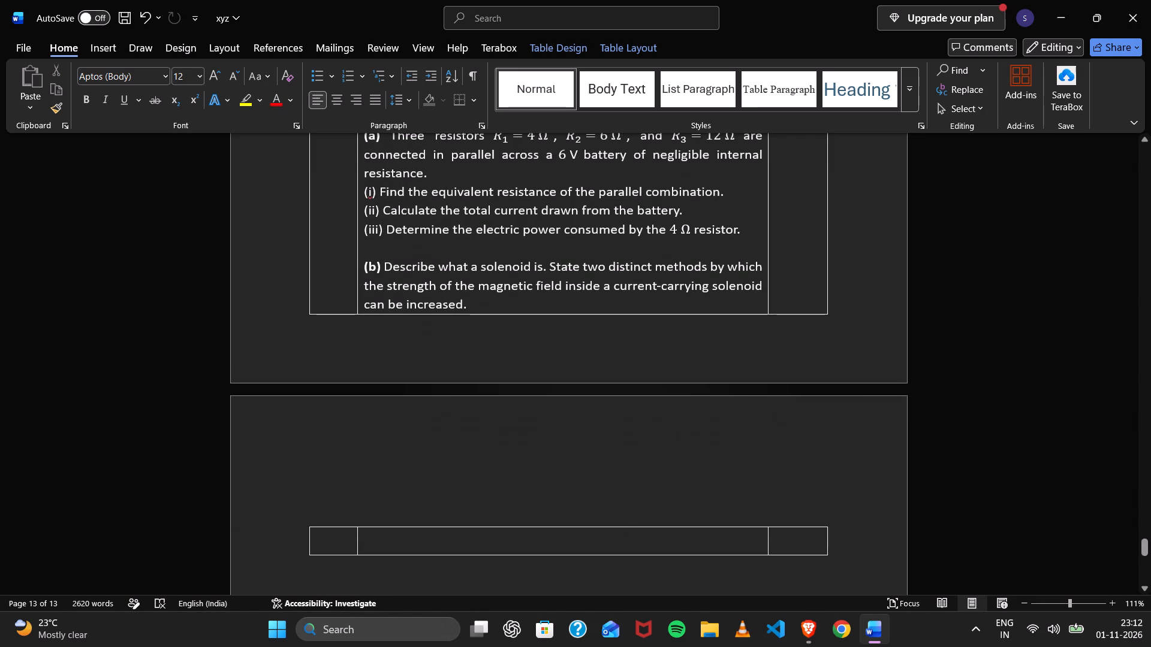
{"action": "left_click", "coordinate": [614, 539]}
{"action": "key", "text": "BackSpace"}
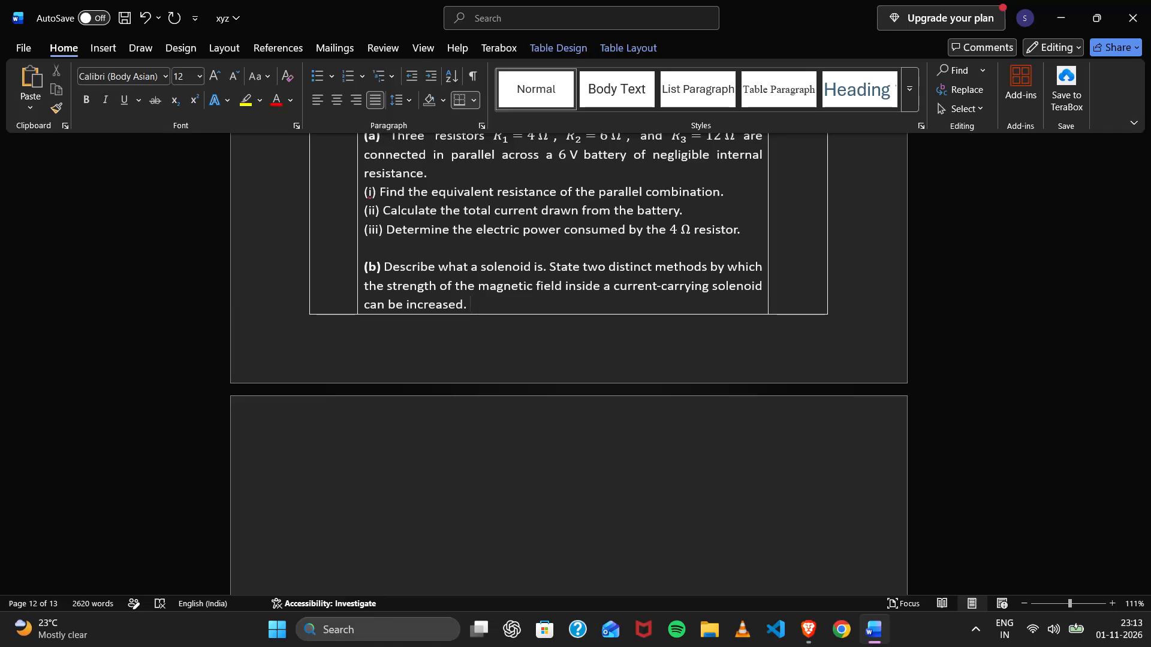
{"action": "scroll", "coordinate": [599, 464], "scroll_direction": "up", "scroll_amount": 12}
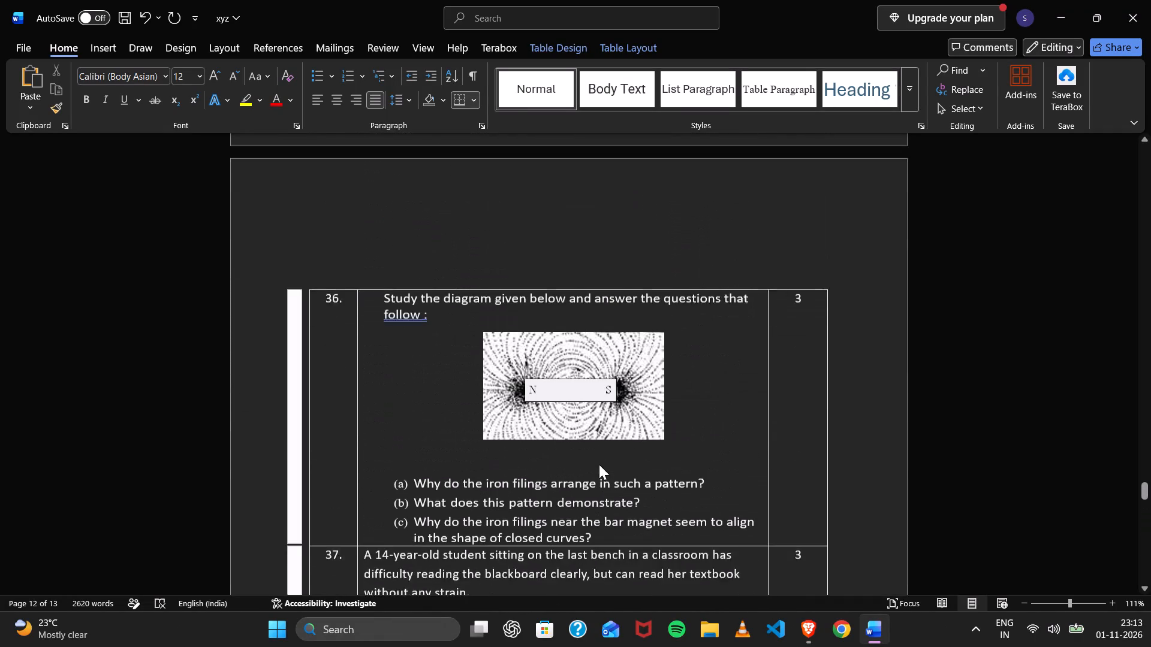
{"action": "scroll", "coordinate": [599, 464], "scroll_direction": "up", "scroll_amount": 1}
{"action": "scroll", "coordinate": [670, 431], "scroll_direction": "down", "scroll_amount": 1}
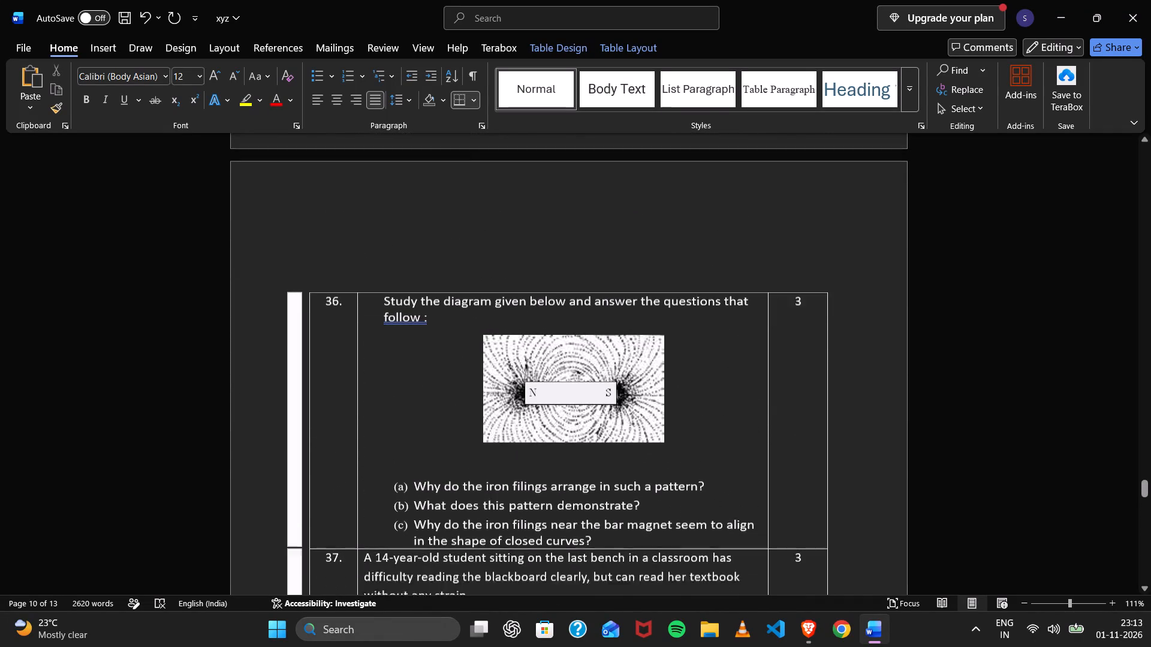
{"action": "scroll", "coordinate": [670, 431], "scroll_direction": "down", "scroll_amount": 1}
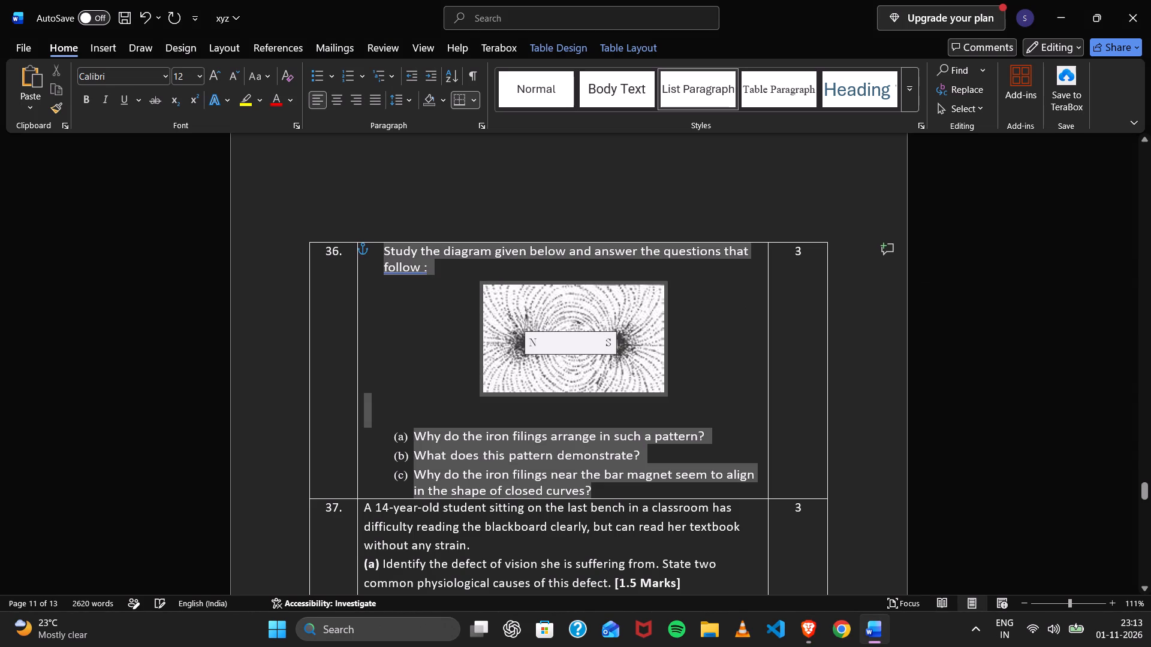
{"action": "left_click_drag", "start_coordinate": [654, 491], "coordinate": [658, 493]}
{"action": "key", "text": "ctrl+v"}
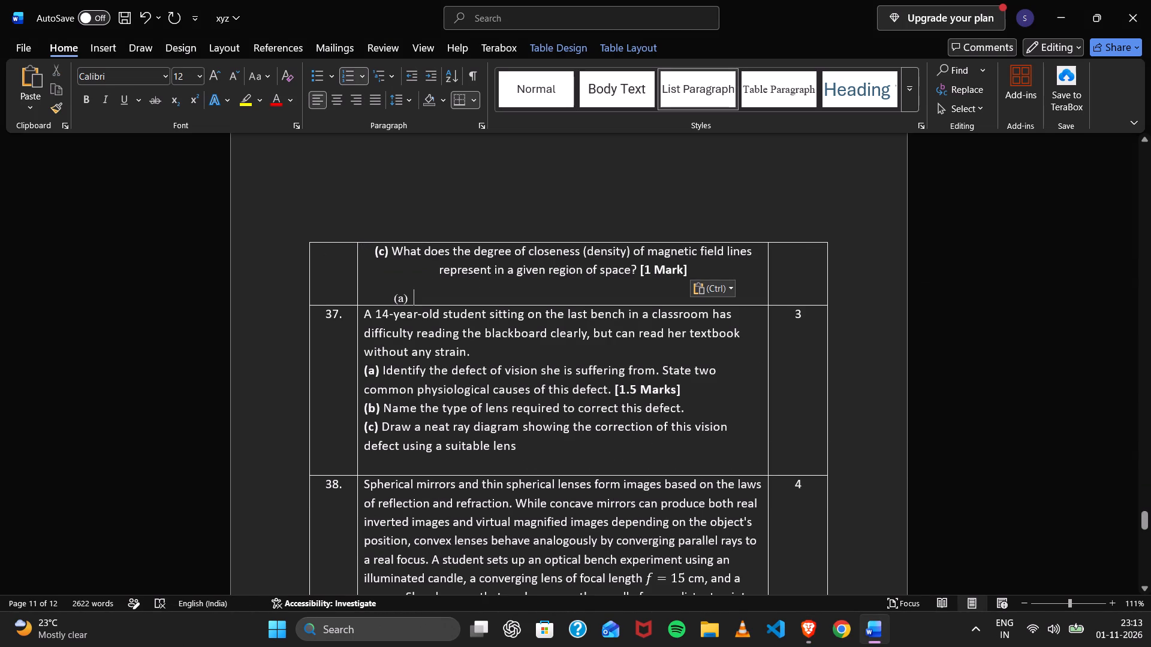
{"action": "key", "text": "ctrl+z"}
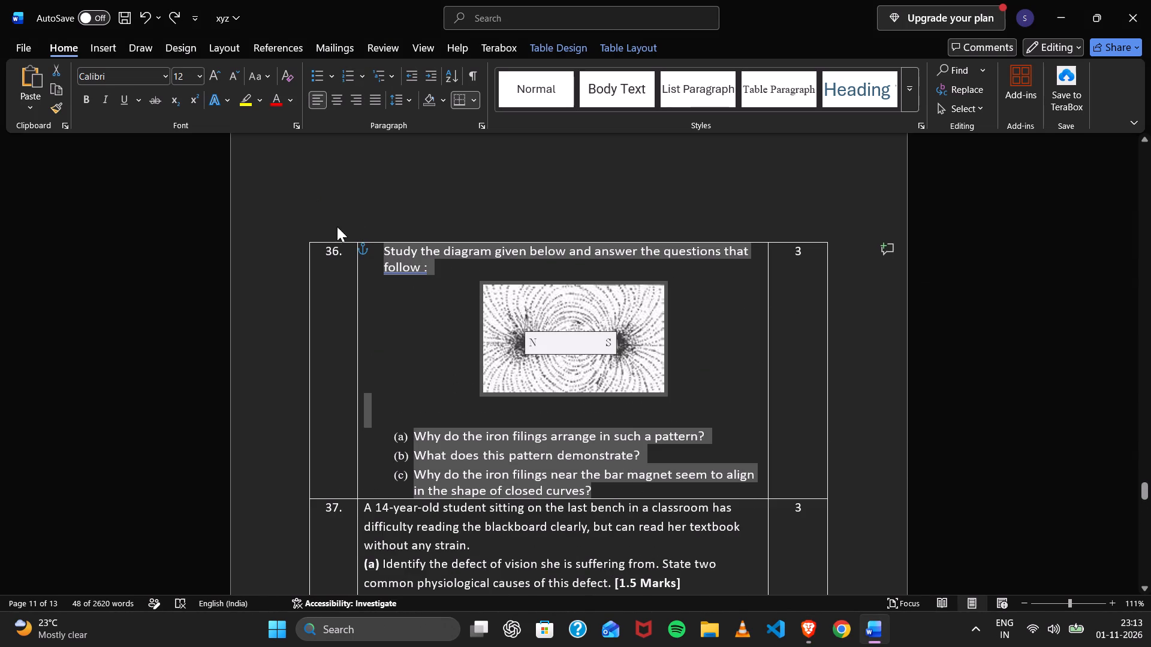
Replace question 36's text and diagram with the copied parts (a) to (c), removing the leftover empty list item at the end.
{"action": "left_click", "coordinate": [360, 264]}
{"action": "key", "text": "ctrl+v"}
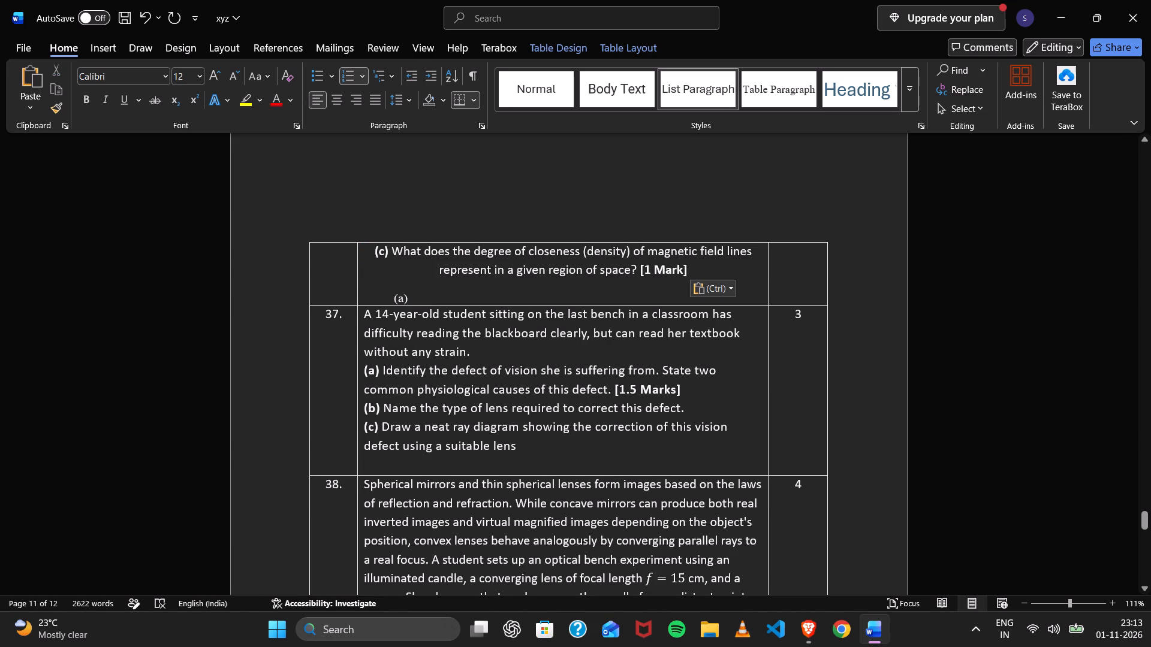
{"action": "scroll", "coordinate": [450, 276], "scroll_direction": "up", "scroll_amount": 2}
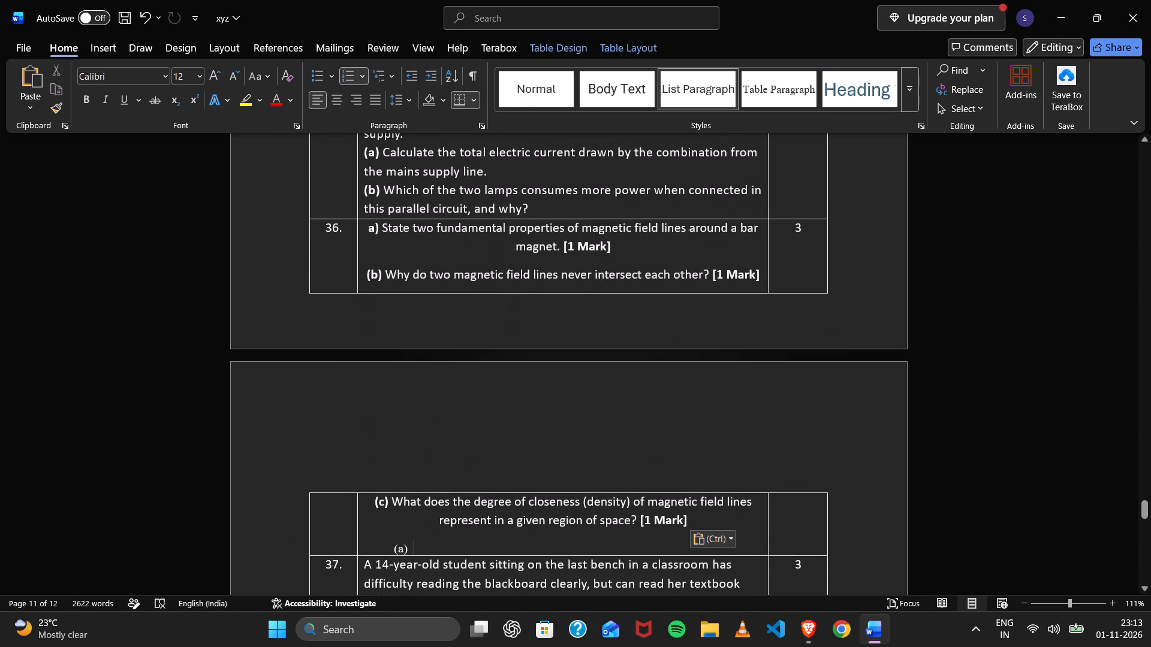
{"action": "key", "text": "BackSpace"}
{"action": "key", "text": "BackSpace"}
{"action": "key", "text": "BackSpace"}
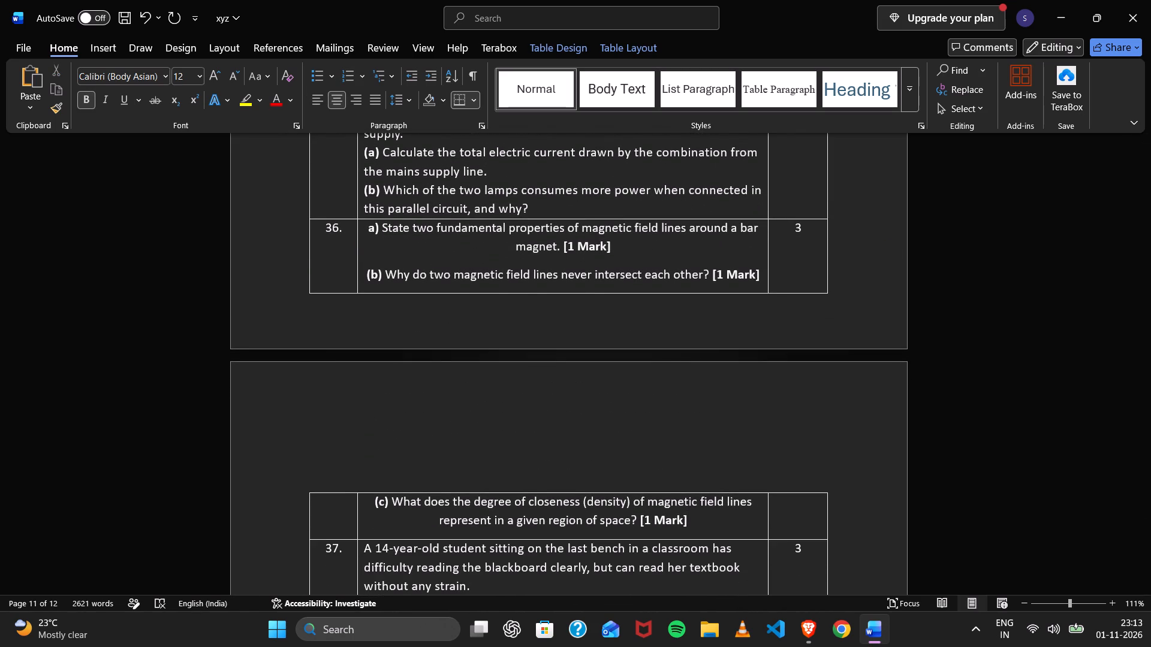
Left-align part (c) of question 36 and delete its "[1 Mark]" label.
{"action": "left_click", "coordinate": [317, 95]}
{"action": "left_click", "coordinate": [85, 98]}
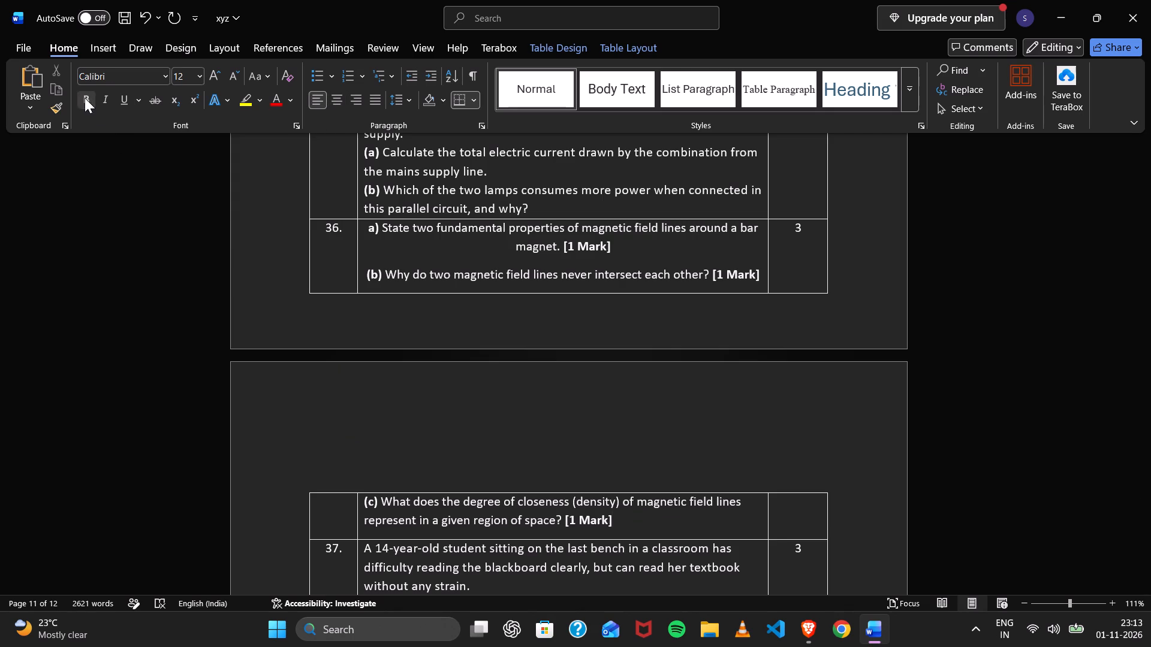
{"action": "key", "text": "BackSpace"}
{"action": "key", "text": "BackSpace"}
{"action": "key", "text": "BackSpace"}
{"action": "key", "text": "BackSpace"}
{"action": "key", "text": "BackSpace"}
{"action": "key", "text": "BackSpace"}
{"action": "key", "text": "BackSpace"}
{"action": "key", "text": "BackSpace"}
{"action": "key", "text": "BackSpace"}
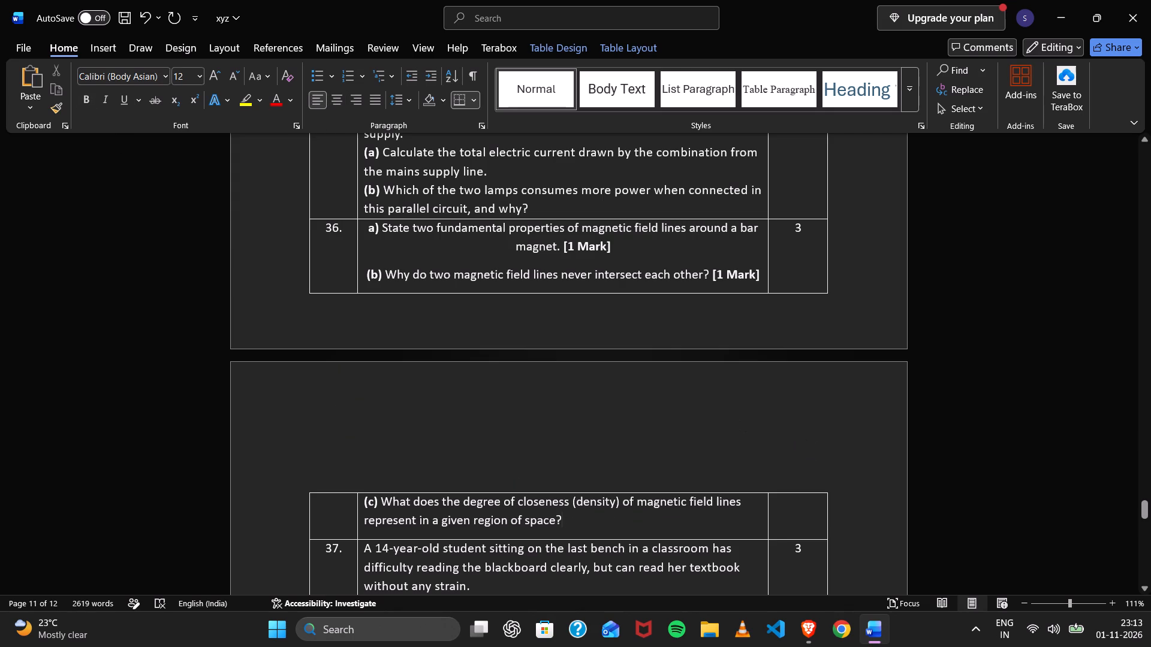
Delete the "[1 Mark]" labels from parts (a) and (b) of question 36 and left-align both parts.
{"action": "left_click_drag", "start_coordinate": [641, 249], "coordinate": [561, 255]}
{"action": "key", "text": "BackSpace"}
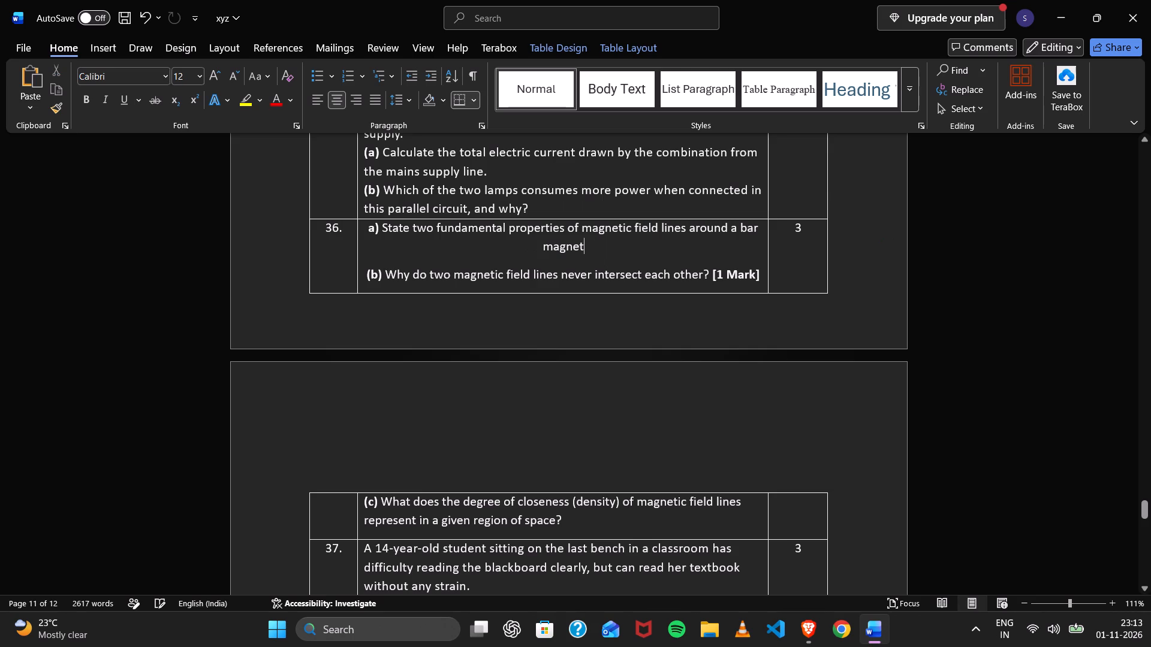
{"action": "left_click", "coordinate": [314, 99]}
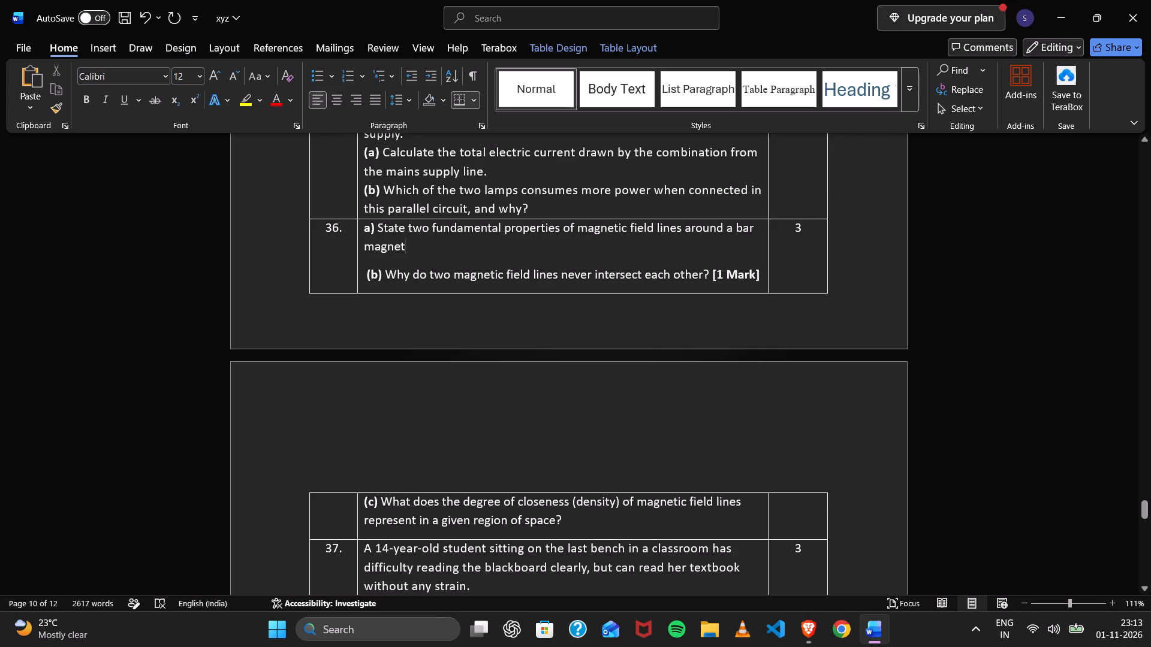
{"action": "left_click_drag", "start_coordinate": [763, 276], "coordinate": [716, 277]}
{"action": "key", "text": "BackSpace"}
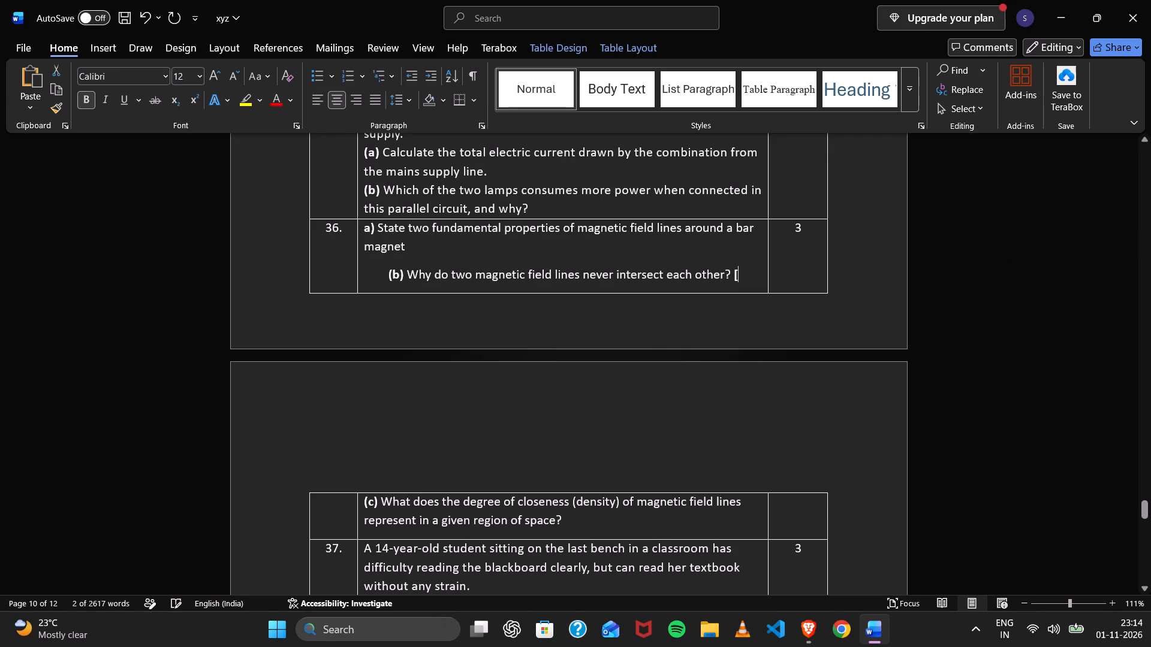
{"action": "key", "text": "BackSpace"}
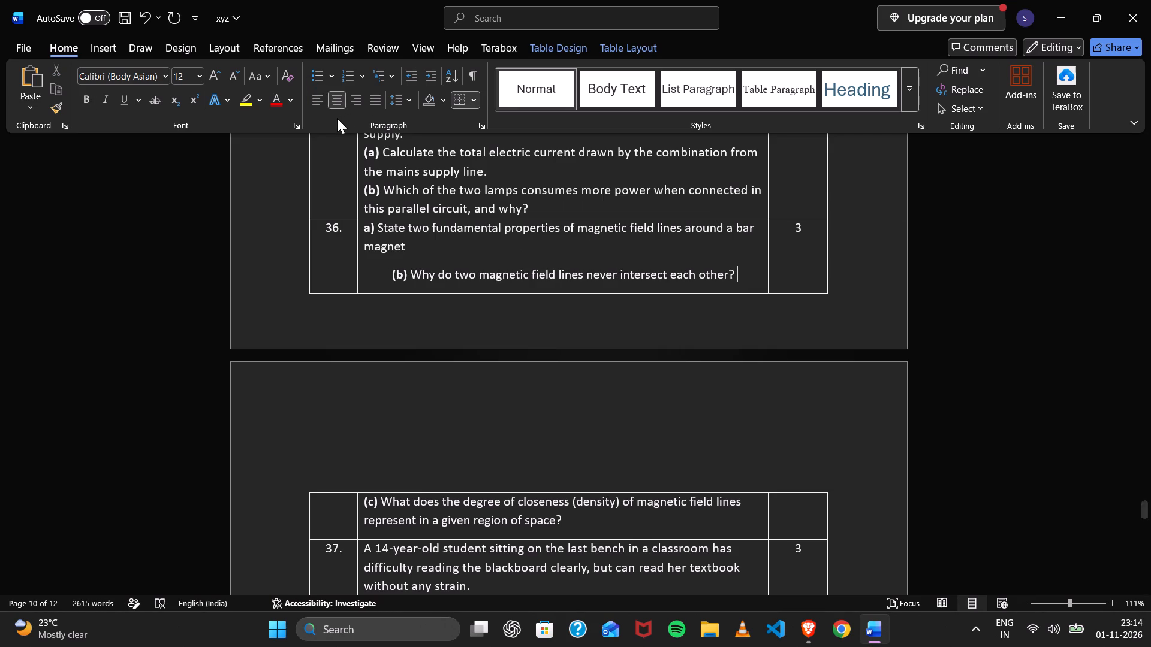
{"action": "left_click", "coordinate": [315, 104]}
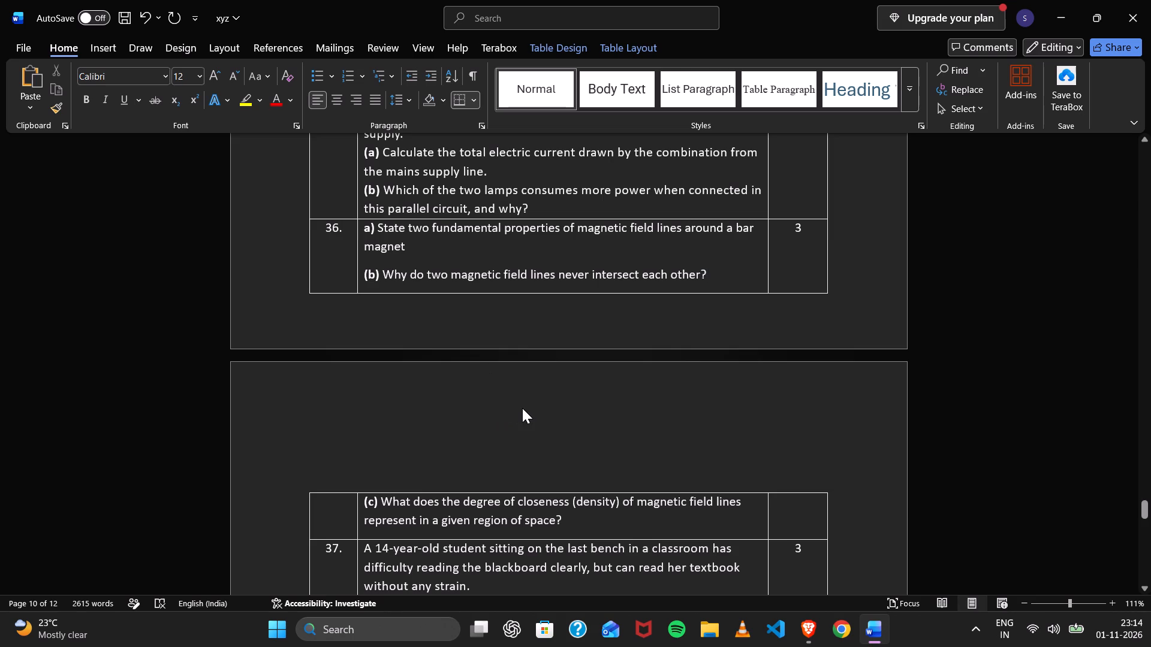
Set the font of the whole question table, from the Section A header row through question 39, to Calibri.
{"action": "scroll", "coordinate": [522, 408], "scroll_direction": "up", "scroll_amount": 17, "text": "ctrl"}
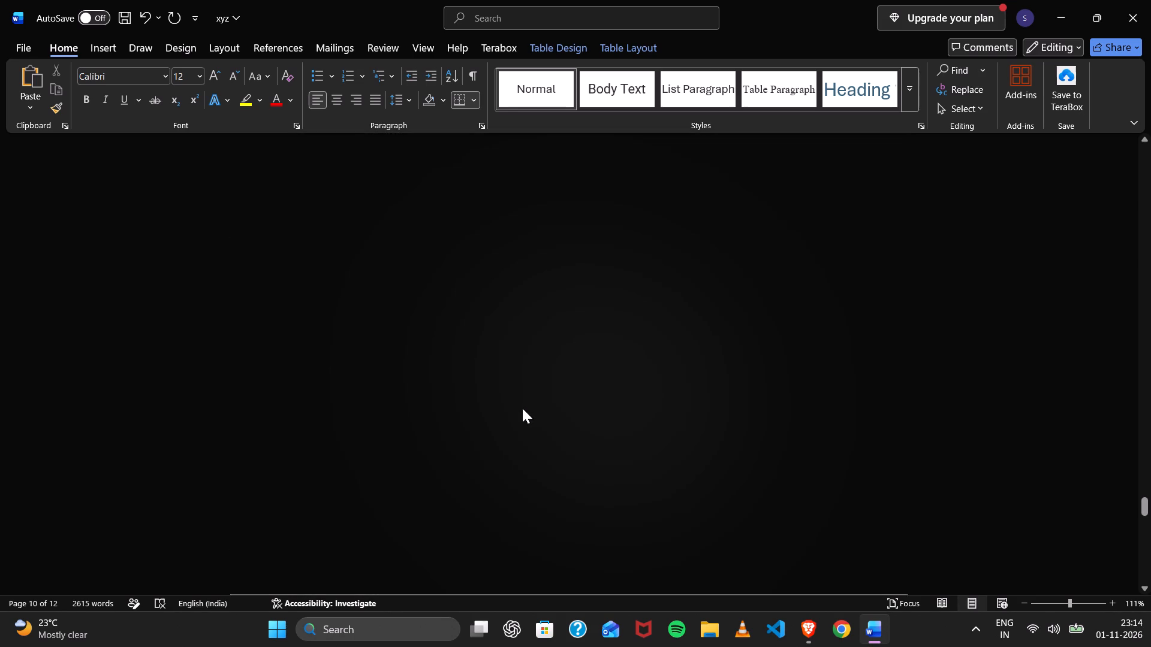
{"action": "scroll", "coordinate": [577, 405], "scroll_direction": "down", "scroll_amount": 4, "text": "ctrl"}
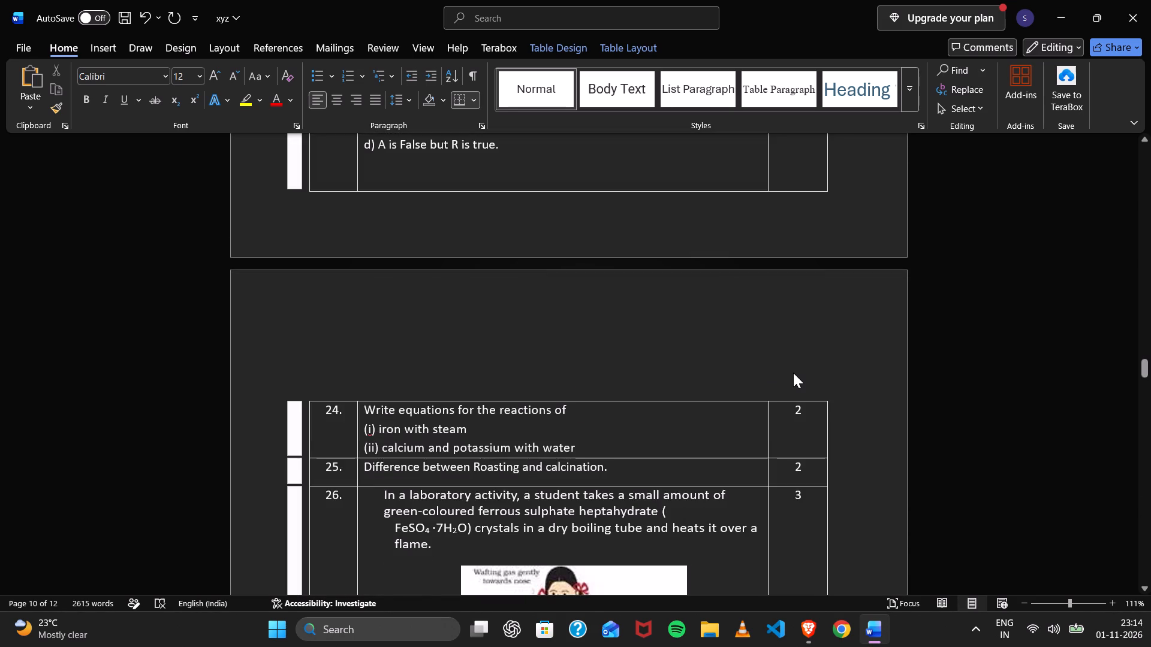
{"action": "scroll", "coordinate": [793, 373], "scroll_direction": "up", "scroll_amount": 13, "text": "ctrl"}
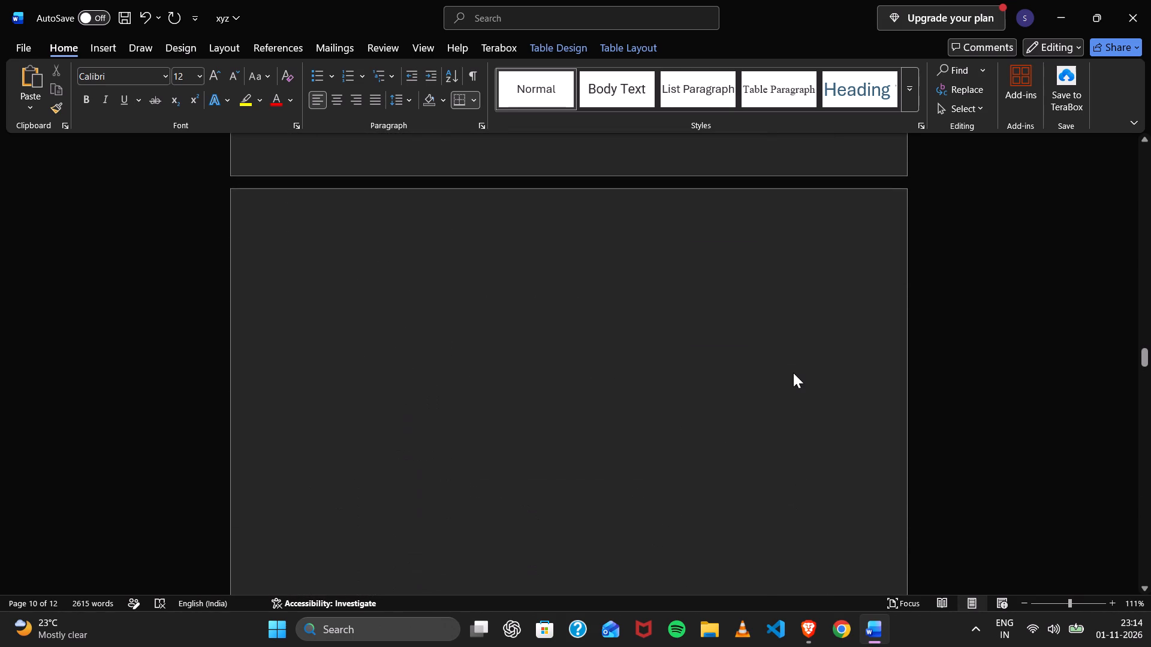
{"action": "scroll", "coordinate": [793, 373], "scroll_direction": "up", "scroll_amount": 13, "text": "ctrl"}
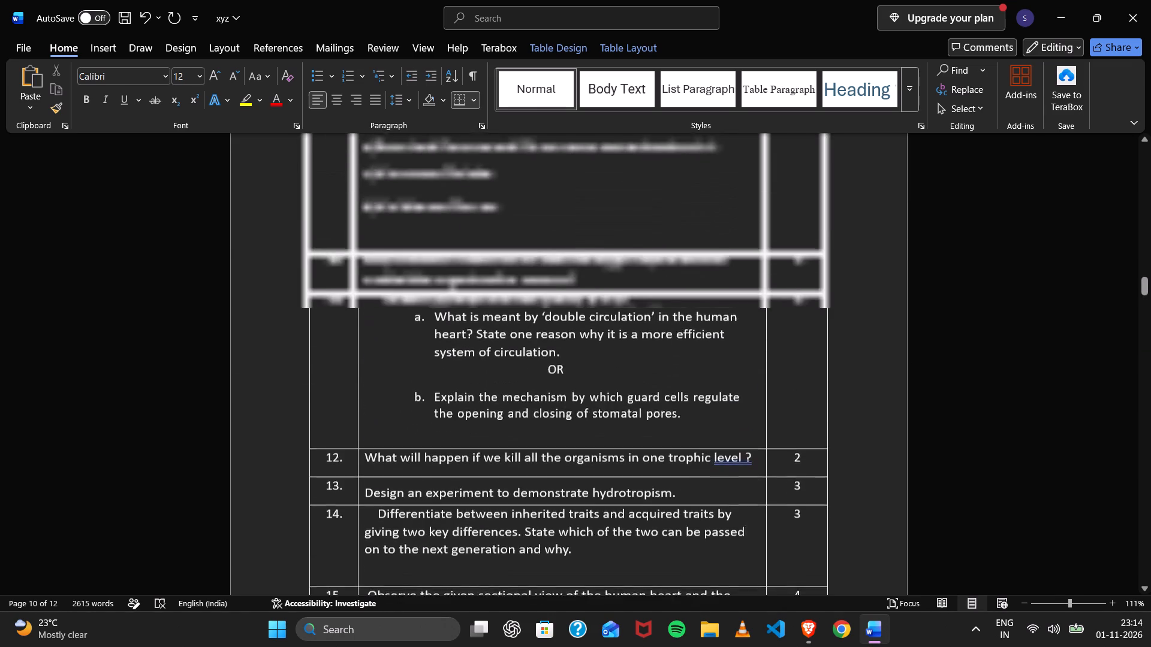
{"action": "scroll", "coordinate": [793, 373], "scroll_direction": "up", "scroll_amount": 3, "text": "ctrl"}
{"action": "scroll", "coordinate": [842, 358], "scroll_direction": "up", "scroll_amount": 9, "text": "ctrl"}
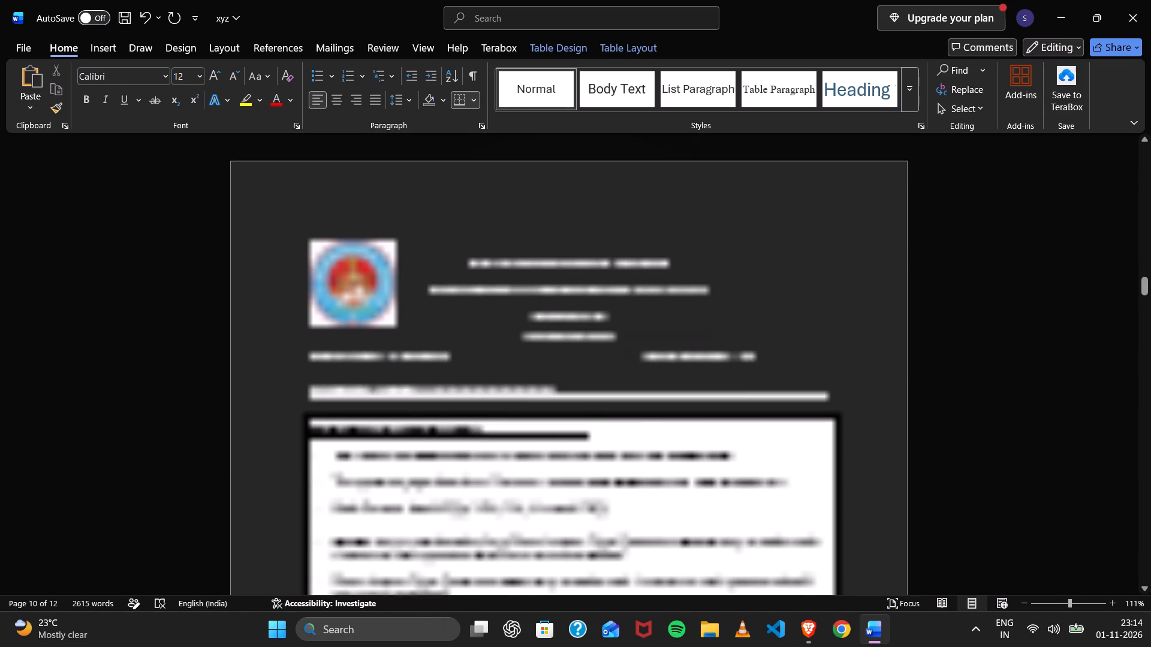
{"action": "scroll", "coordinate": [840, 323], "scroll_direction": "down", "scroll_amount": 1, "text": "ctrl"}
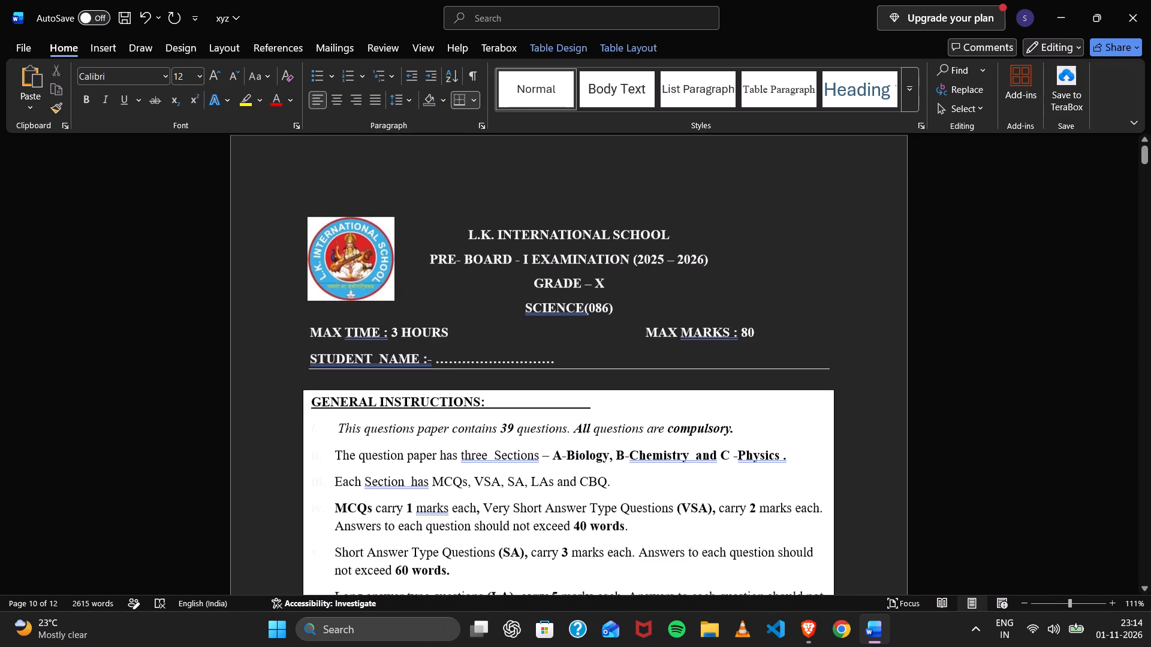
{"action": "scroll", "coordinate": [840, 323], "scroll_direction": "down", "scroll_amount": 2, "text": "ctrl"}
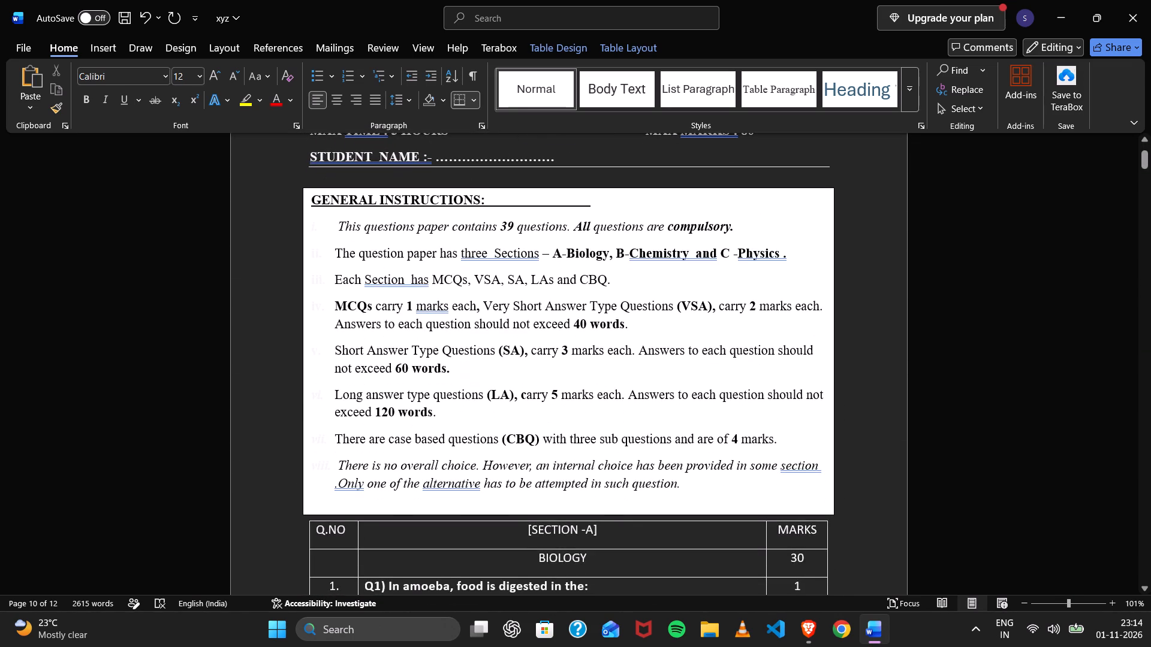
{"action": "scroll", "coordinate": [840, 323], "scroll_direction": "down", "scroll_amount": 1, "text": "ctrl"}
{"action": "scroll", "coordinate": [590, 479], "scroll_direction": "down", "scroll_amount": 1, "text": "ctrl"}
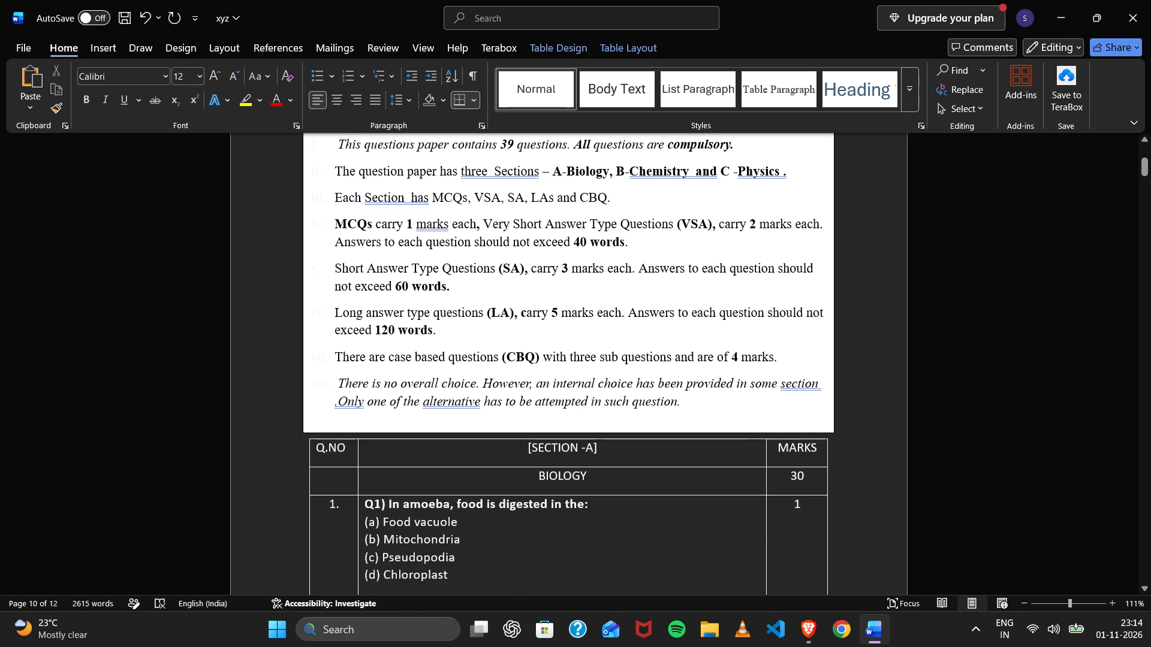
{"action": "left_click_drag", "start_coordinate": [317, 449], "coordinate": [526, 509], "text": "ctrl"}
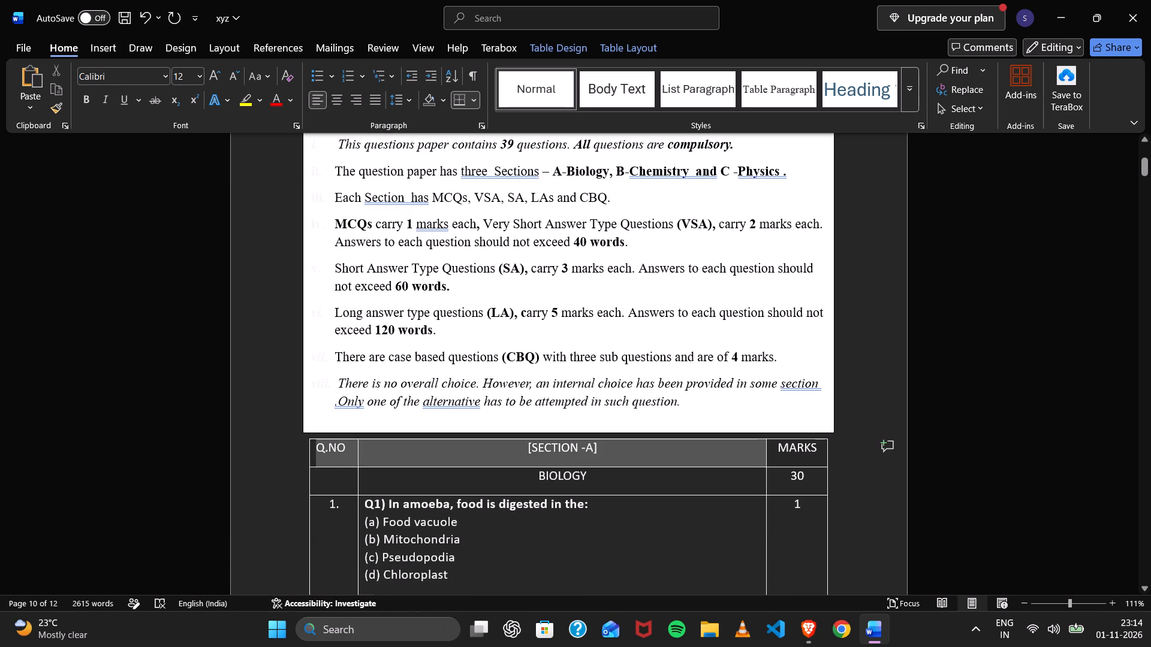
{"action": "left_click_drag", "start_coordinate": [526, 509], "coordinate": [595, 646], "text": "ctrl"}
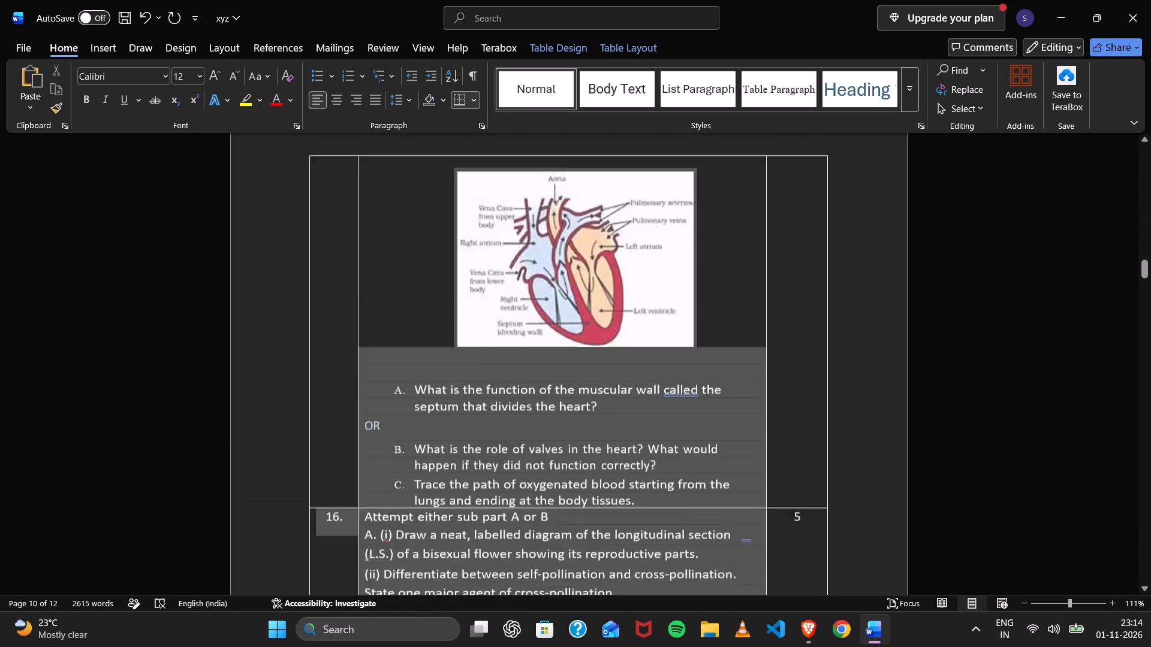
{"action": "left_click_drag", "start_coordinate": [595, 646], "coordinate": [832, 645], "text": "ctrl"}
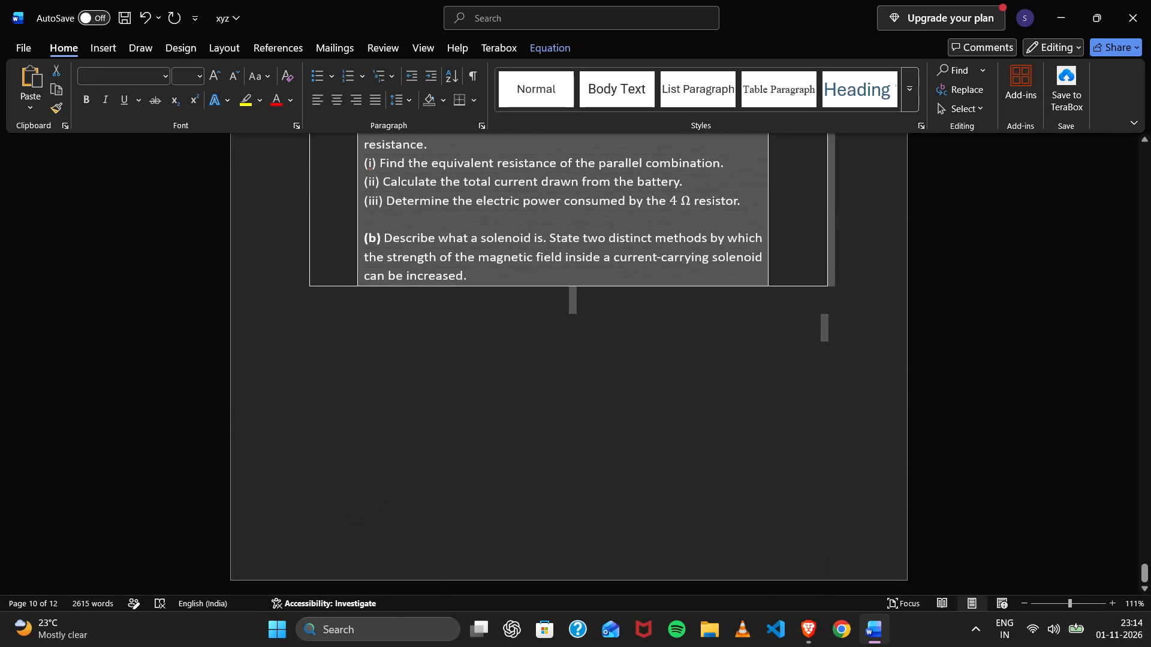
{"action": "left_click", "coordinate": [128, 80]}
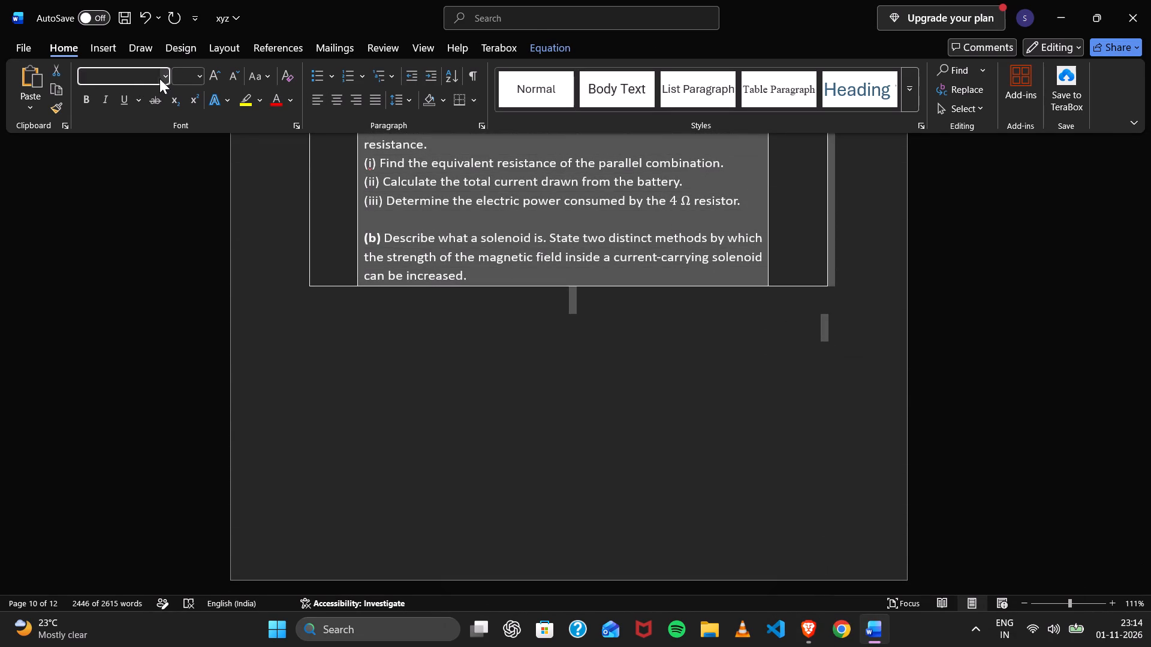
{"action": "key", "text": "c"}
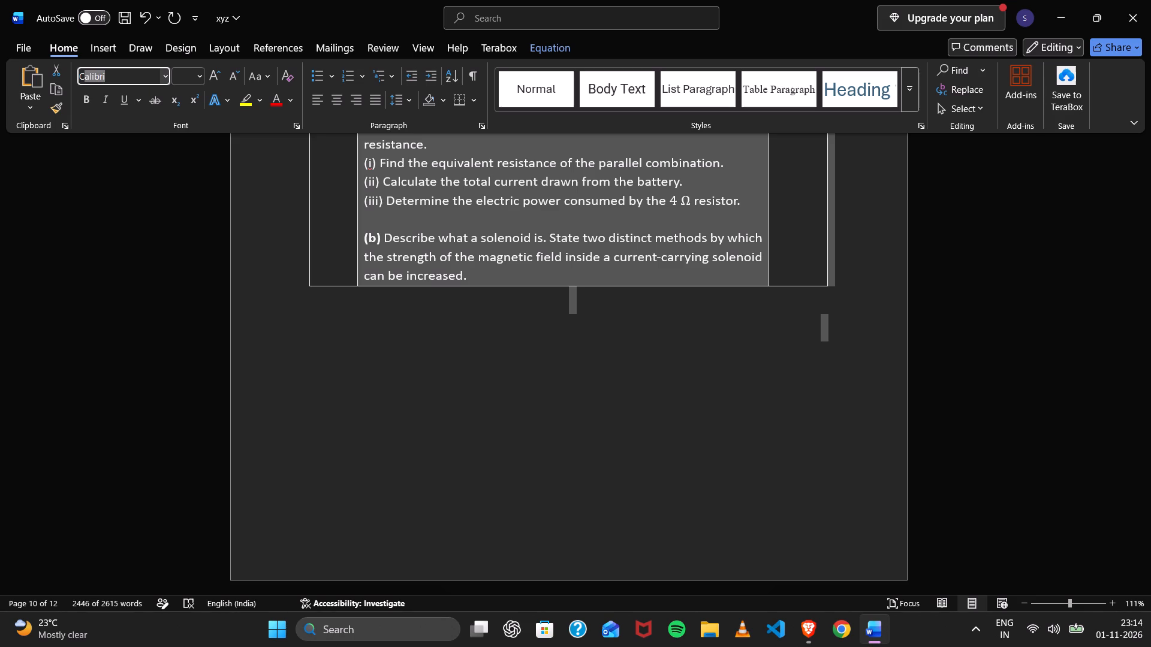
{"action": "key", "text": "Return"}
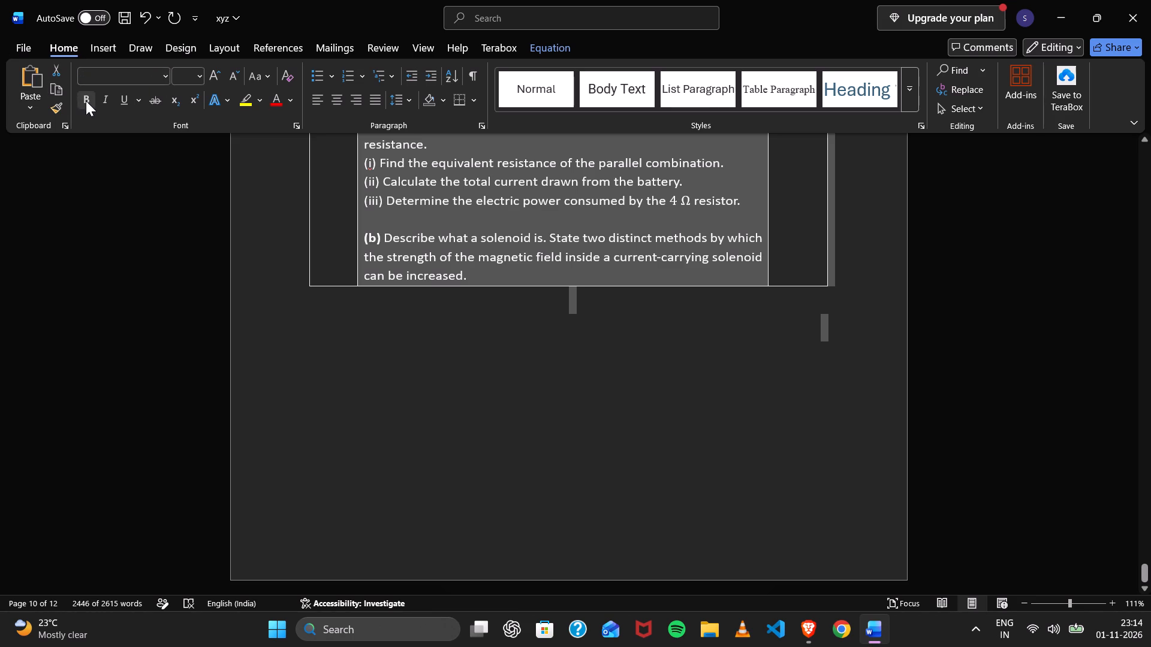
Remove the bold formatting from all of the selected question table text.
{"action": "left_click", "coordinate": [86, 101]}
{"action": "left_click", "coordinate": [86, 101]}
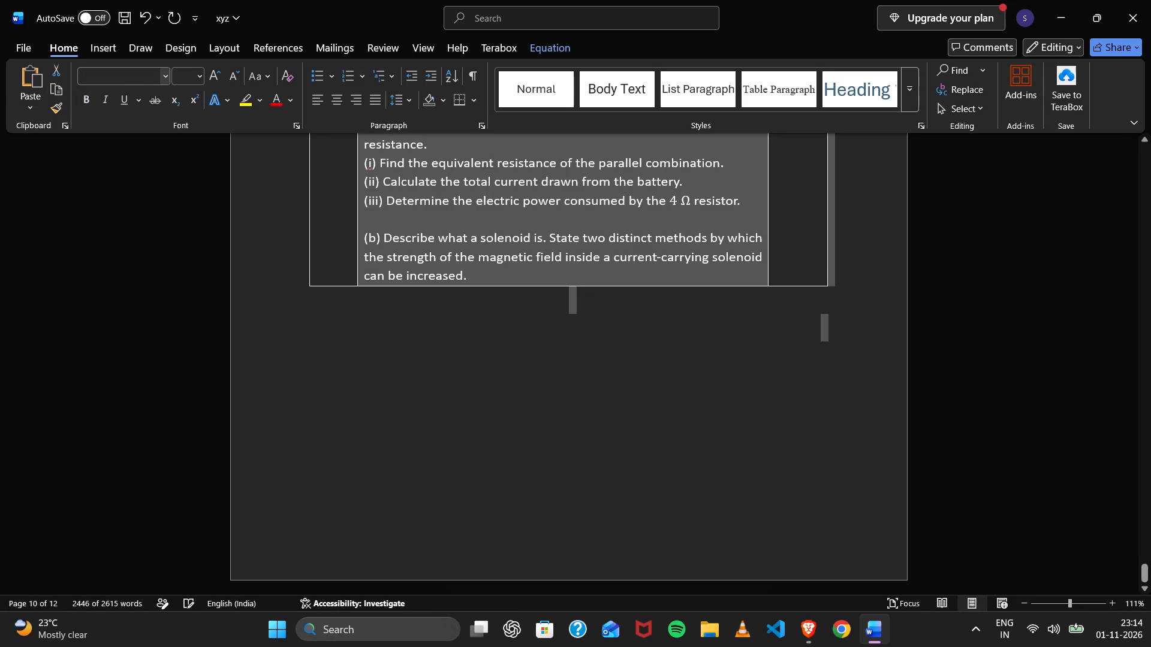
Reapply the Calibri font to the selected question table and clear the selection.
{"action": "left_click", "coordinate": [128, 73]}
{"action": "type", "text": "cal"}
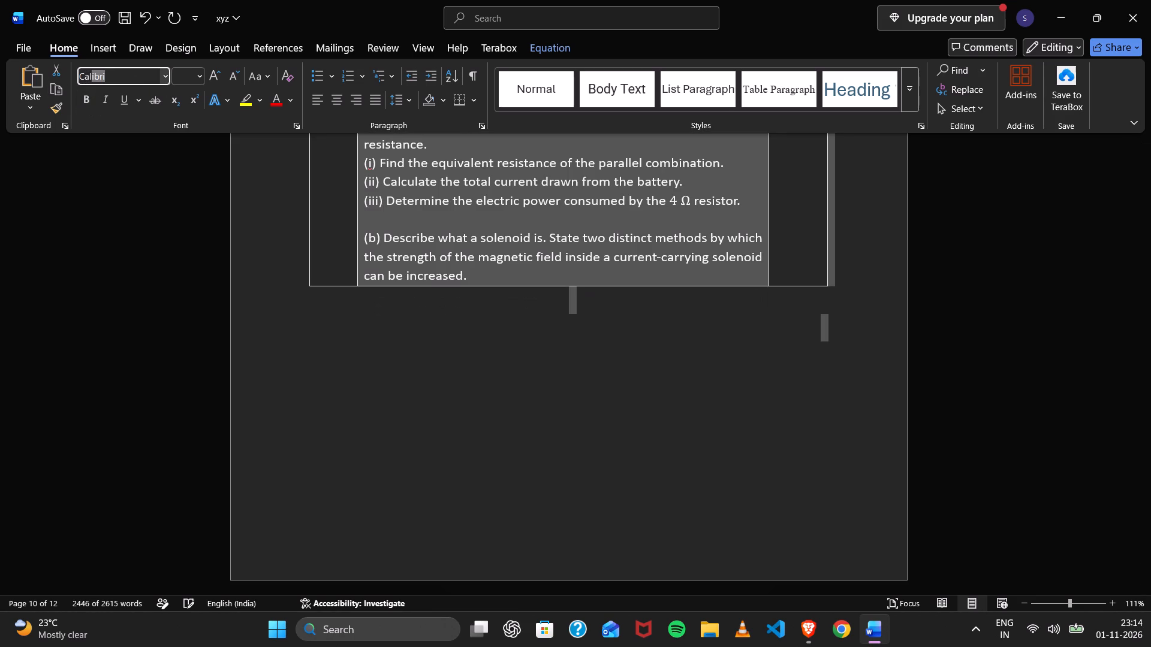
{"action": "key", "text": "b"}
{"action": "key", "text": "BackSpace"}
{"action": "key", "text": "BackSpace"}
{"action": "type", "text": "li"}
{"action": "type", "text": "bri"}
{"action": "key", "text": "Return"}
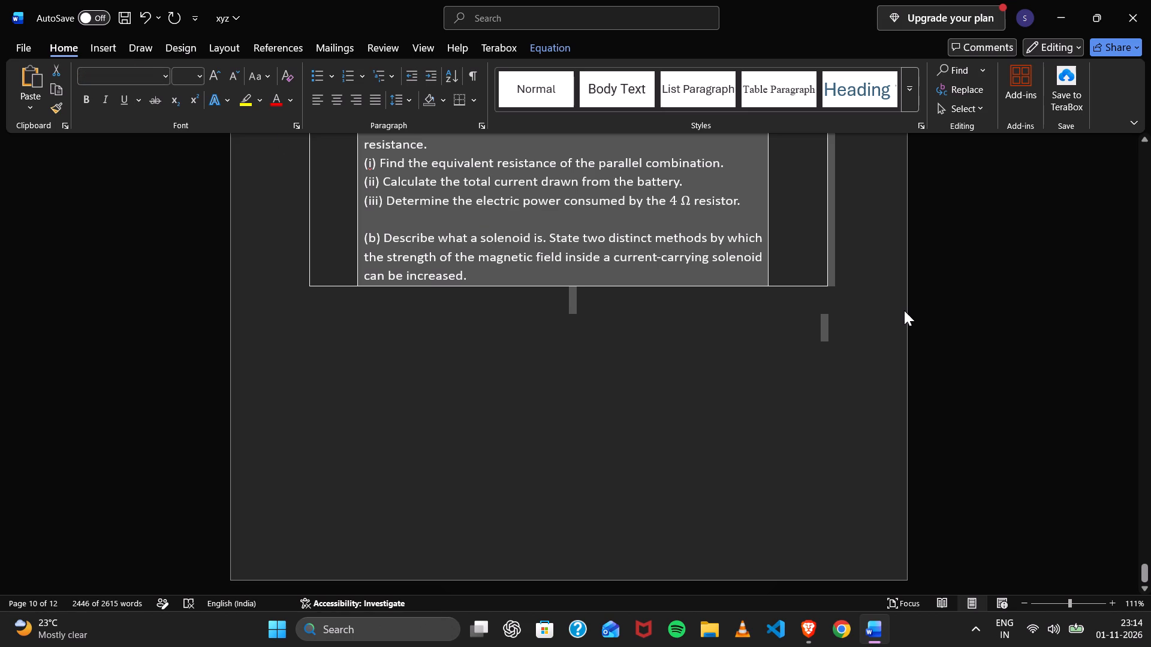
{"action": "scroll", "coordinate": [904, 310], "scroll_direction": "up", "scroll_amount": 3}
{"action": "left_click", "coordinate": [885, 282]}
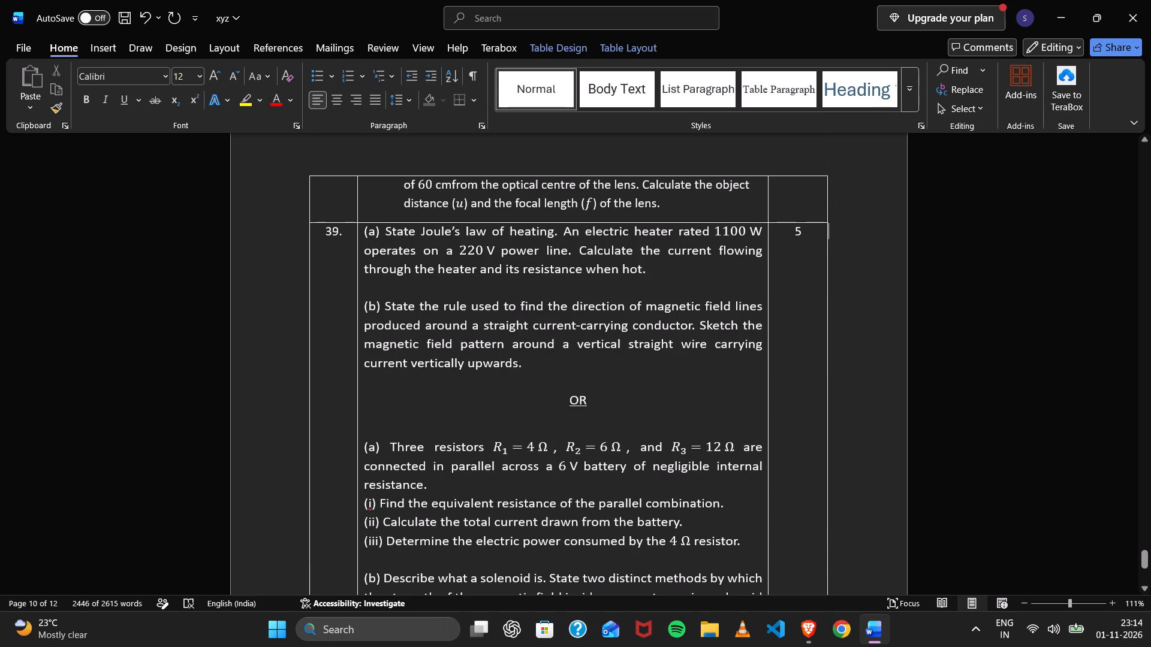
Change the years in the PRE- BOARD - I EXAMINATION heading on the first page to 2026 – 2027.
{"action": "scroll", "coordinate": [963, 288], "scroll_direction": "up", "scroll_amount": 20}
{"action": "scroll", "coordinate": [963, 288], "scroll_direction": "up", "scroll_amount": 7}
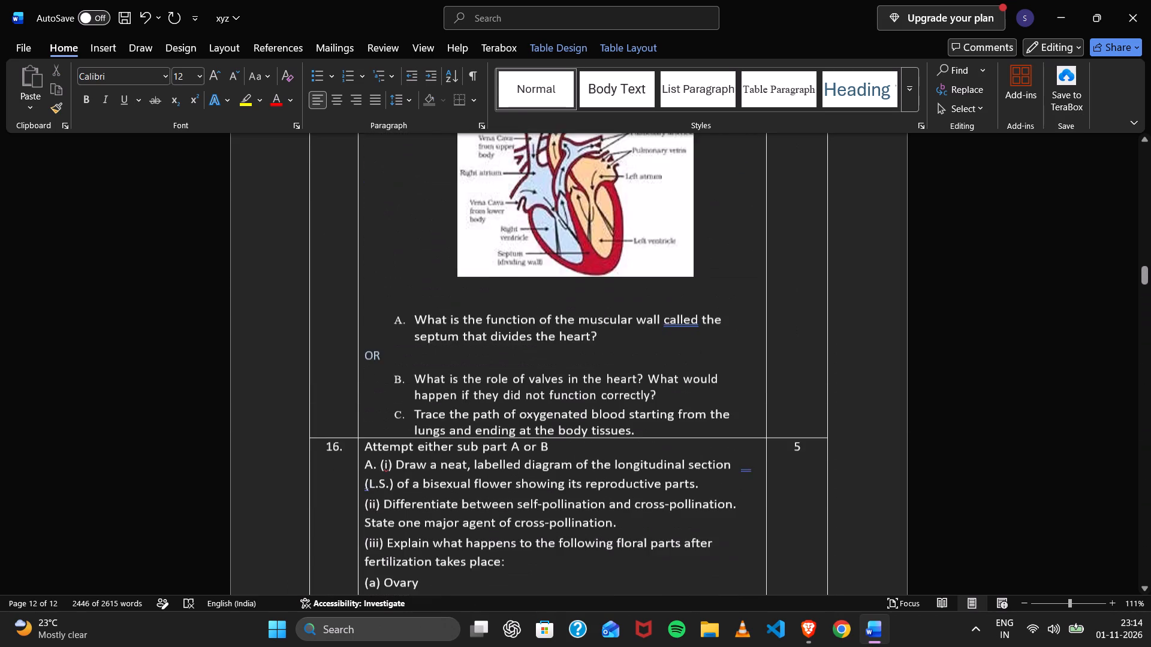
{"action": "scroll", "coordinate": [963, 288], "scroll_direction": "up", "scroll_amount": 5}
{"action": "scroll", "coordinate": [857, 283], "scroll_direction": "down", "scroll_amount": 1}
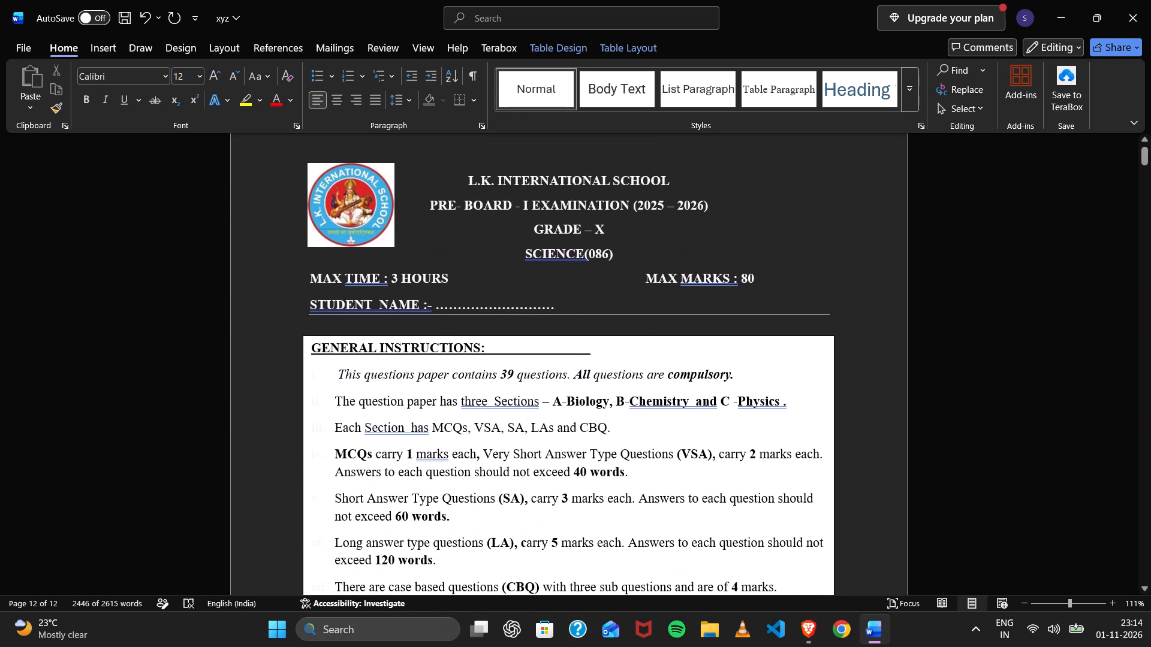
{"action": "scroll", "coordinate": [857, 283], "scroll_direction": "down", "scroll_amount": 1}
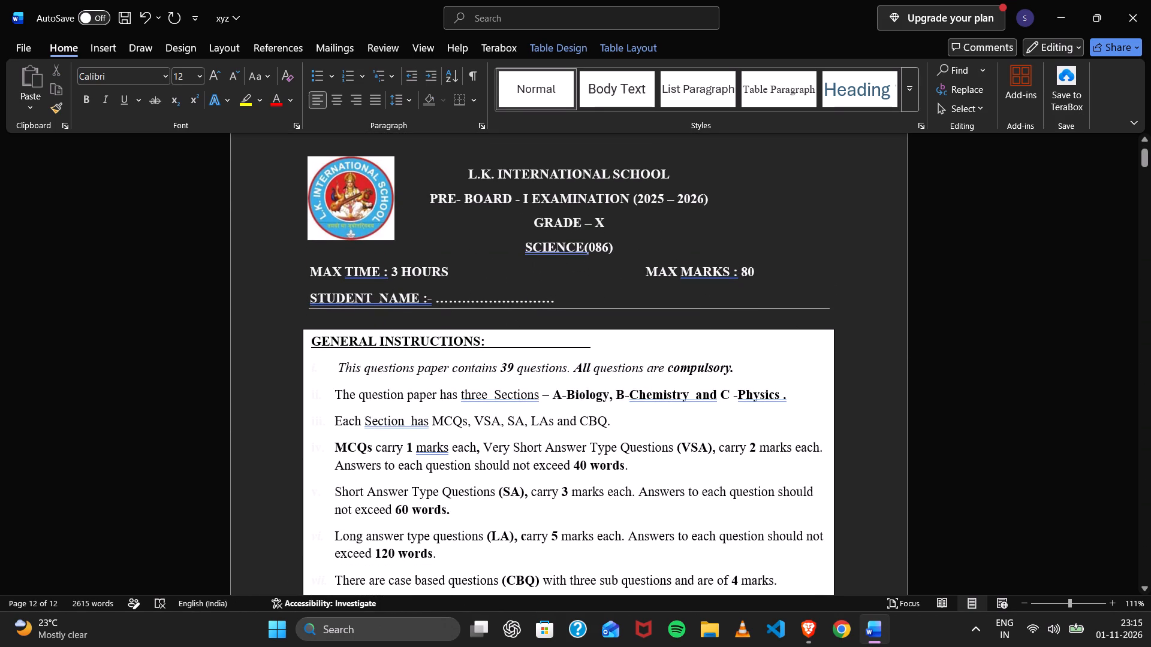
{"action": "left_click", "coordinate": [664, 198]}
{"action": "key", "text": "BackSpace"}
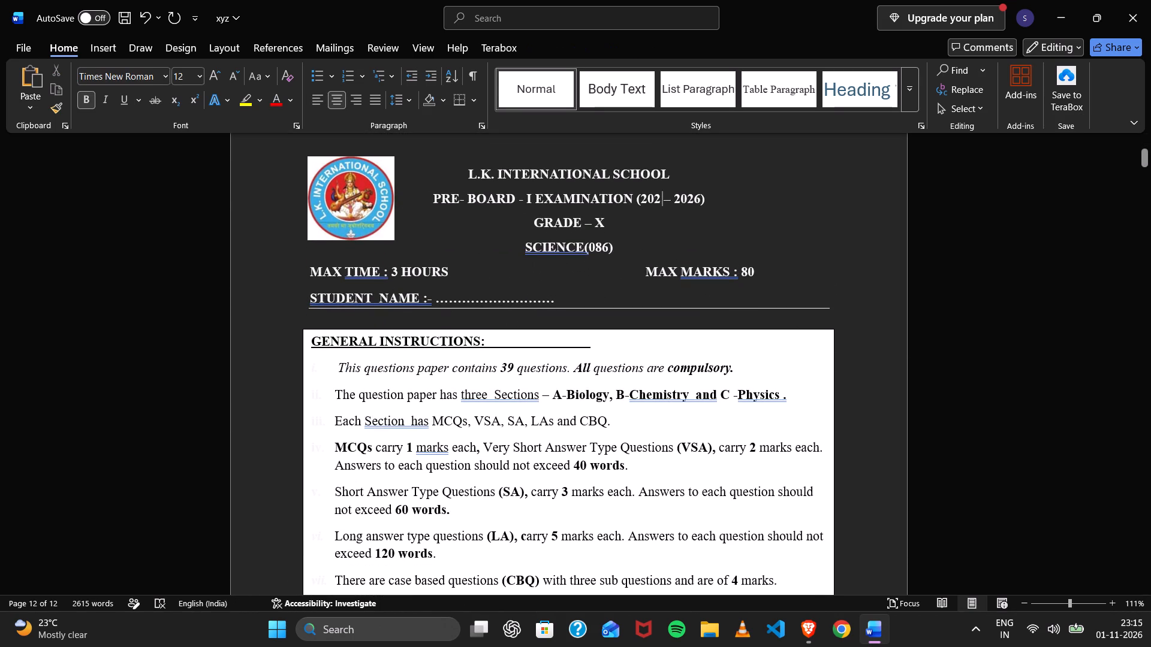
{"action": "key", "text": "BackSpace"}
{"action": "key", "text": "6"}
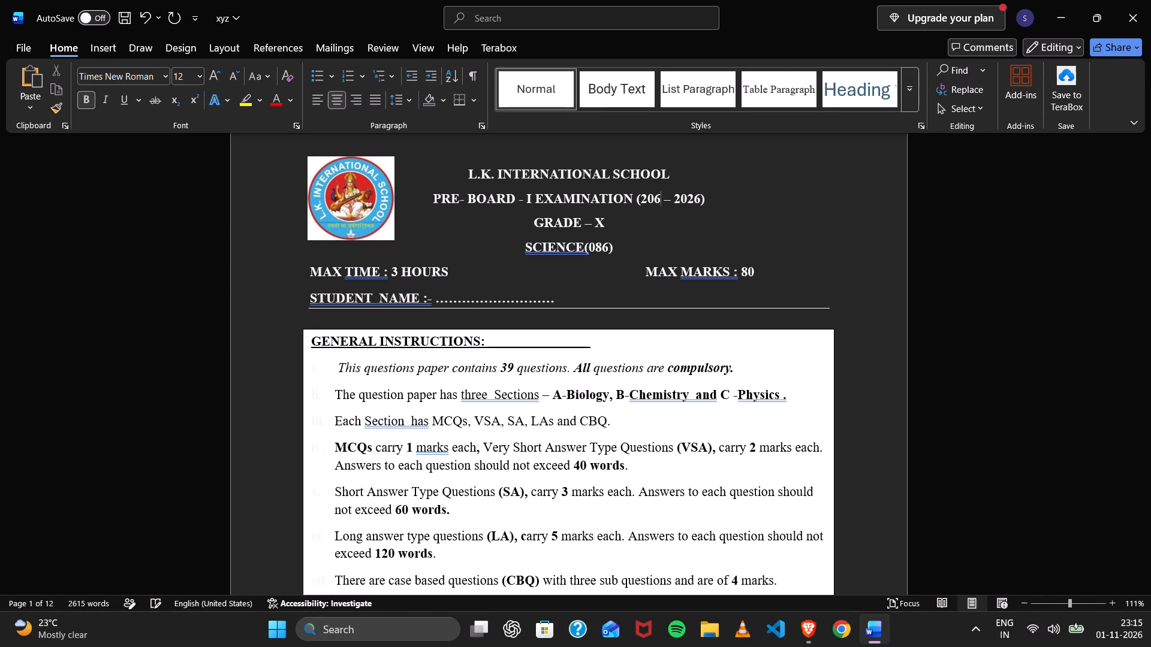
{"action": "key", "text": "BackSpace"}
{"action": "type", "text": "26"}
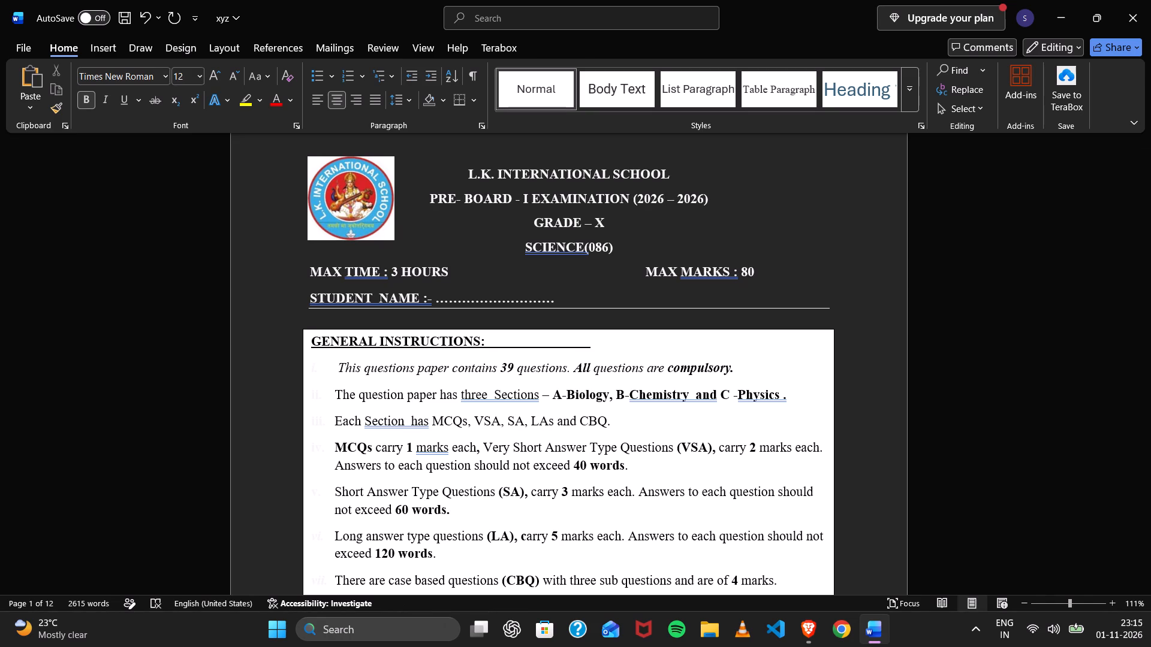
{"action": "key", "text": "Right"}
{"action": "key", "text": "Right"}
{"action": "key", "text": "Right"}
{"action": "key", "text": "Right"}
{"action": "key", "text": "Right"}
{"action": "key", "text": "Right"}
{"action": "key", "text": "Right"}
{"action": "key", "text": "BackSpace"}
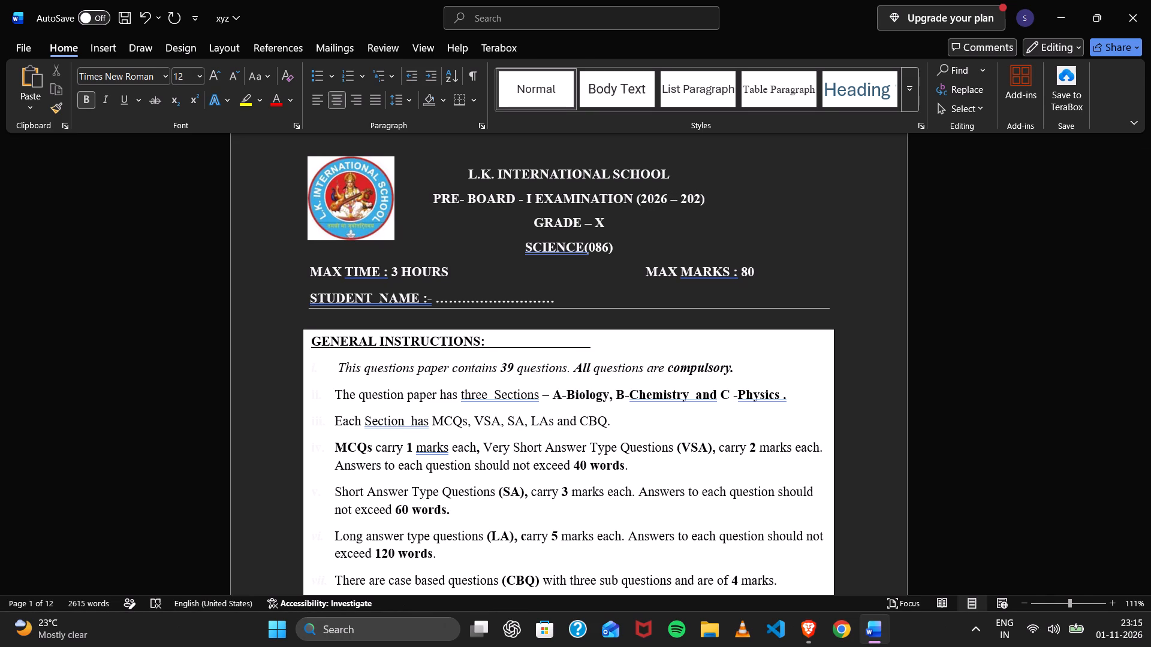
{"action": "key", "text": "7"}
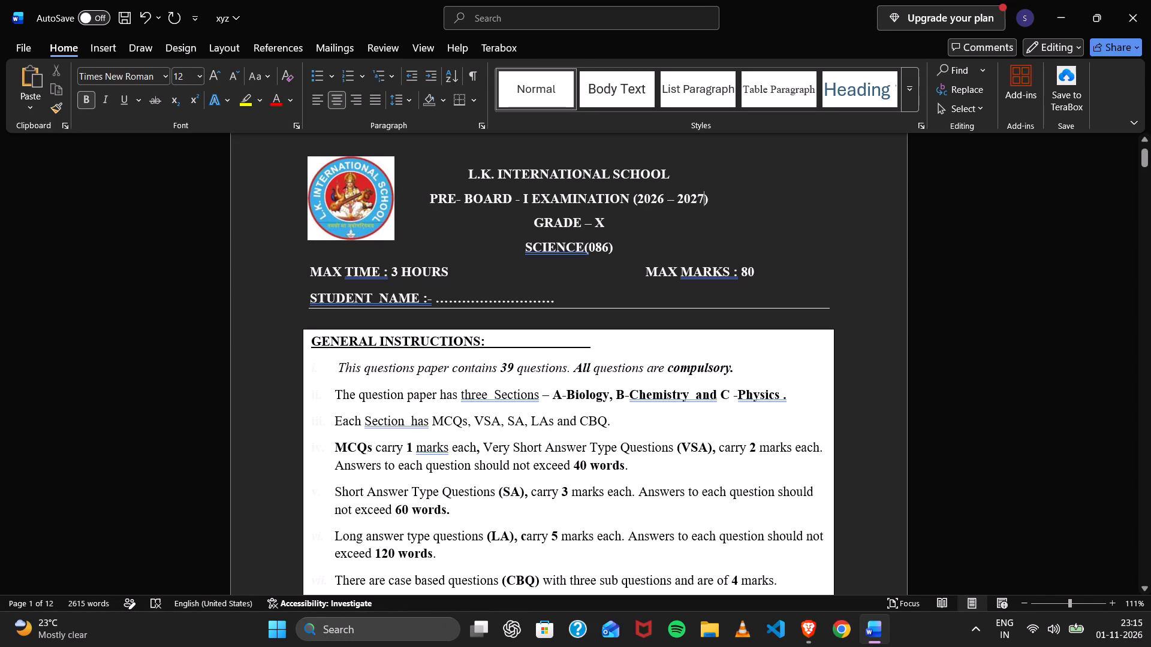
Save the question paper document.
{"action": "left_click", "coordinate": [125, 25]}
Switch to File Explorer, find the recent xyz document and open its file location.
{"action": "left_click", "coordinate": [718, 627]}
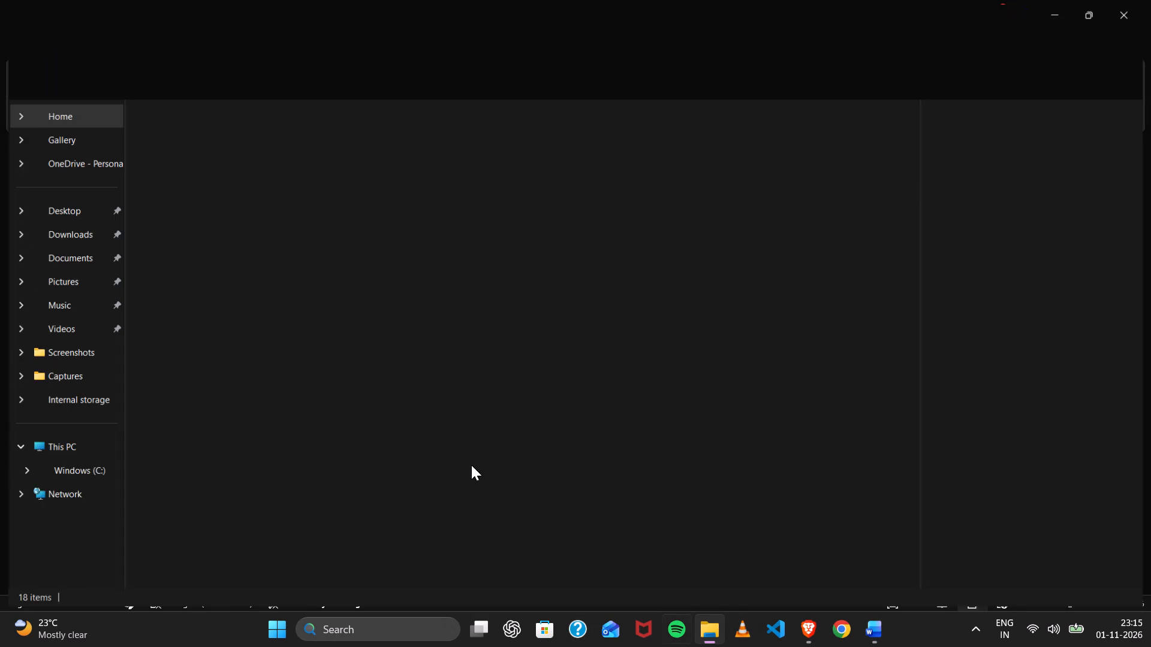
{"action": "left_click", "coordinate": [80, 253]}
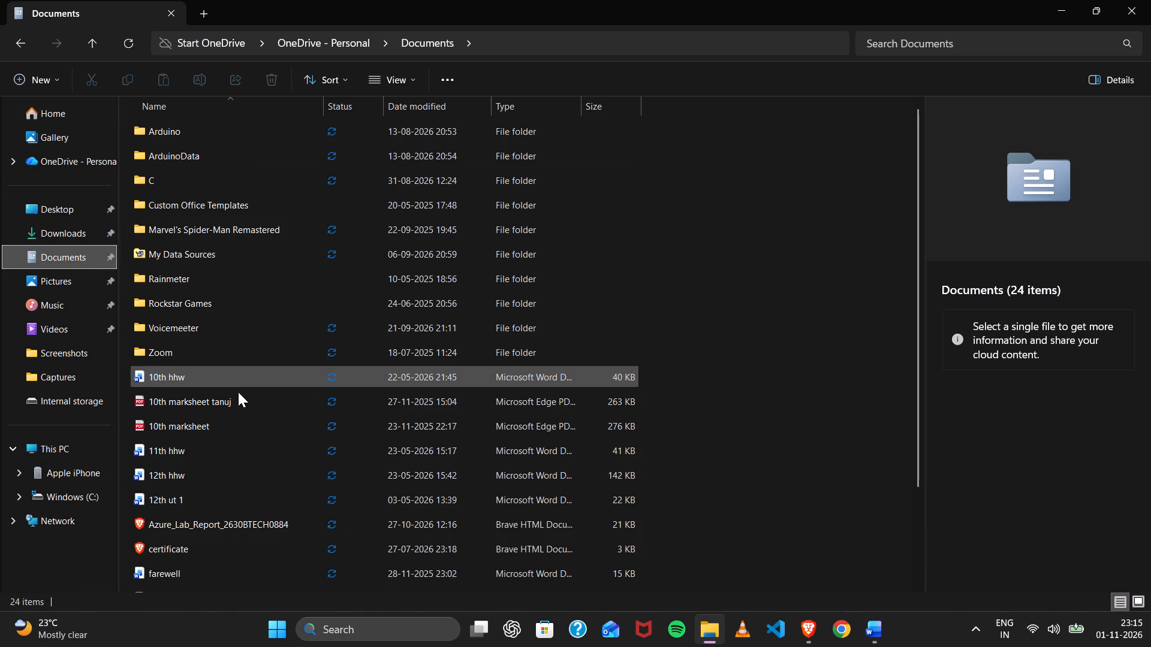
{"action": "left_click", "coordinate": [77, 221]}
{"action": "left_click", "coordinate": [75, 215]}
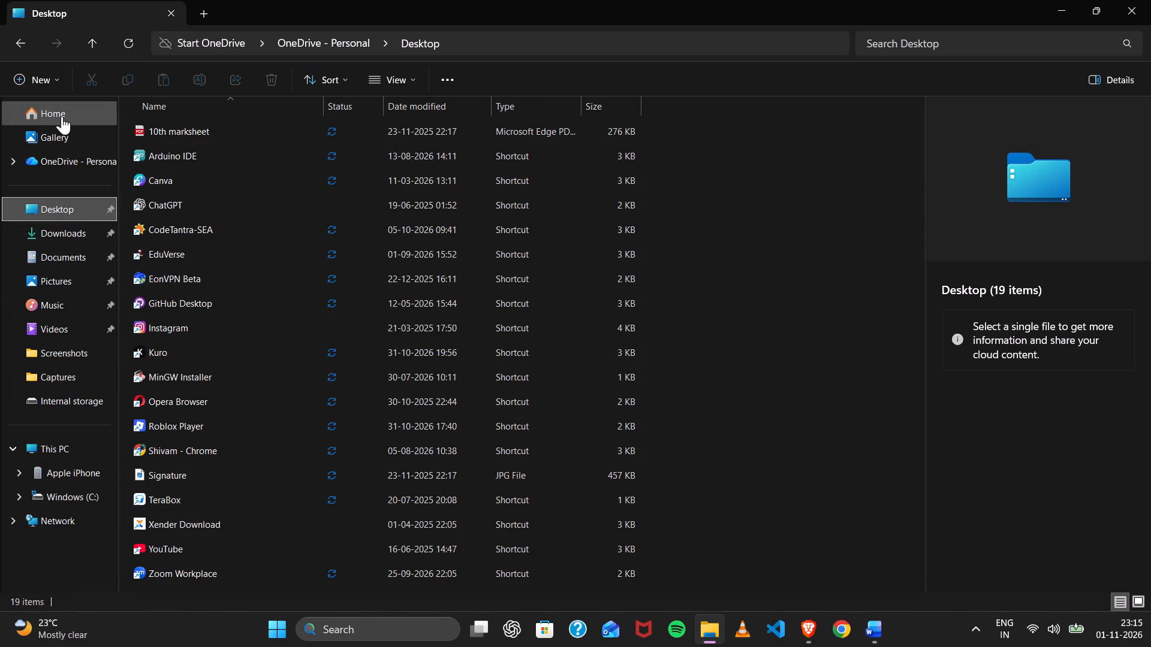
{"action": "left_click", "coordinate": [46, 109]}
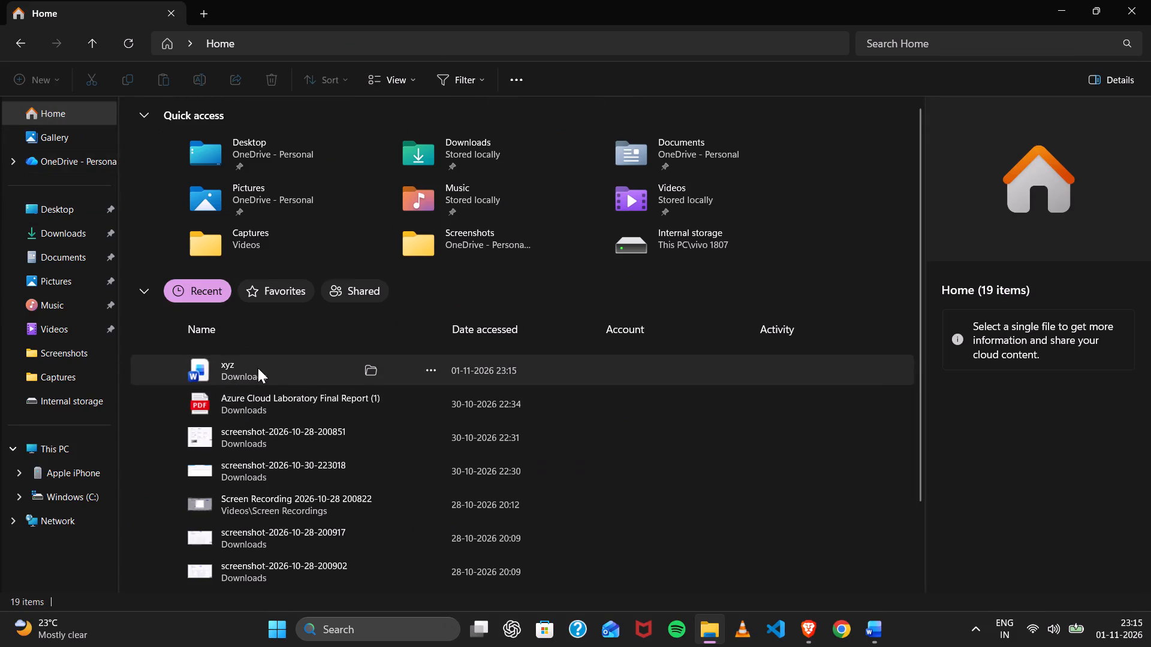
{"action": "left_click", "coordinate": [258, 368]}
{"action": "right_click", "coordinate": [258, 368]}
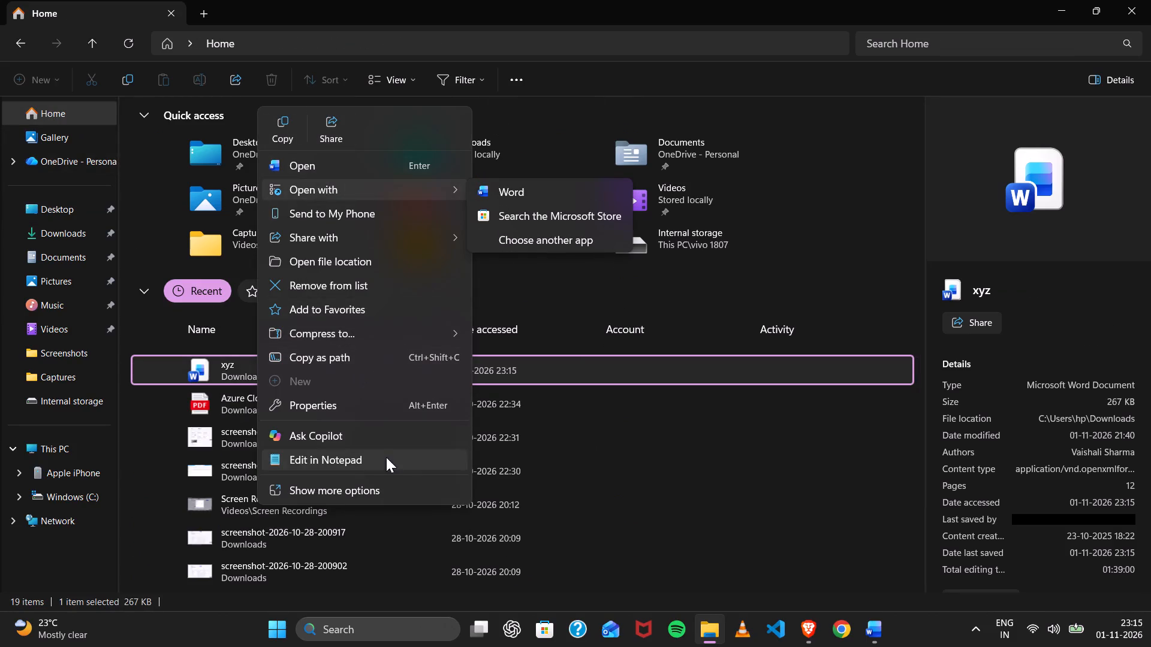
{"action": "left_click", "coordinate": [343, 253]}
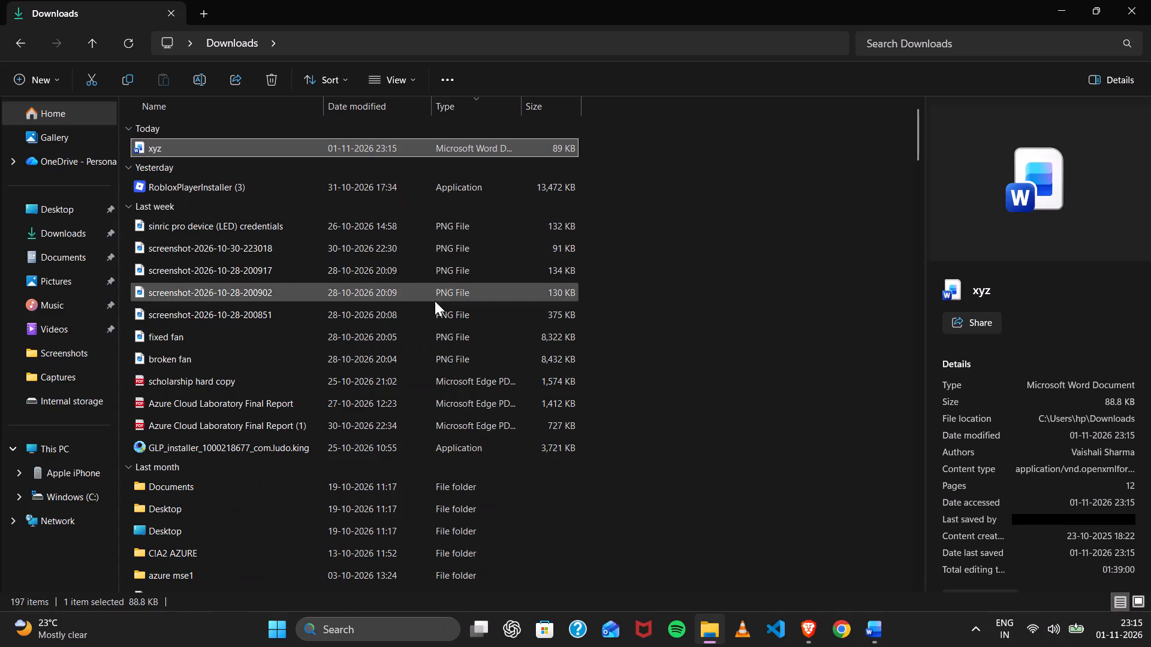
Rename the xyz document as 10th Pre-board (2026-27).
{"action": "left_click", "coordinate": [281, 148]}
{"action": "right_click", "coordinate": [281, 148]}
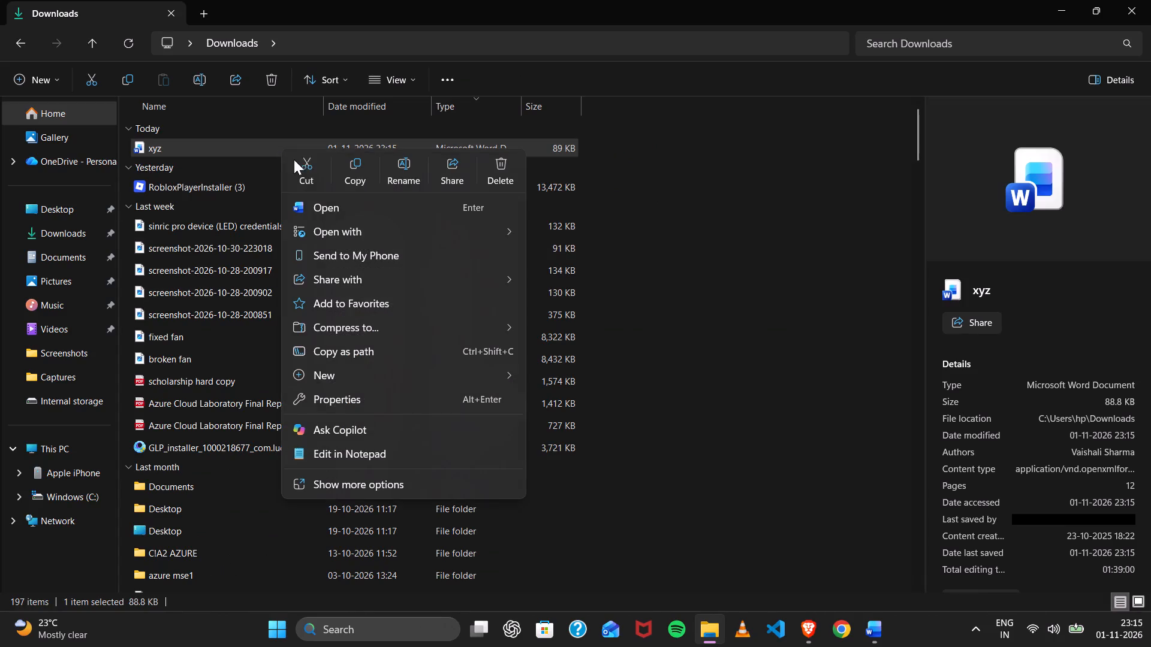
{"action": "left_click", "coordinate": [411, 171]}
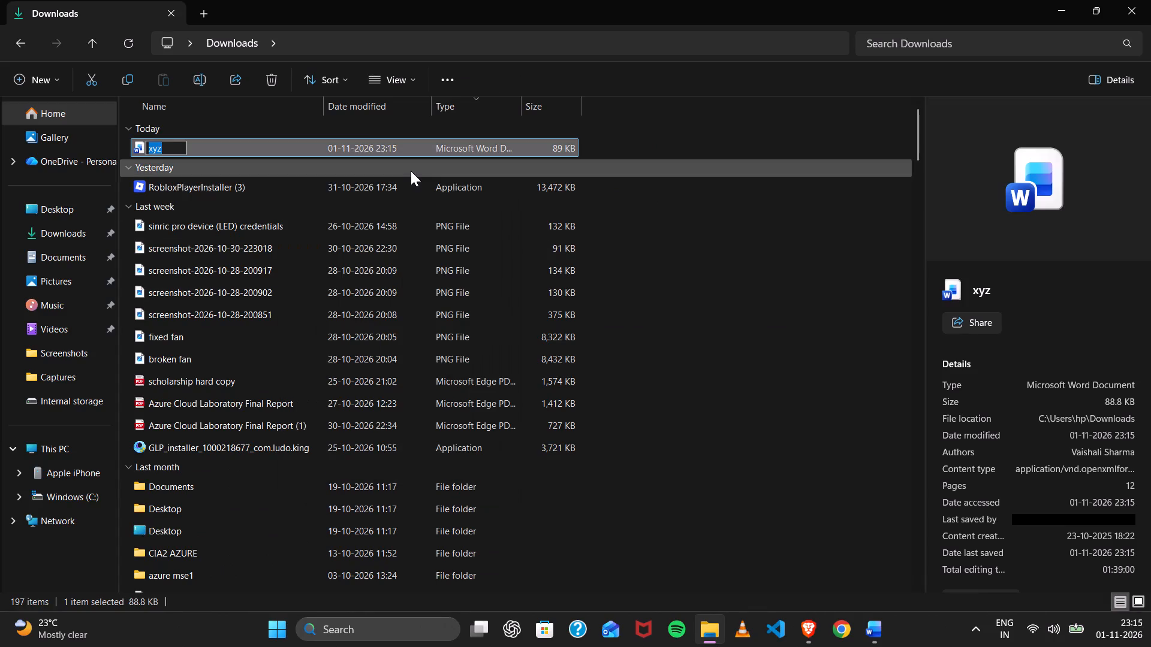
{"action": "type", "text": "10th"}
{"action": "key", "text": "space"}
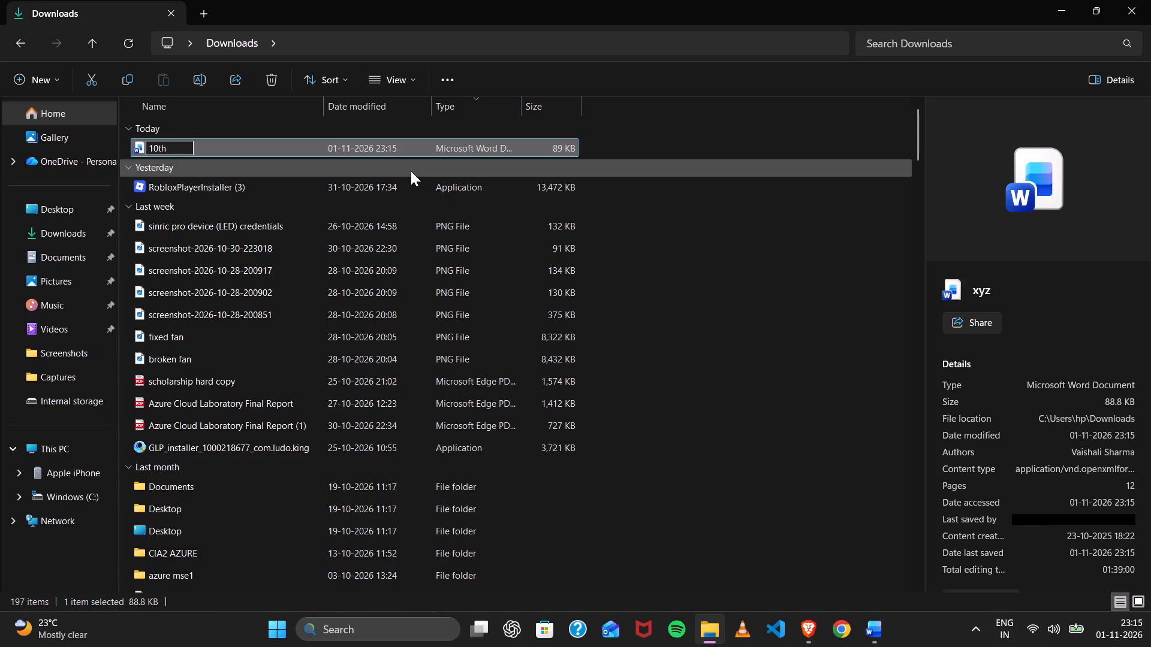
{"action": "type", "text": "Pre"}
{"action": "key", "text": "space"}
{"action": "key", "text": "BackSpace"}
{"action": "type", "text": "-bOARD"}
{"action": "key", "text": "BackSpace"}
{"action": "key", "text": "BackSpace"}
{"action": "key", "text": "BackSpace"}
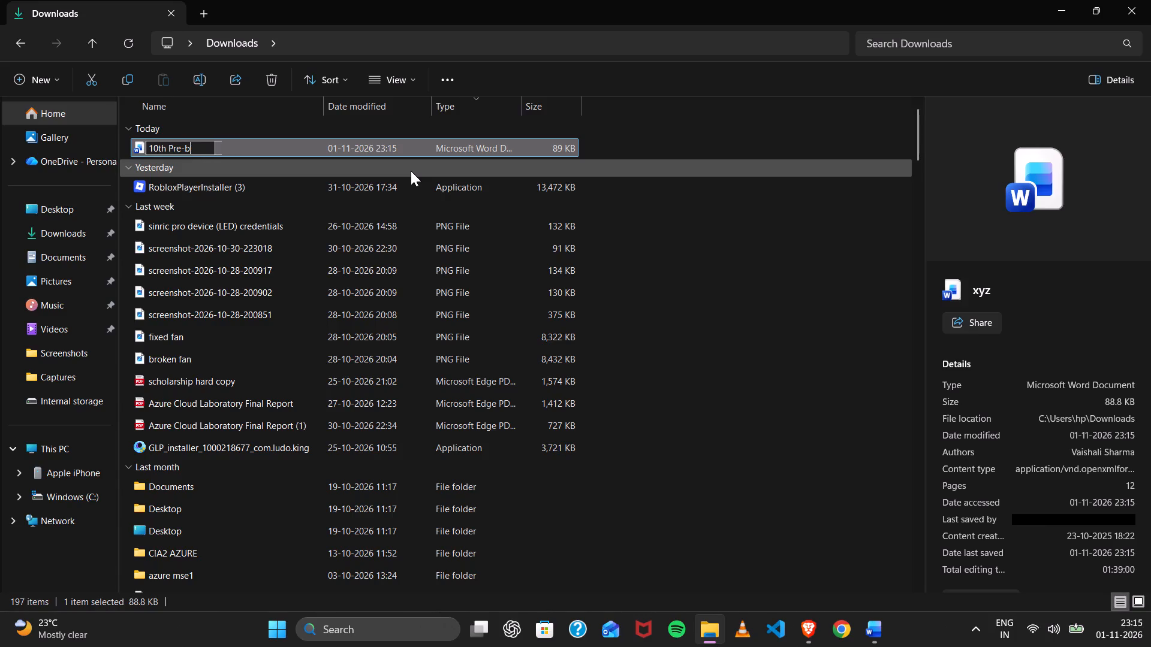
{"action": "type", "text": "ora"}
{"action": "key", "text": "BackSpace"}
{"action": "key", "text": "BackSpace"}
{"action": "type", "text": "ard ("}
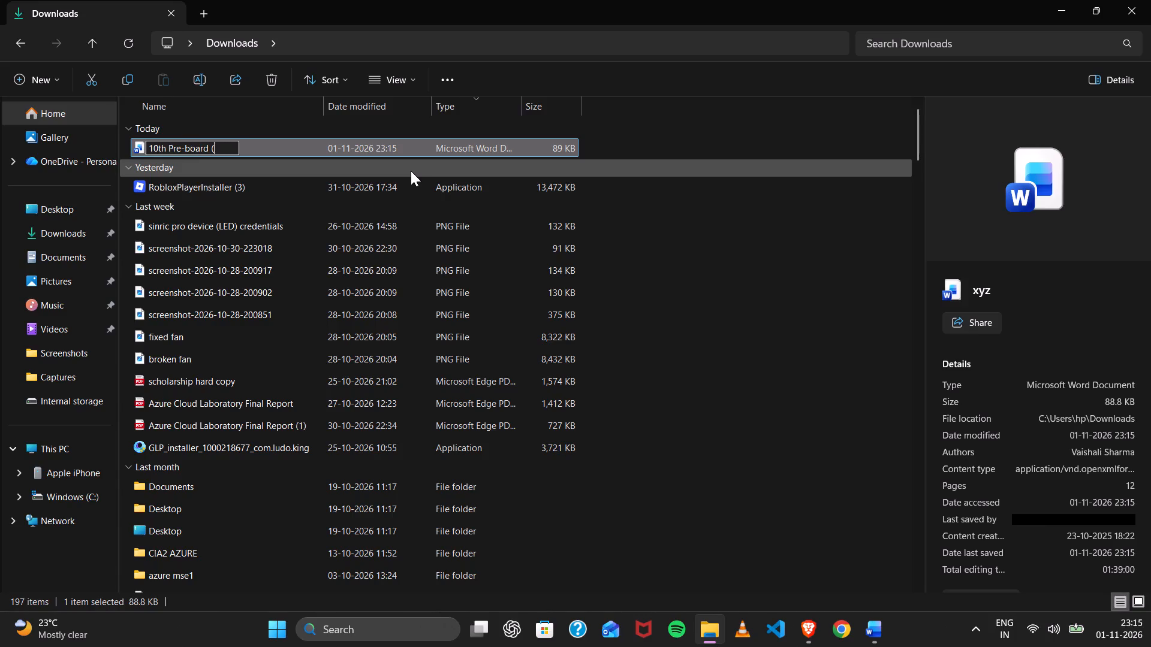
{"action": "type", "text": "2026"}
{"action": "key", "text": "minus"}
{"action": "type", "text": "@7"}
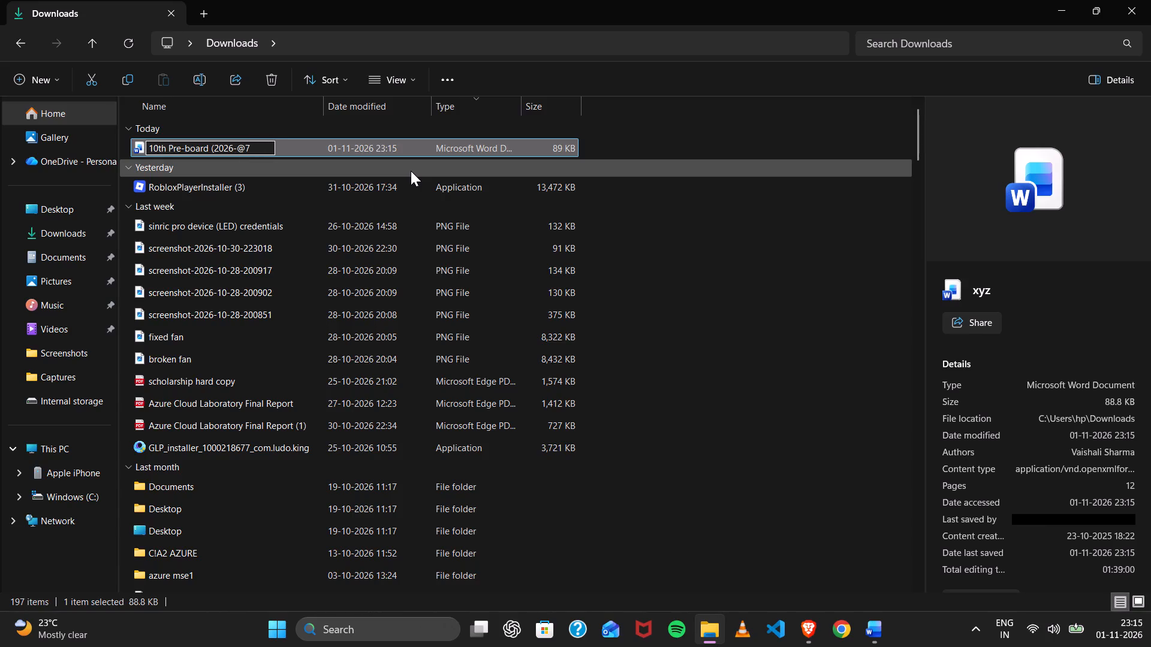